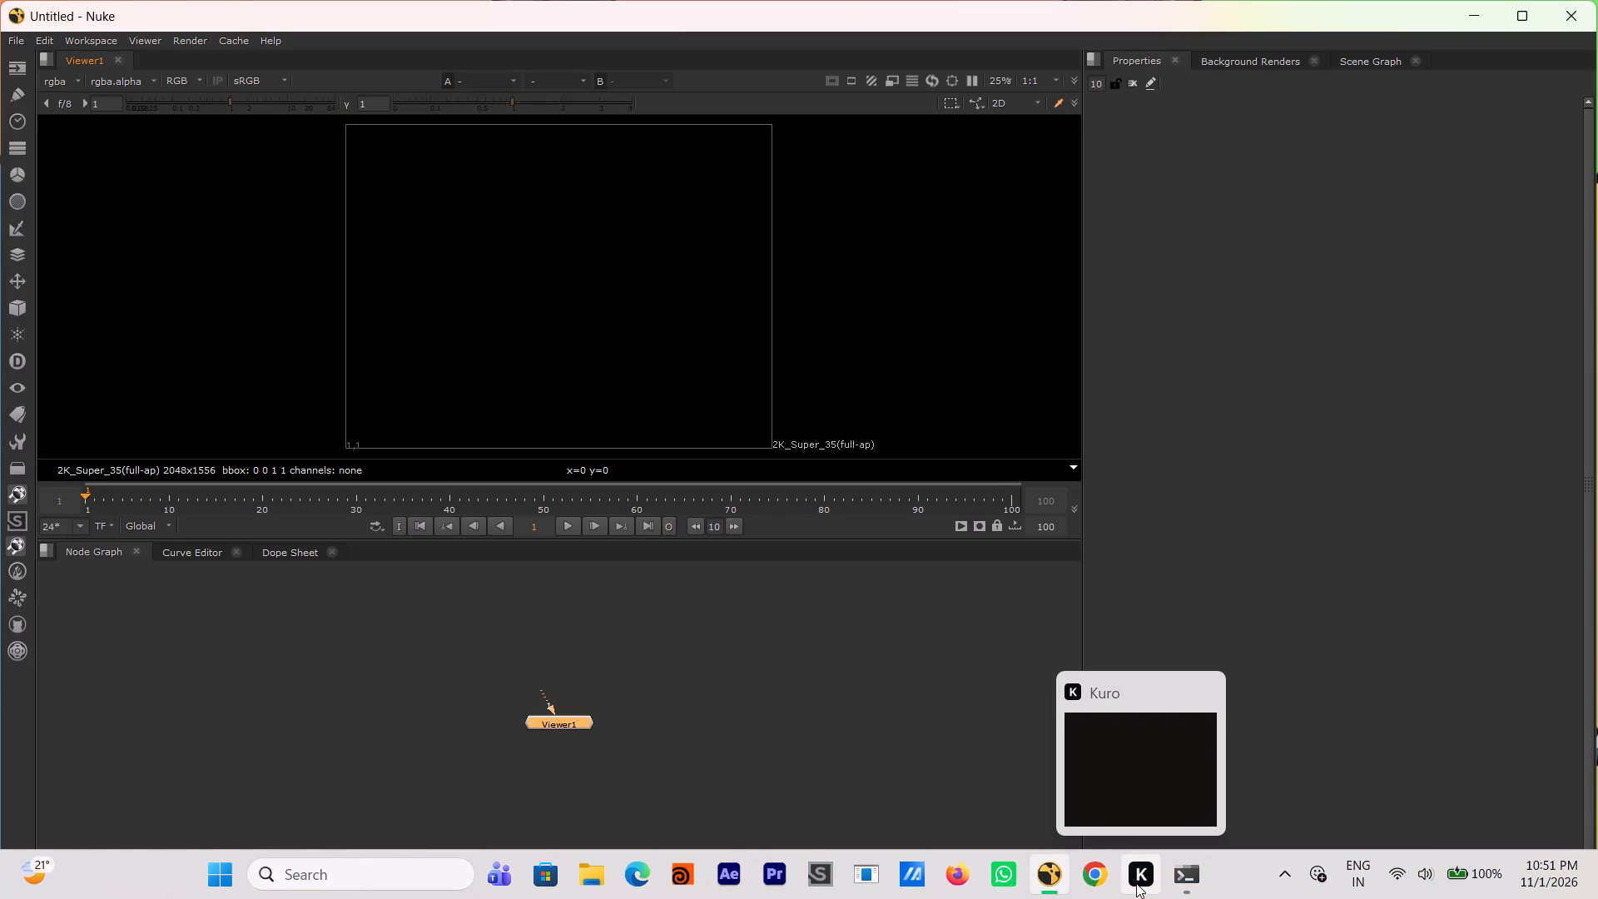
Open the script 3d tracking.nk from the Downloads folder.
left_click(920, 689)
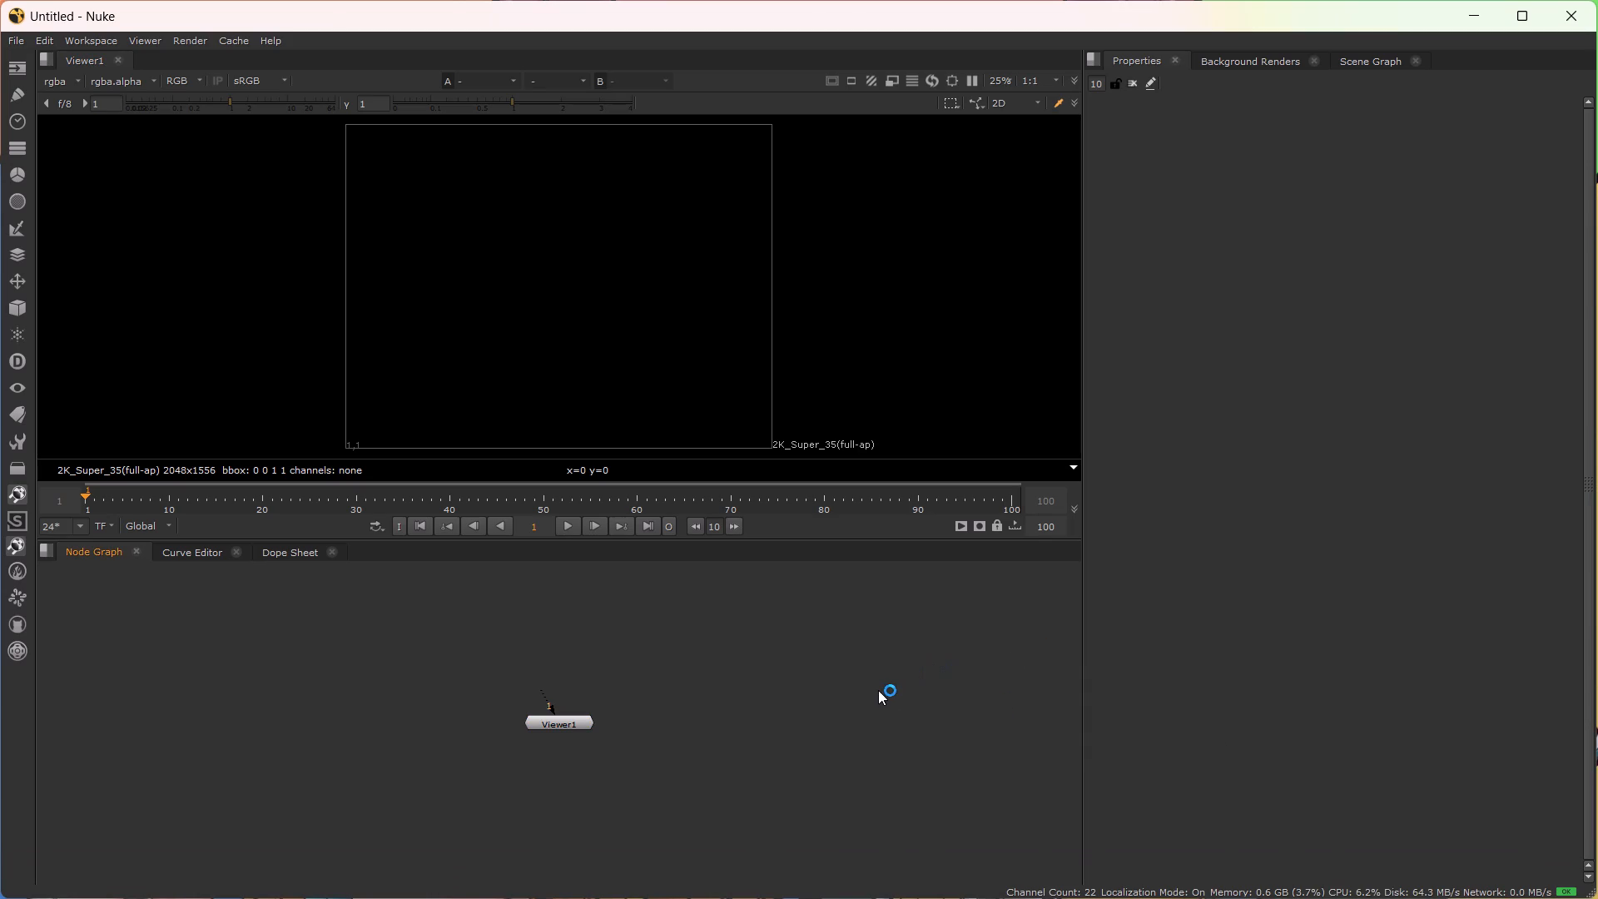
key("ctrl+o")
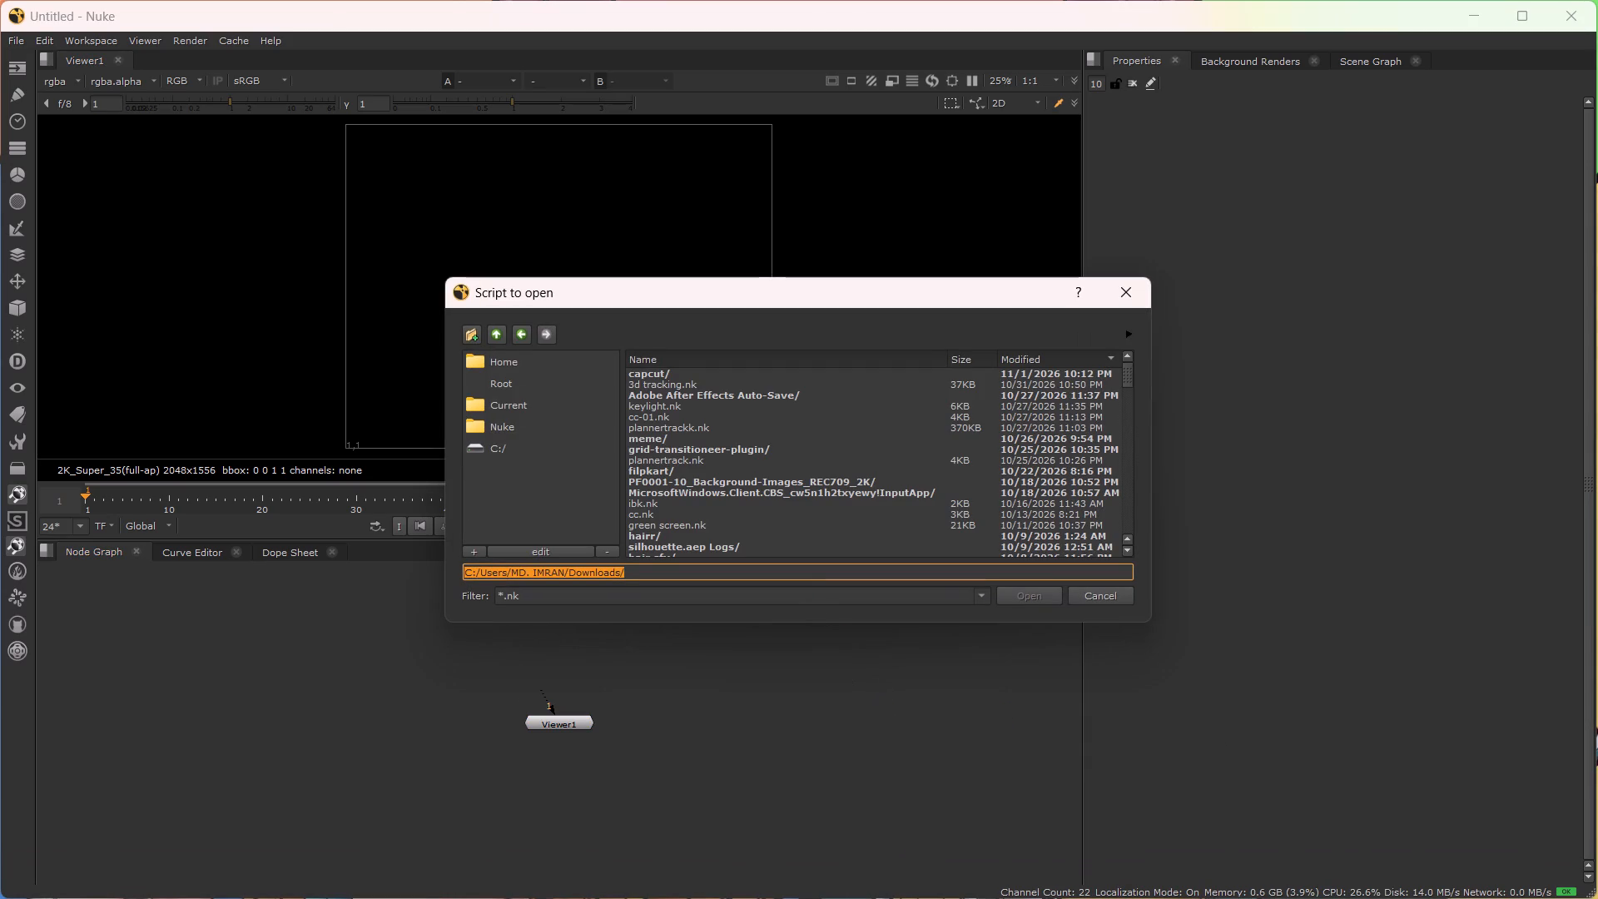
left_click(800, 584)
left_click(792, 573)
key("3")
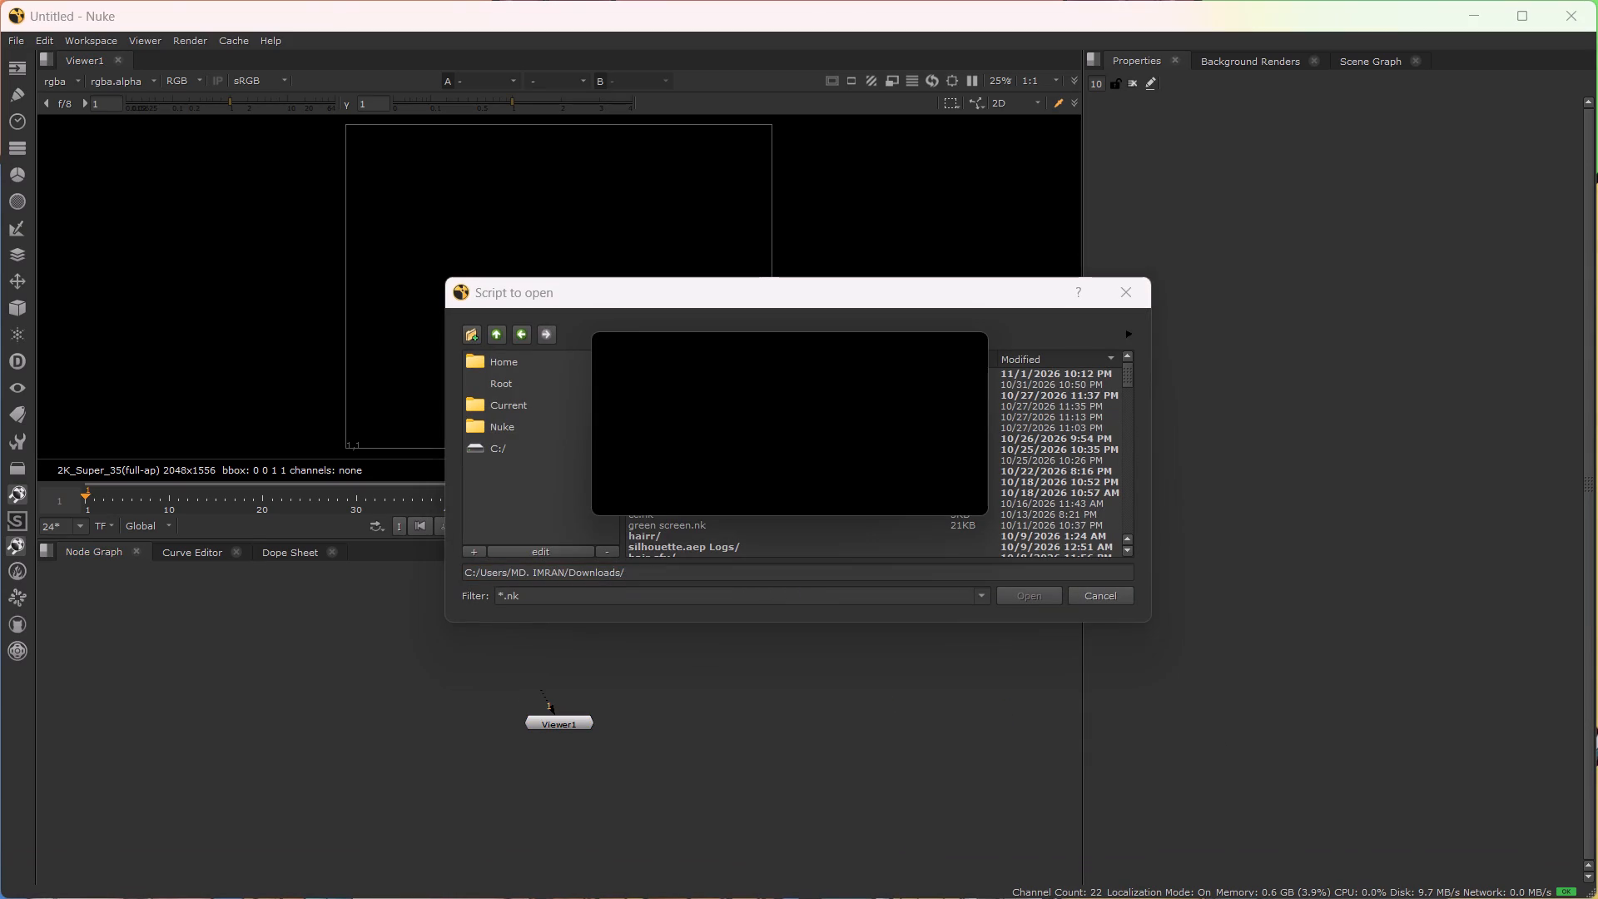
left_click(792, 573)
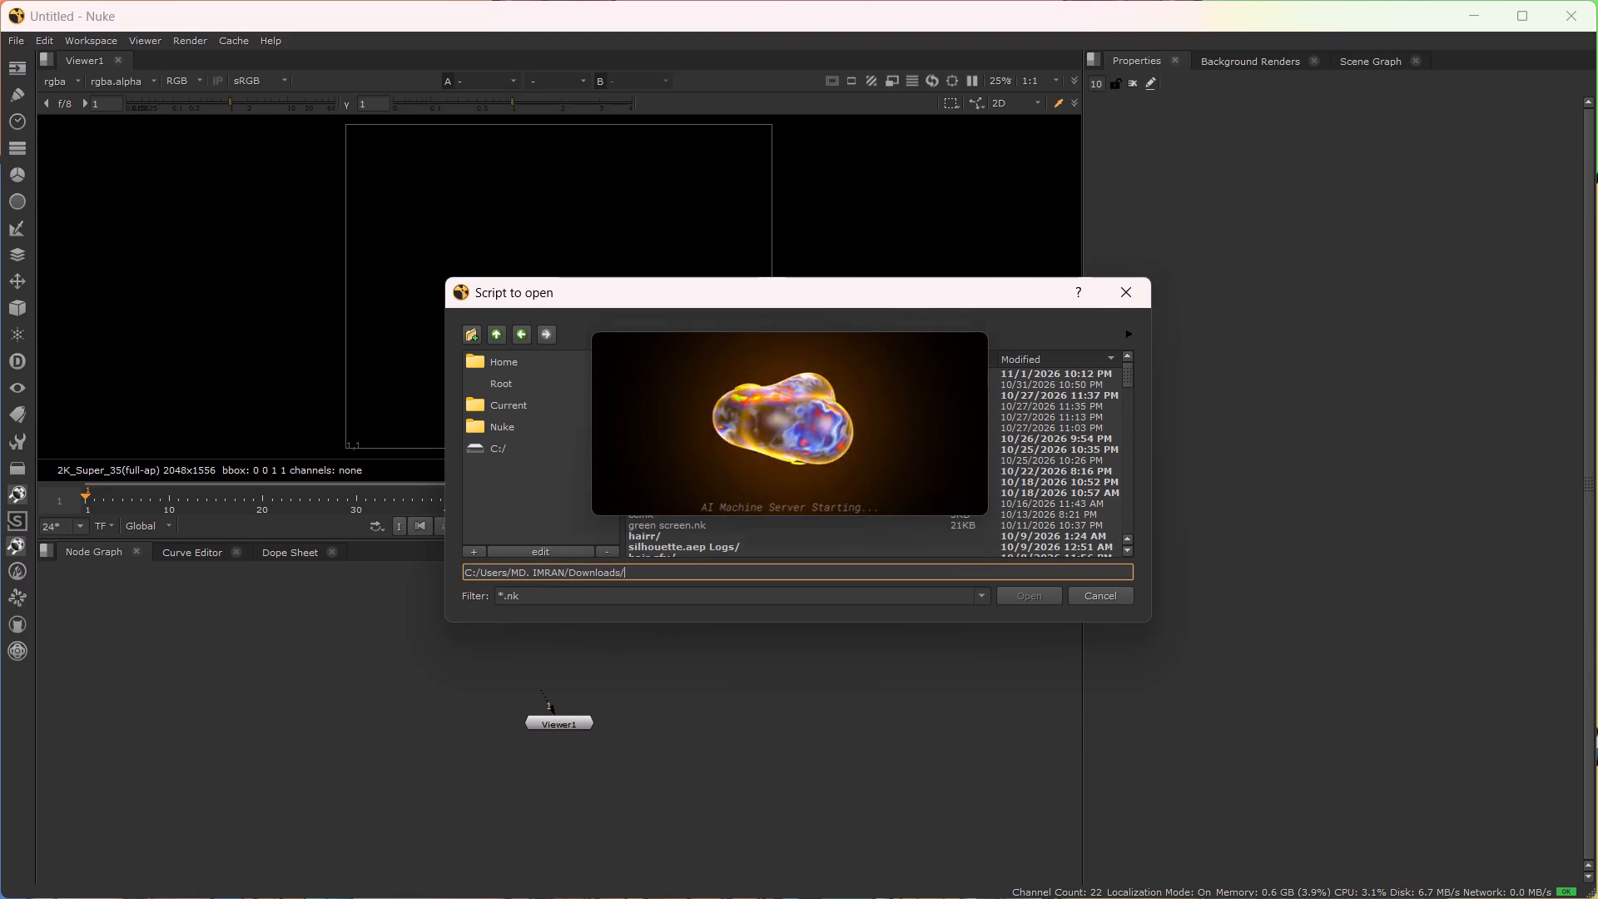
type("3d")
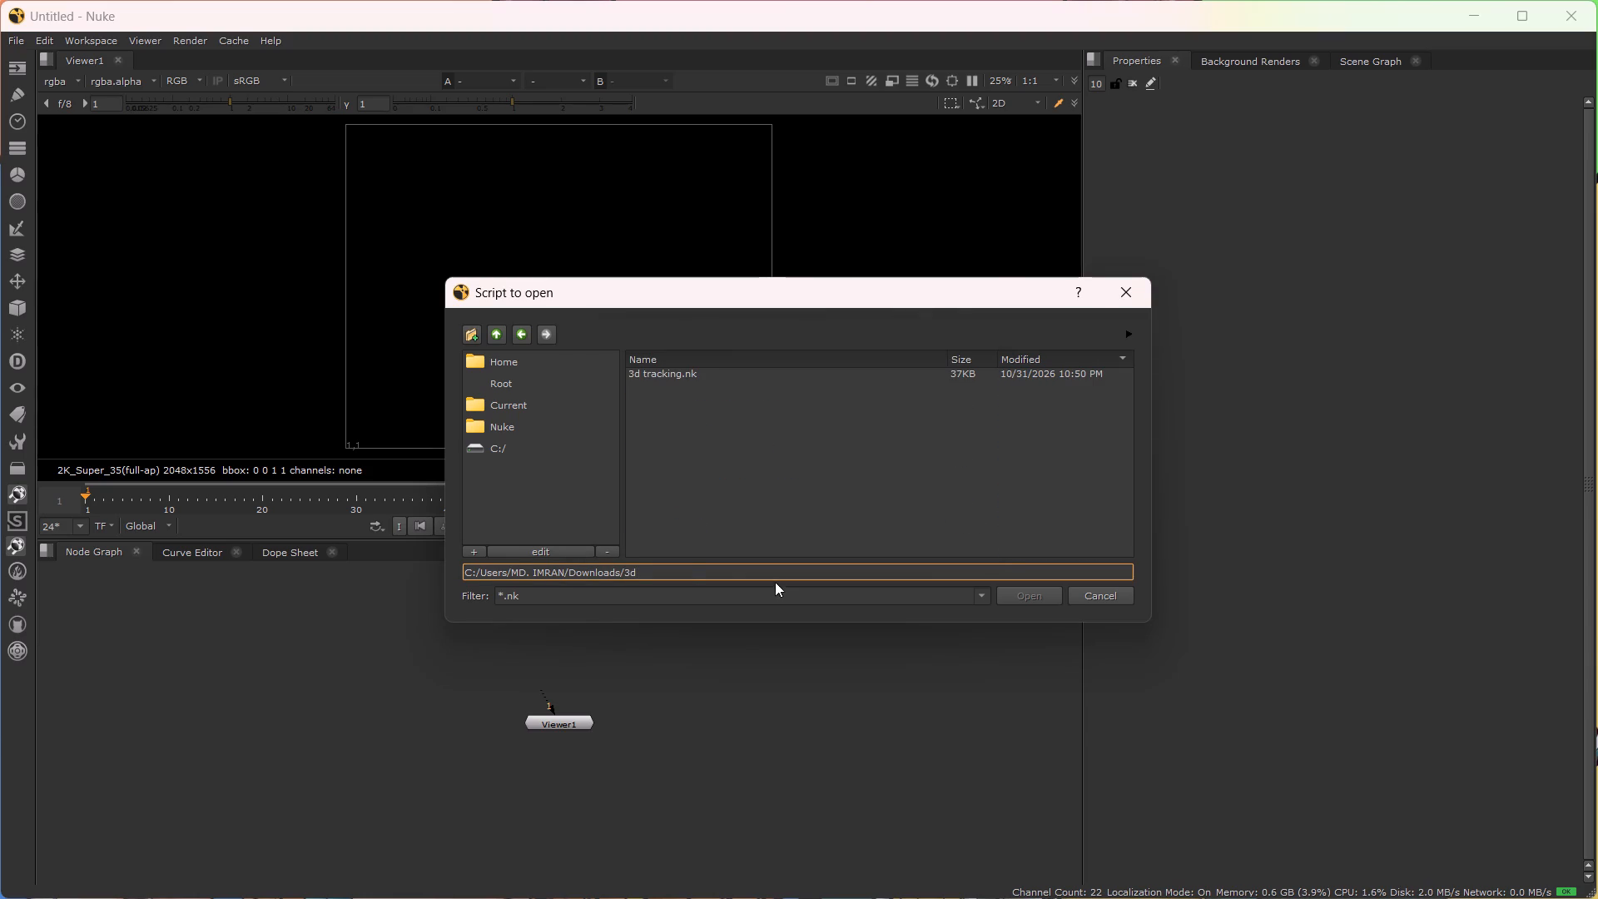
key("Up")
key("Return")
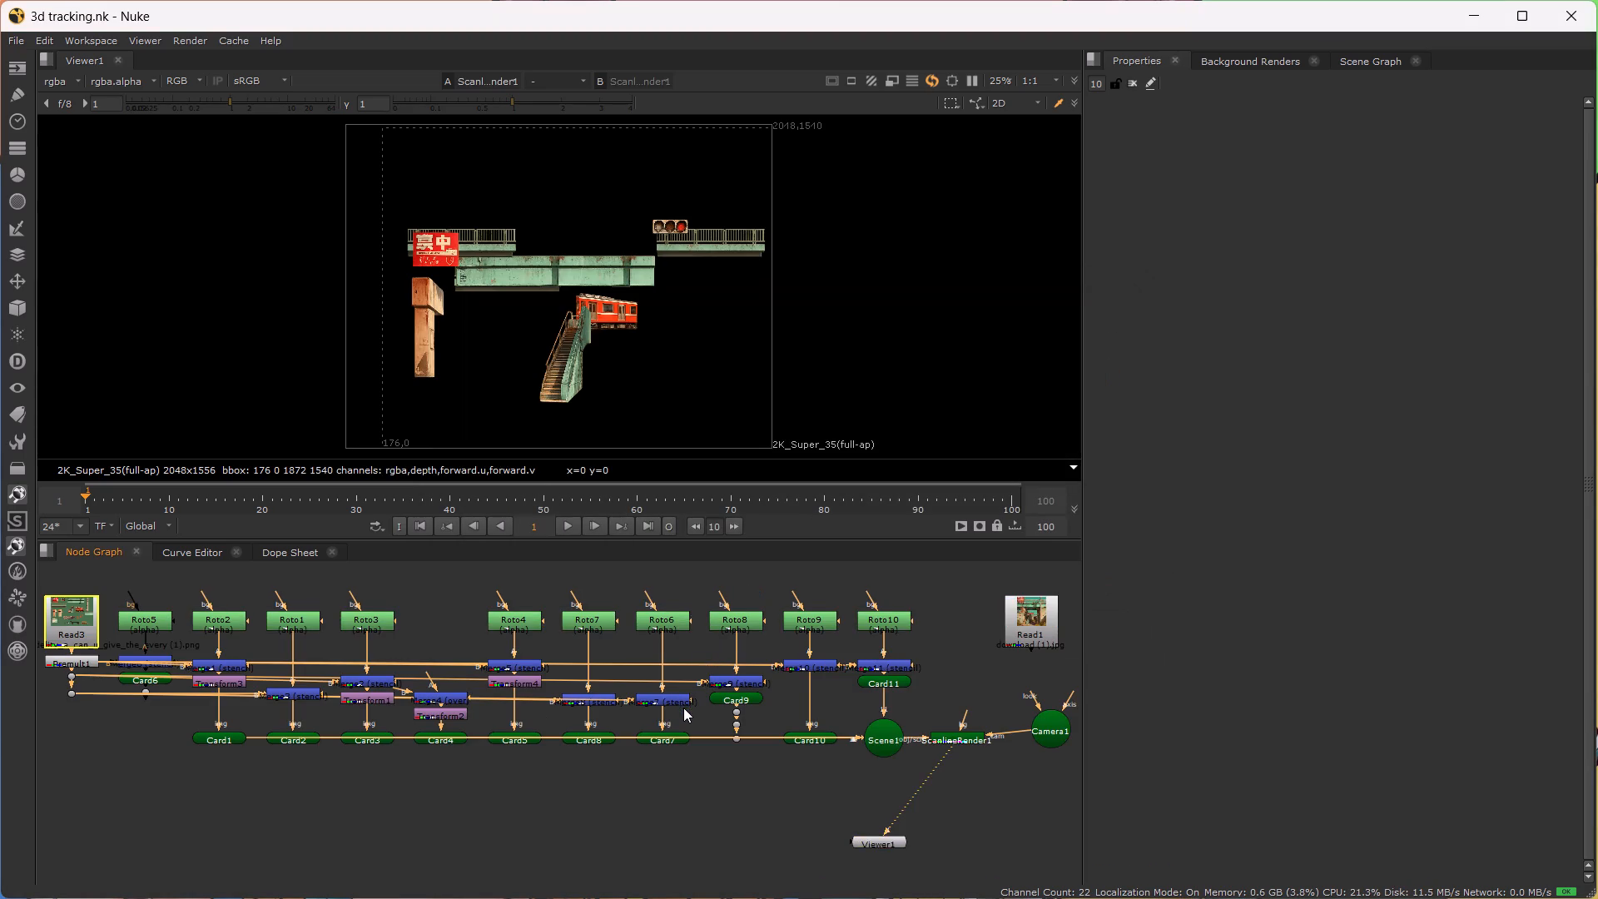
Save the opened script.
scroll(683, 708, "down", 4, "ctrl")
left_click(654, 763)
key("ctrl+s")
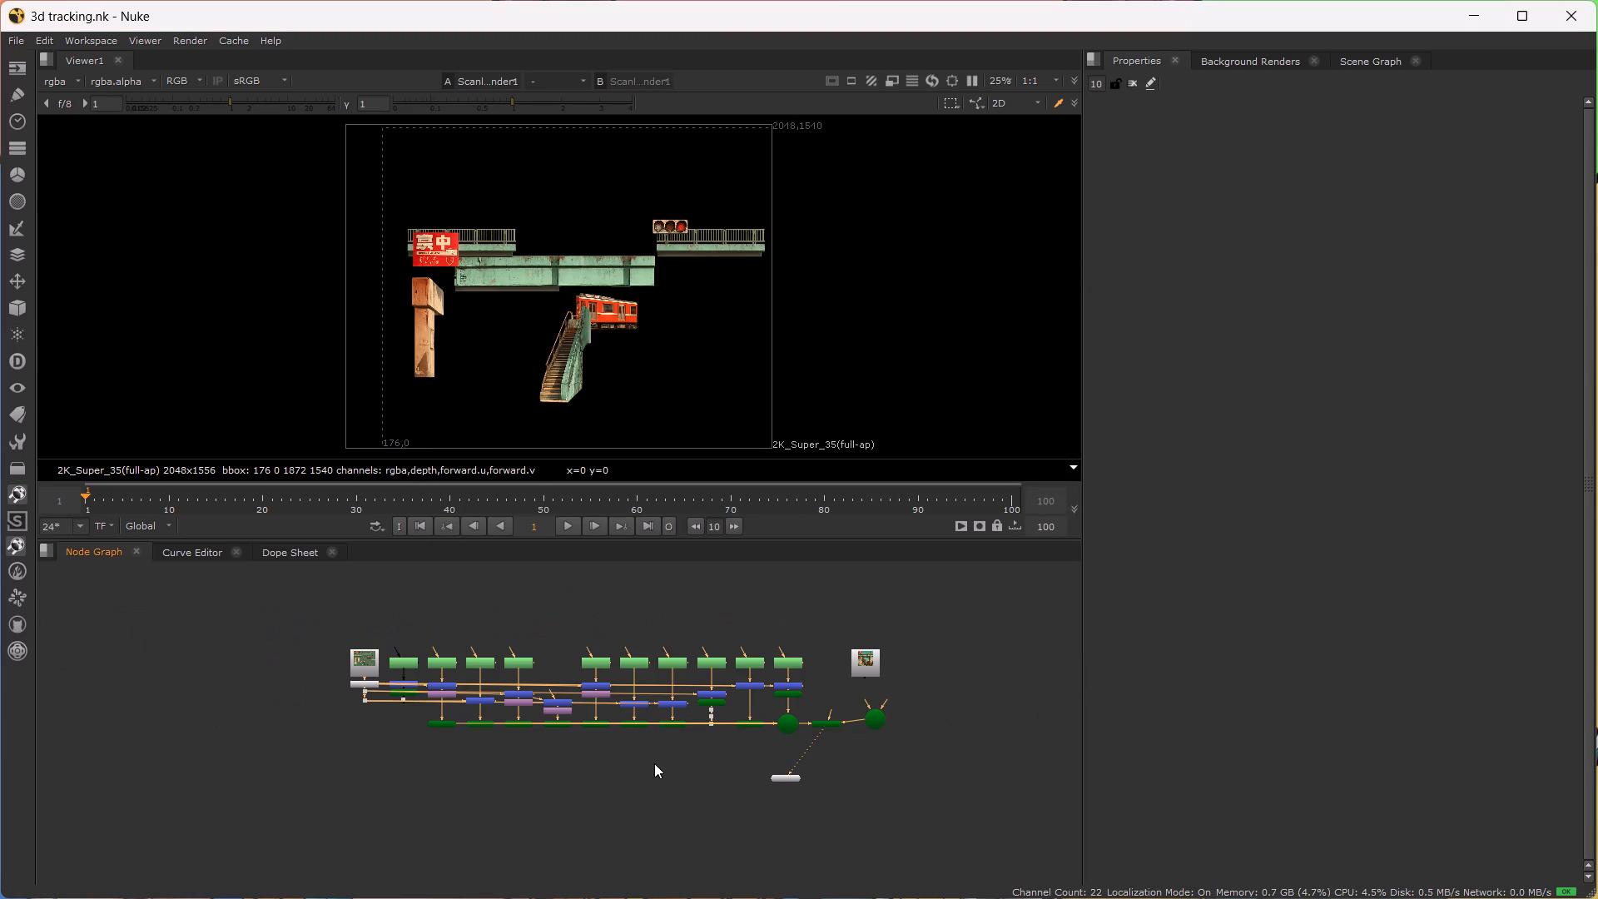
Display the Scene1 node in the viewer and examine the layout of the image cards in 3D from several angles.
scroll(495, 286, "up", 3)
scroll(494, 291, "down", 2)
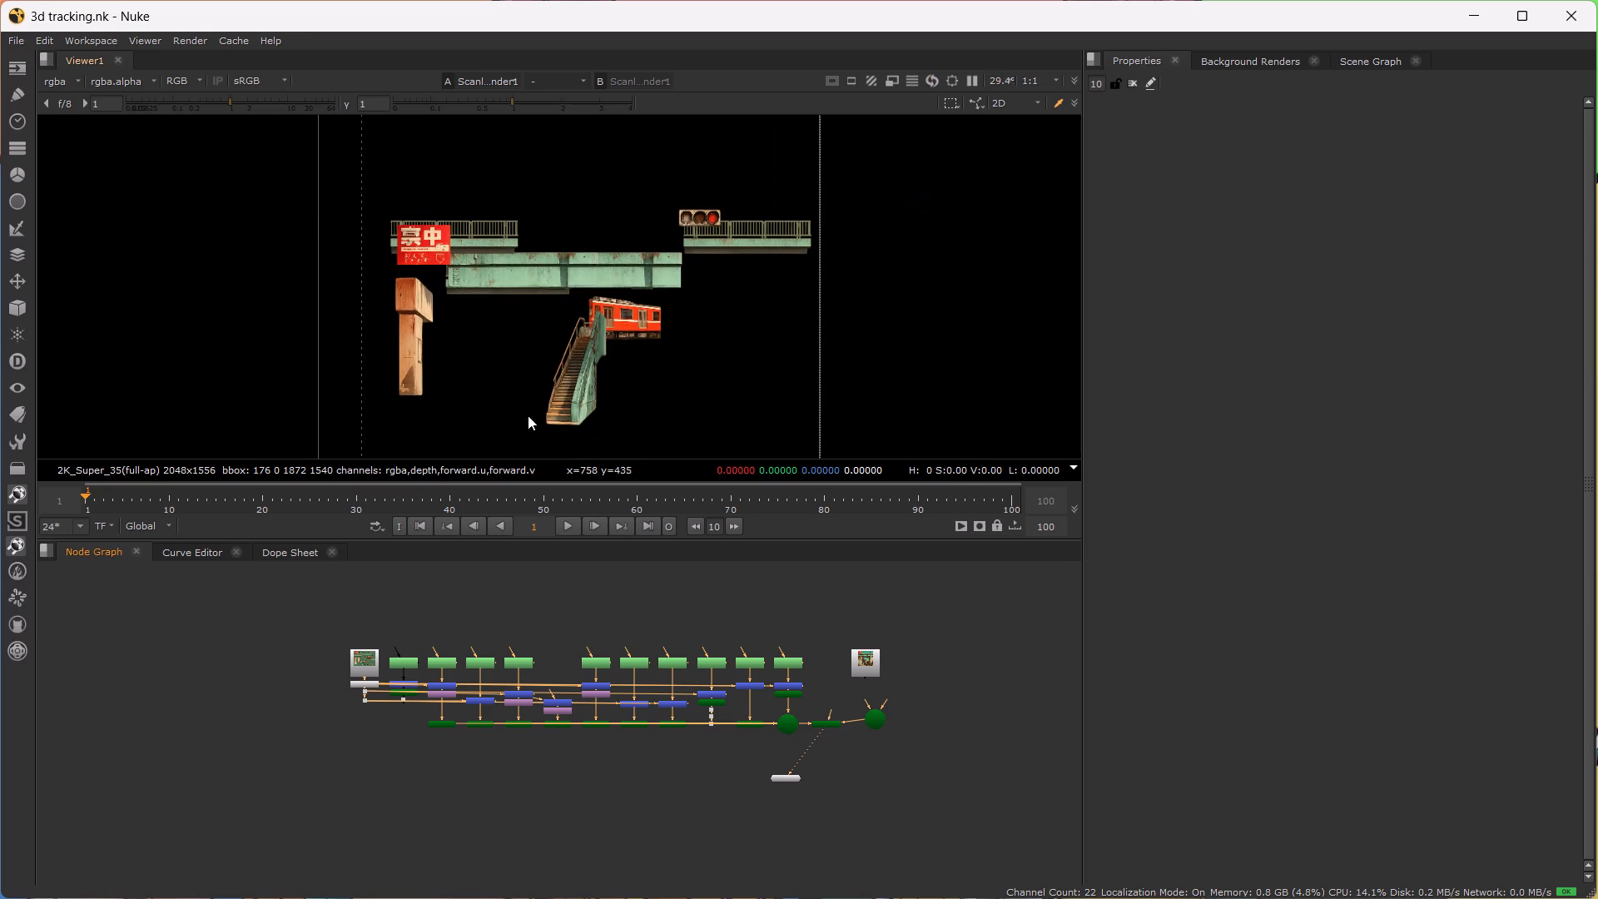
left_click(782, 720)
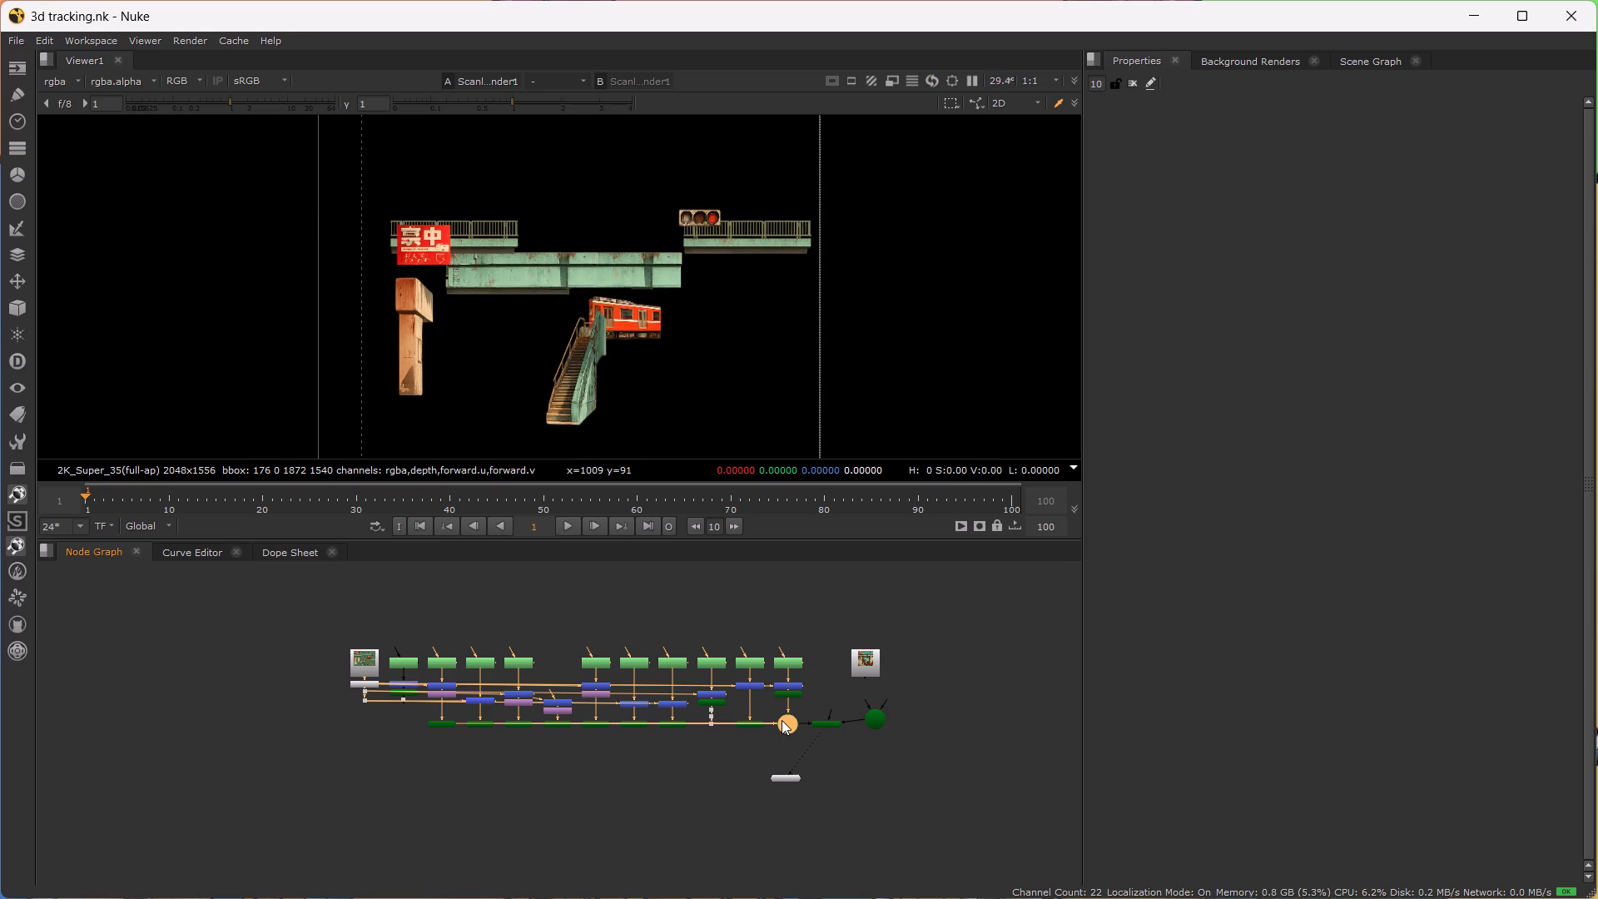
key("1")
scroll(516, 301, "up", 4)
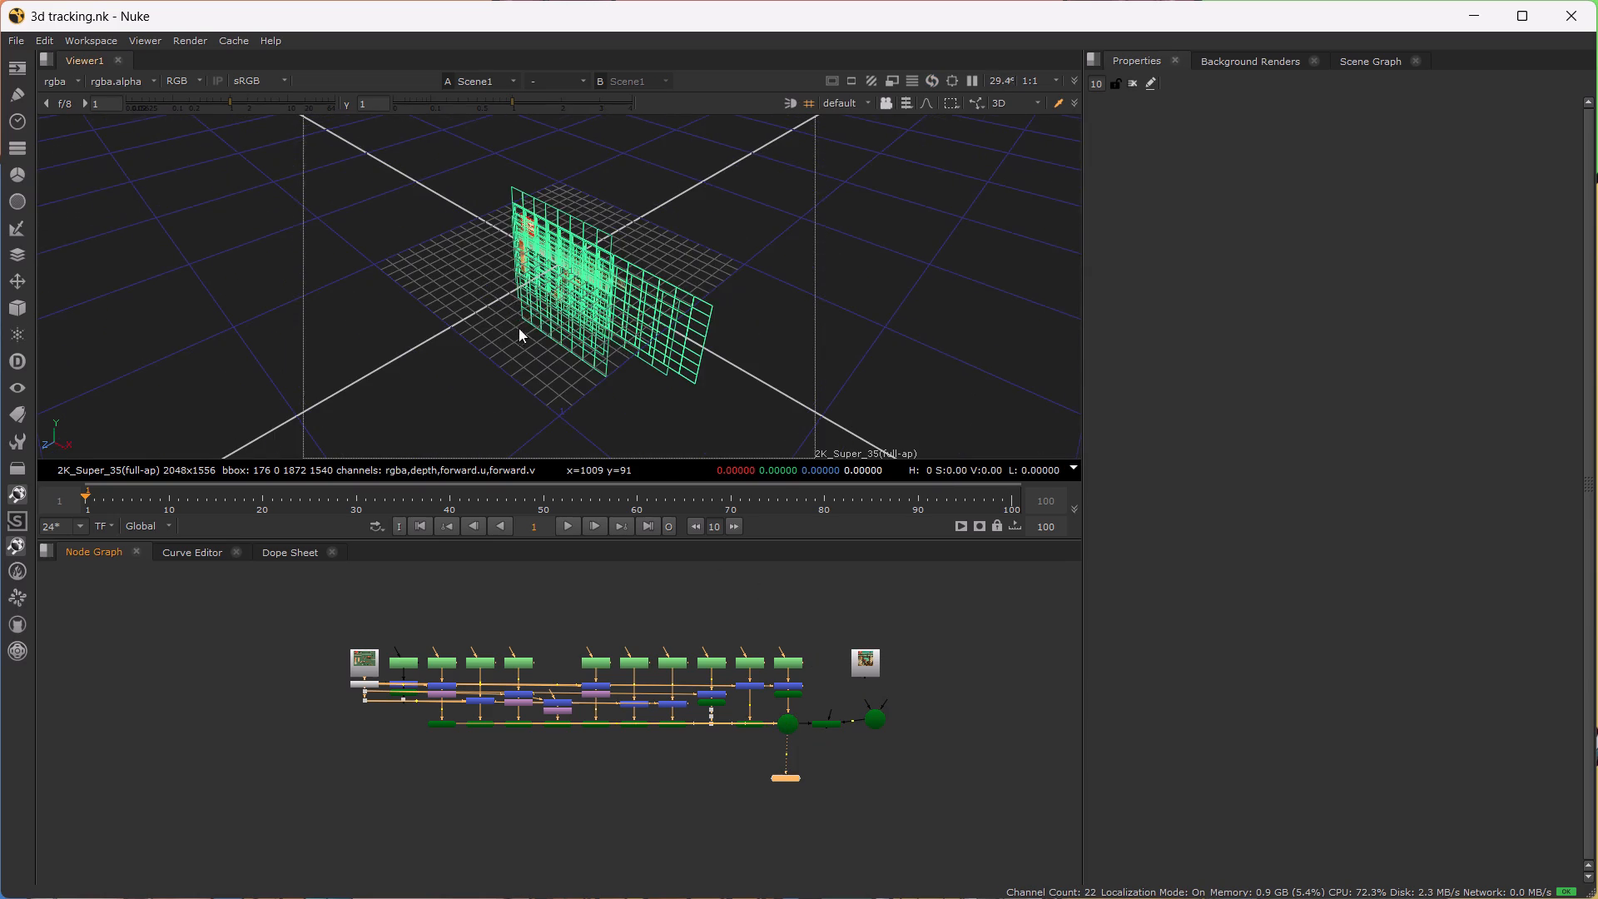
left_click_drag(522, 332, 618, 323, "ctrl")
left_click_drag(642, 279, 702, 204, "ctrl")
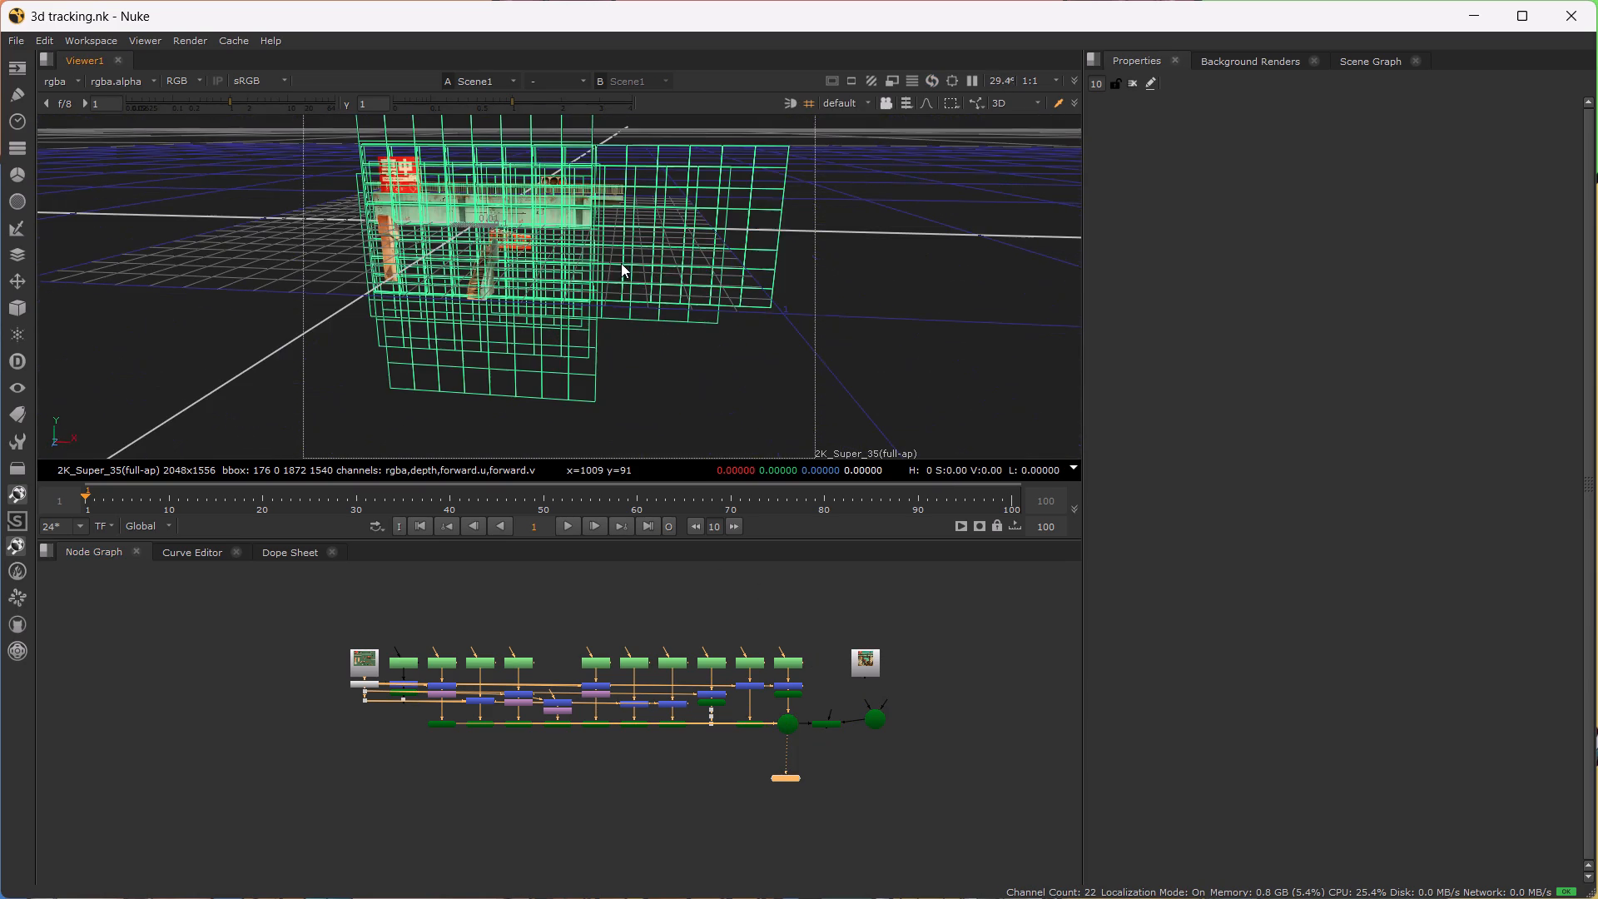
key("f")
scroll(528, 260, "up", 3)
left_click_drag(470, 298, 650, 300, "alt")
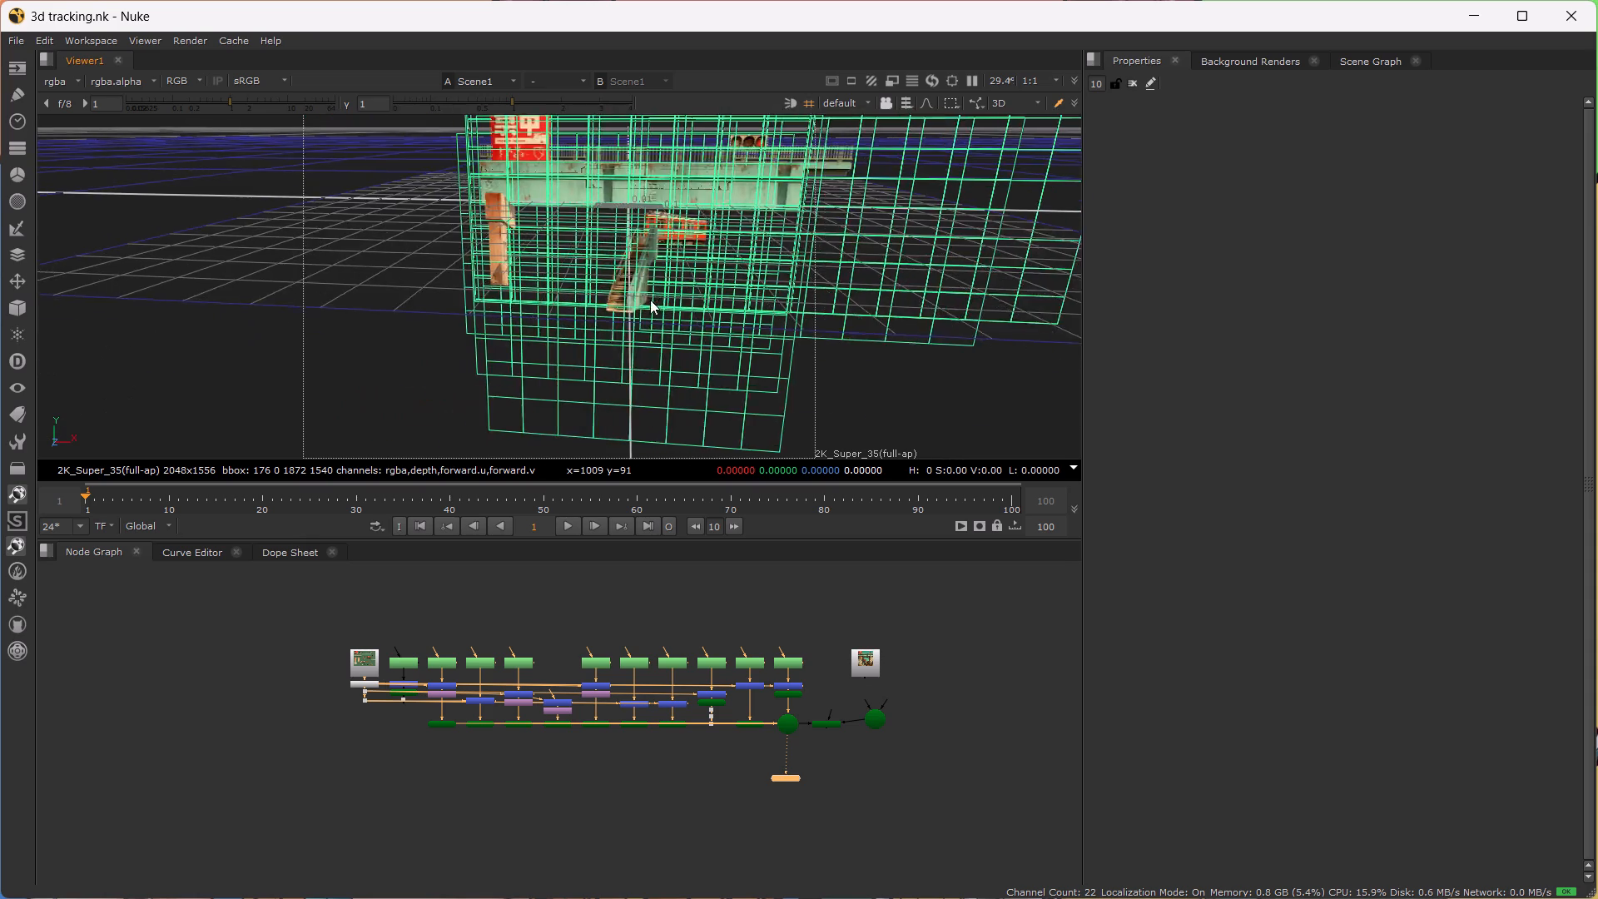
left_click_drag(650, 300, 582, 332, "alt")
scroll(579, 330, "up", 4)
left_click(206, 303)
left_click_drag(418, 375, 524, 326, "alt")
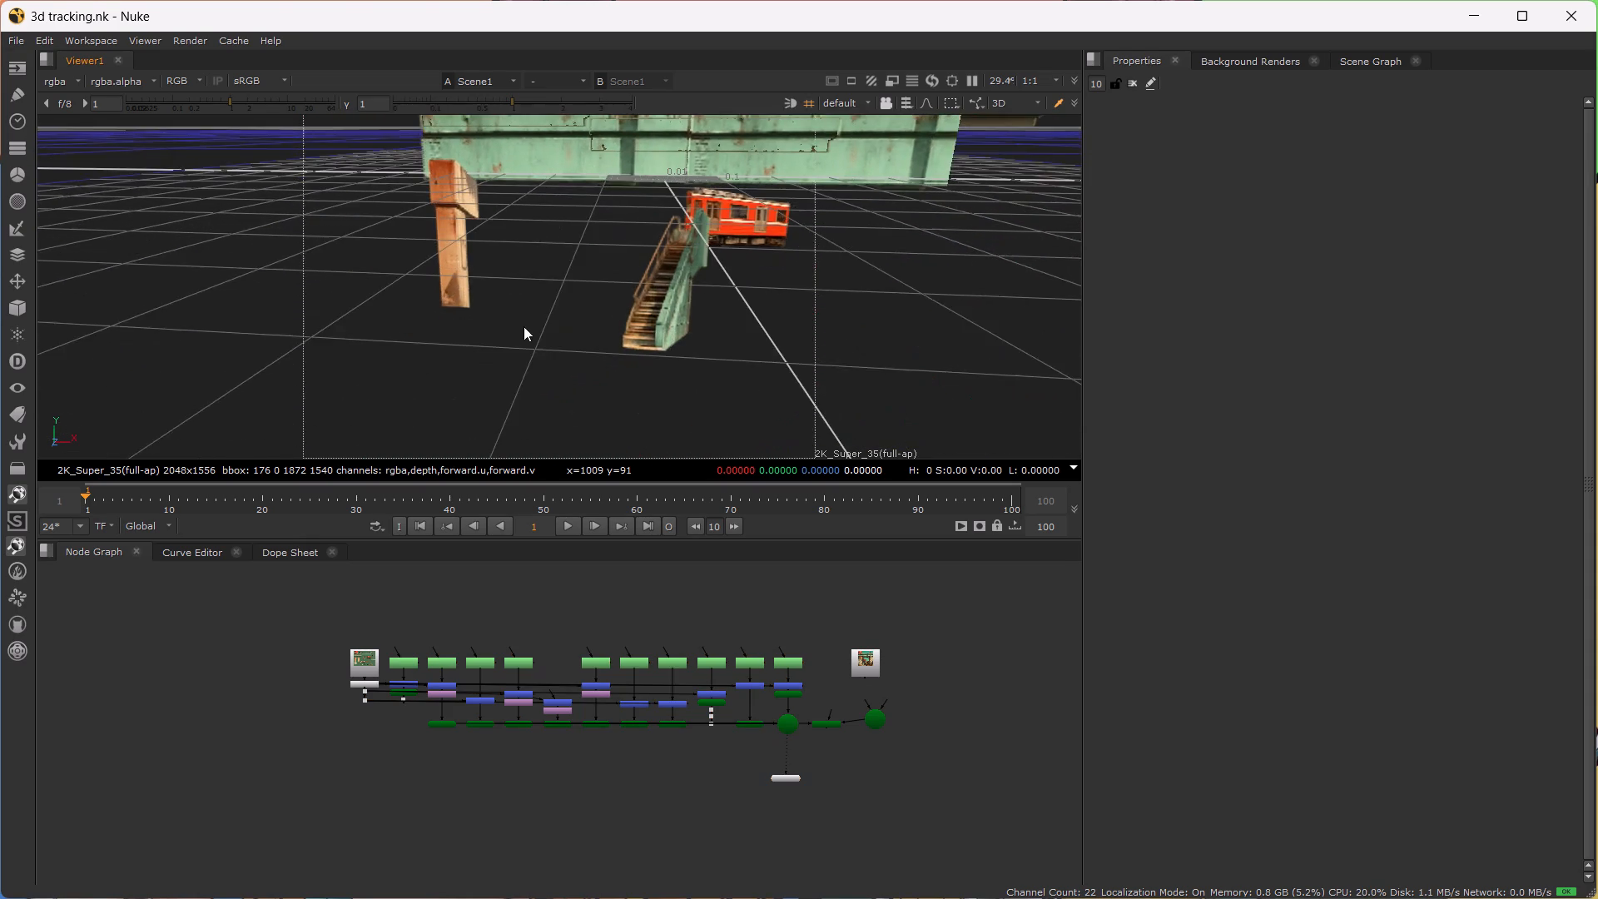
left_click_drag(524, 326, 499, 331, "alt")
left_click_drag(497, 342, 529, 333, "ctrl")
left_click_drag(563, 312, 539, 376, "alt")
scroll(538, 377, "down", 2)
left_click_drag(528, 365, 518, 369, "alt")
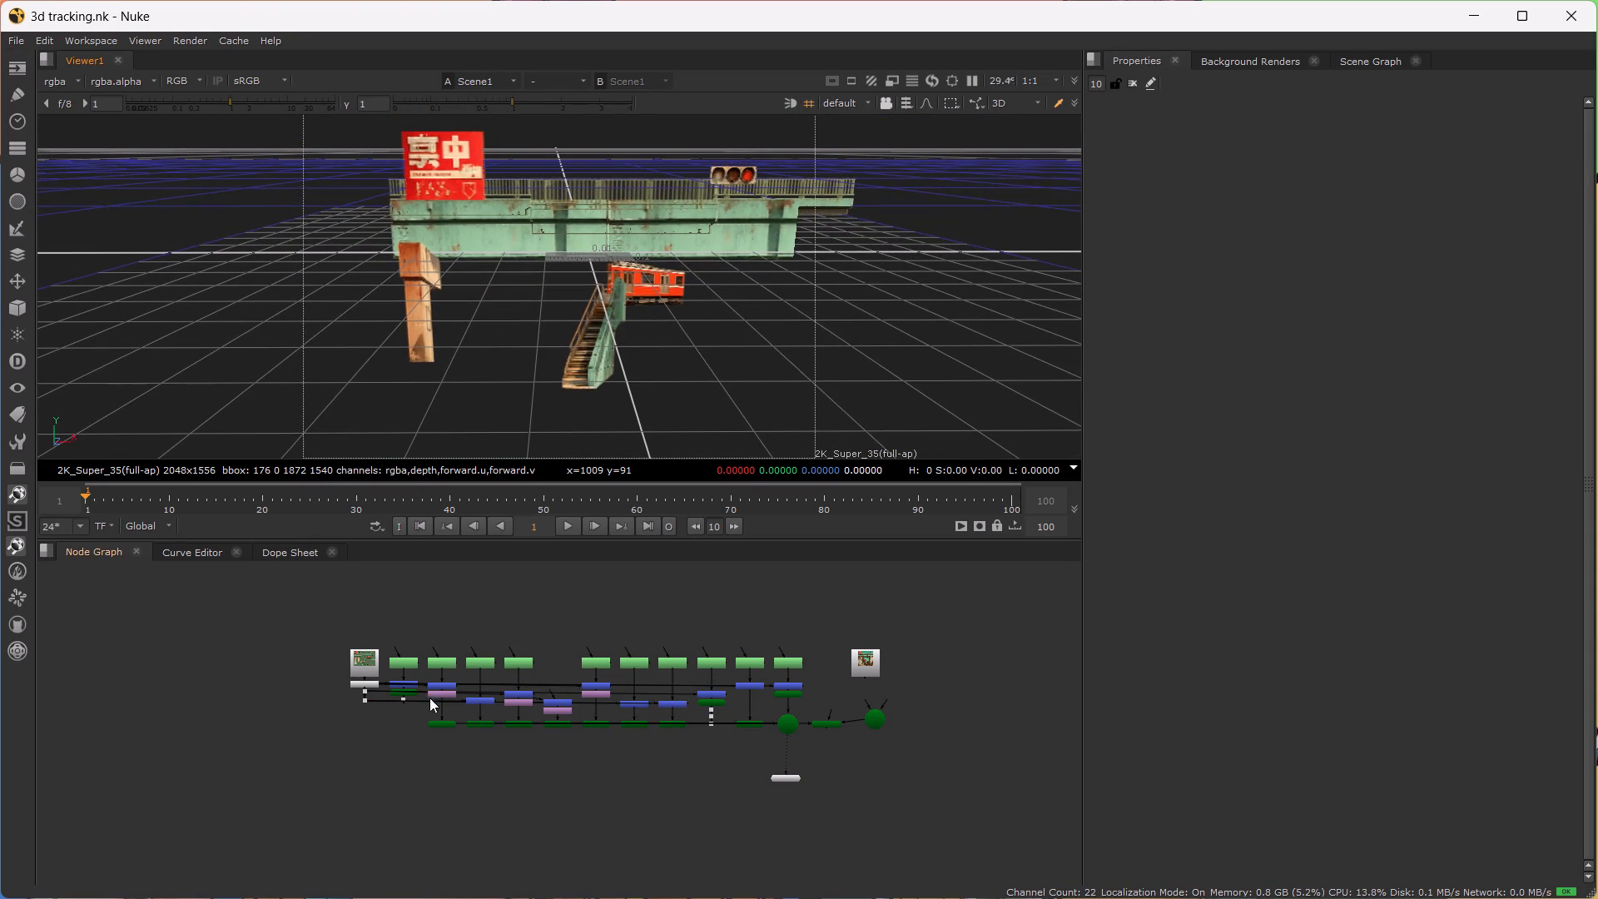
Display the Read3 asset sheet in the viewer.
scroll(385, 772, "up", 4)
left_click_drag(421, 760, 374, 814, "alt")
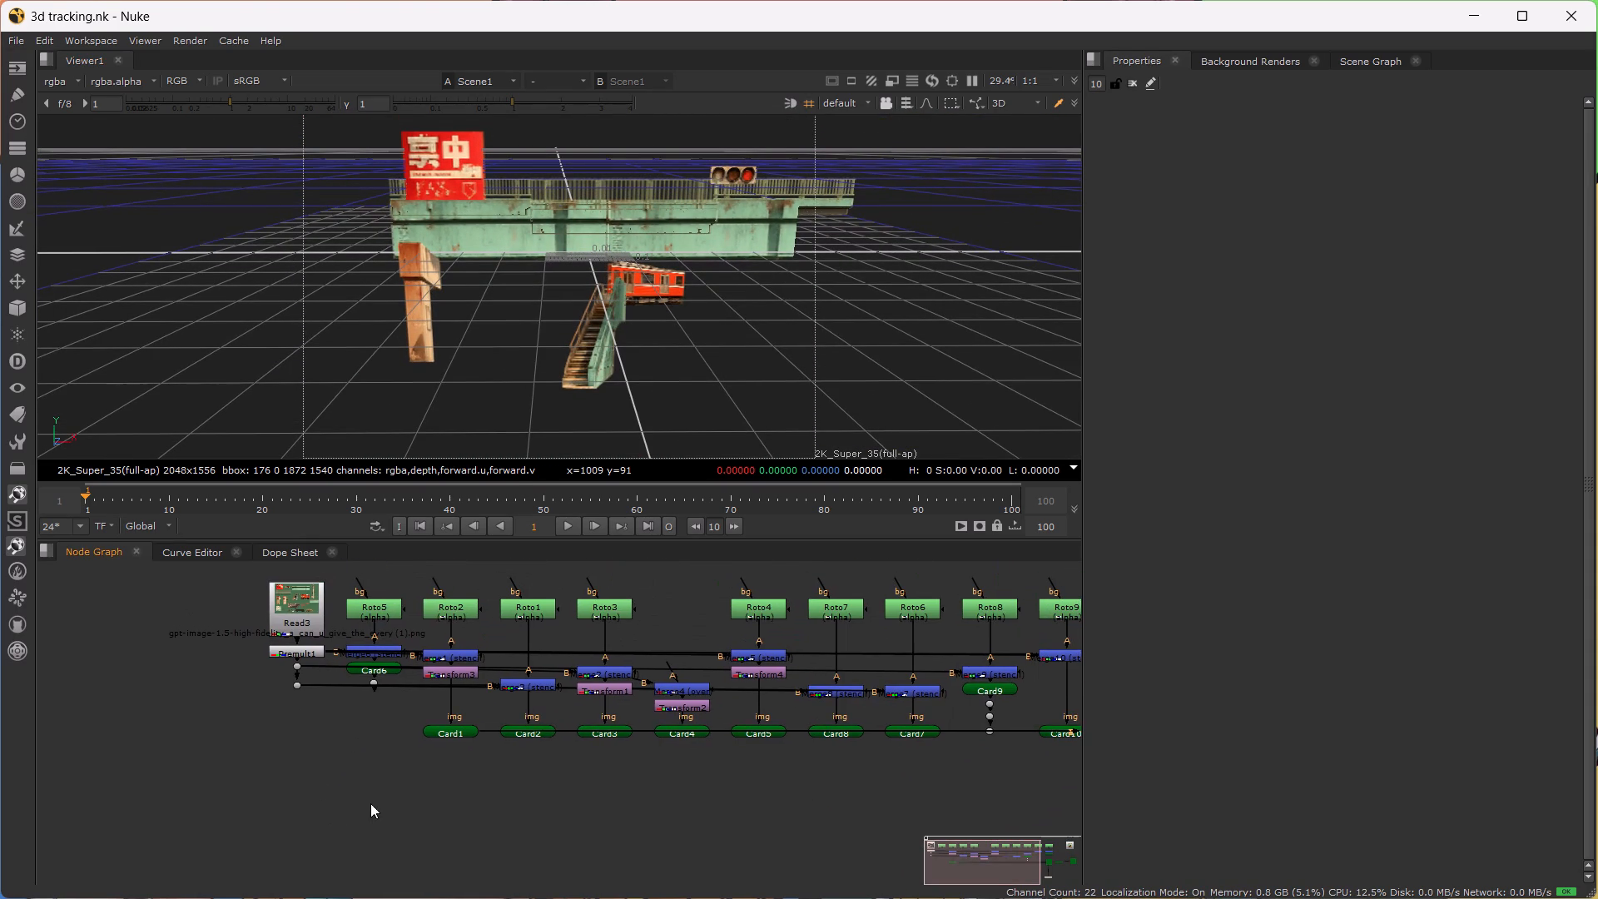
left_click(307, 613)
key("1")
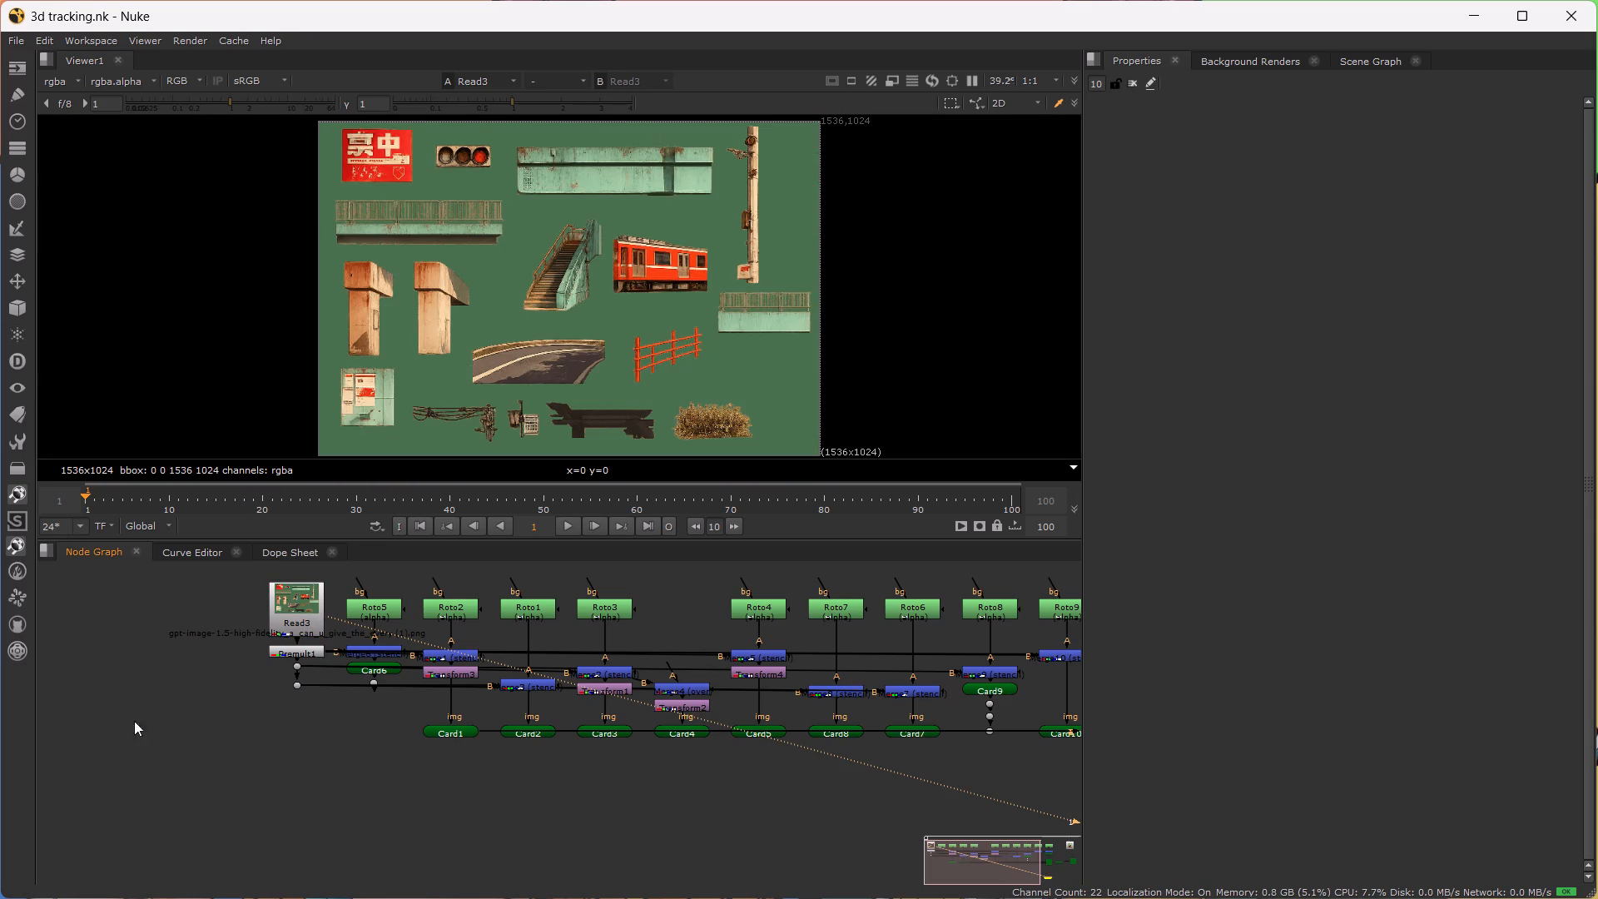
Add an unconnected Roto node in the empty area of the node graph beside Read3.
left_click_drag(158, 710, 217, 719, "alt")
left_click(184, 716)
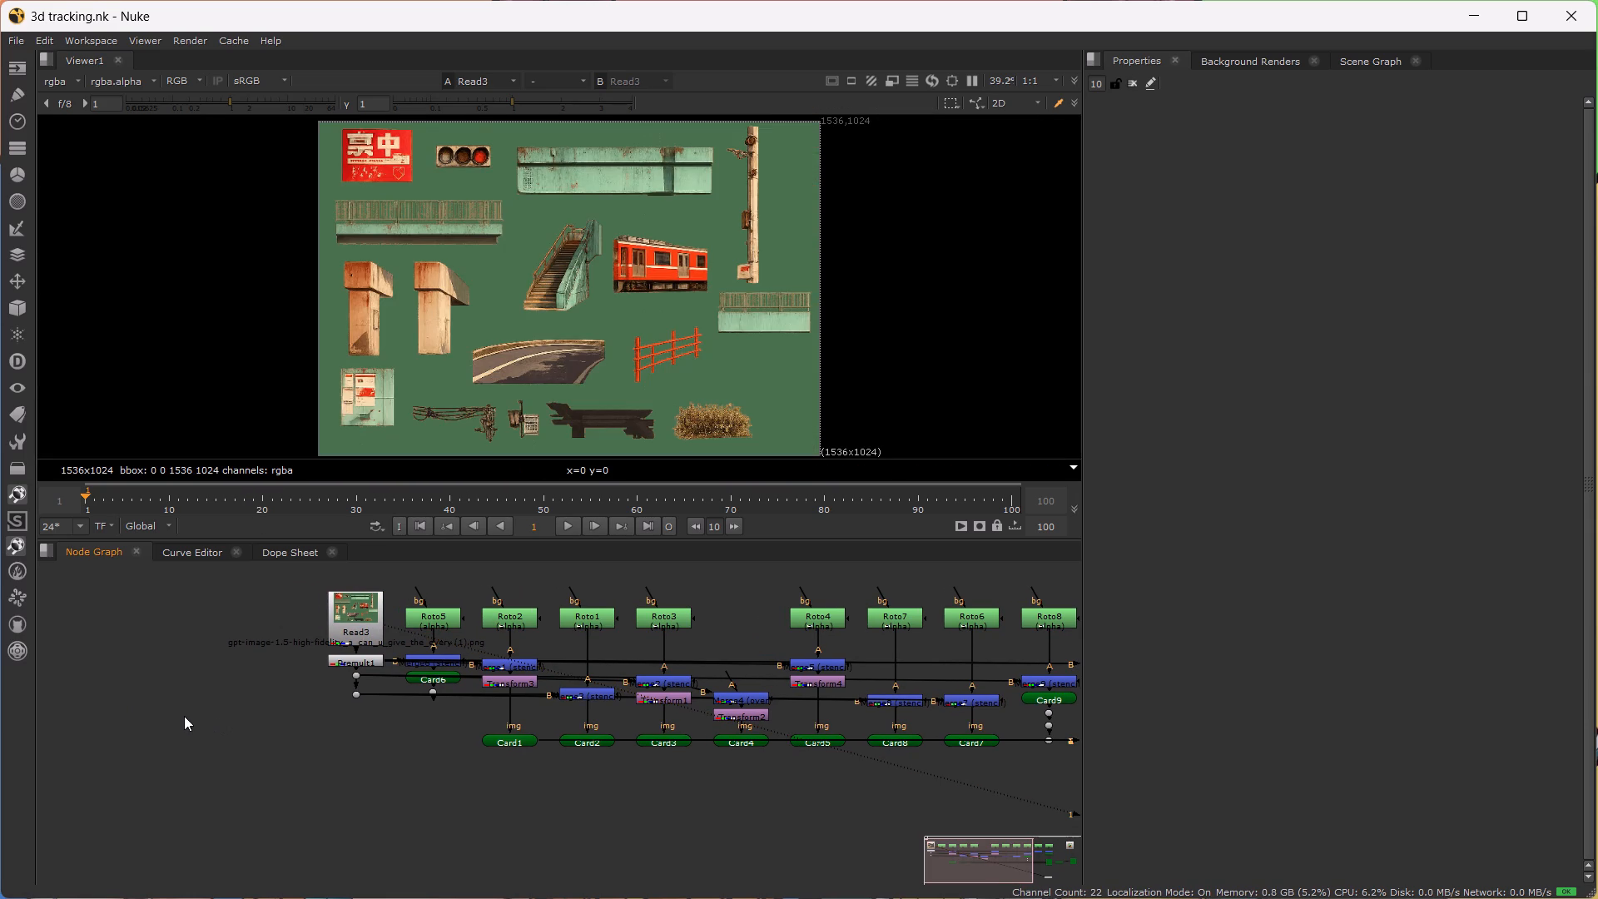
key("o")
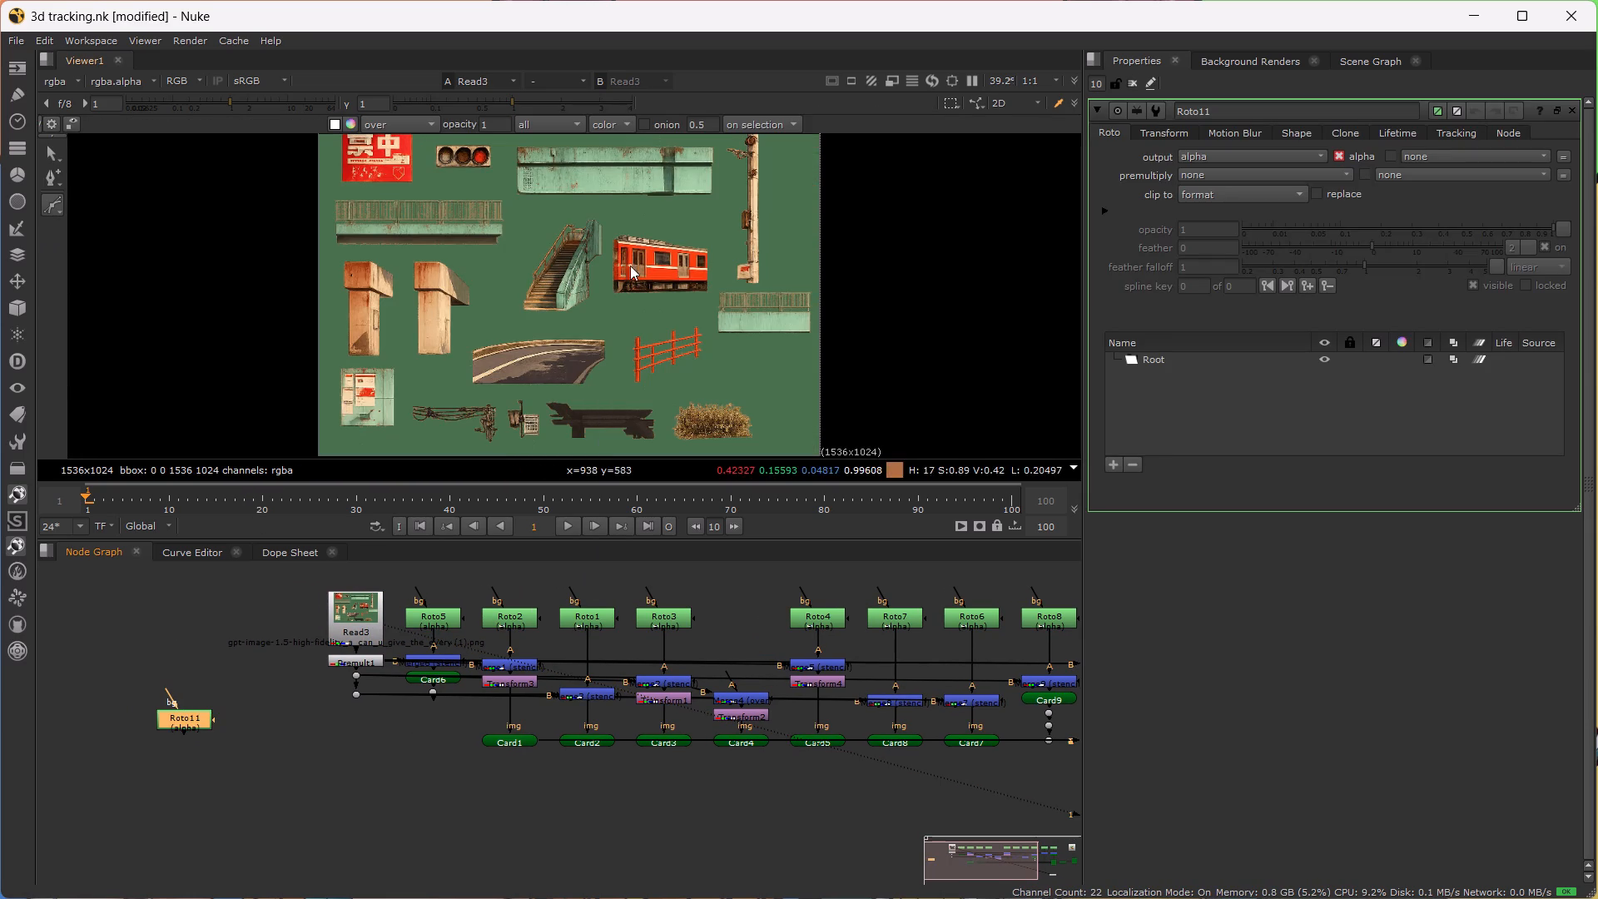
Draw a rectangle roto shape around the red fence on the asset sheet and invert the shape.
scroll(695, 410, "up", 2)
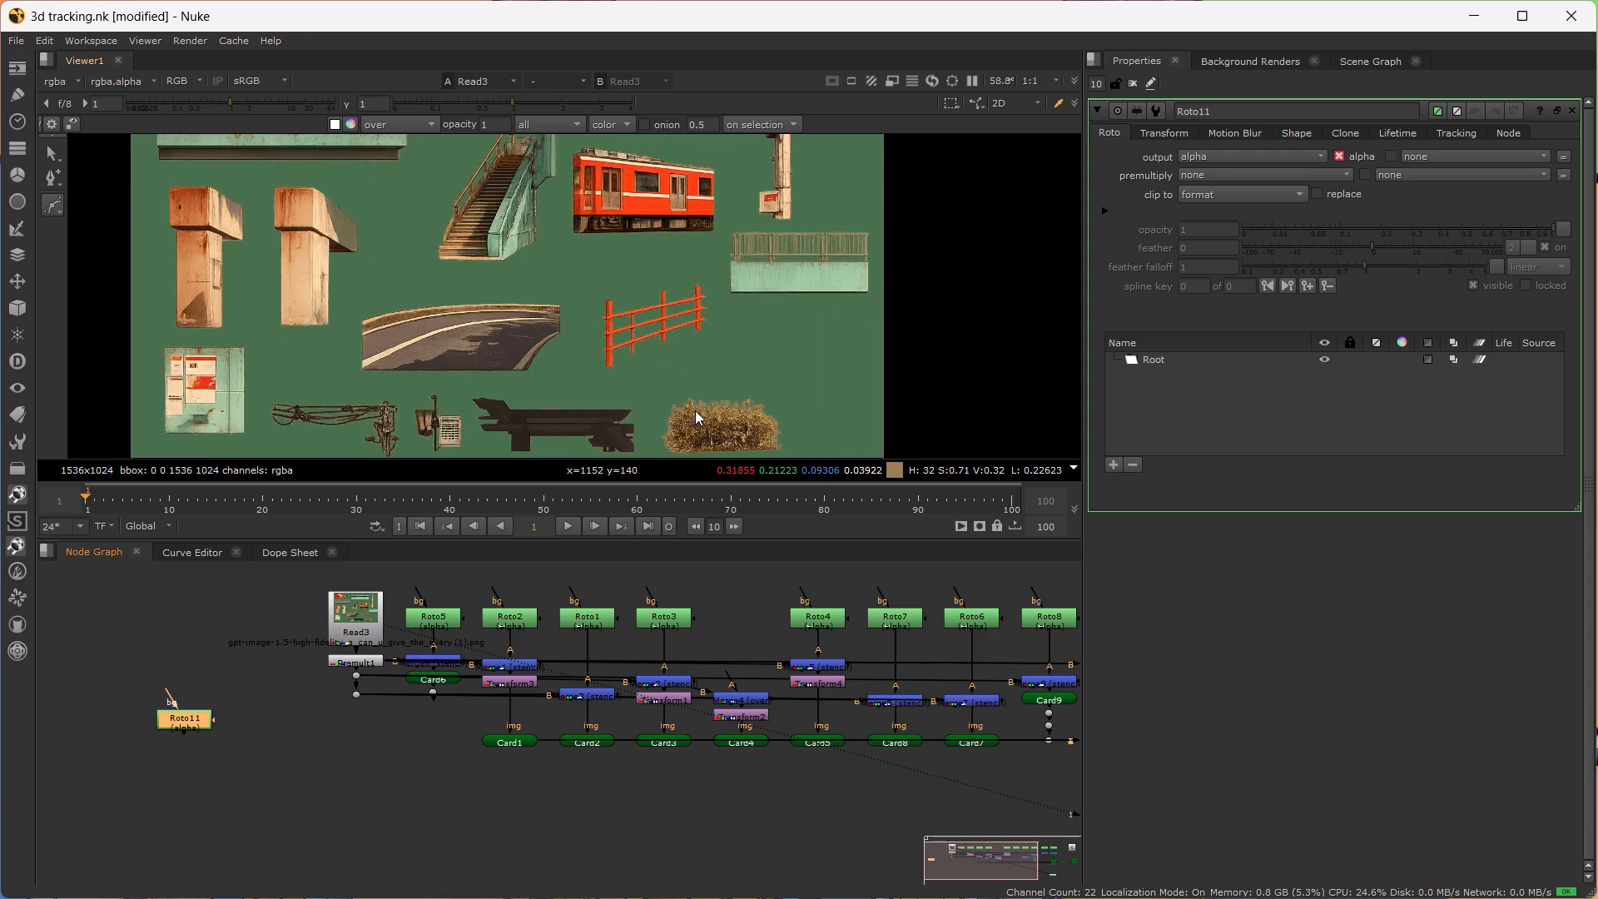
scroll(695, 410, "up", 1)
right_click(54, 208)
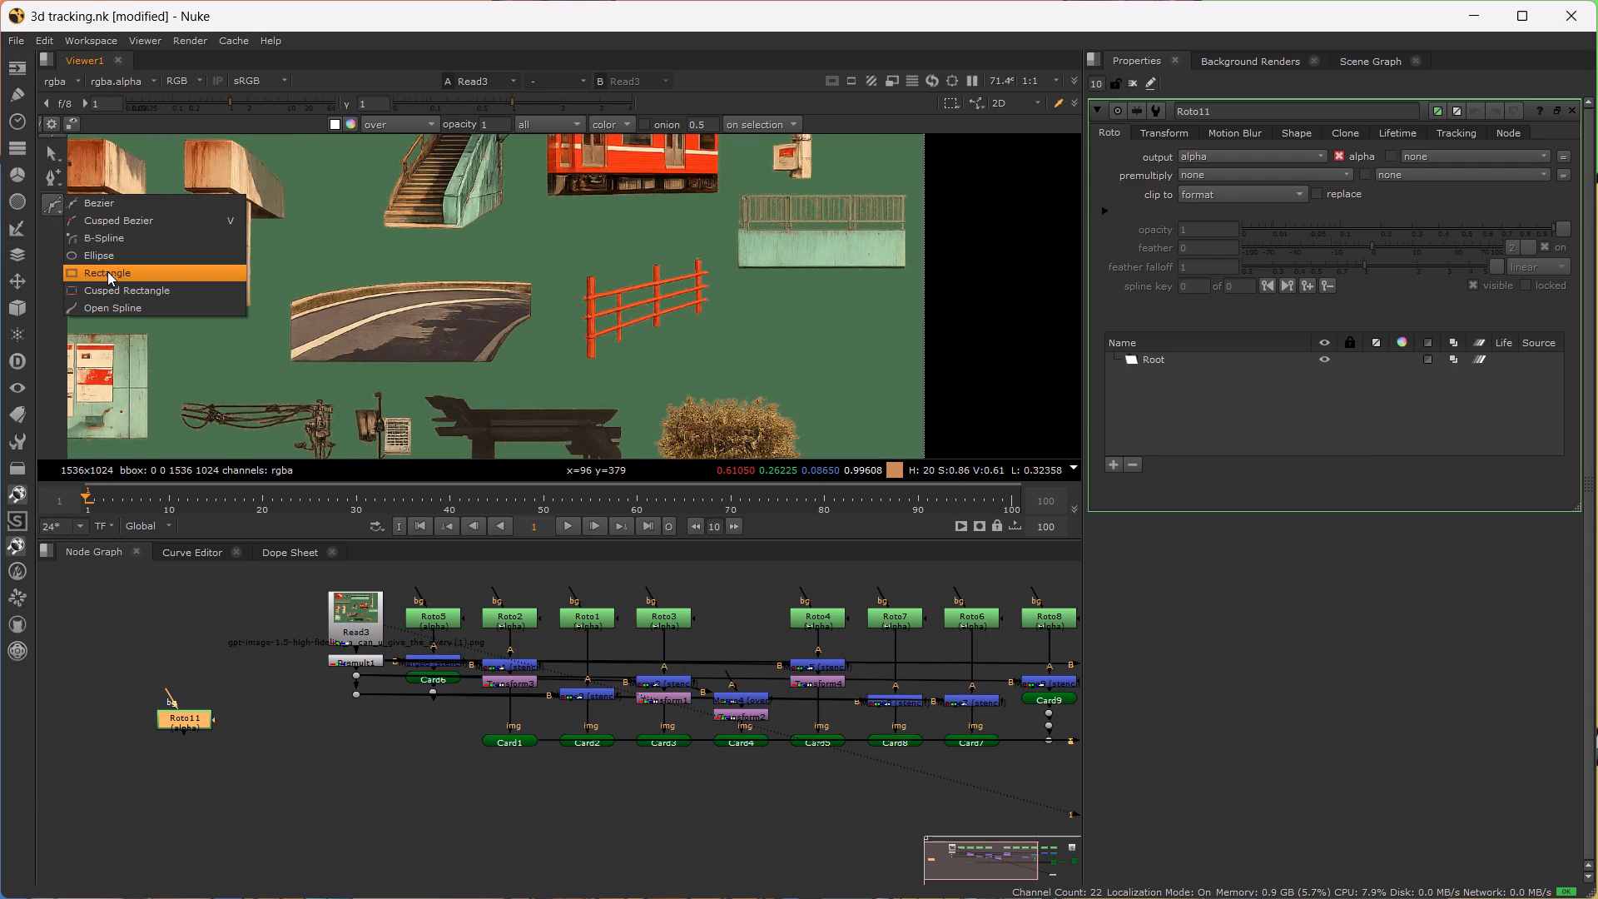
left_click(107, 271)
left_click_drag(561, 256, 653, 383)
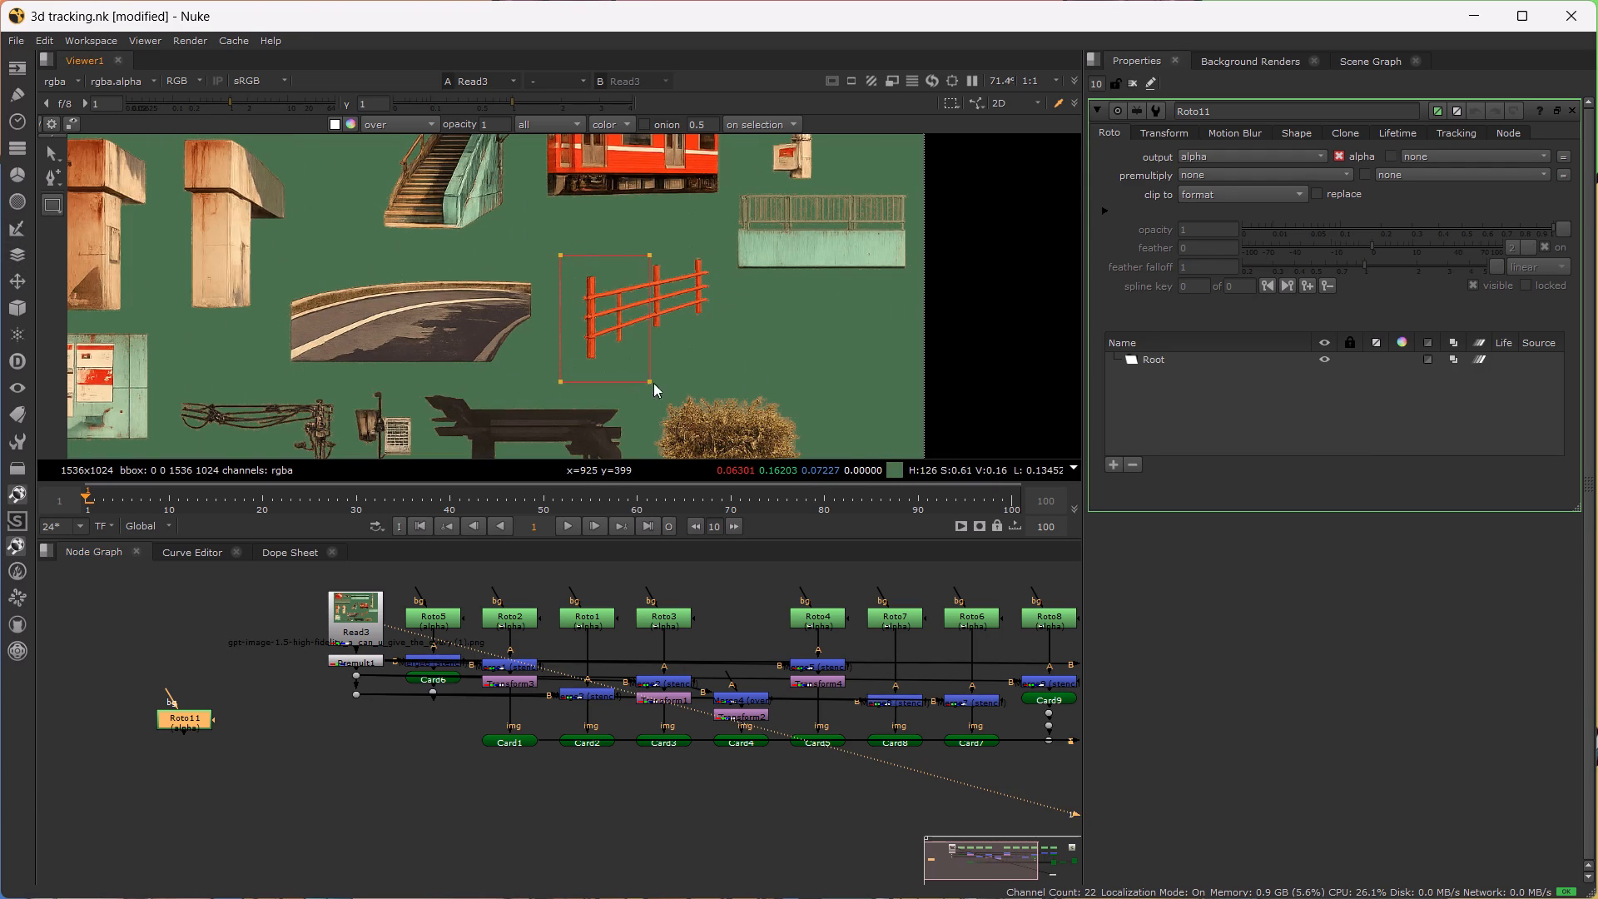
left_click_drag(653, 383, 722, 375)
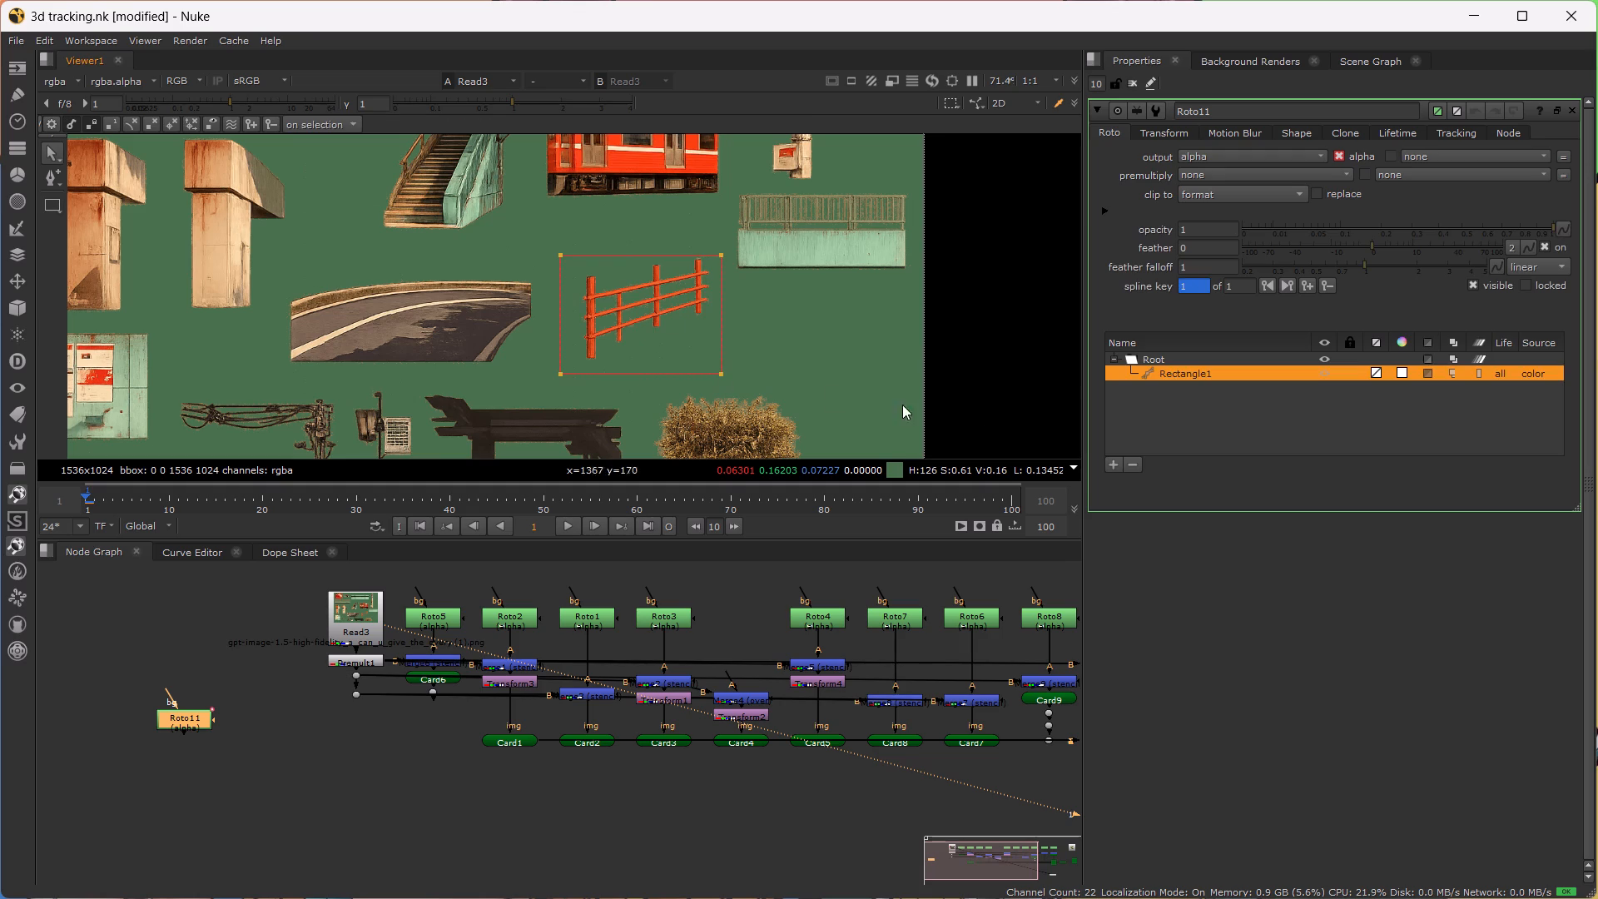
left_click(1430, 370)
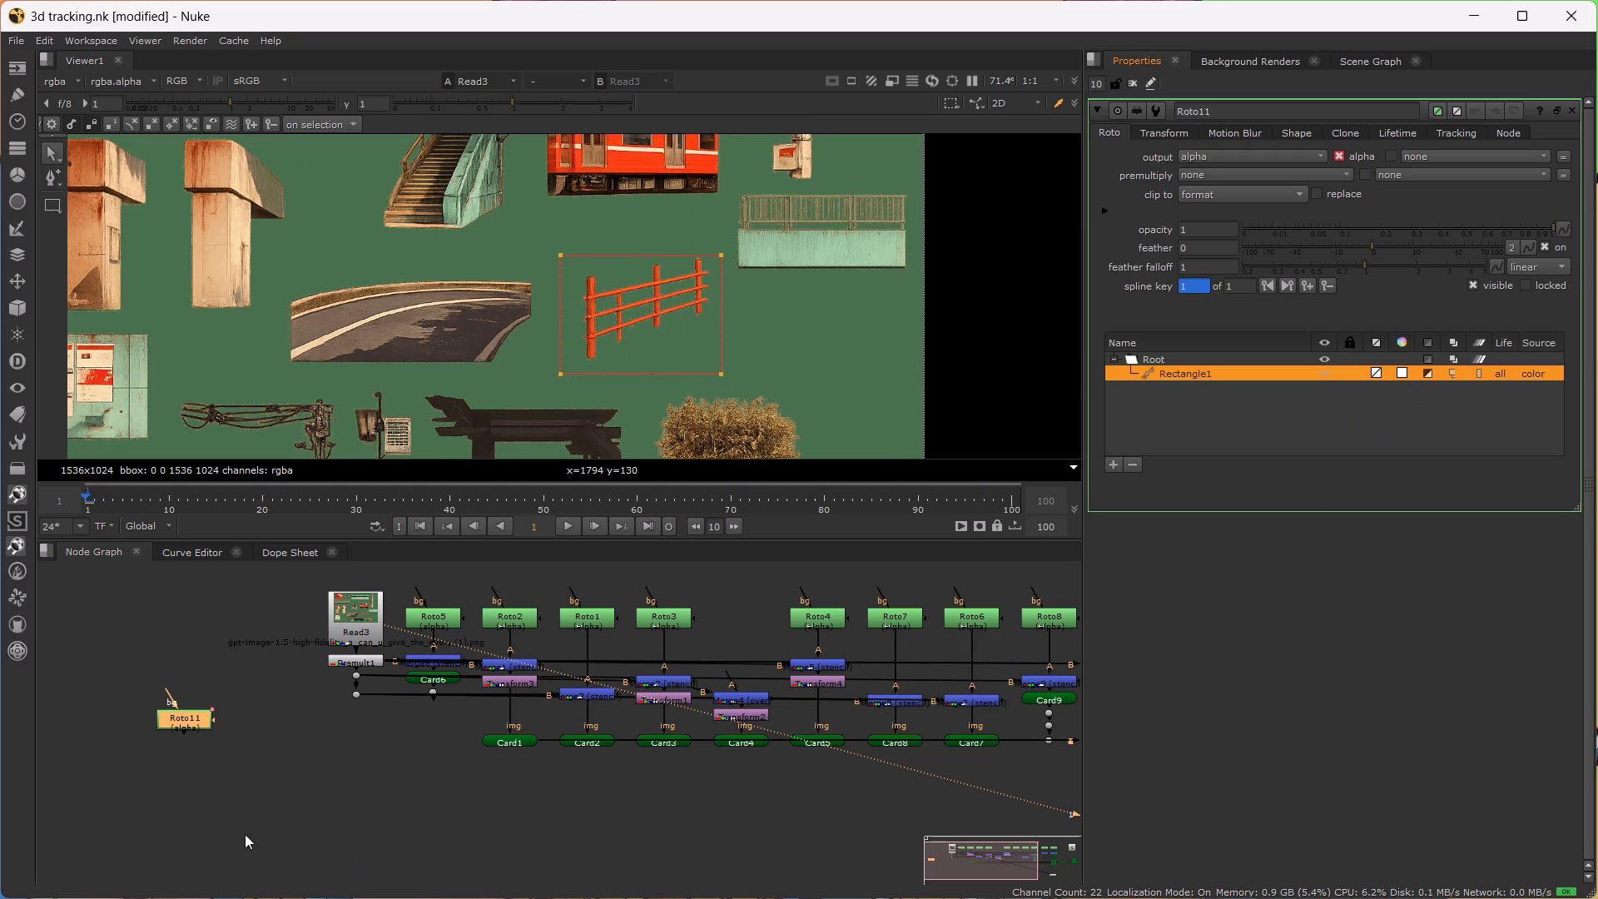
Move the new Roto node slightly away from the others and paste a copy of it below.
left_click_drag(185, 721, 164, 713)
left_click(164, 713)
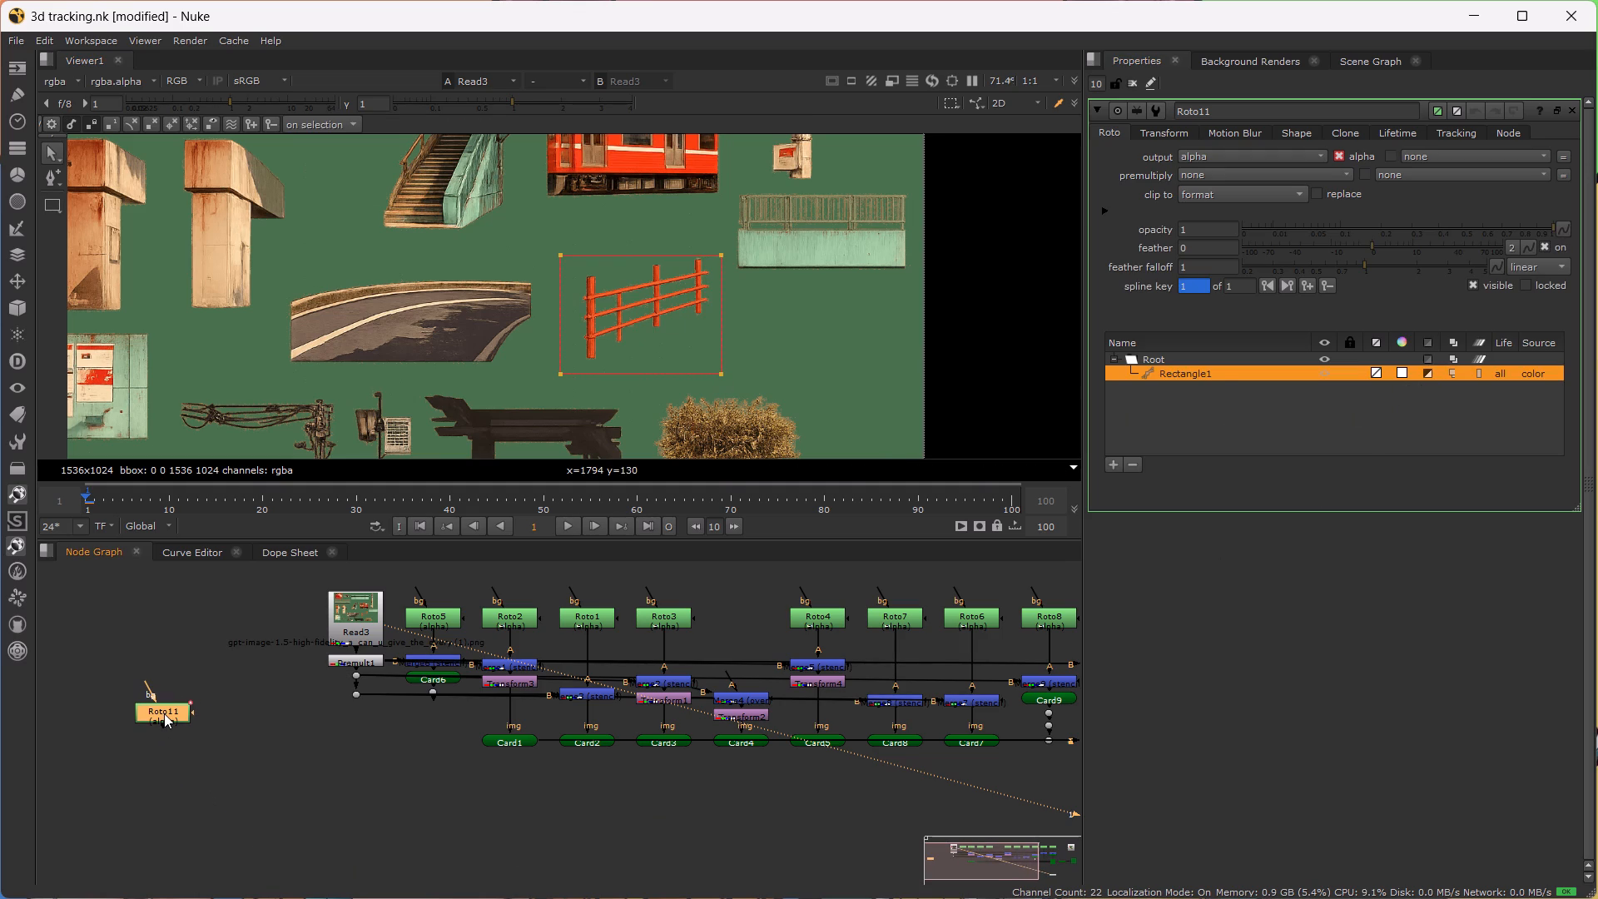
key("ctrl+c")
left_click(238, 818)
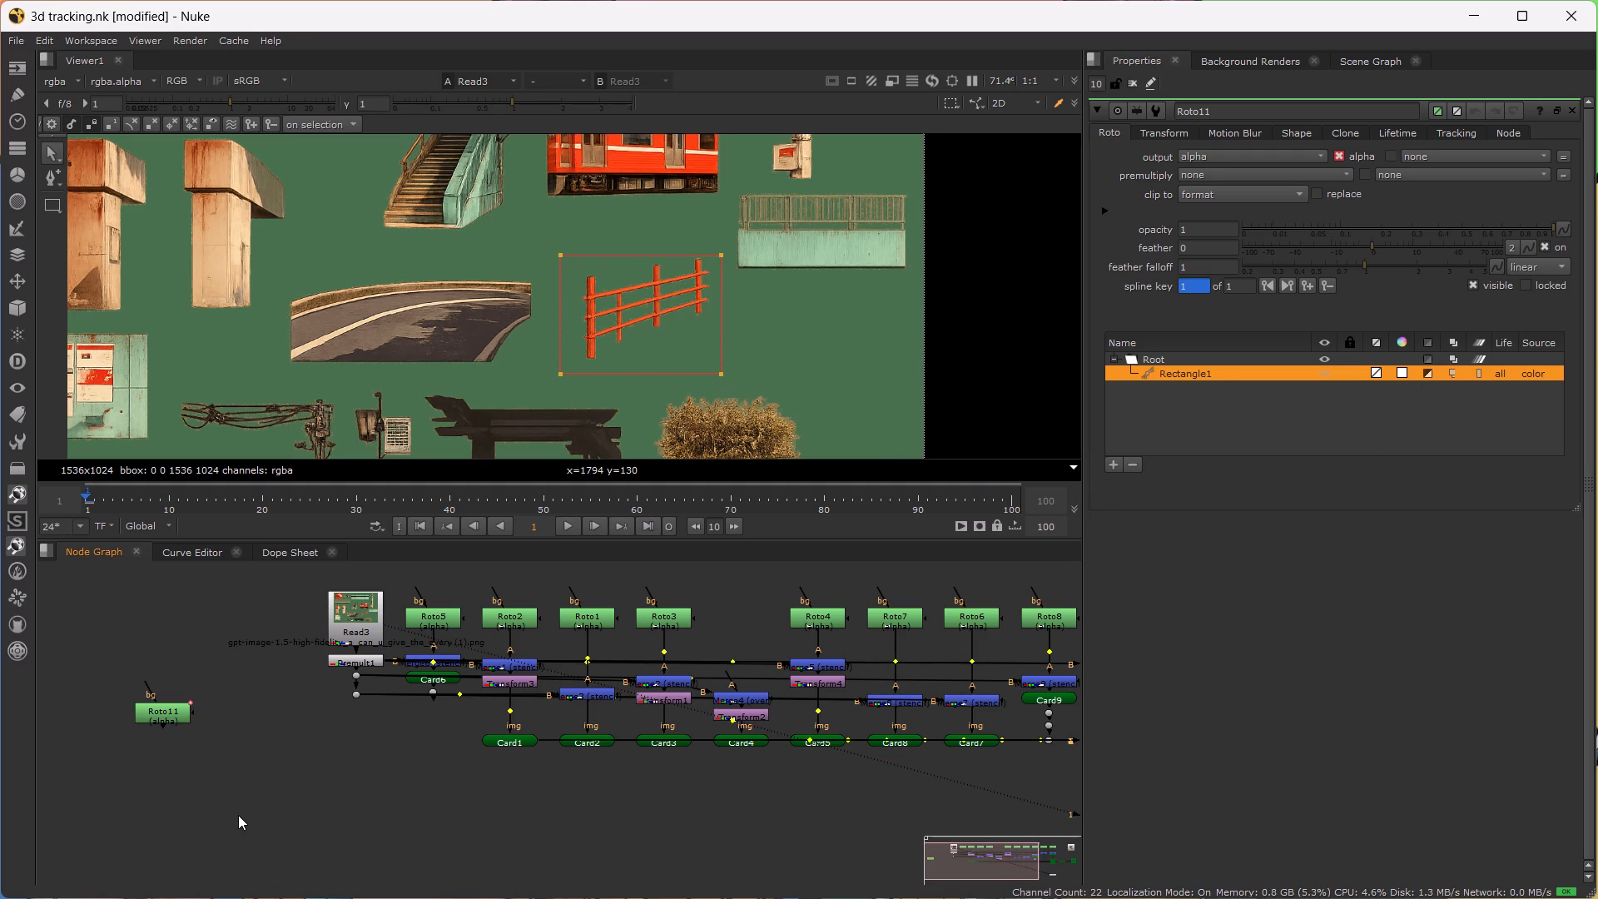
key("ctrl+v")
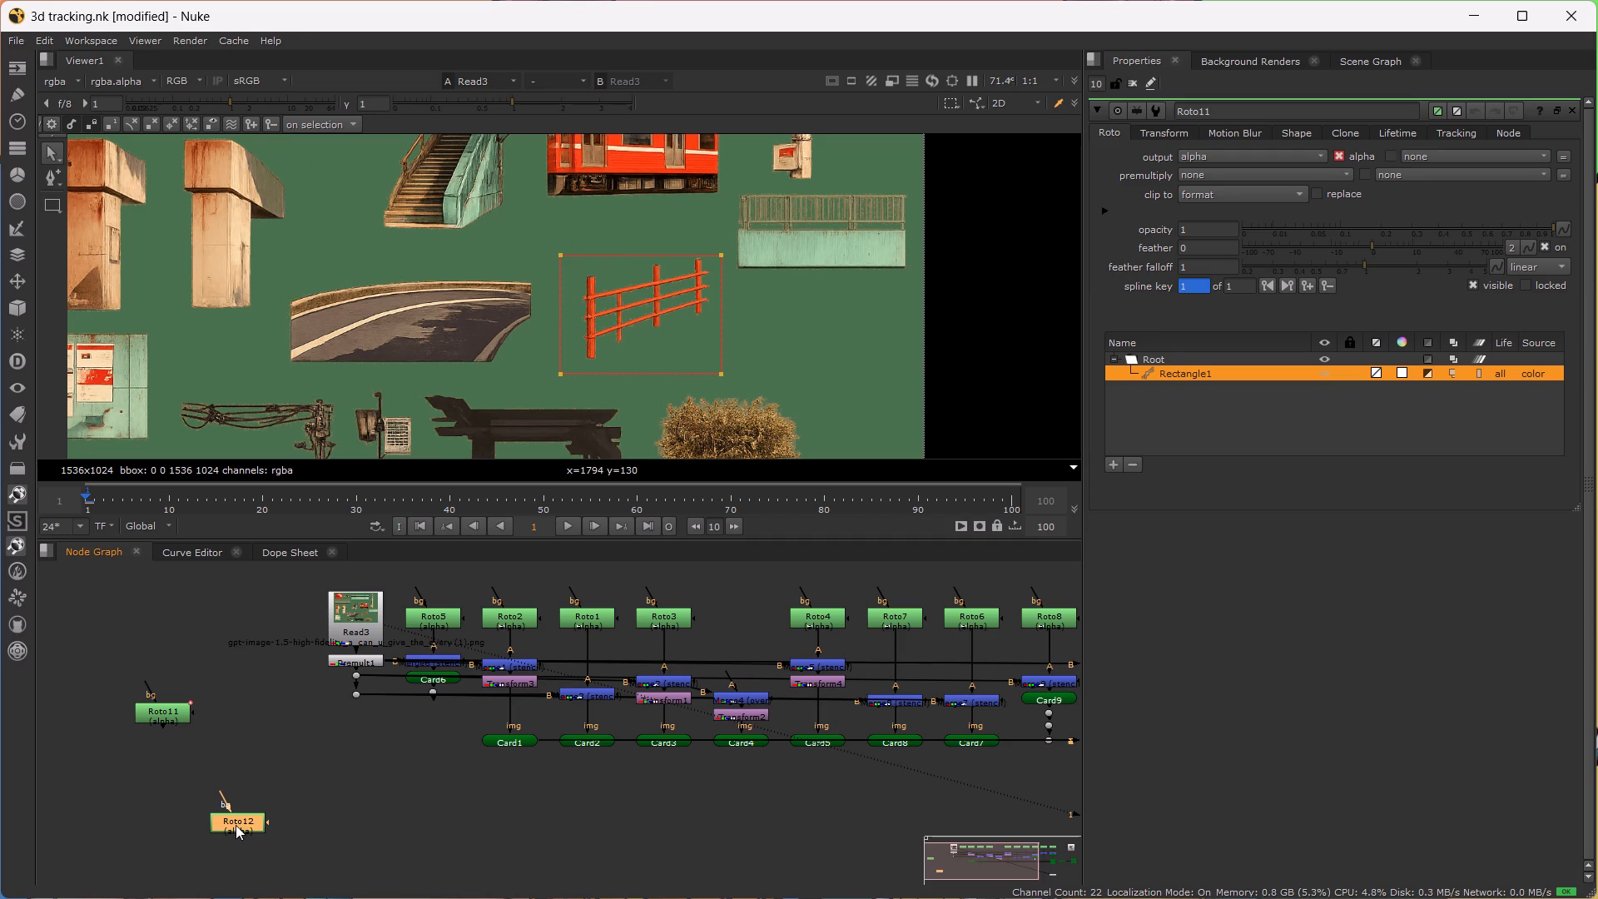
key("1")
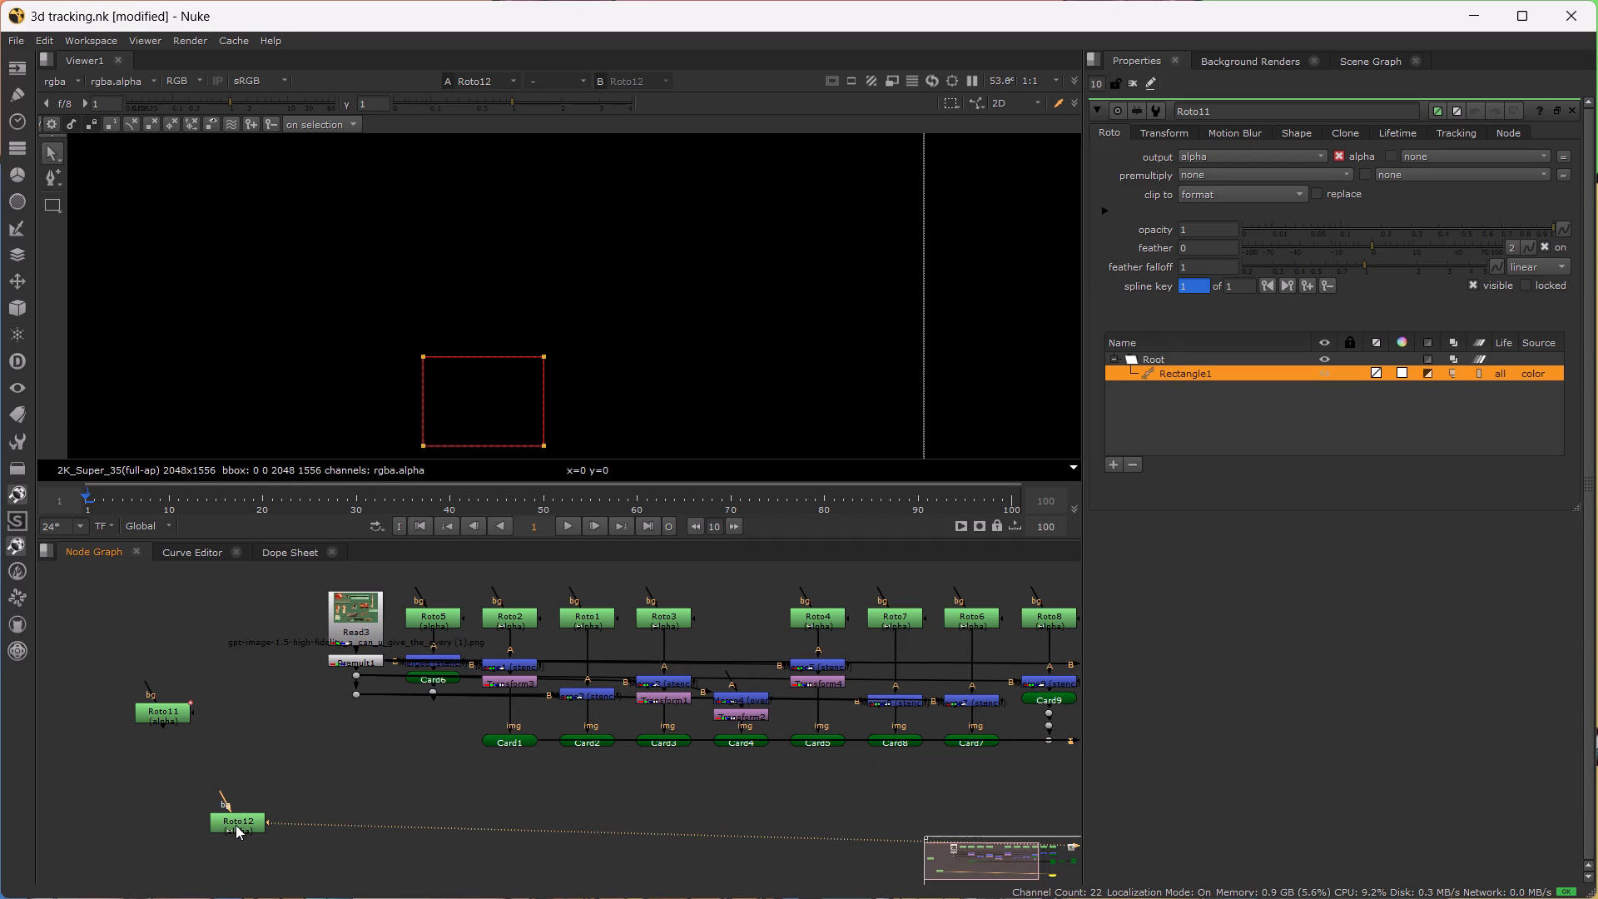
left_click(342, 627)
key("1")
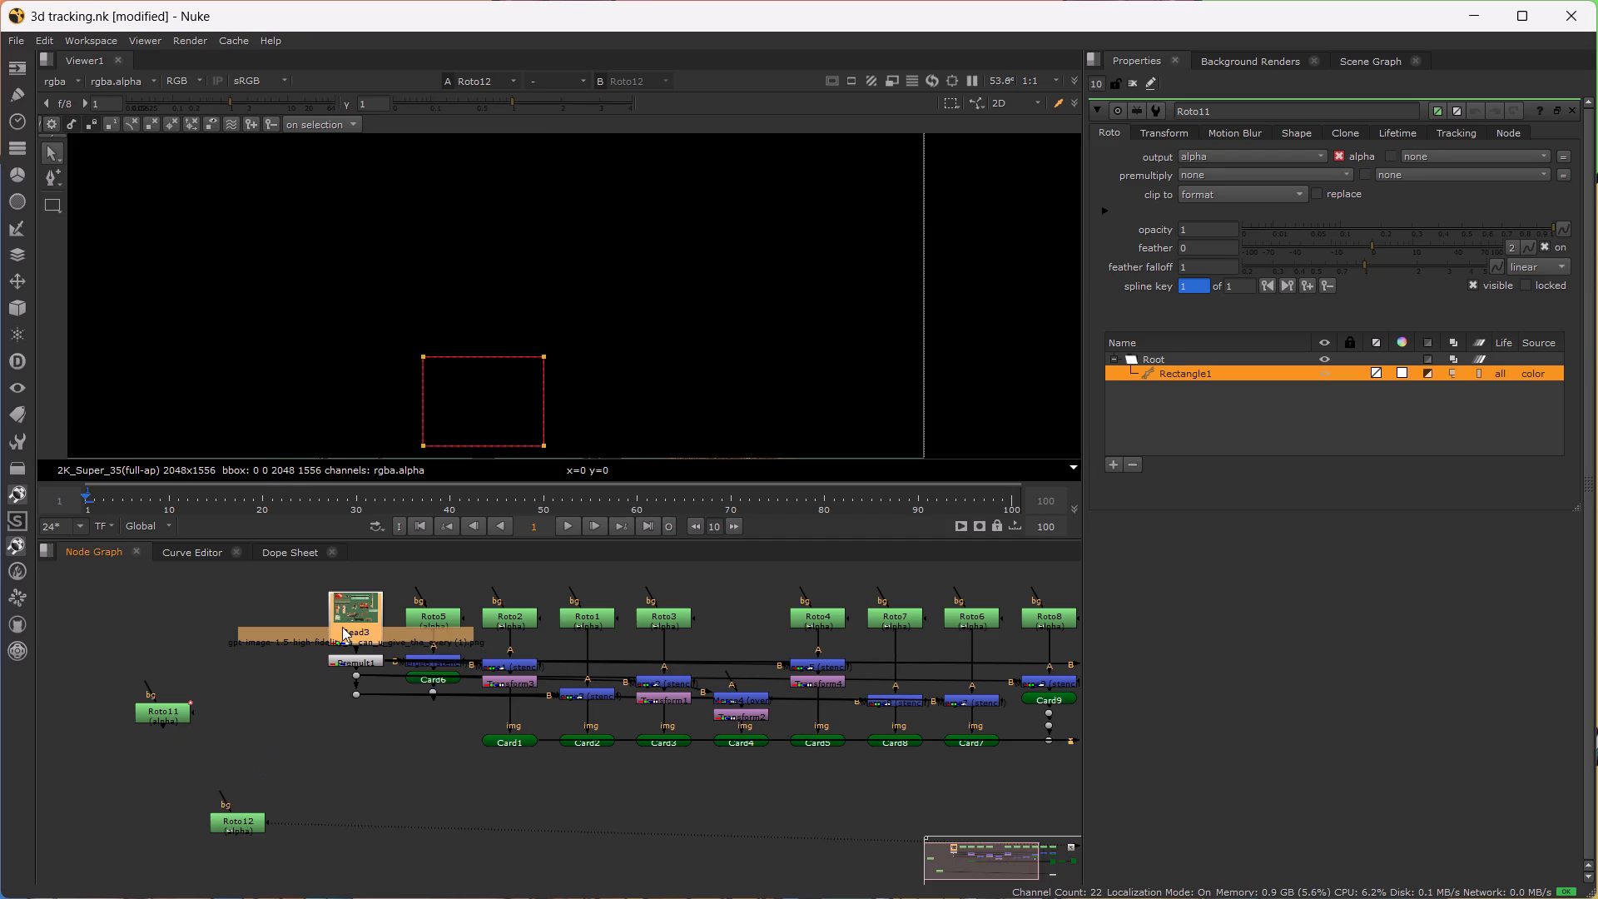
Open the copied Roto node's properties and move its rectangle from the red fence onto the small green railing wall section.
double_click(225, 821)
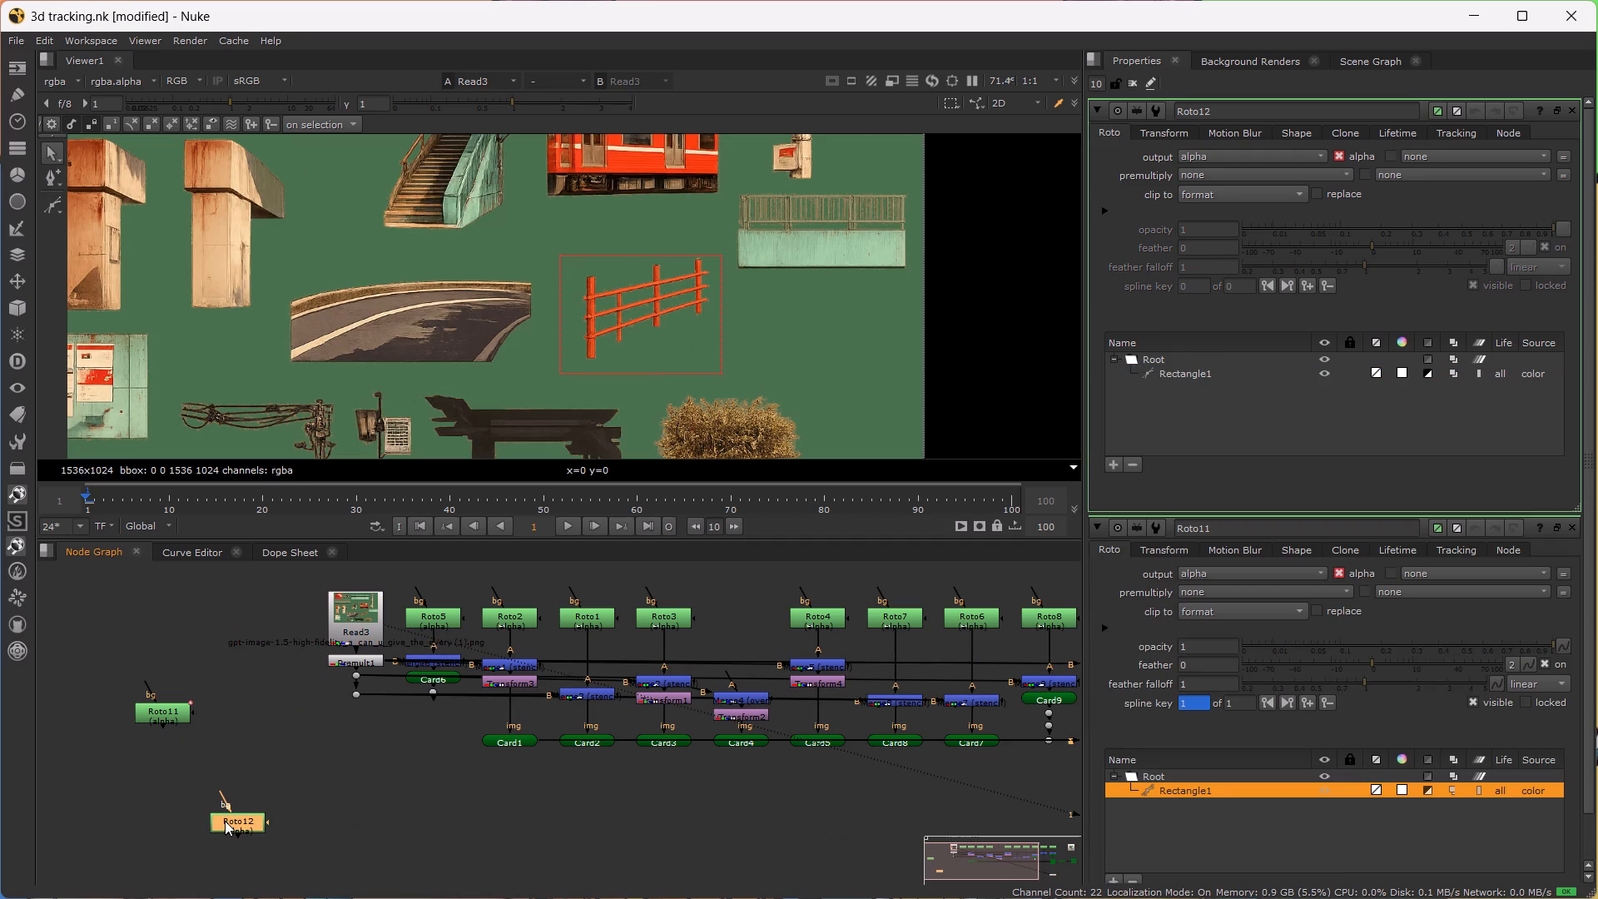
left_click(234, 817)
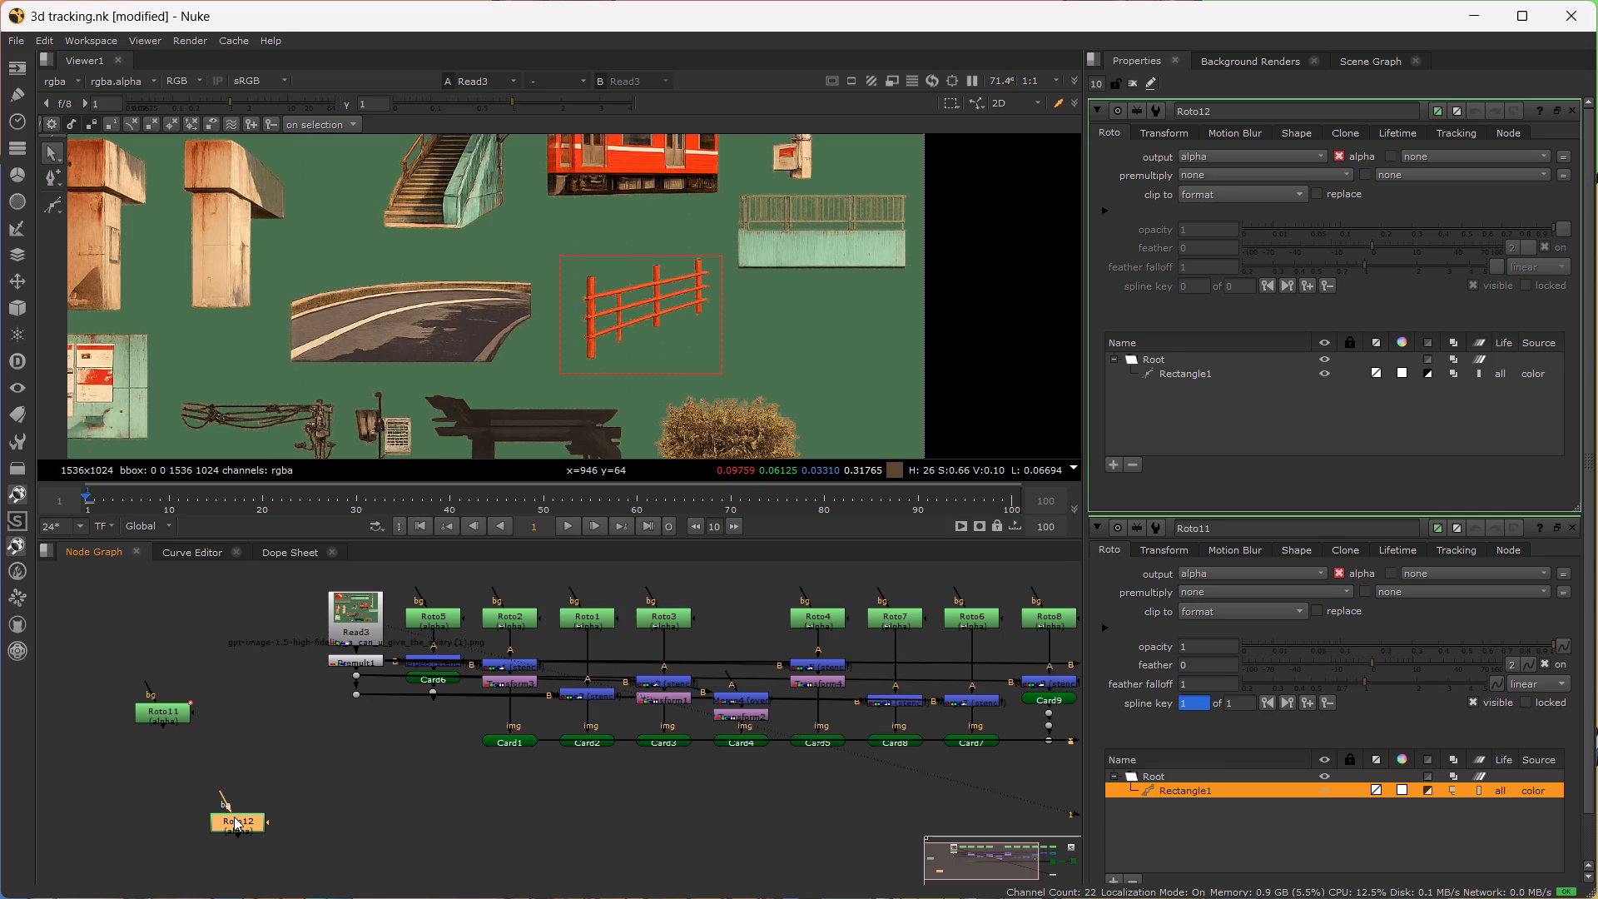
left_click(606, 255)
left_click_drag(529, 210, 530, 261)
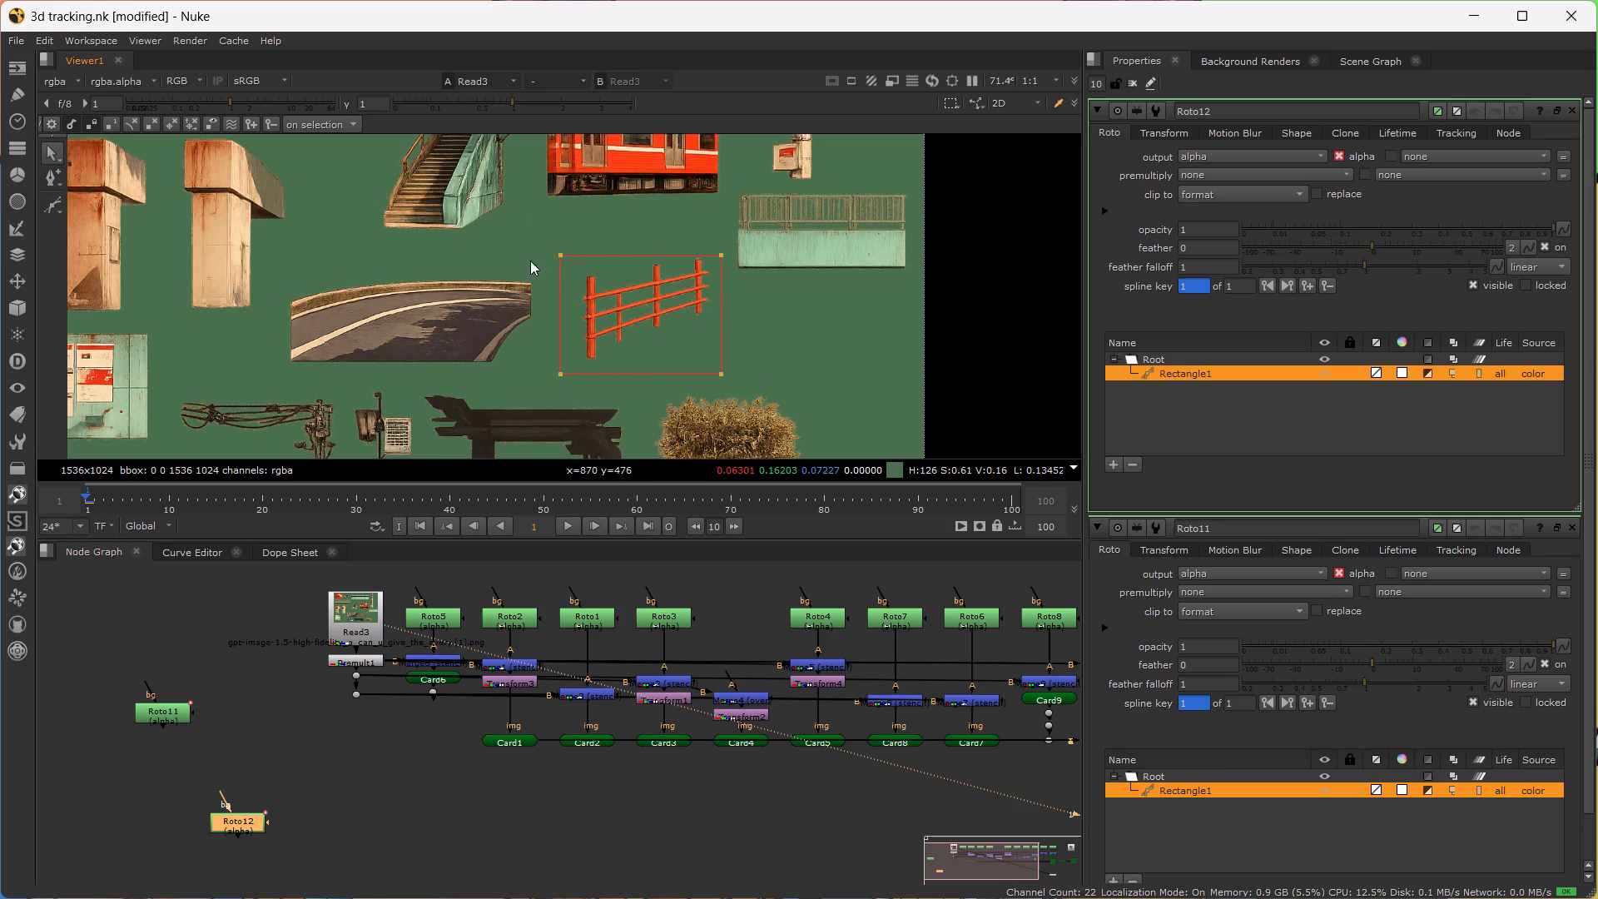
left_click_drag(530, 261, 769, 412)
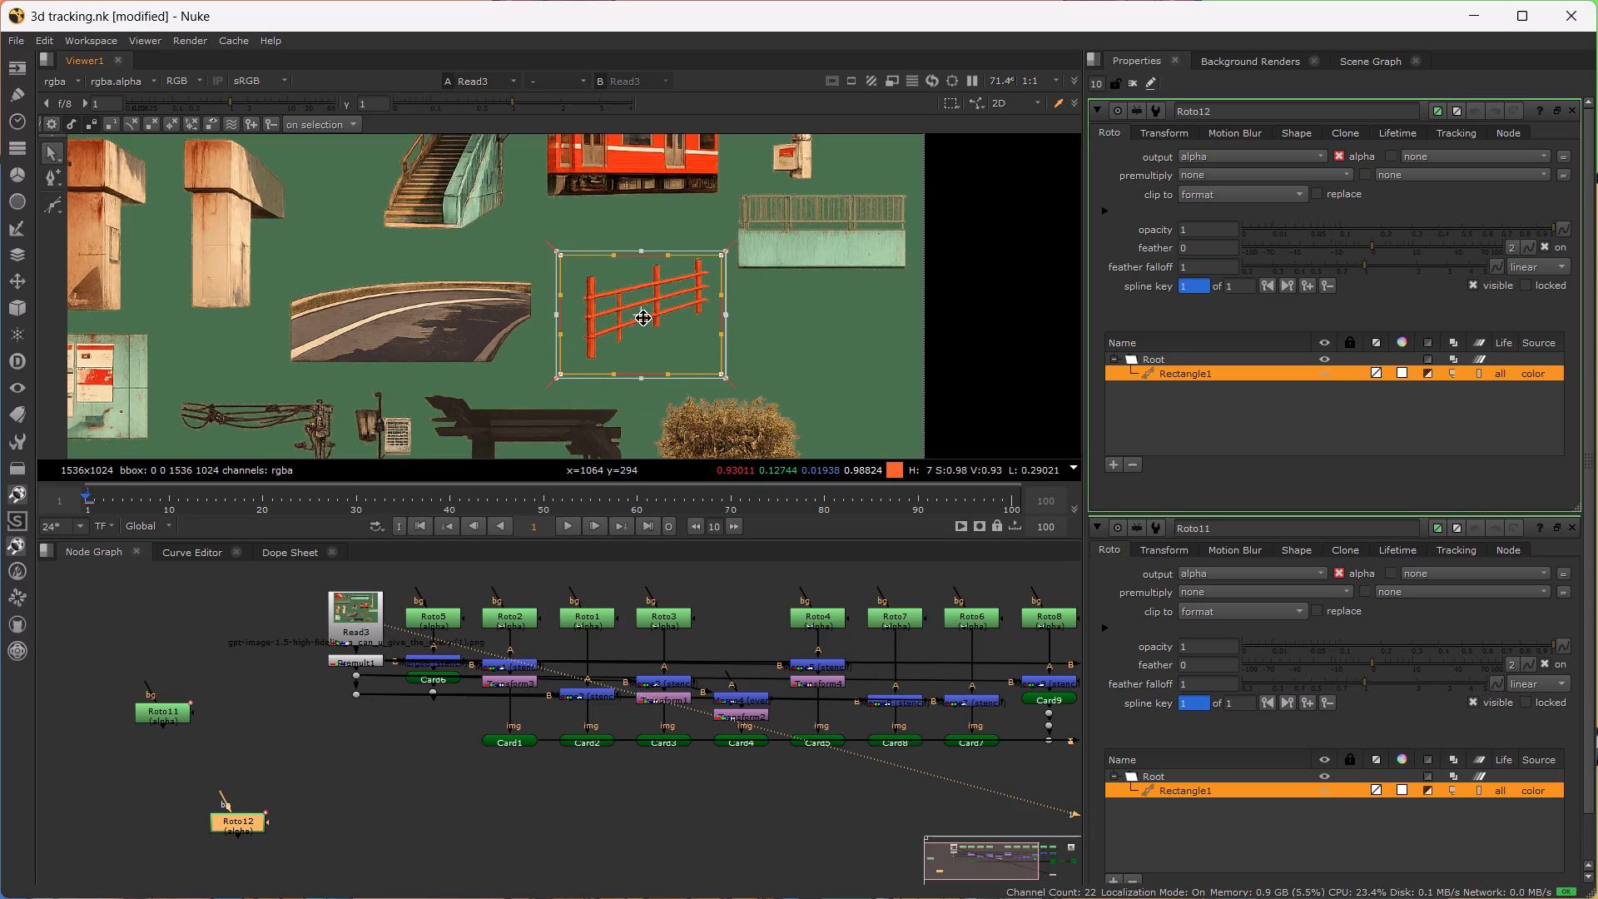
left_click_drag(643, 318, 835, 246)
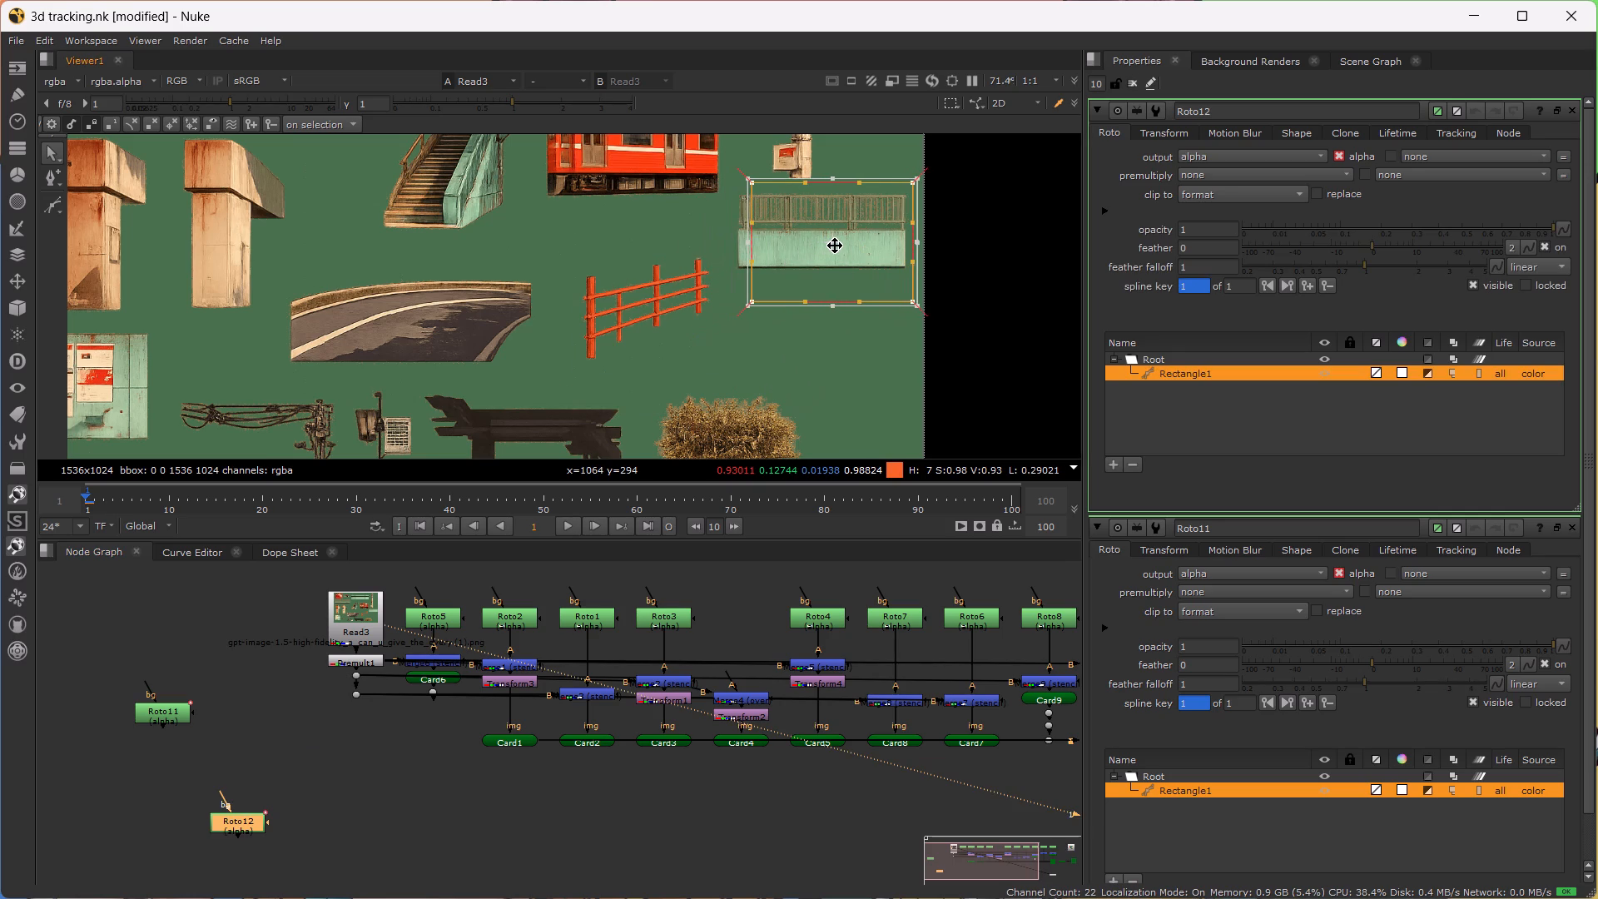
left_click_drag(835, 246, 827, 247)
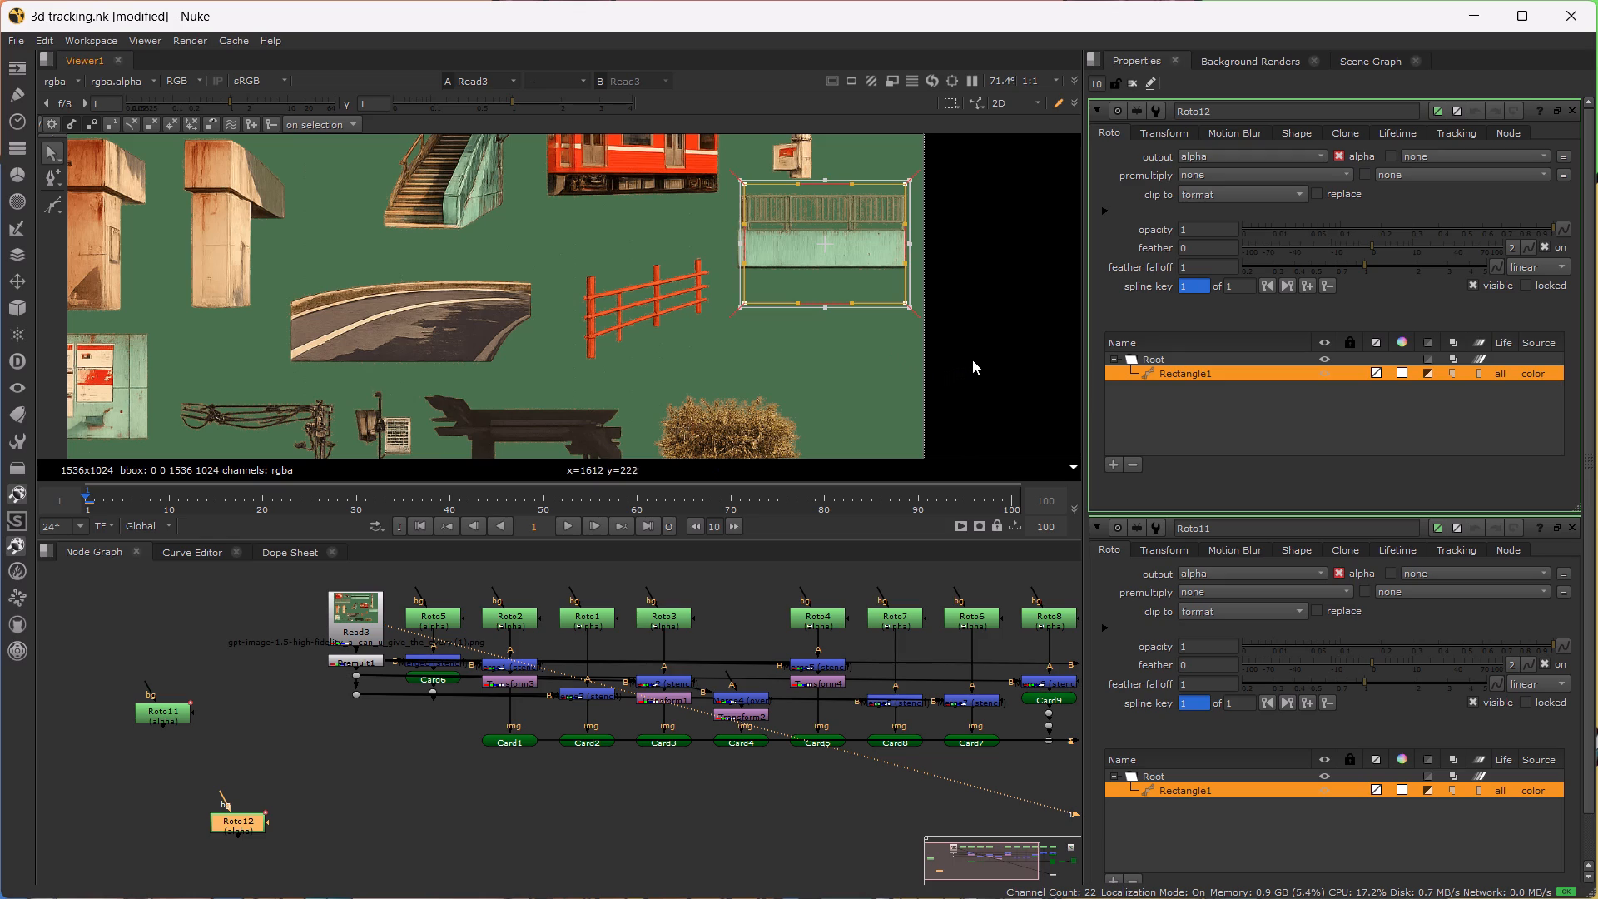
left_click_drag(972, 358, 960, 345)
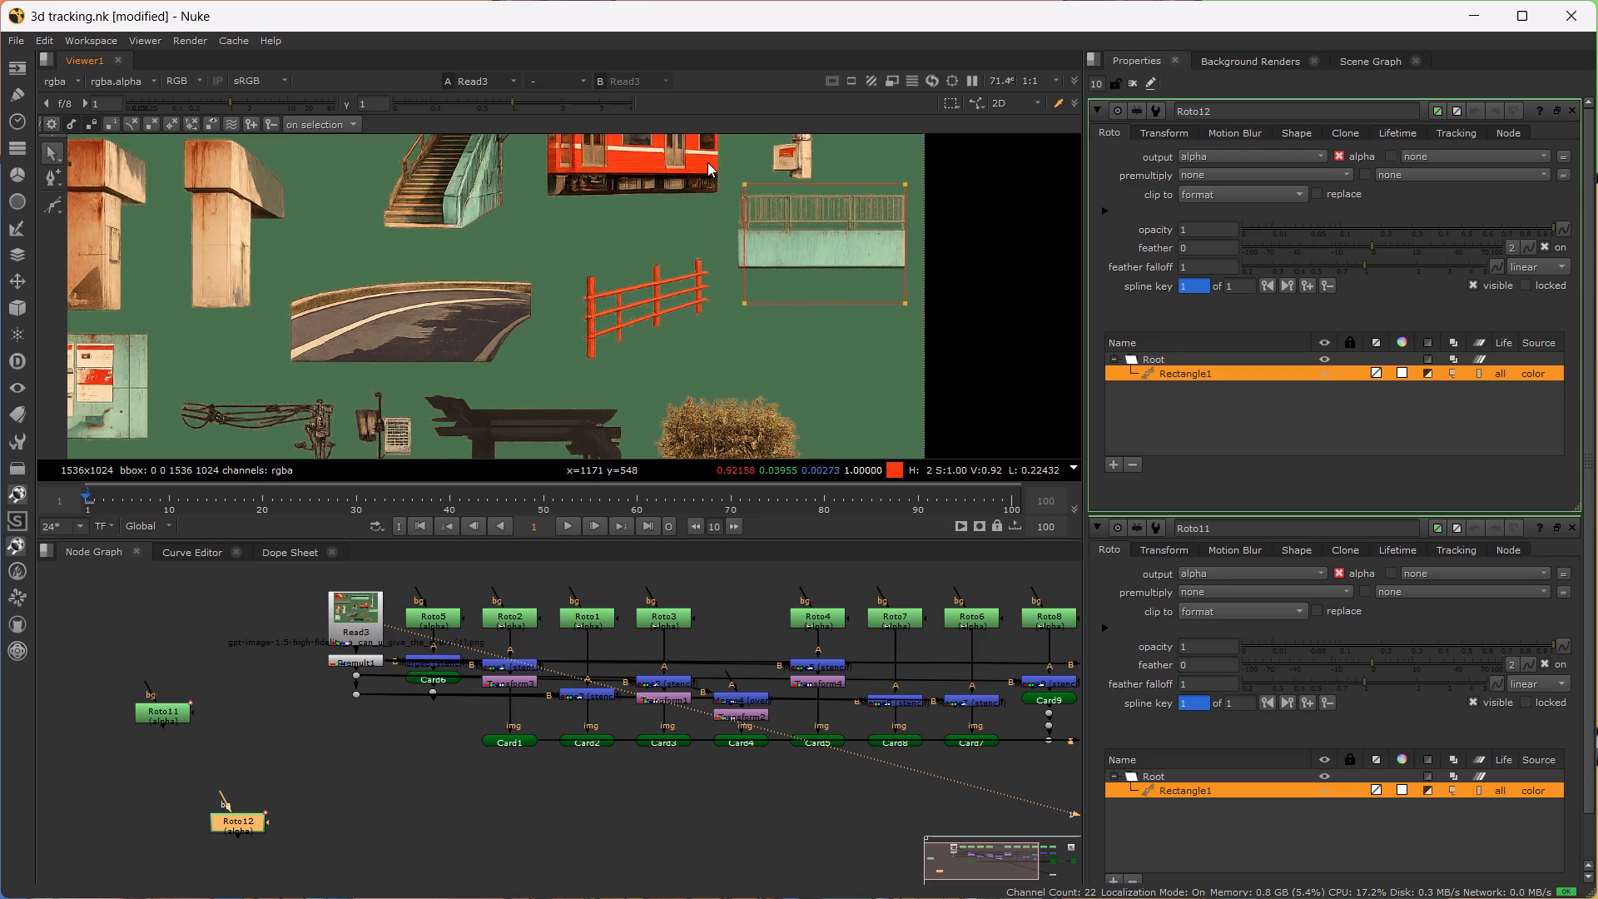
Move Roto12's rectangle from the railing wall onto the dry bush and lower its top edge closer to the foliage.
left_click_drag(707, 150, 1033, 381)
left_click_drag(757, 420, 792, 328, "alt")
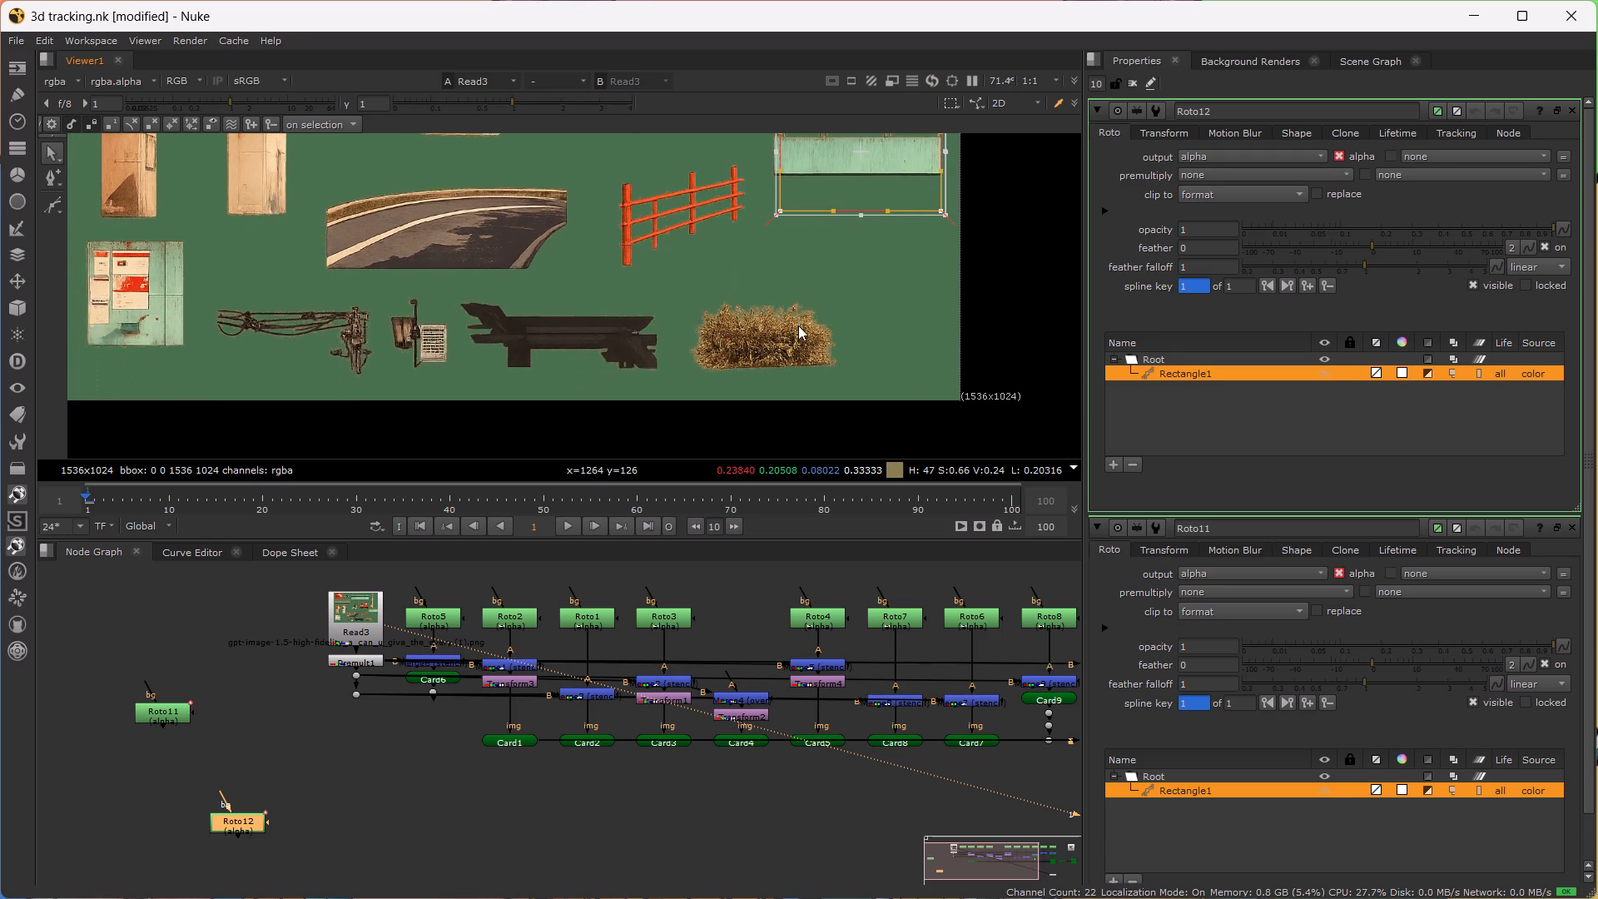
scroll(798, 325, "down", 1)
left_click_drag(849, 183, 781, 335)
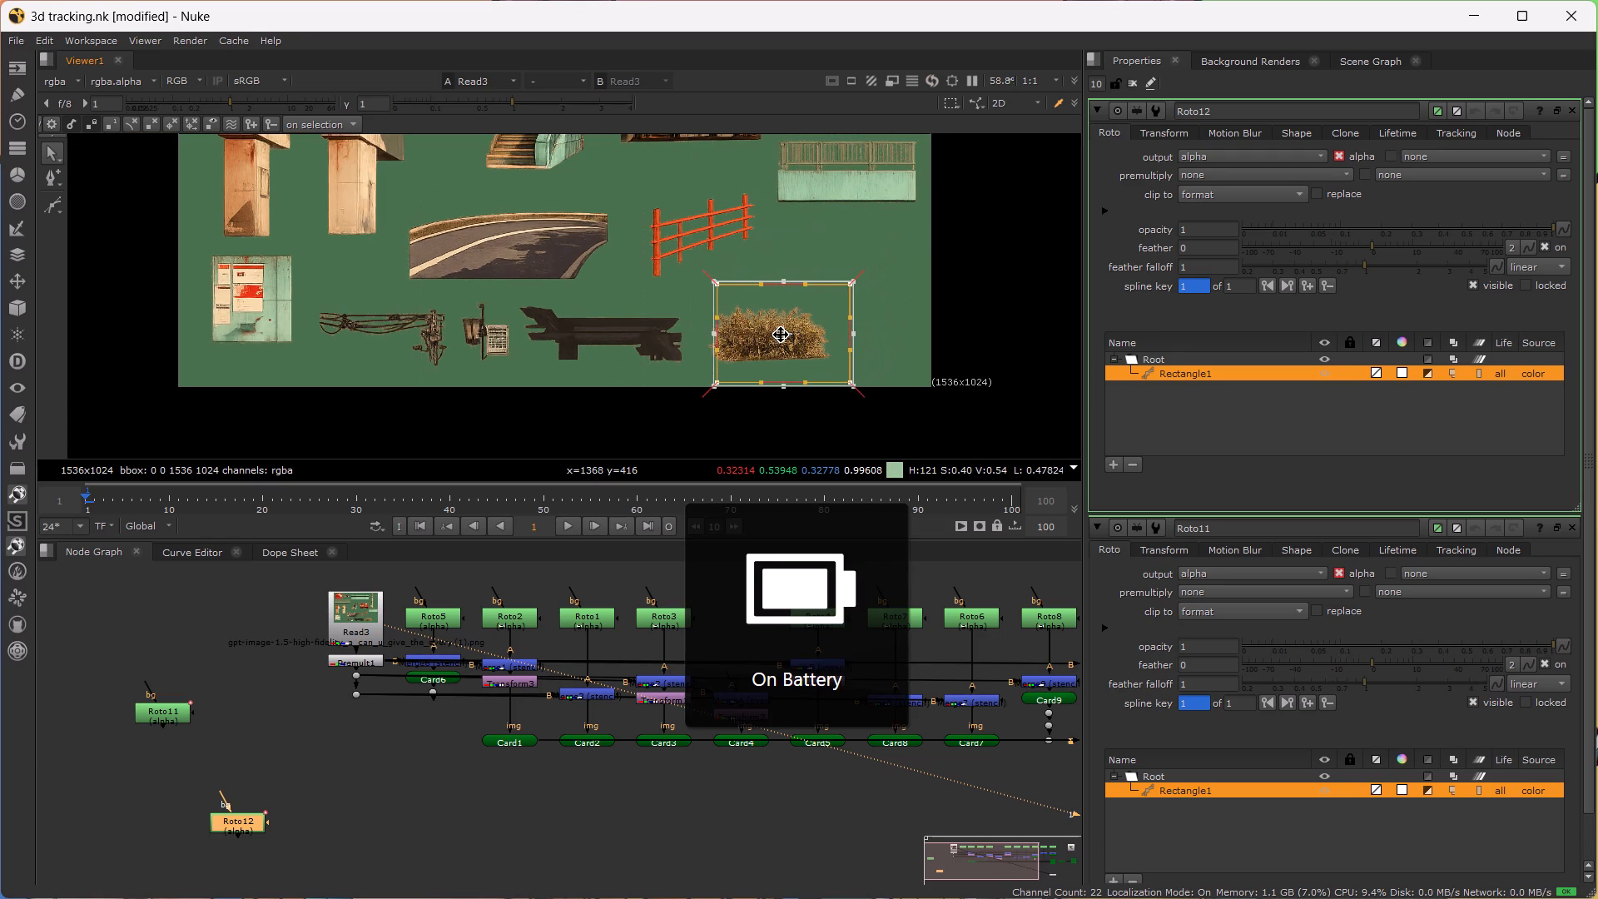
left_click_drag(781, 335, 779, 325)
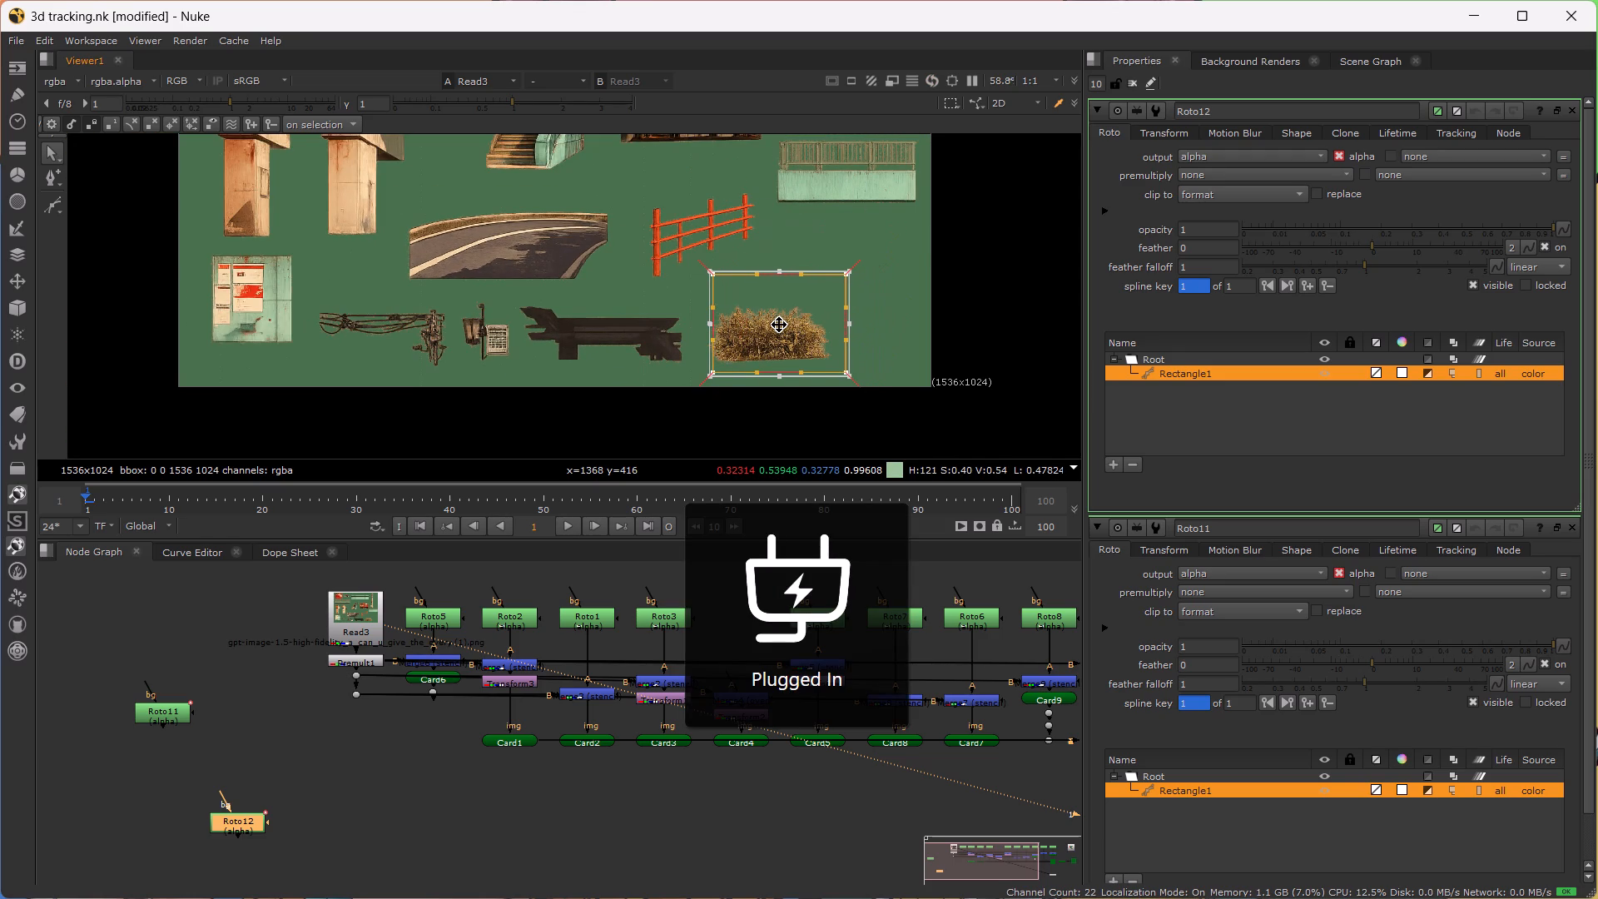
left_click_drag(779, 325, 770, 328)
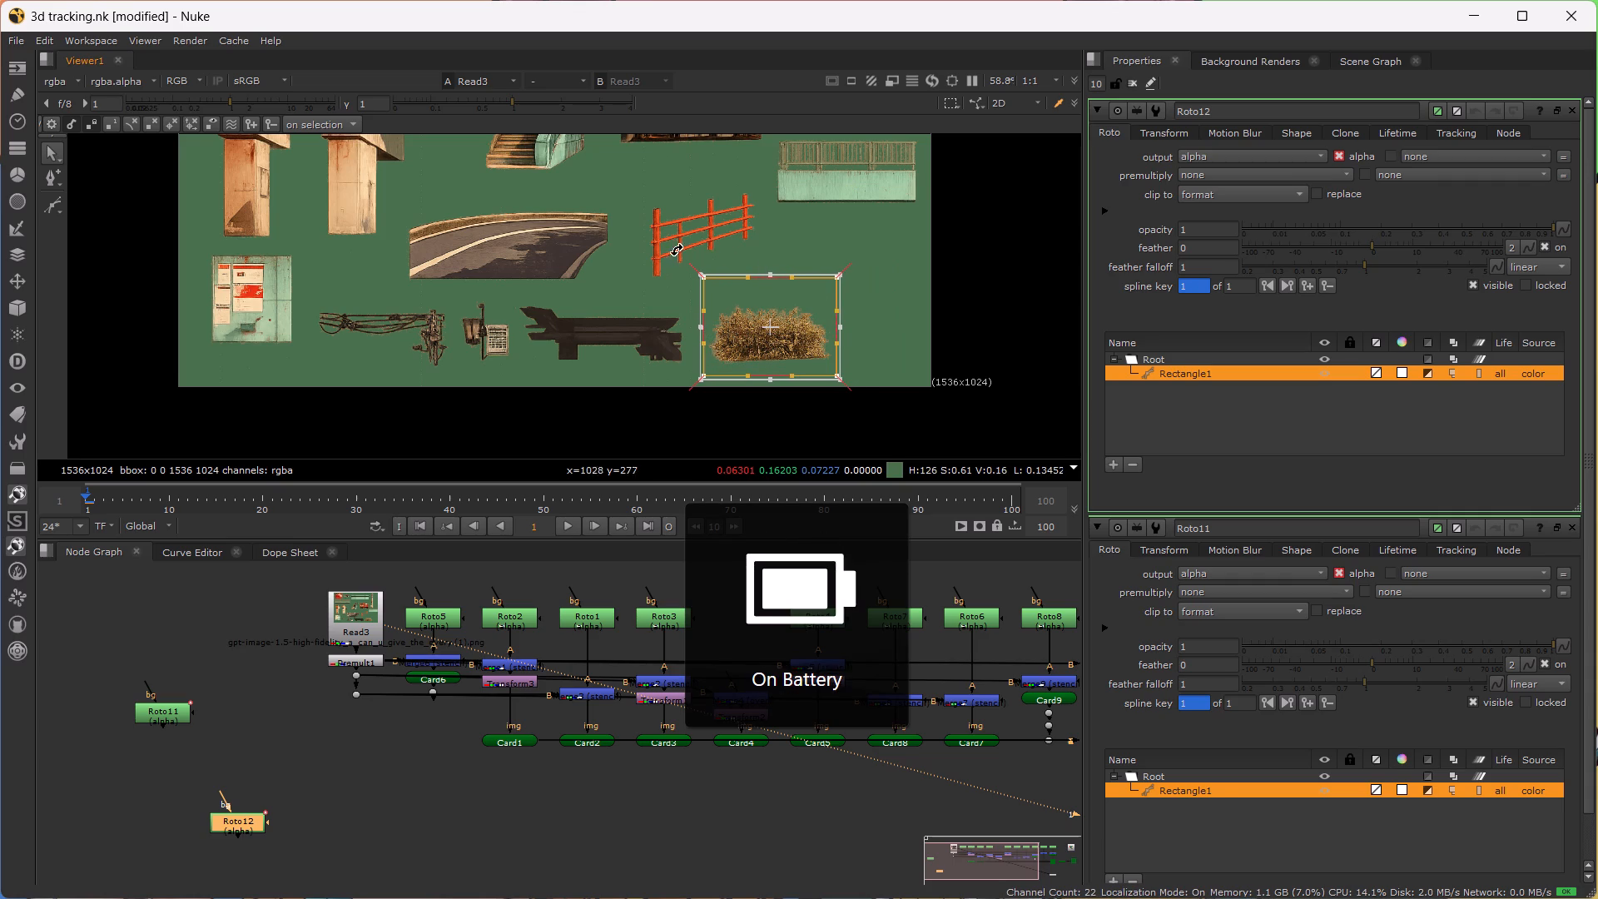
left_click_drag(665, 247, 861, 313)
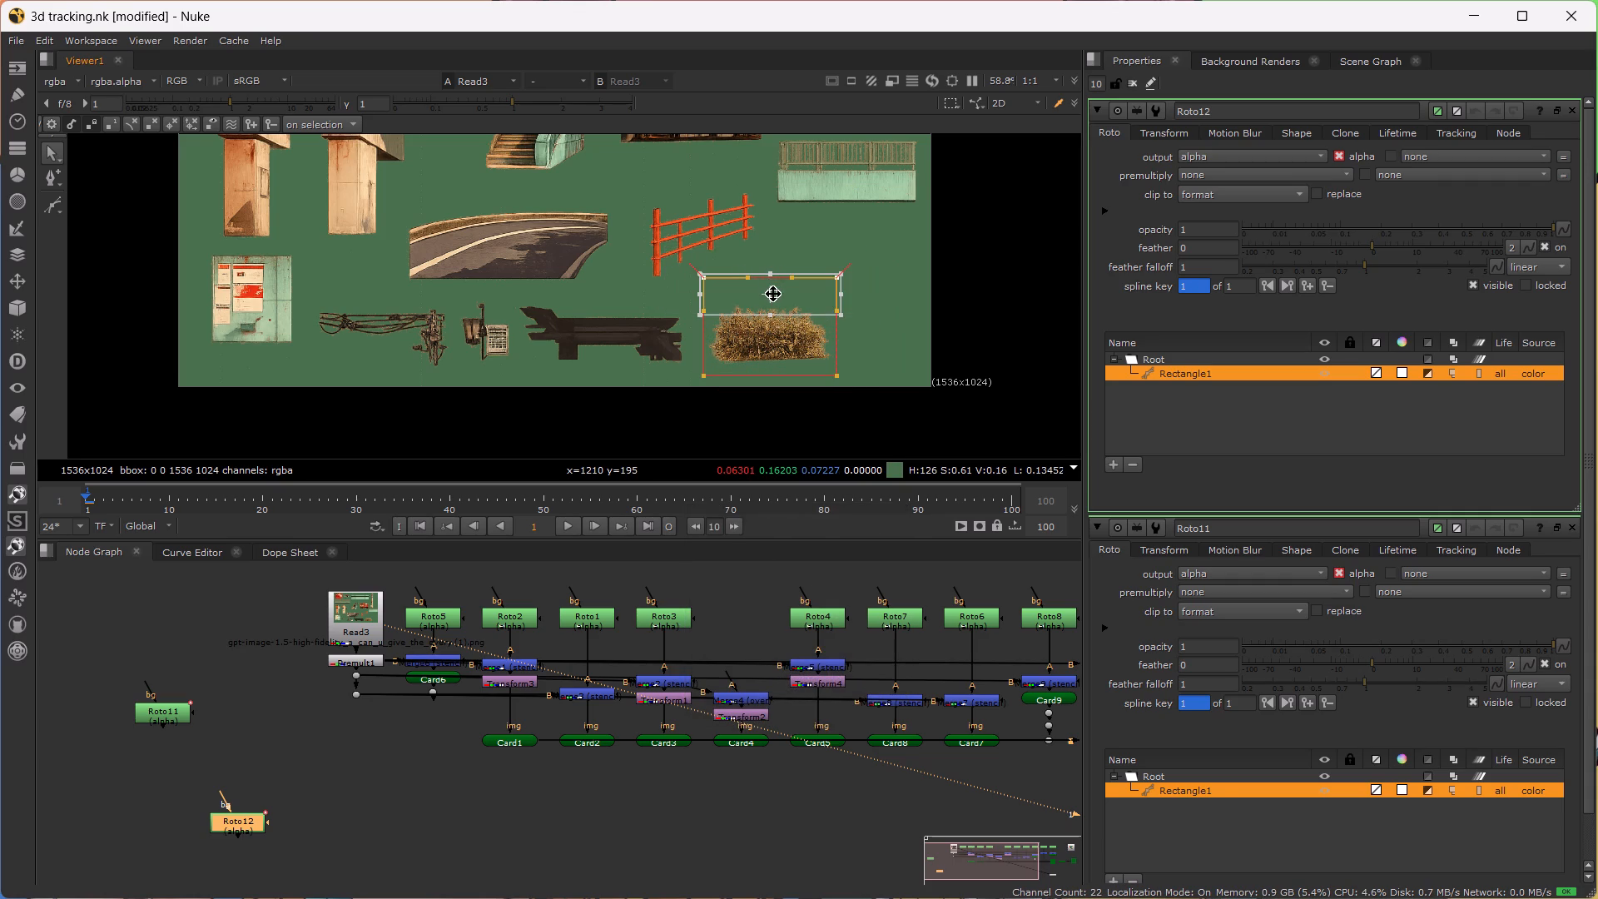
left_click_drag(773, 294, 773, 312)
scroll(770, 353, "up", 5)
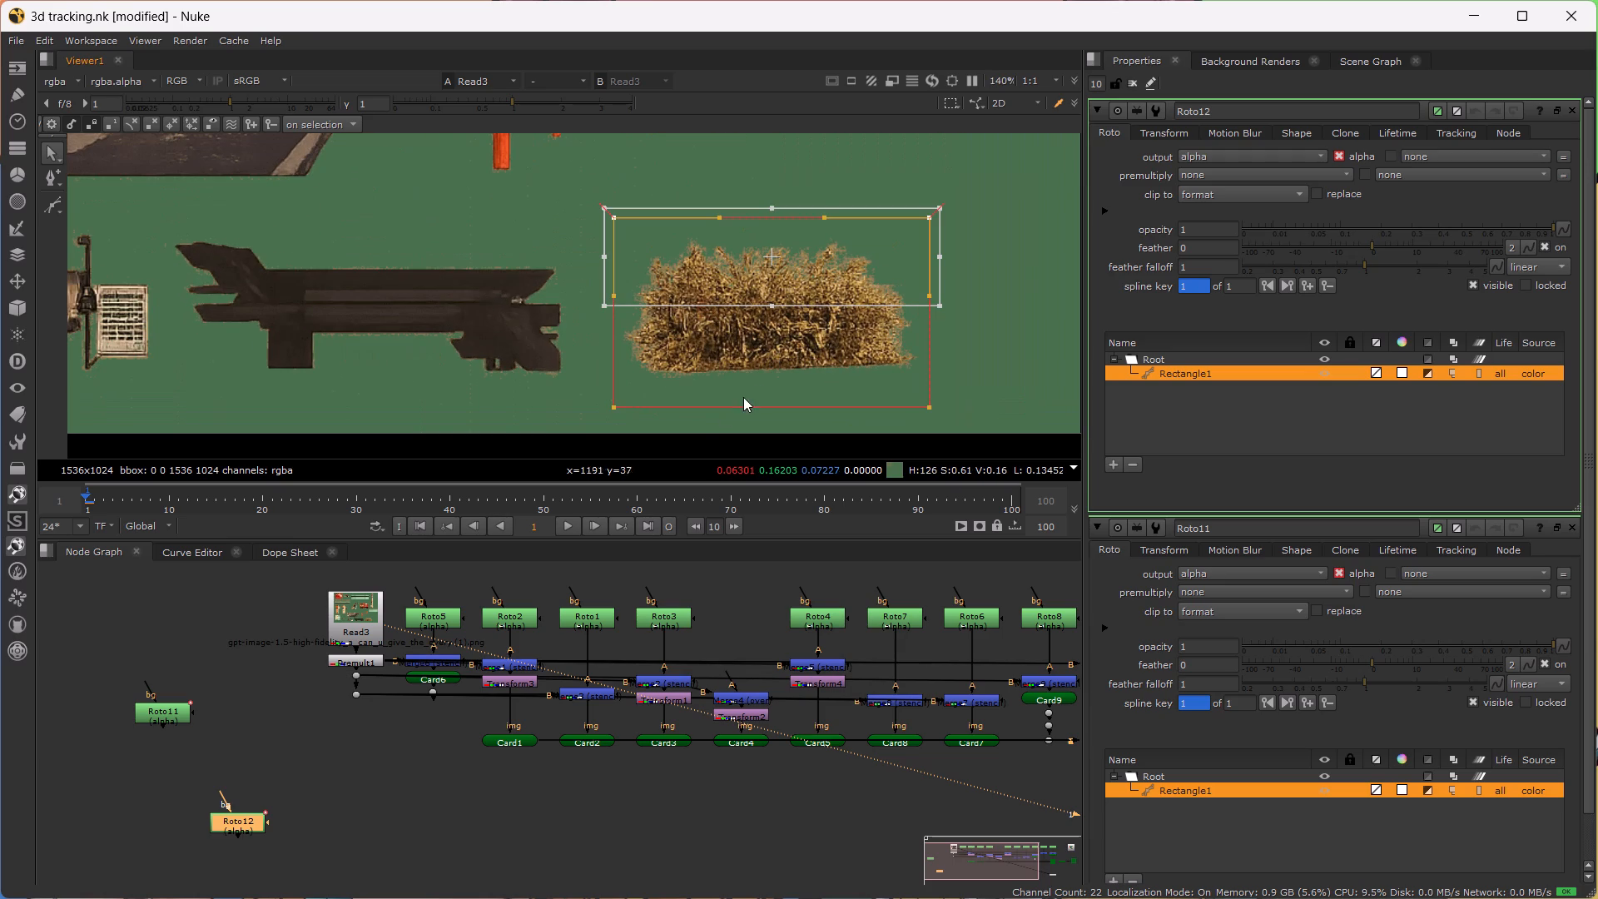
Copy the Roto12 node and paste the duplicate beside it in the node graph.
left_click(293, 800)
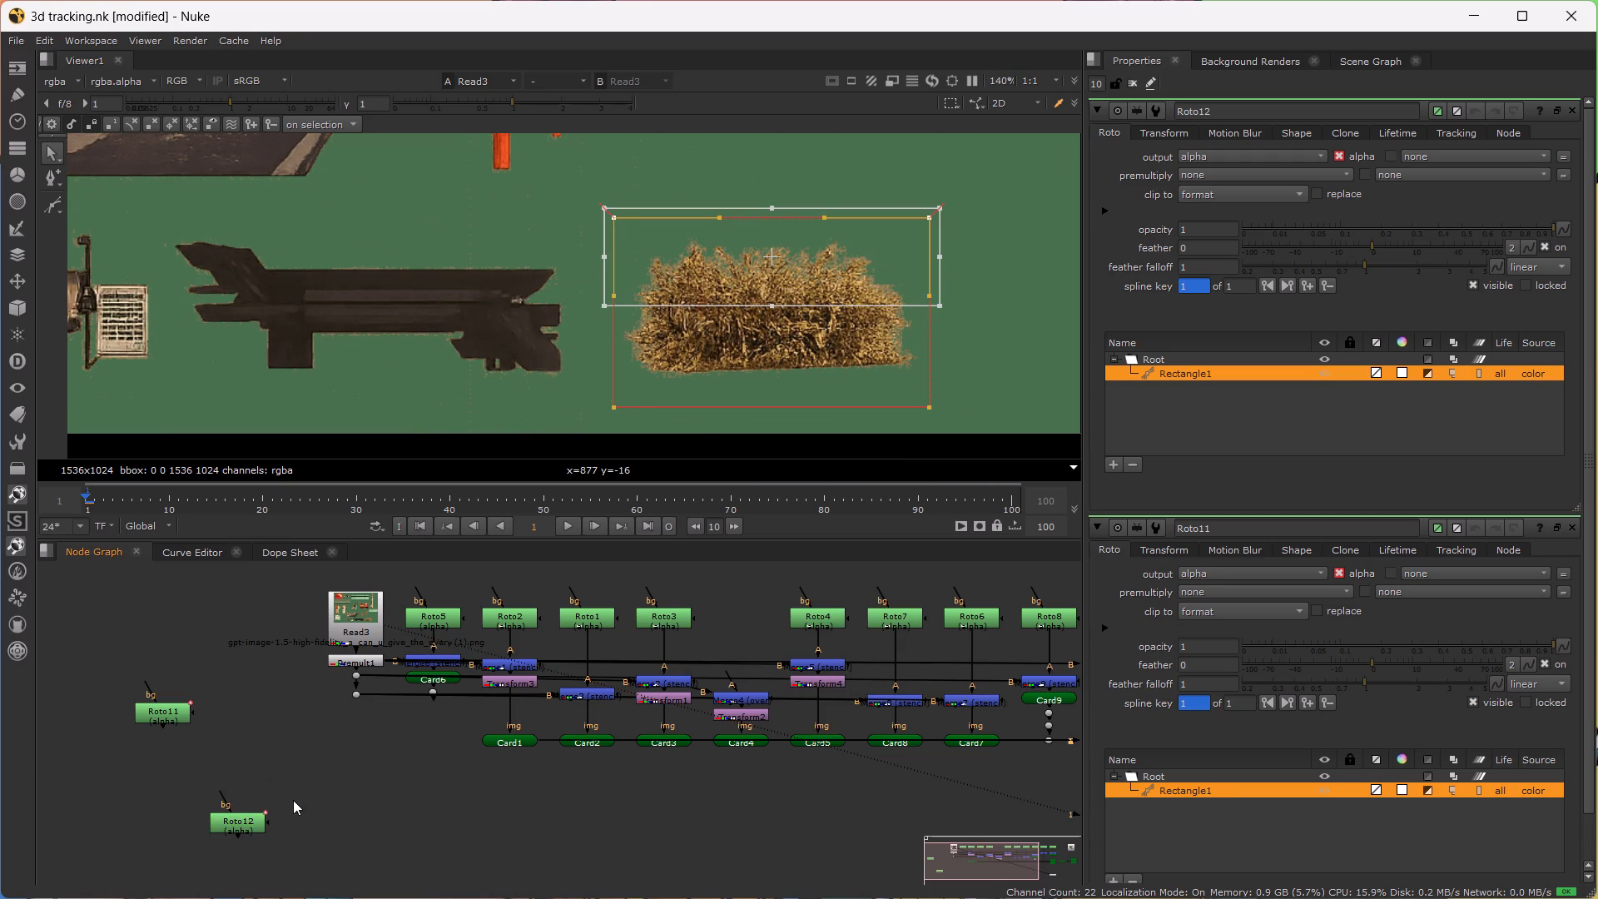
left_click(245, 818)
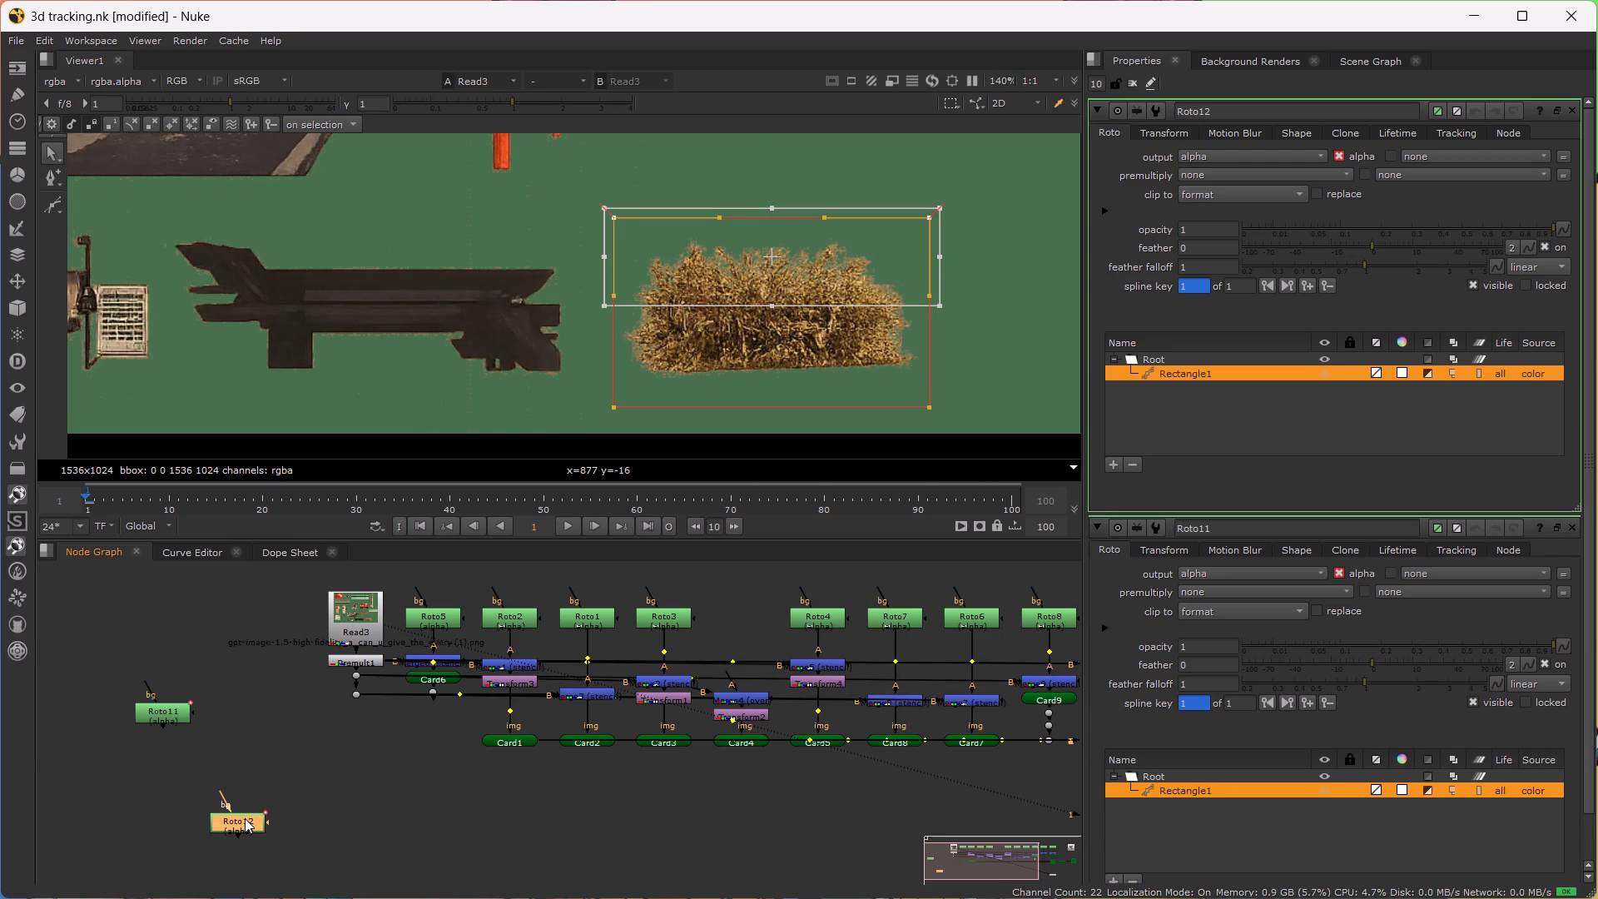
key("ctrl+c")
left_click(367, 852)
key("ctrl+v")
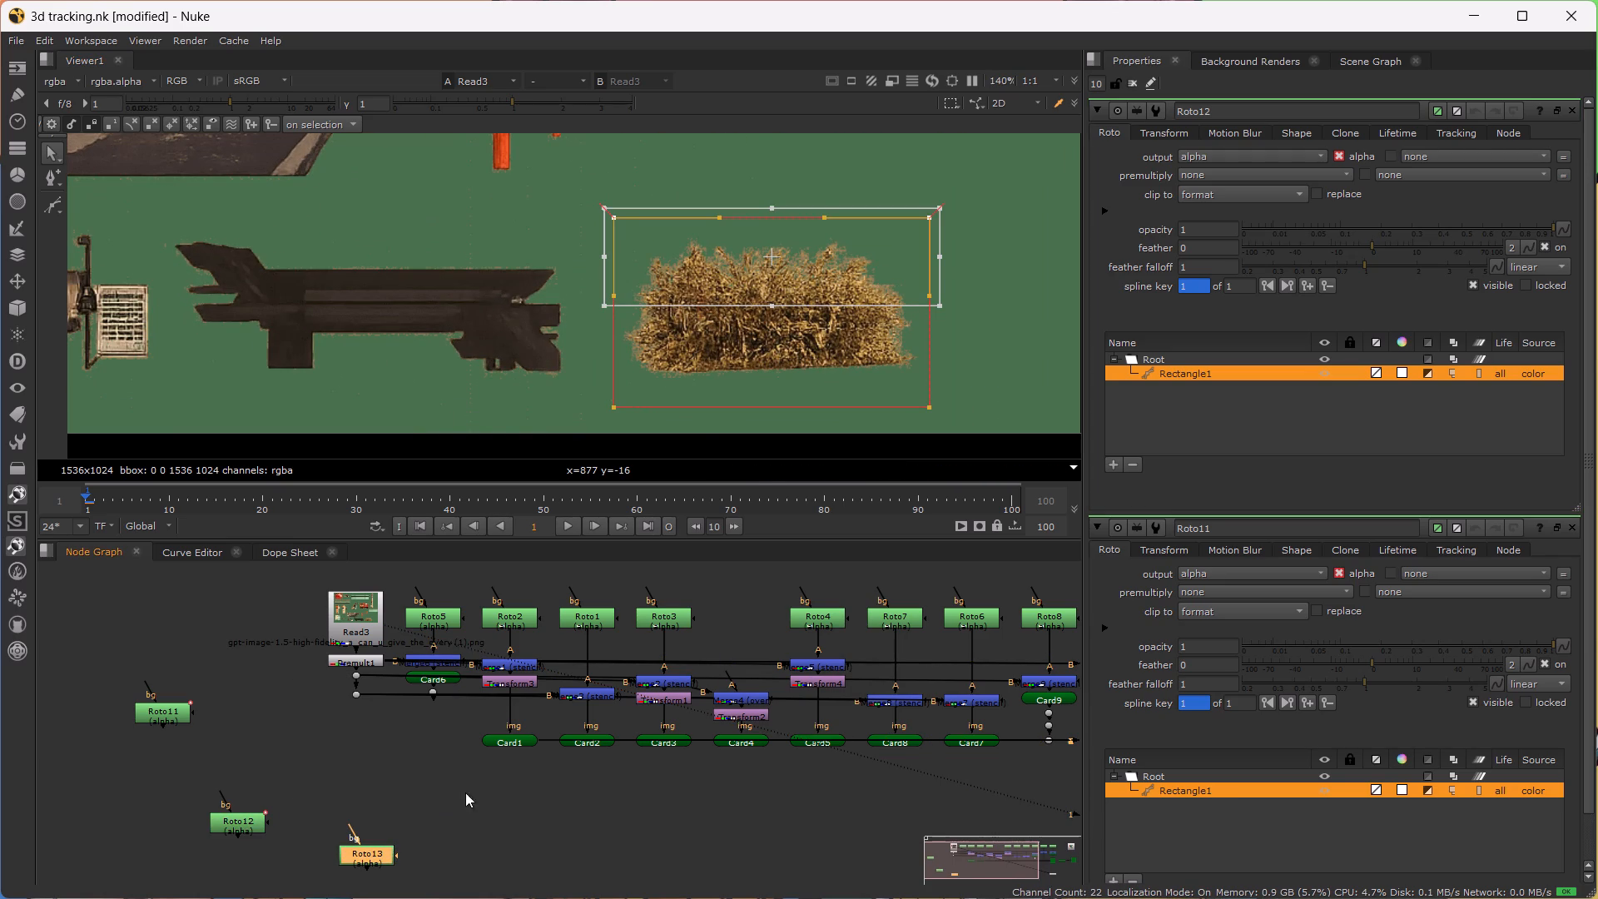
Move all points of Roto12's rectangle from the dry bush onto the dark broken beam.
left_click(563, 296)
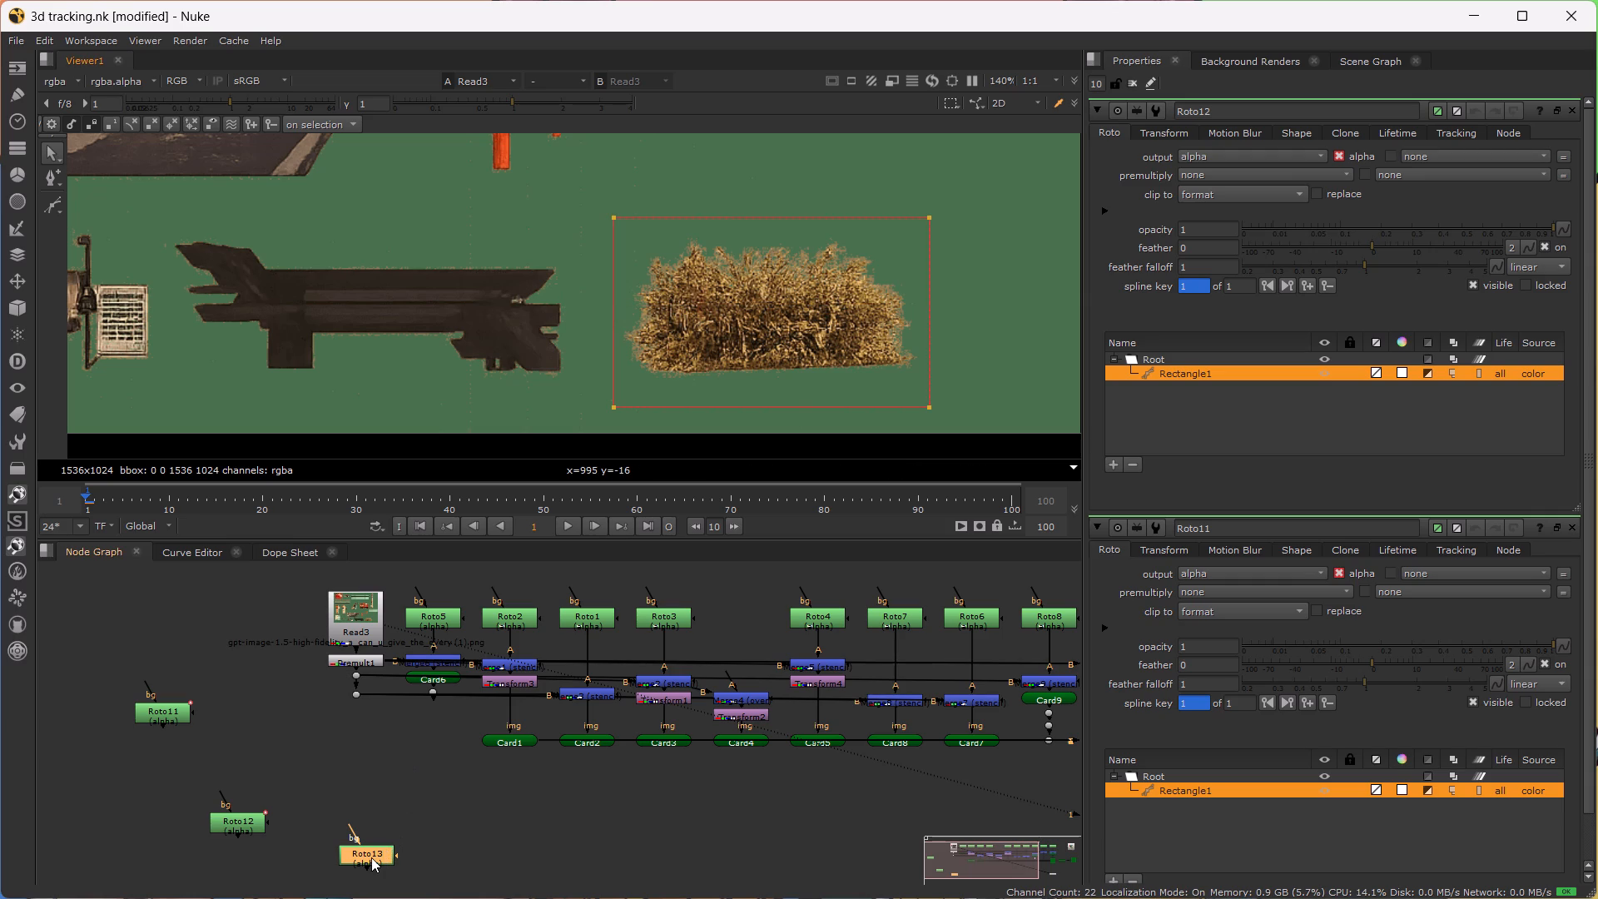
left_click(371, 857)
left_click_drag(538, 178, 672, 398)
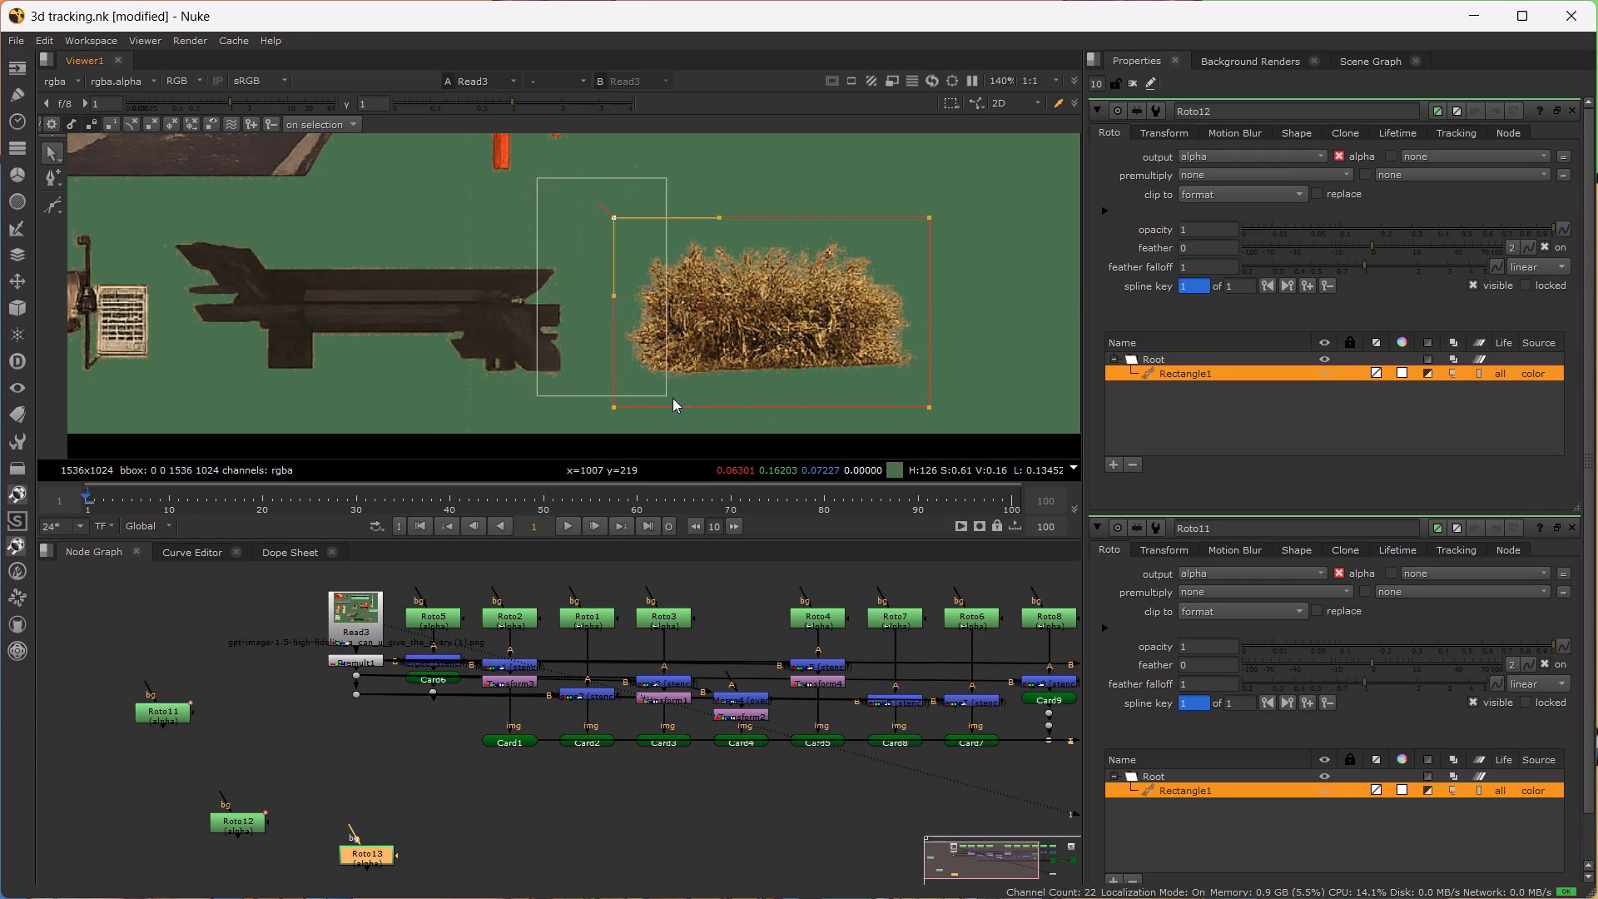
left_click_drag(672, 398, 1005, 450)
left_click_drag(785, 314, 481, 298)
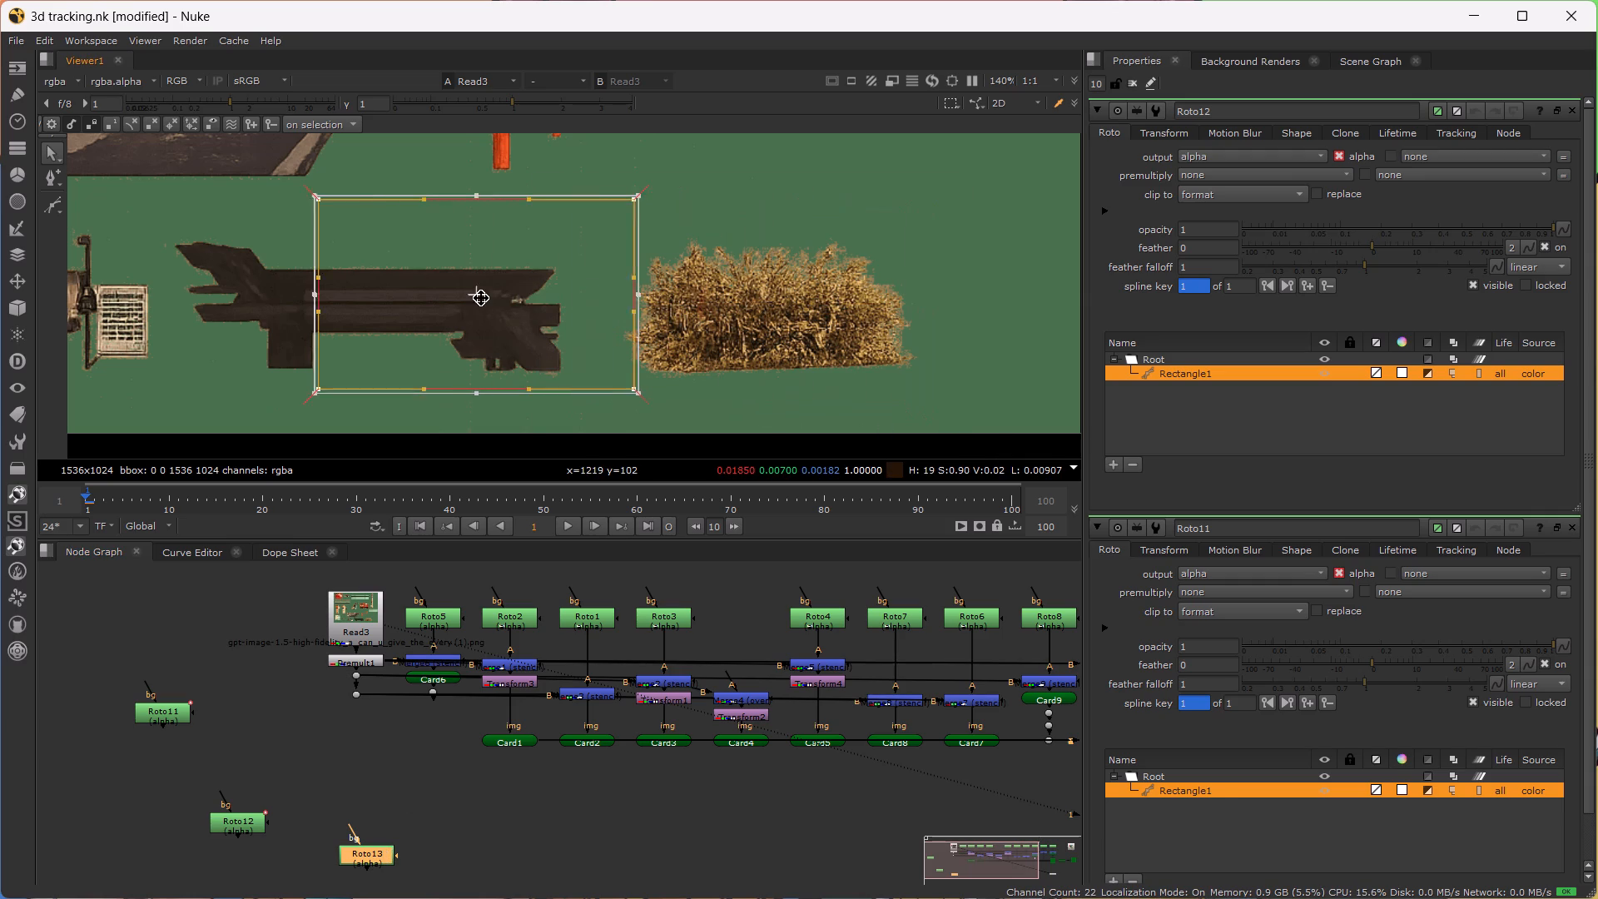
left_click_drag(481, 298, 399, 316)
Widen Roto12's rectangle by moving its left and right edges outward past both ends of the dark beam.
left_click_drag(399, 319, 580, 307, "alt")
left_click_drag(333, 168, 415, 397)
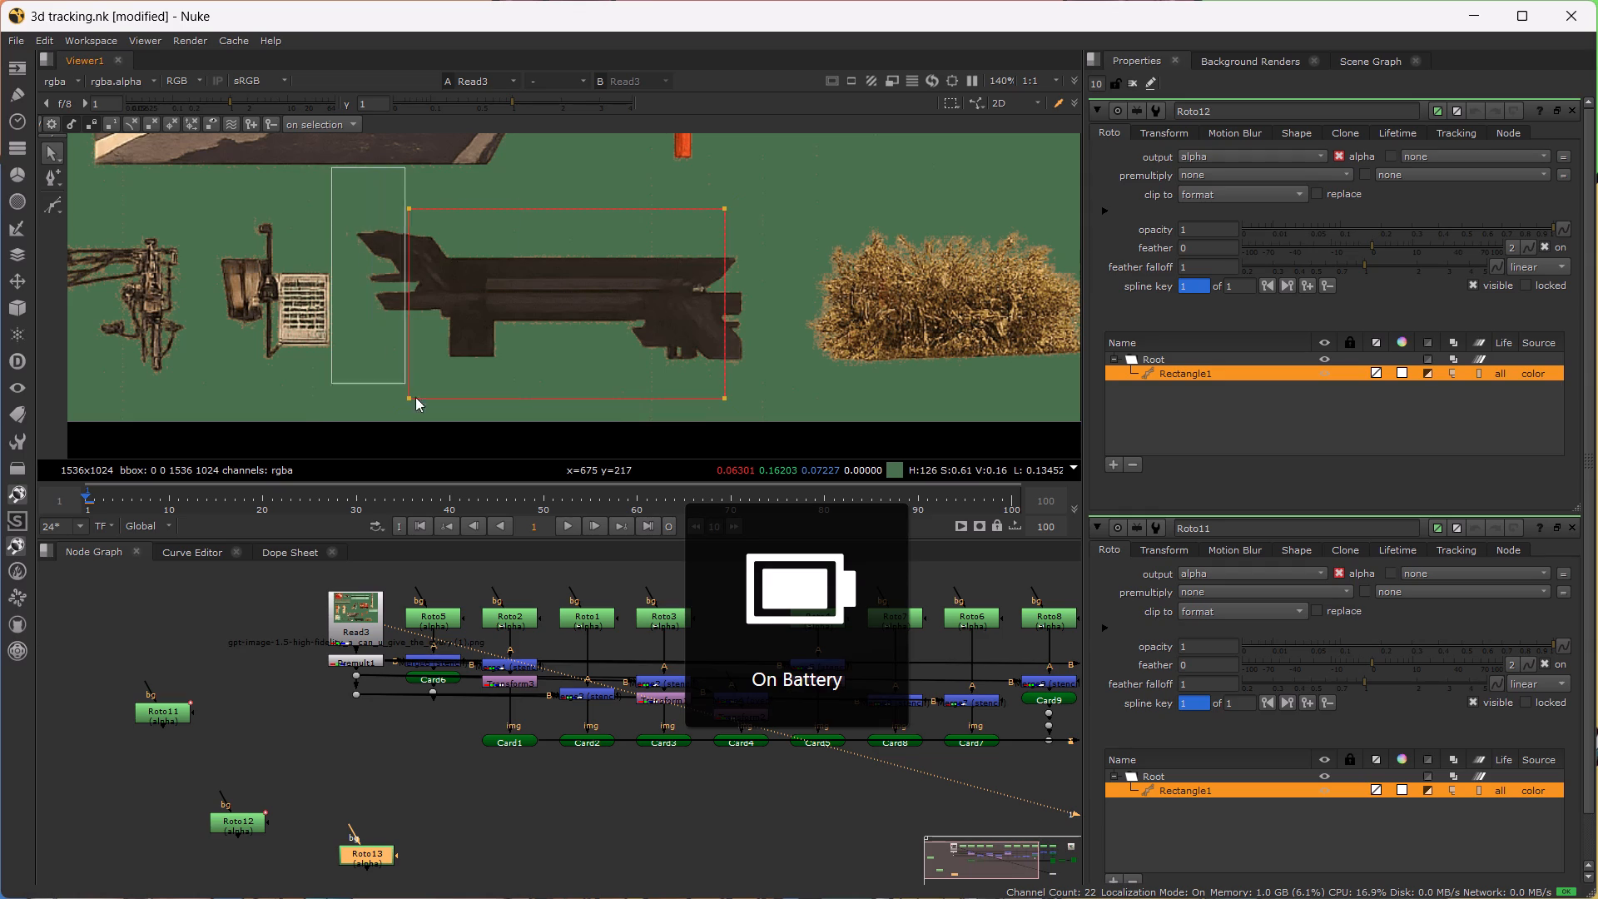
left_click_drag(415, 397, 450, 433)
left_click_drag(464, 301, 409, 301)
left_click_drag(637, 166, 757, 440)
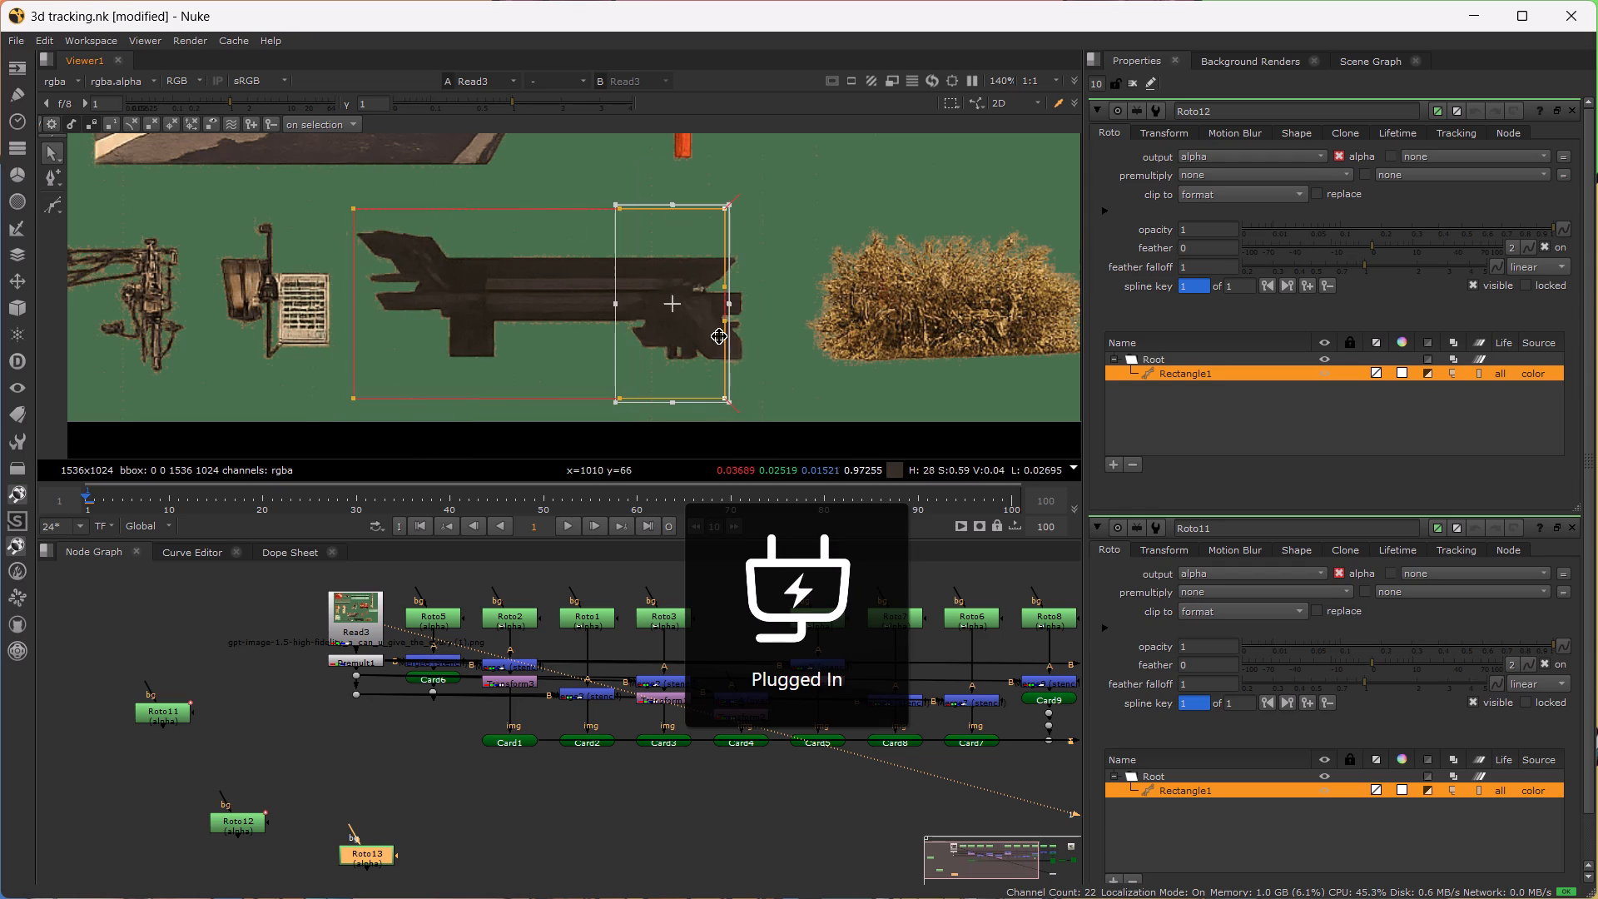
left_click_drag(673, 303, 717, 300)
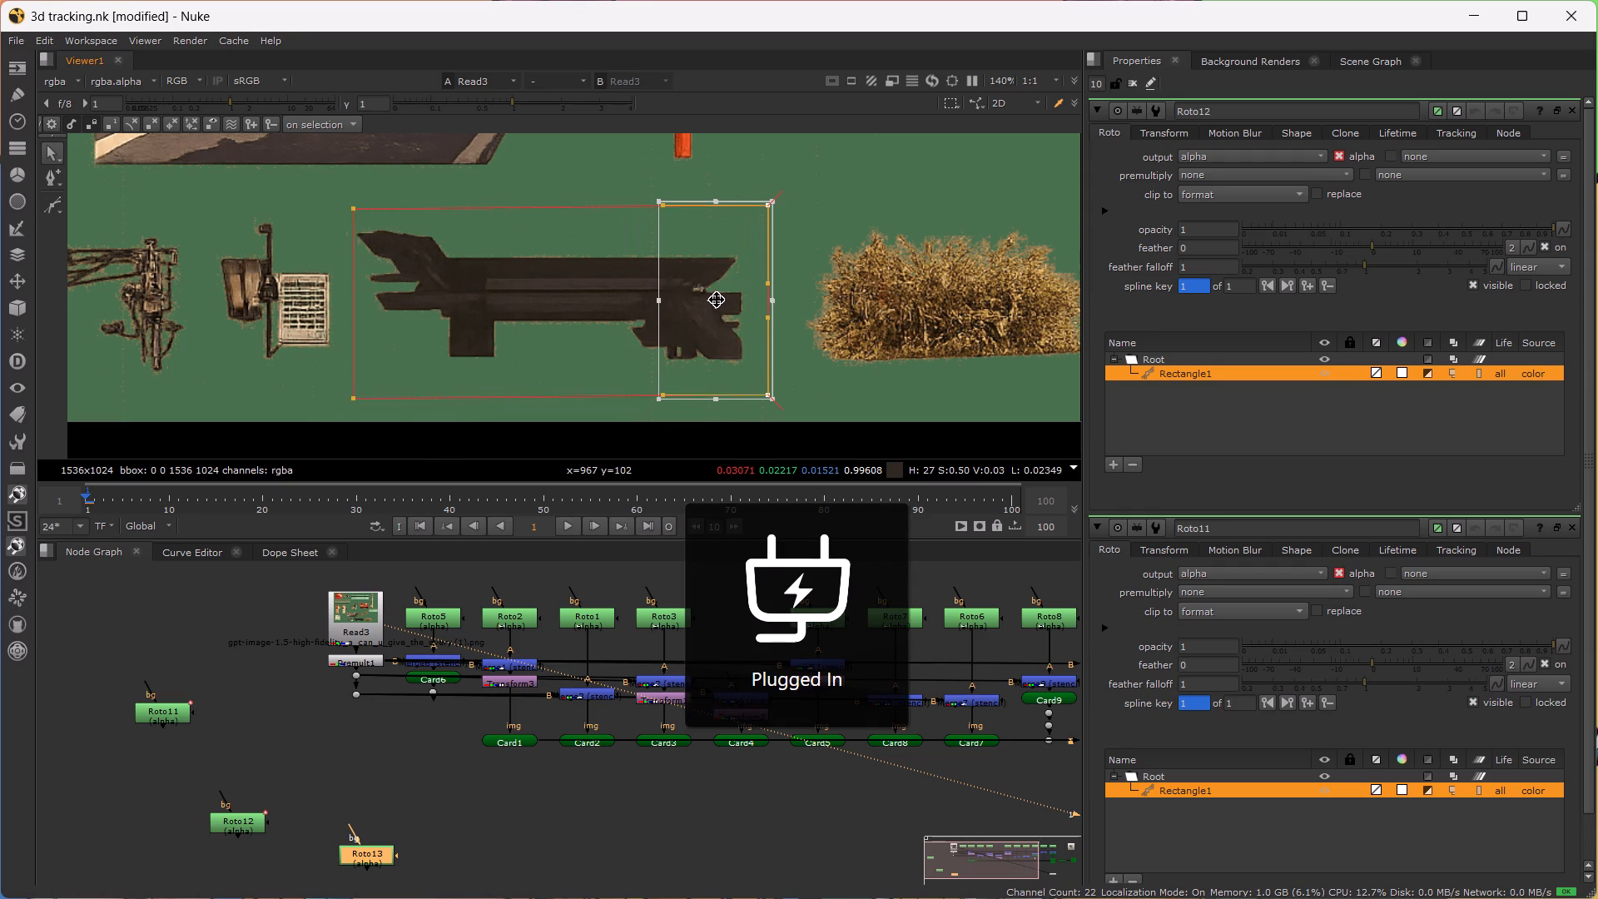
left_click_drag(717, 300, 723, 310)
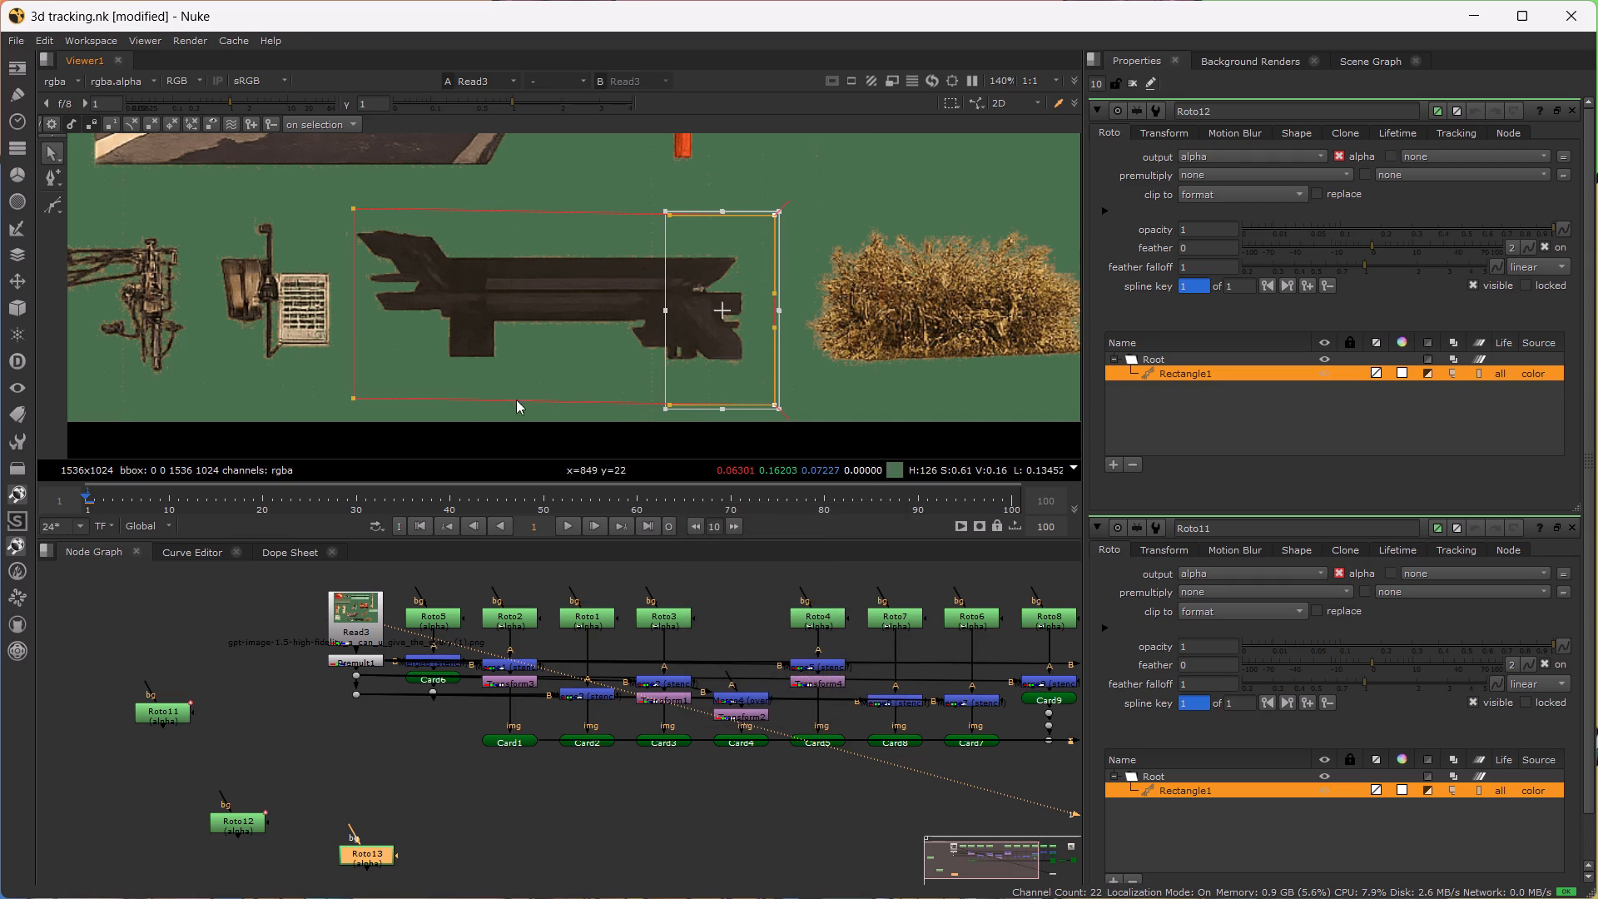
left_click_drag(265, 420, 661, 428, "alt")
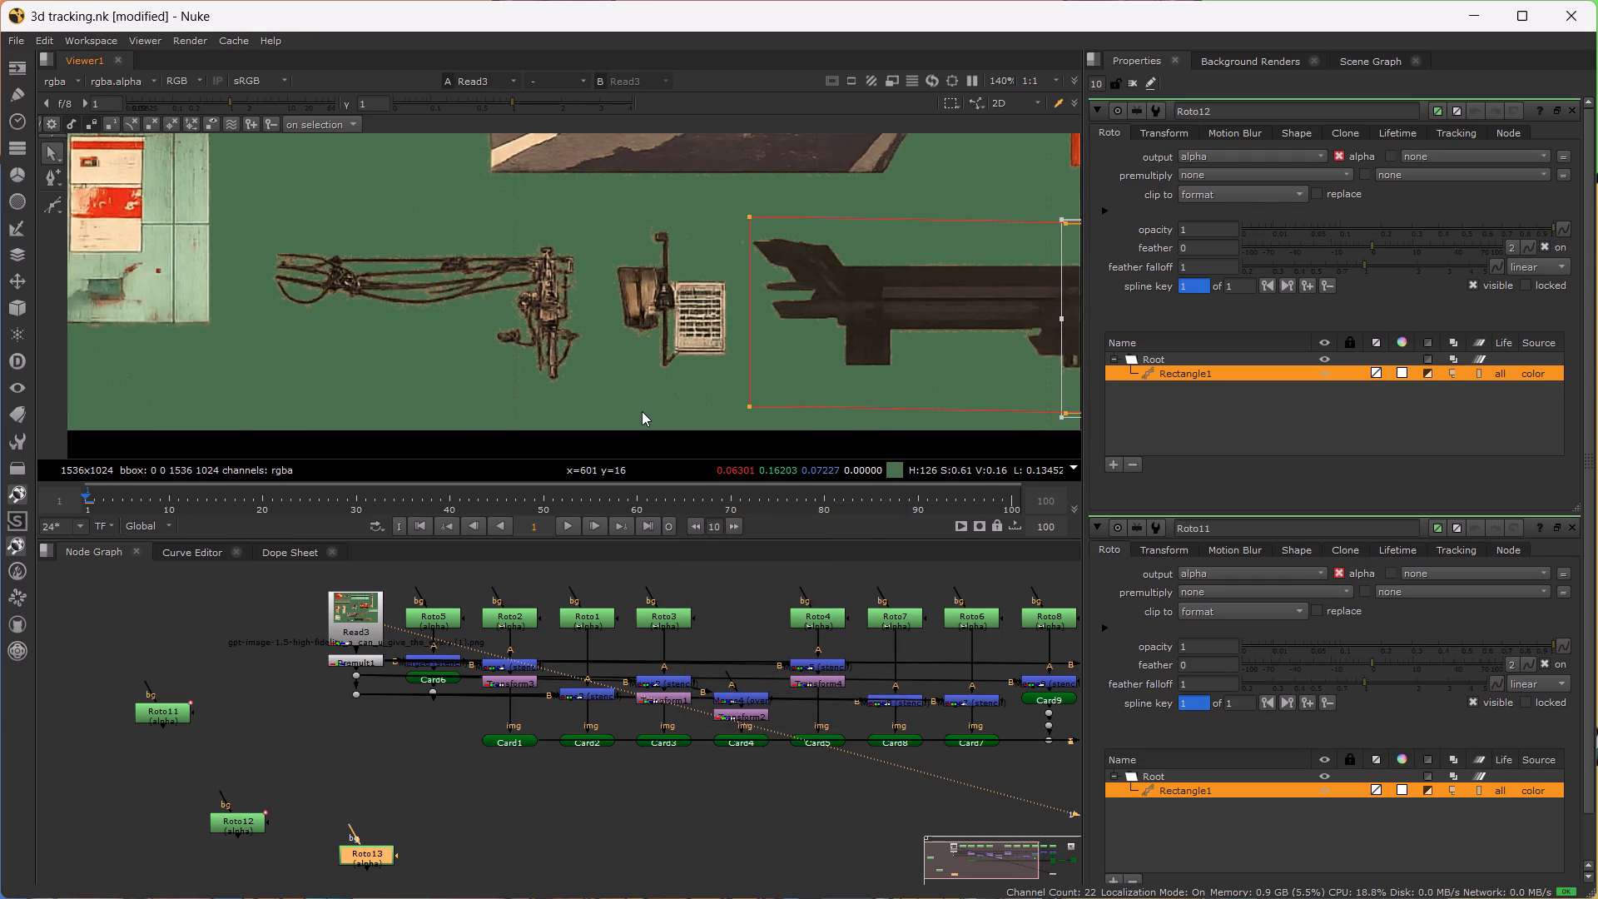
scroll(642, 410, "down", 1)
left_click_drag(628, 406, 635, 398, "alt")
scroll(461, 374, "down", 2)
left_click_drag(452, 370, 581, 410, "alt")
View Roto11, Roto12 and Roto13 in turn to compare which shape each node outputs.
left_click(299, 806)
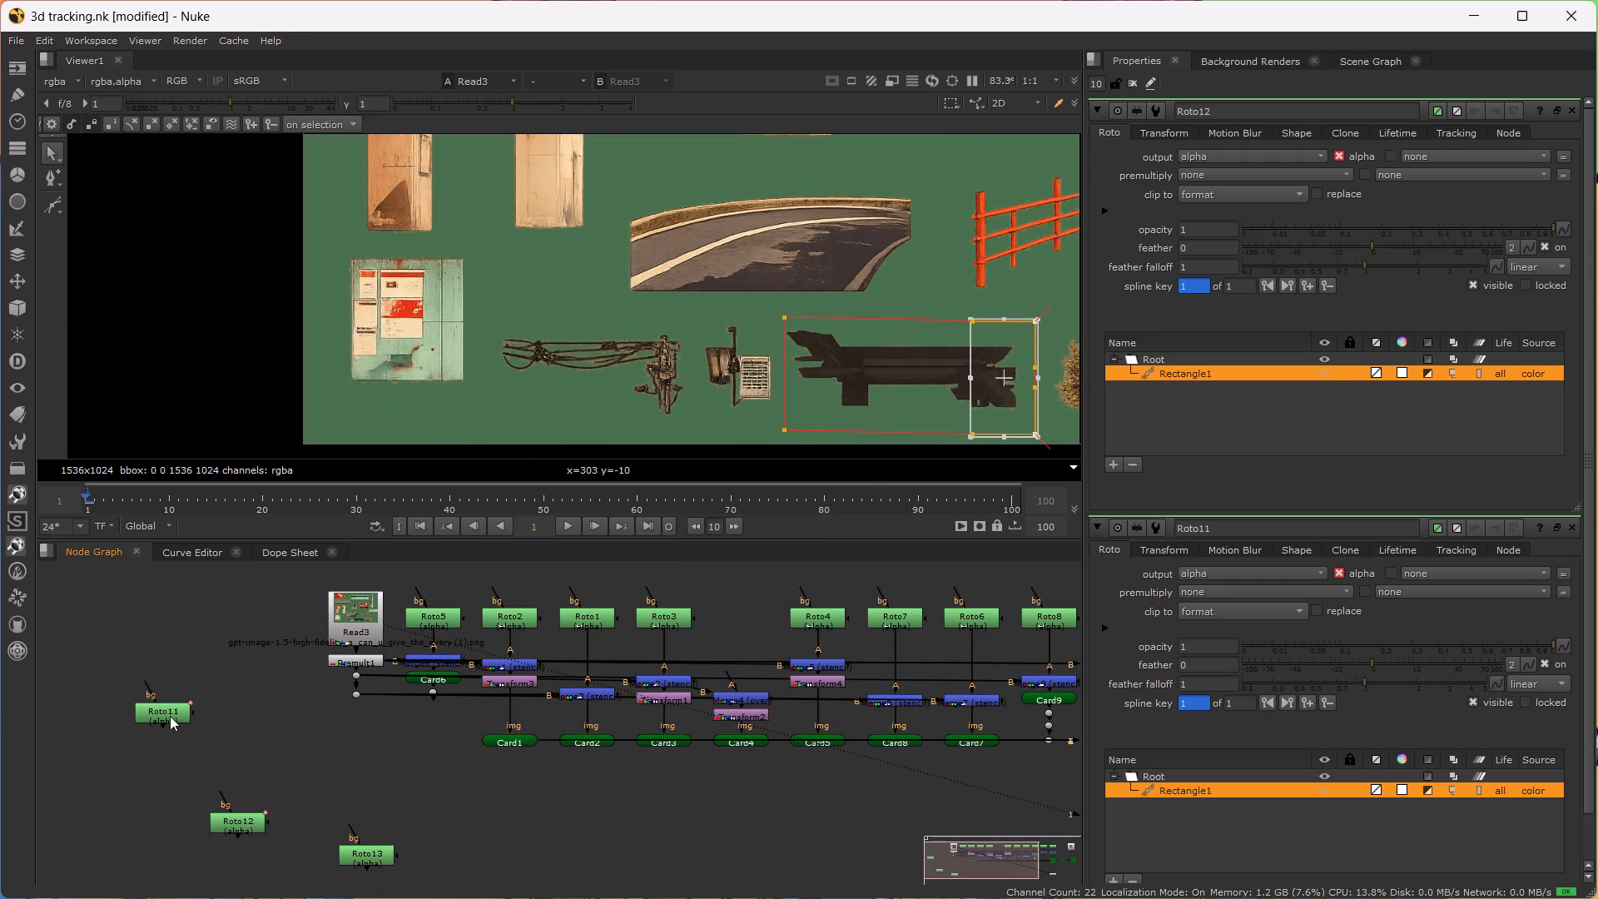
left_click(167, 712)
key("1")
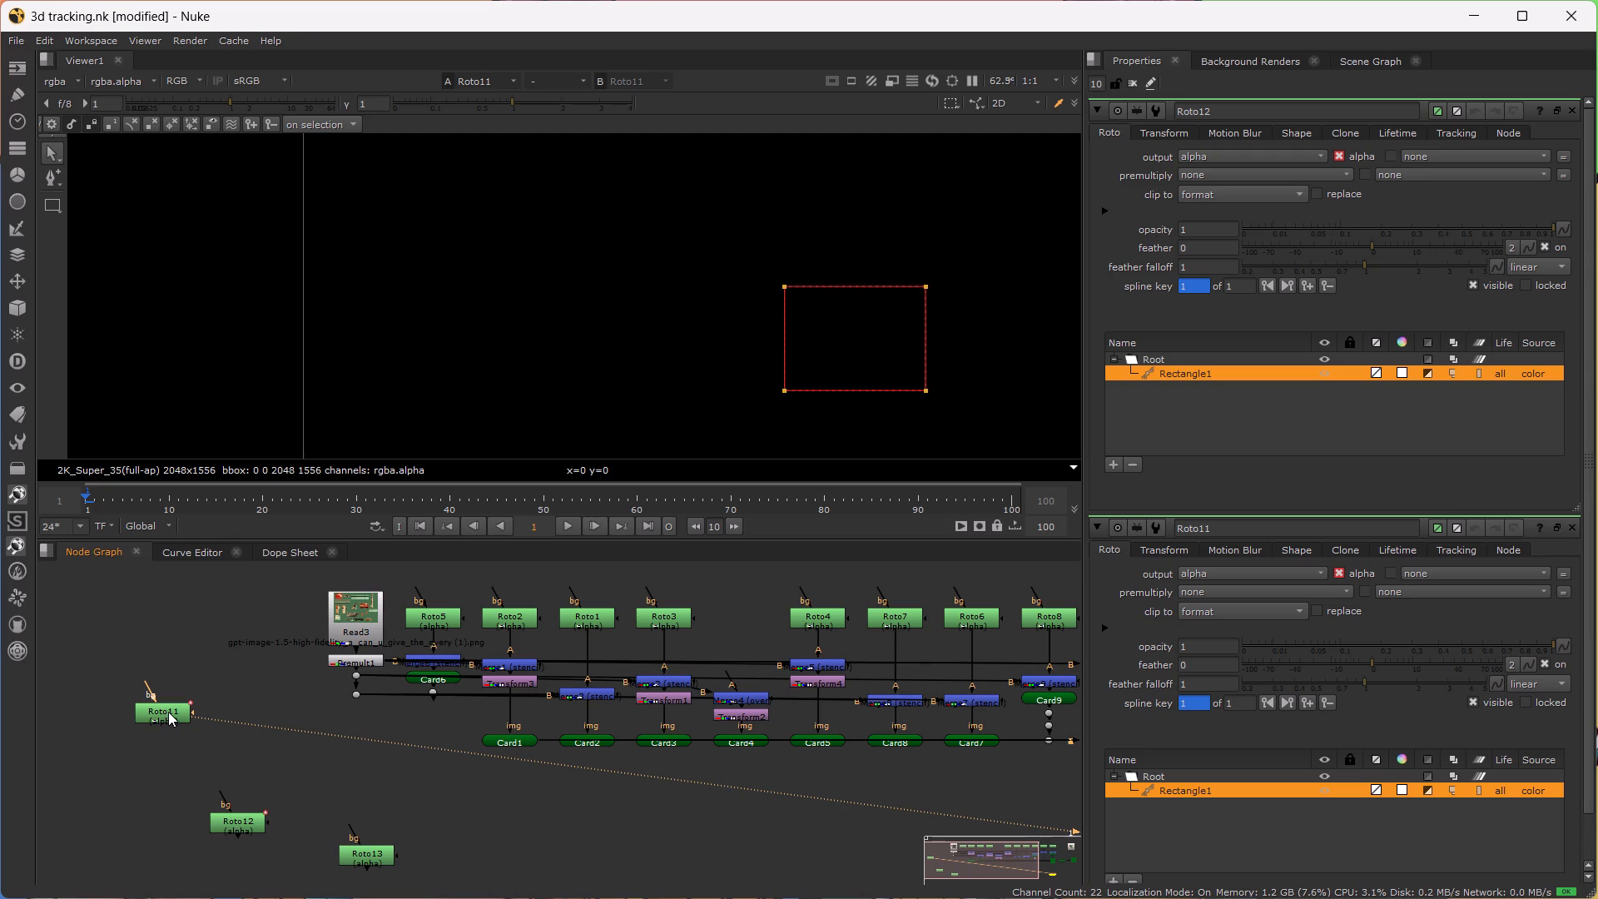
left_click(235, 831)
key("1")
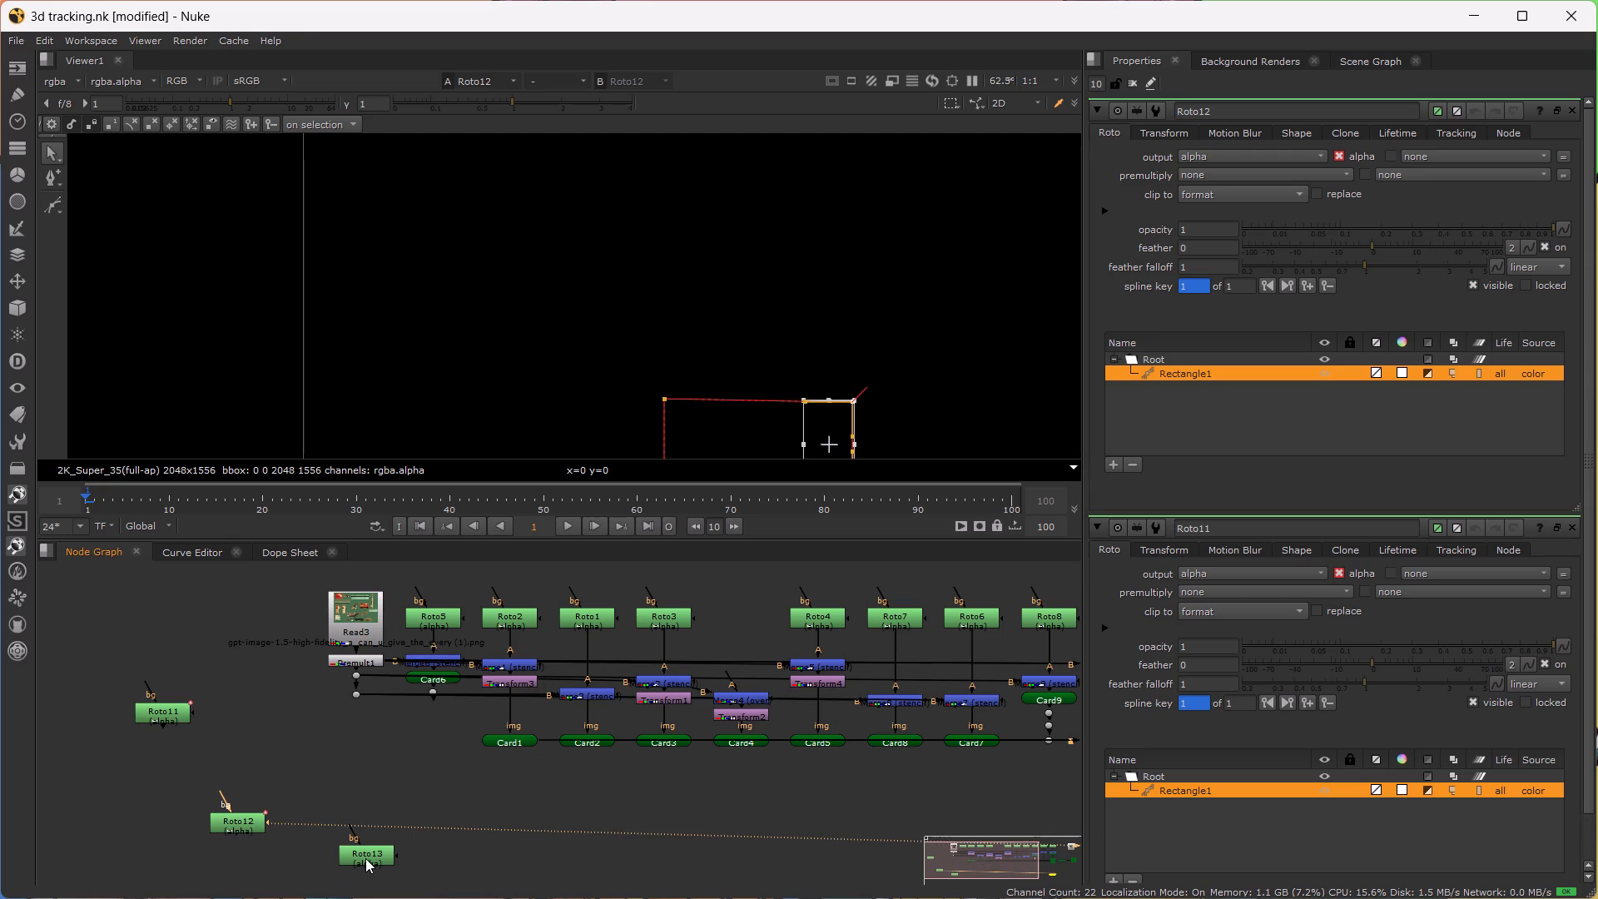
left_click(366, 856)
key("1")
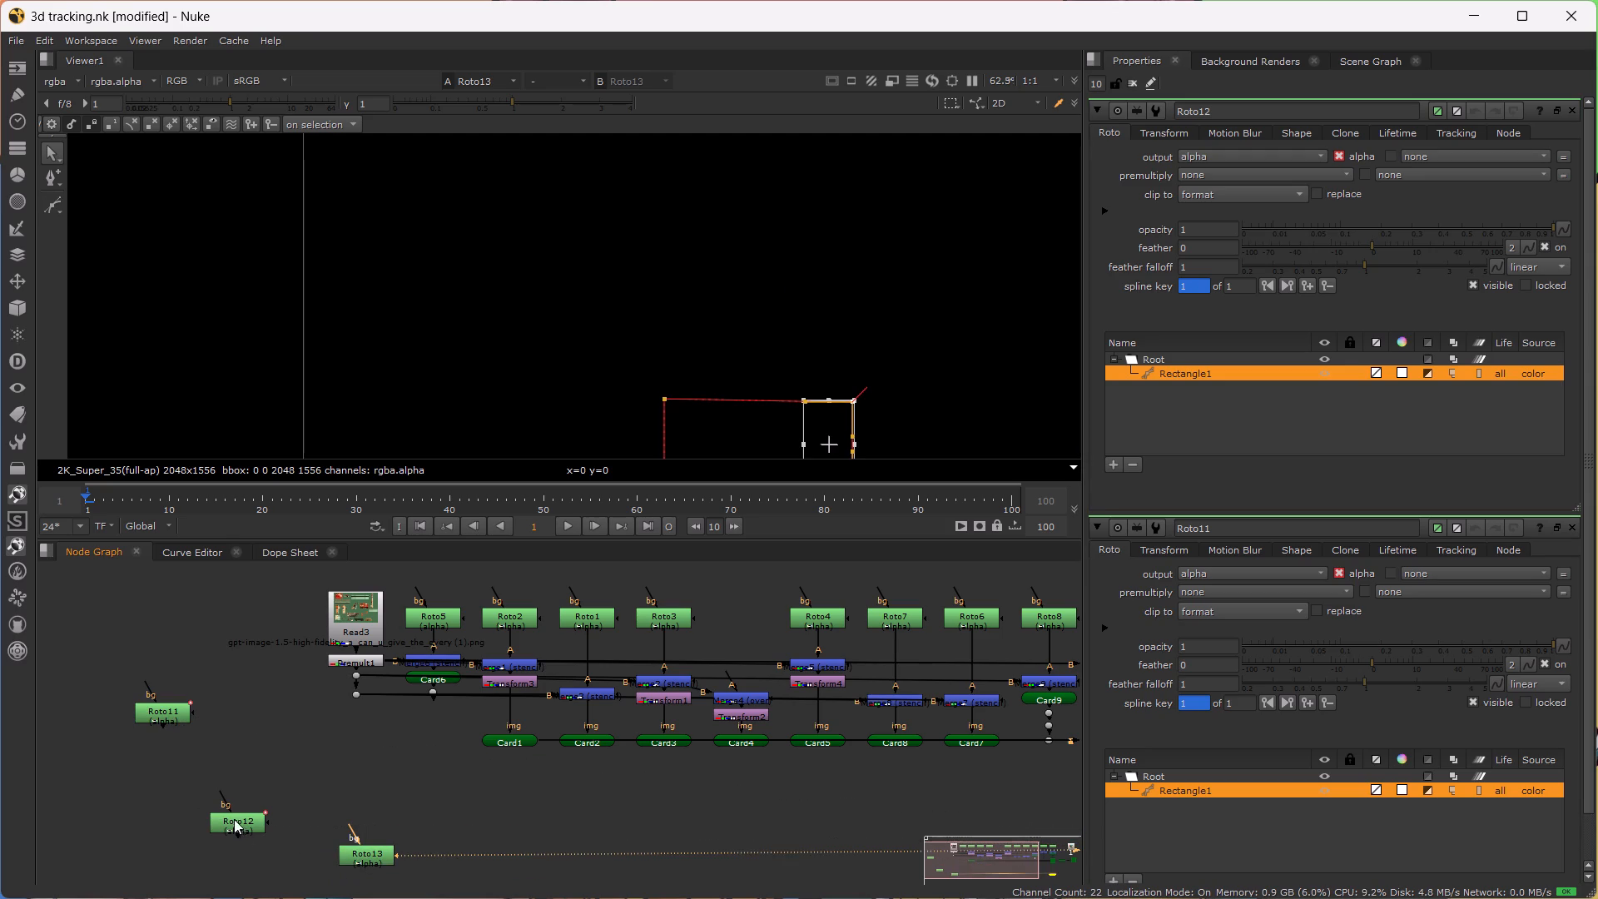
left_click(233, 817)
key("1")
left_click(166, 722)
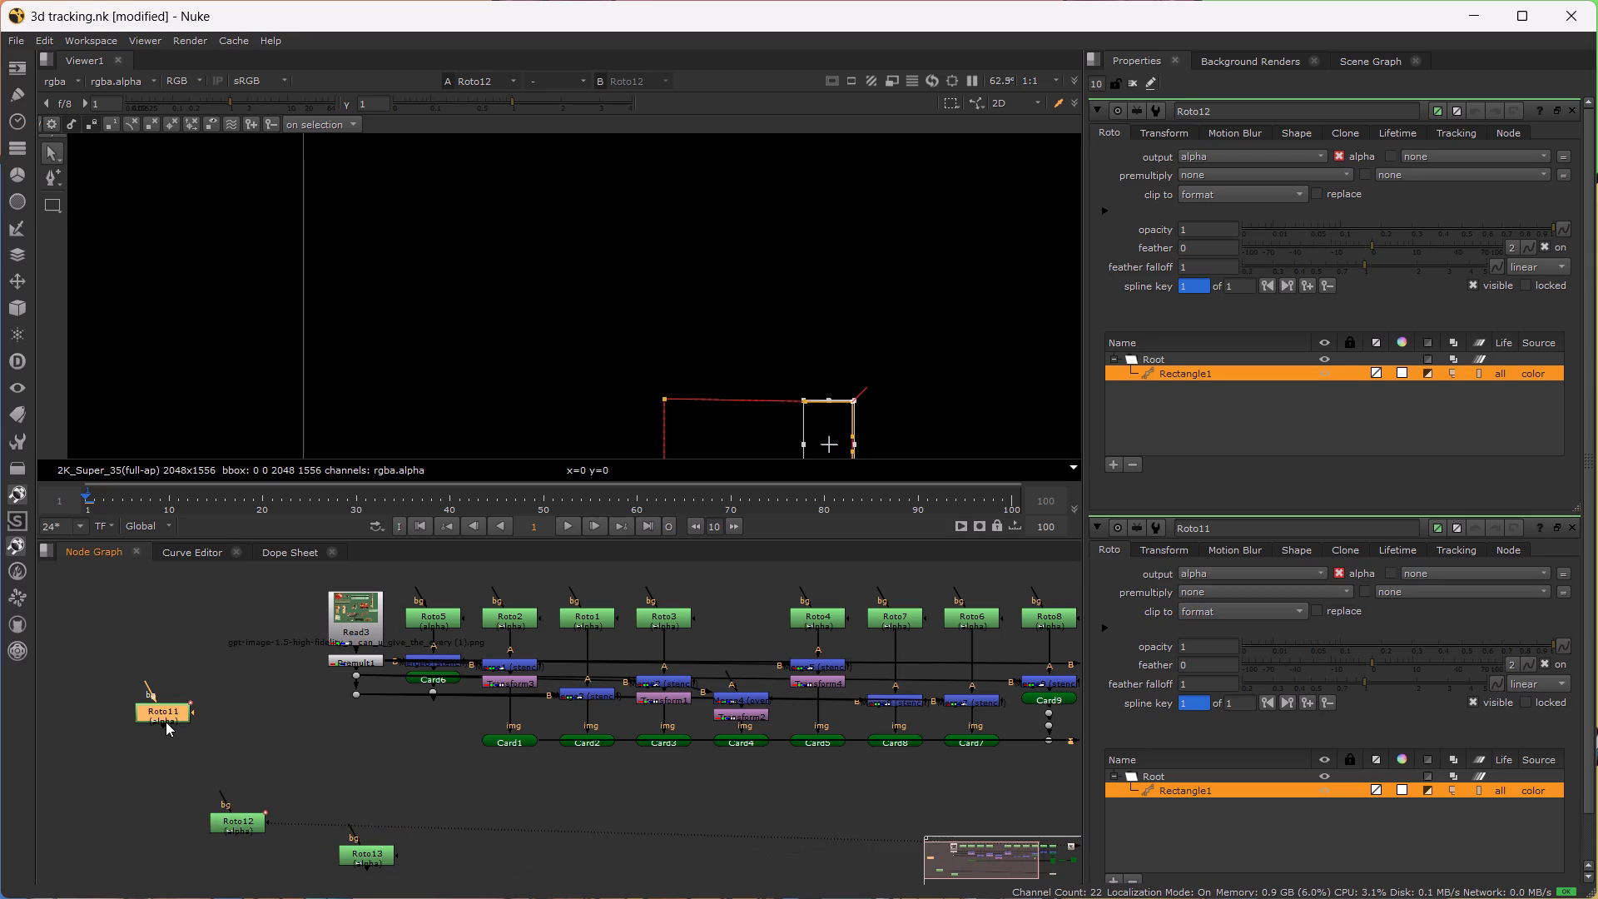
key("1")
left_click(226, 825)
key("1")
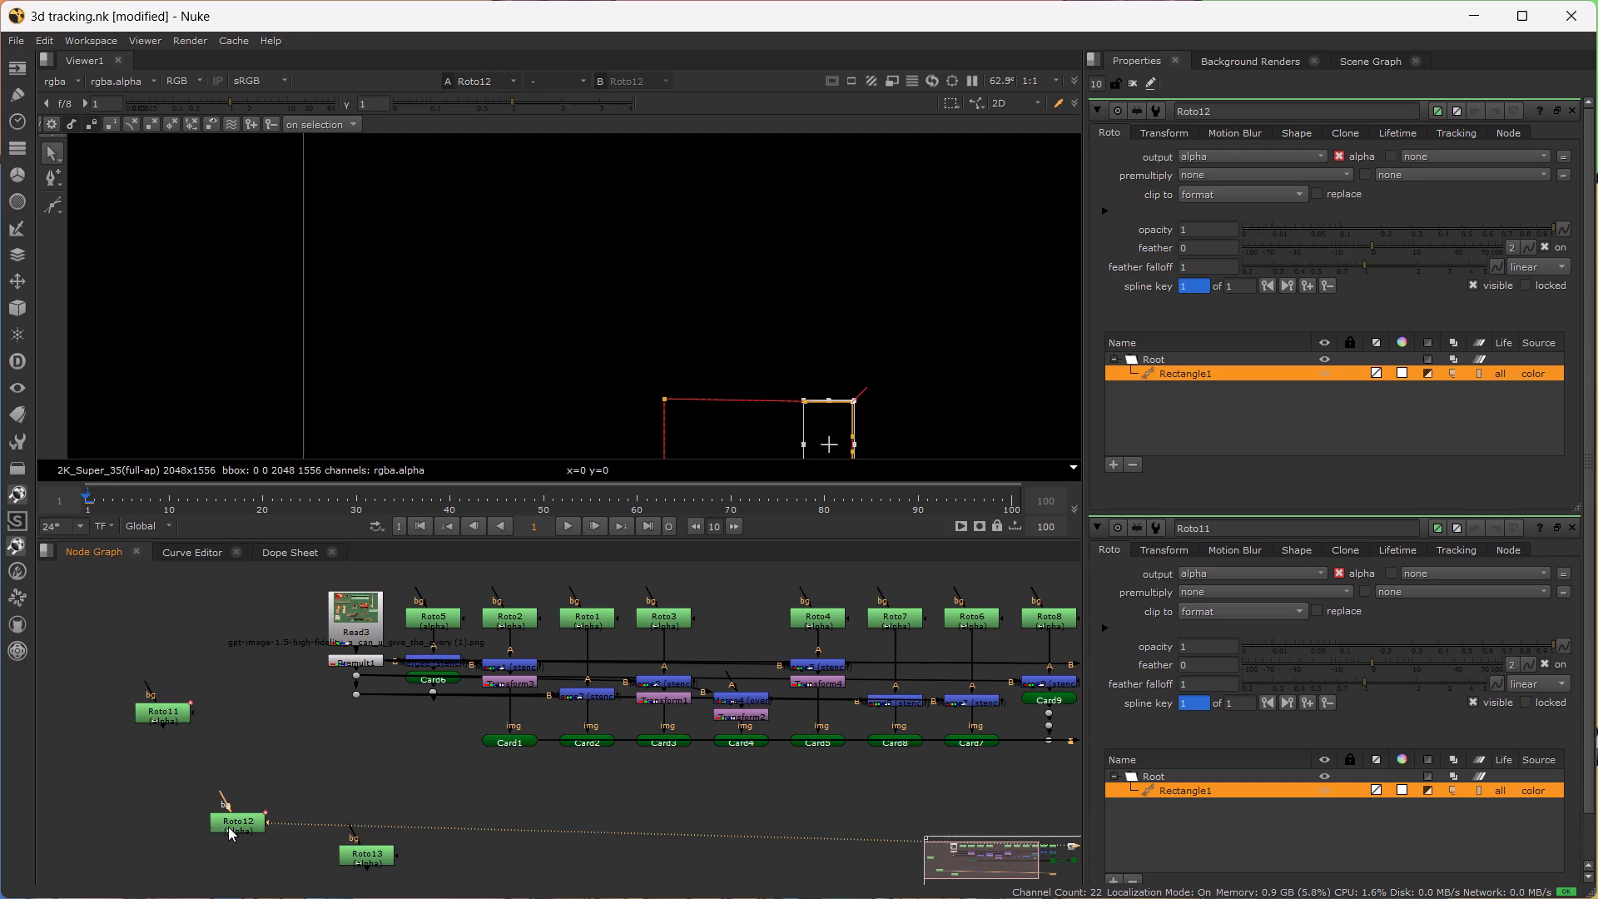
left_click(351, 862)
key("1")
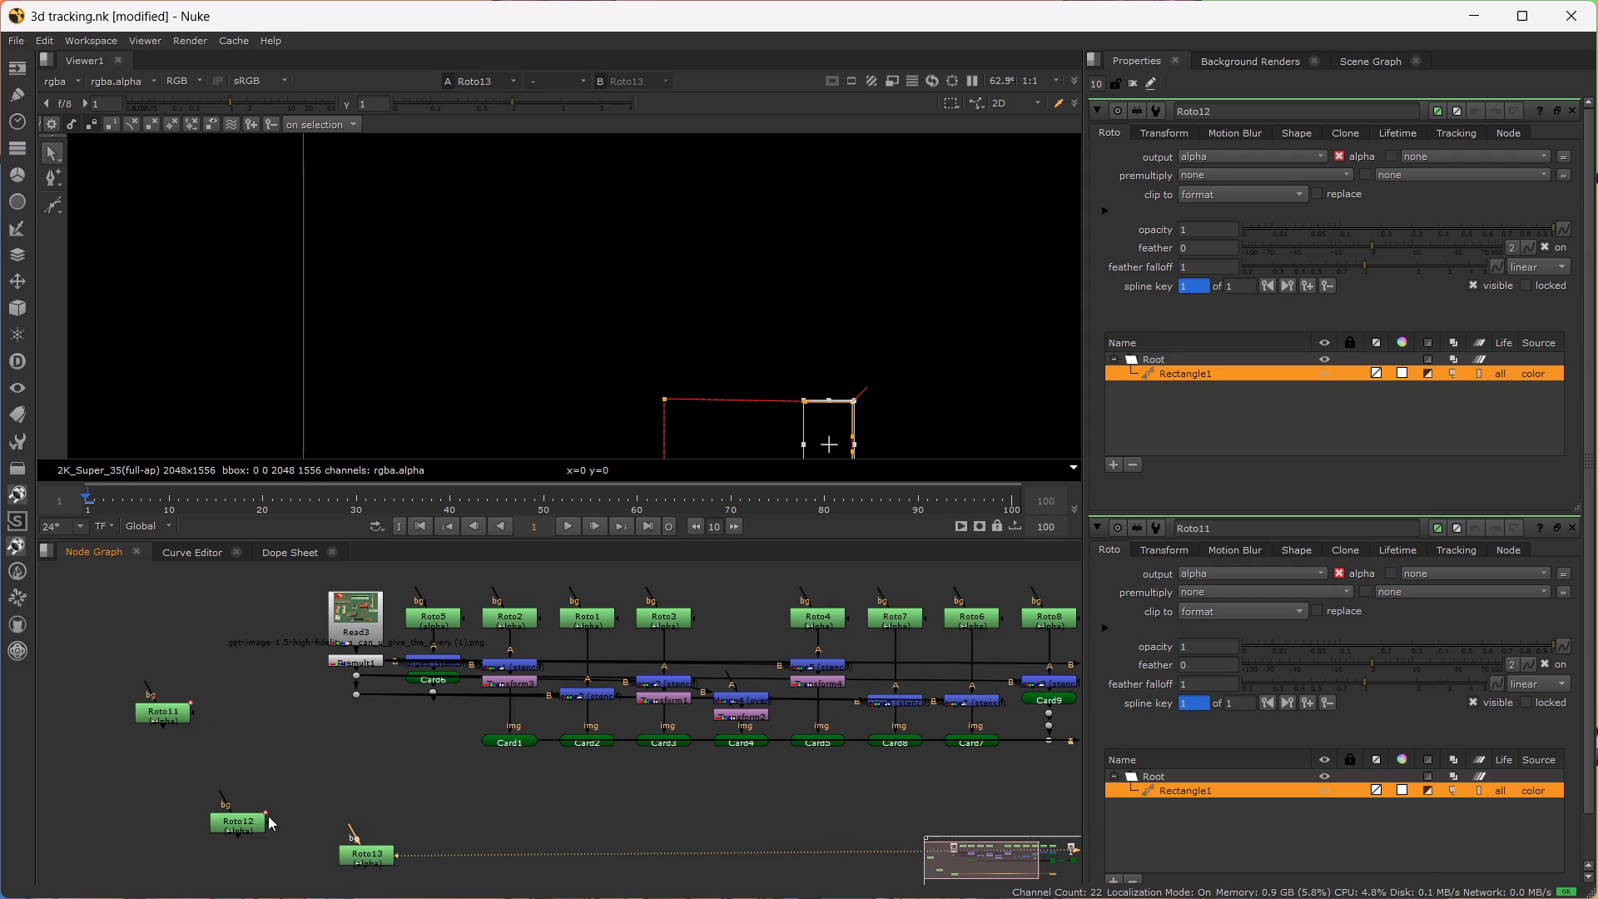
left_click(249, 823)
key("1")
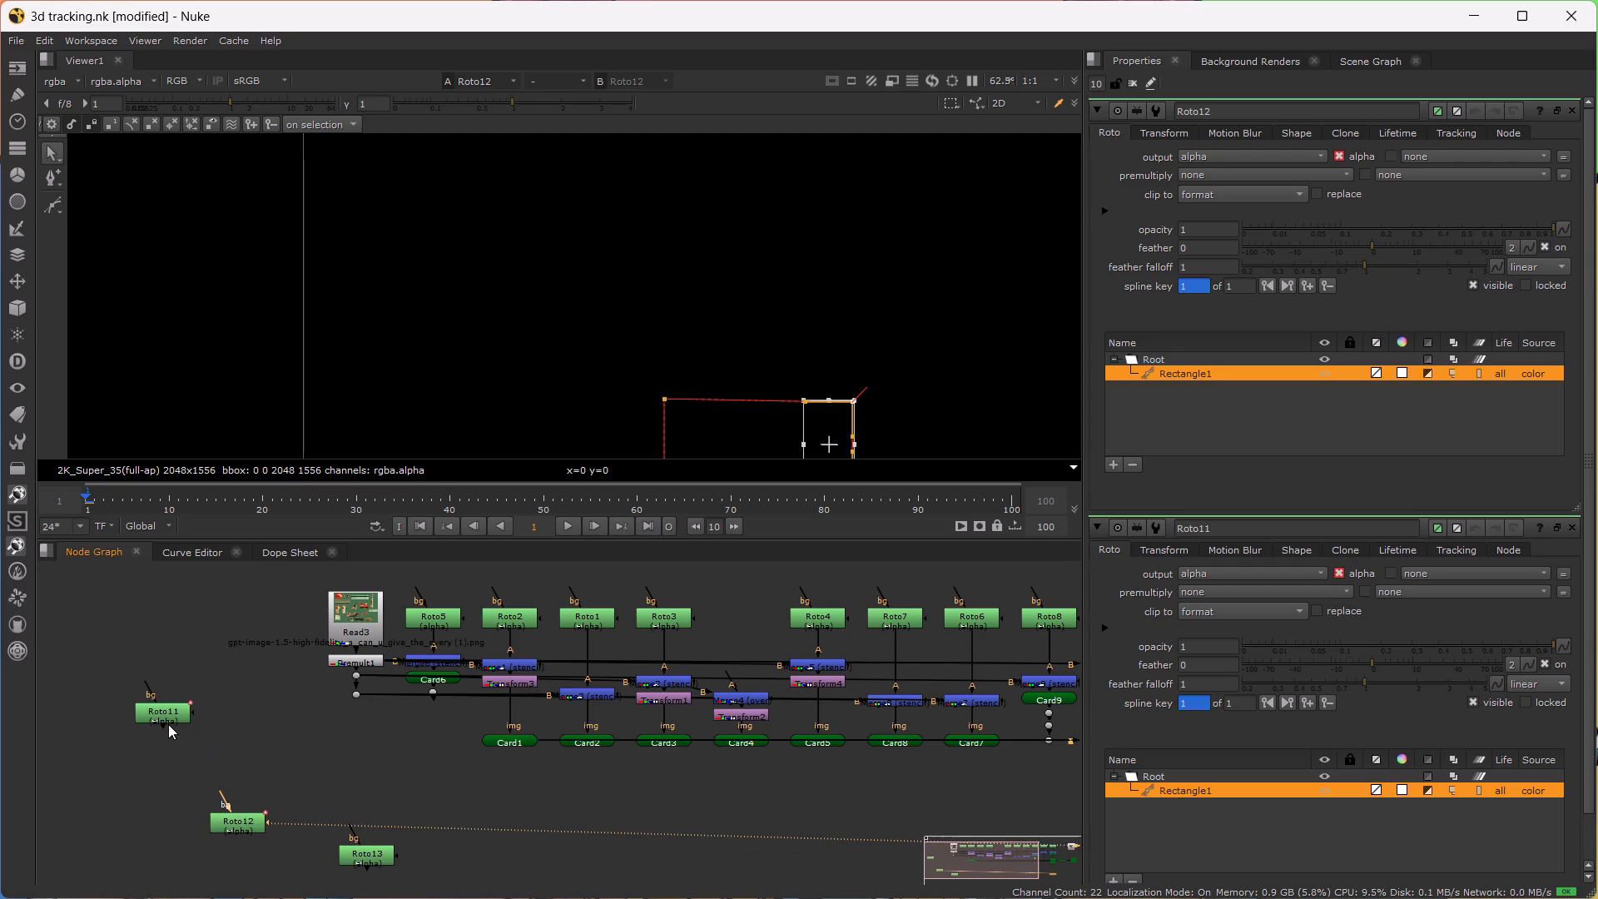
left_click(166, 717)
key("1")
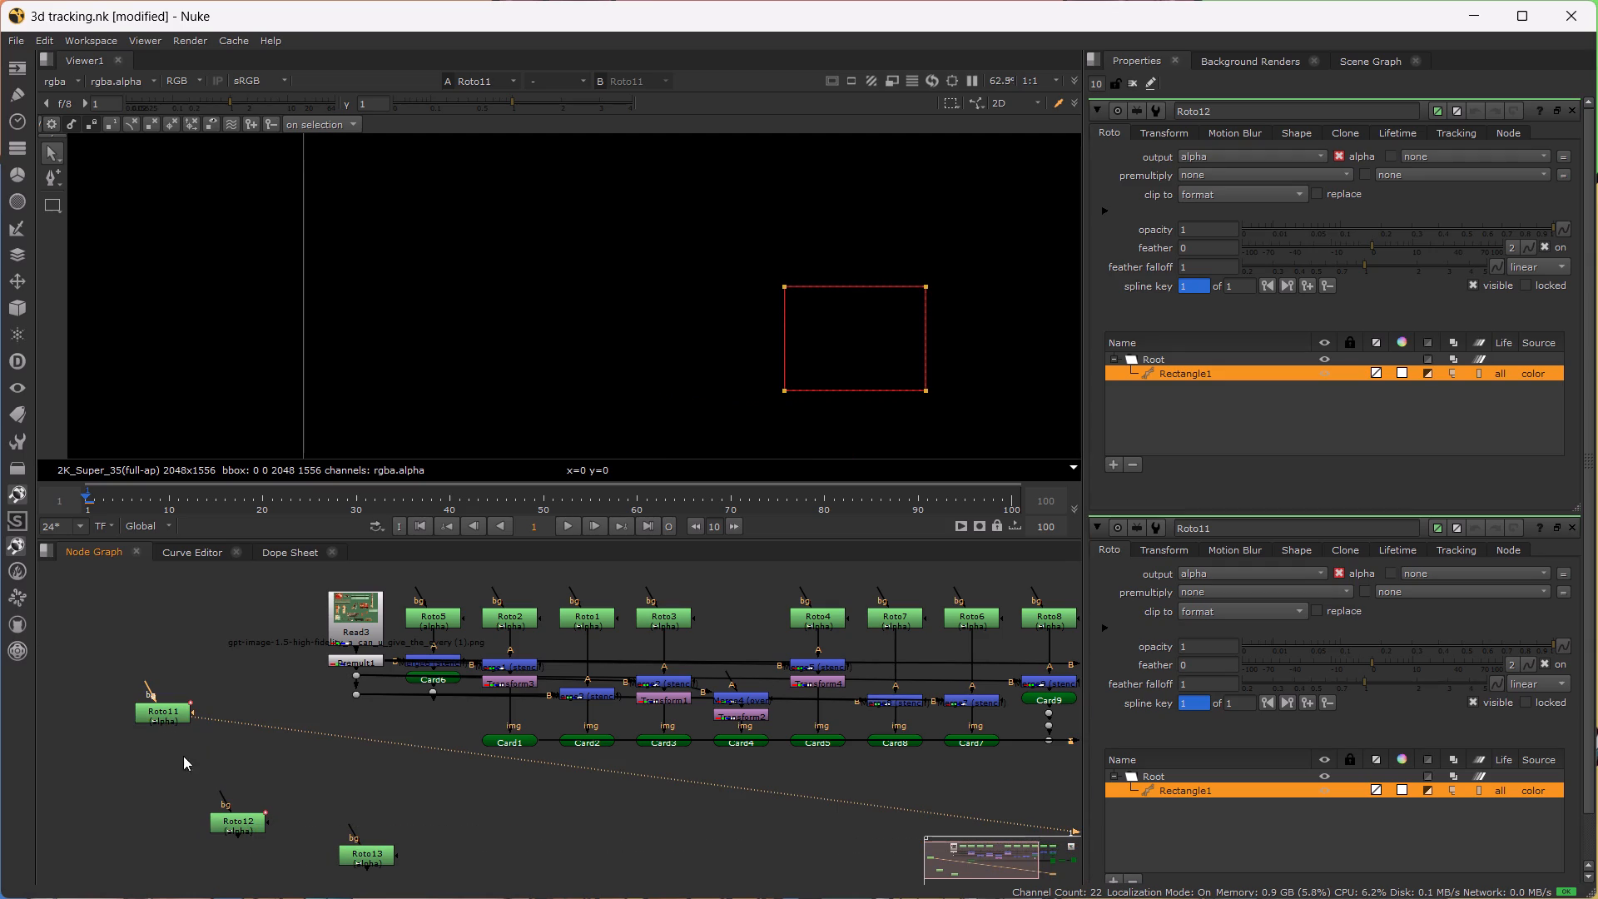
left_click(234, 826)
key("1")
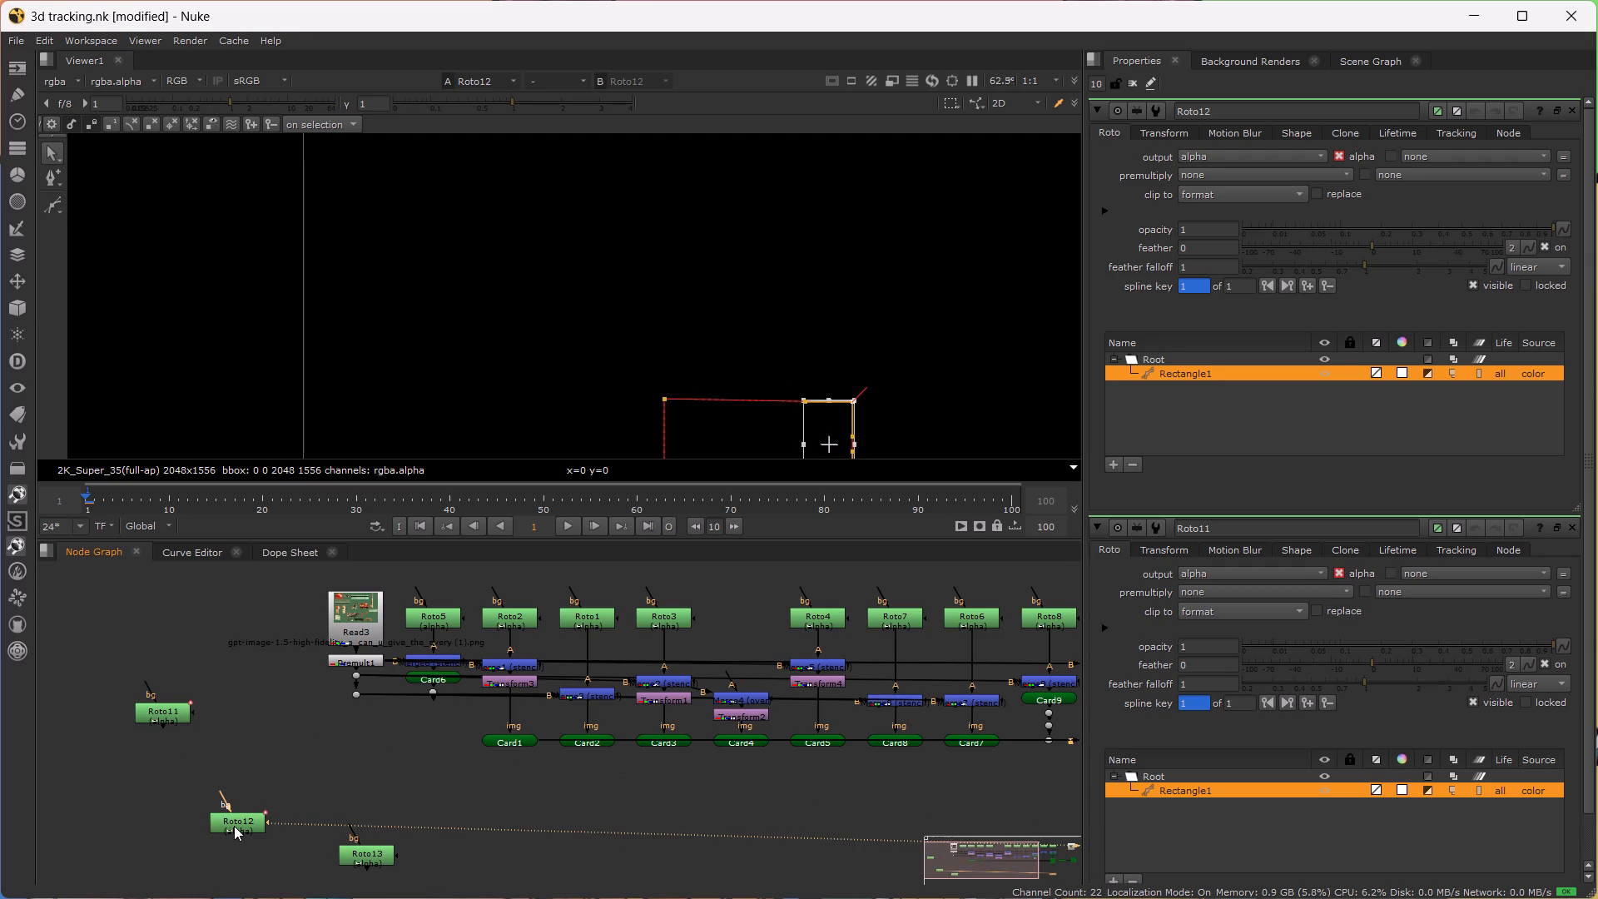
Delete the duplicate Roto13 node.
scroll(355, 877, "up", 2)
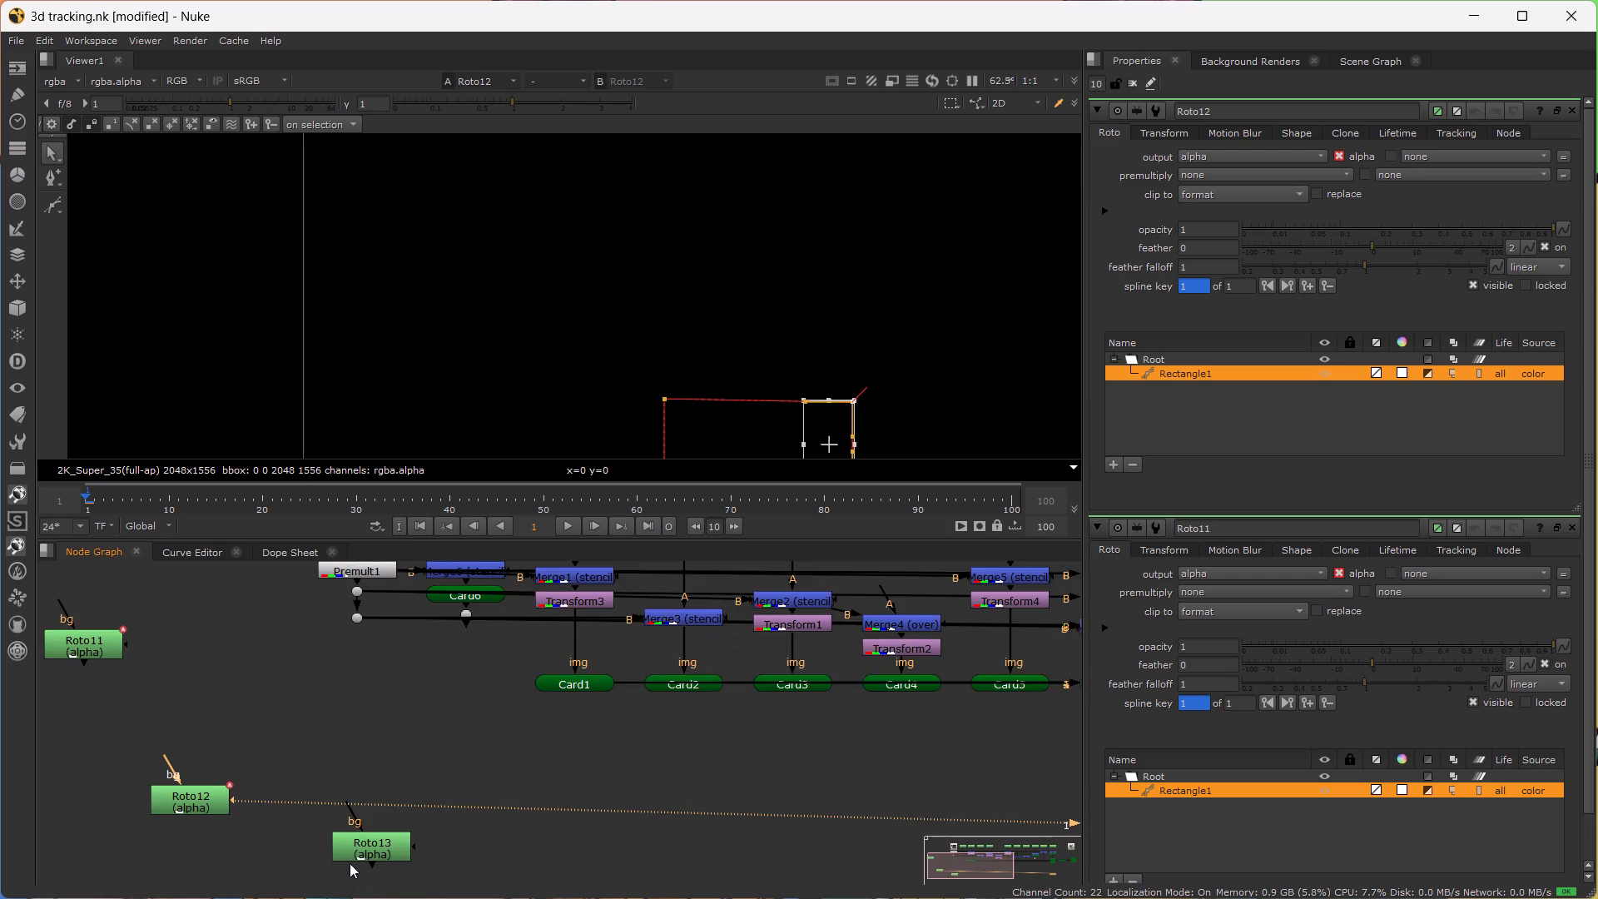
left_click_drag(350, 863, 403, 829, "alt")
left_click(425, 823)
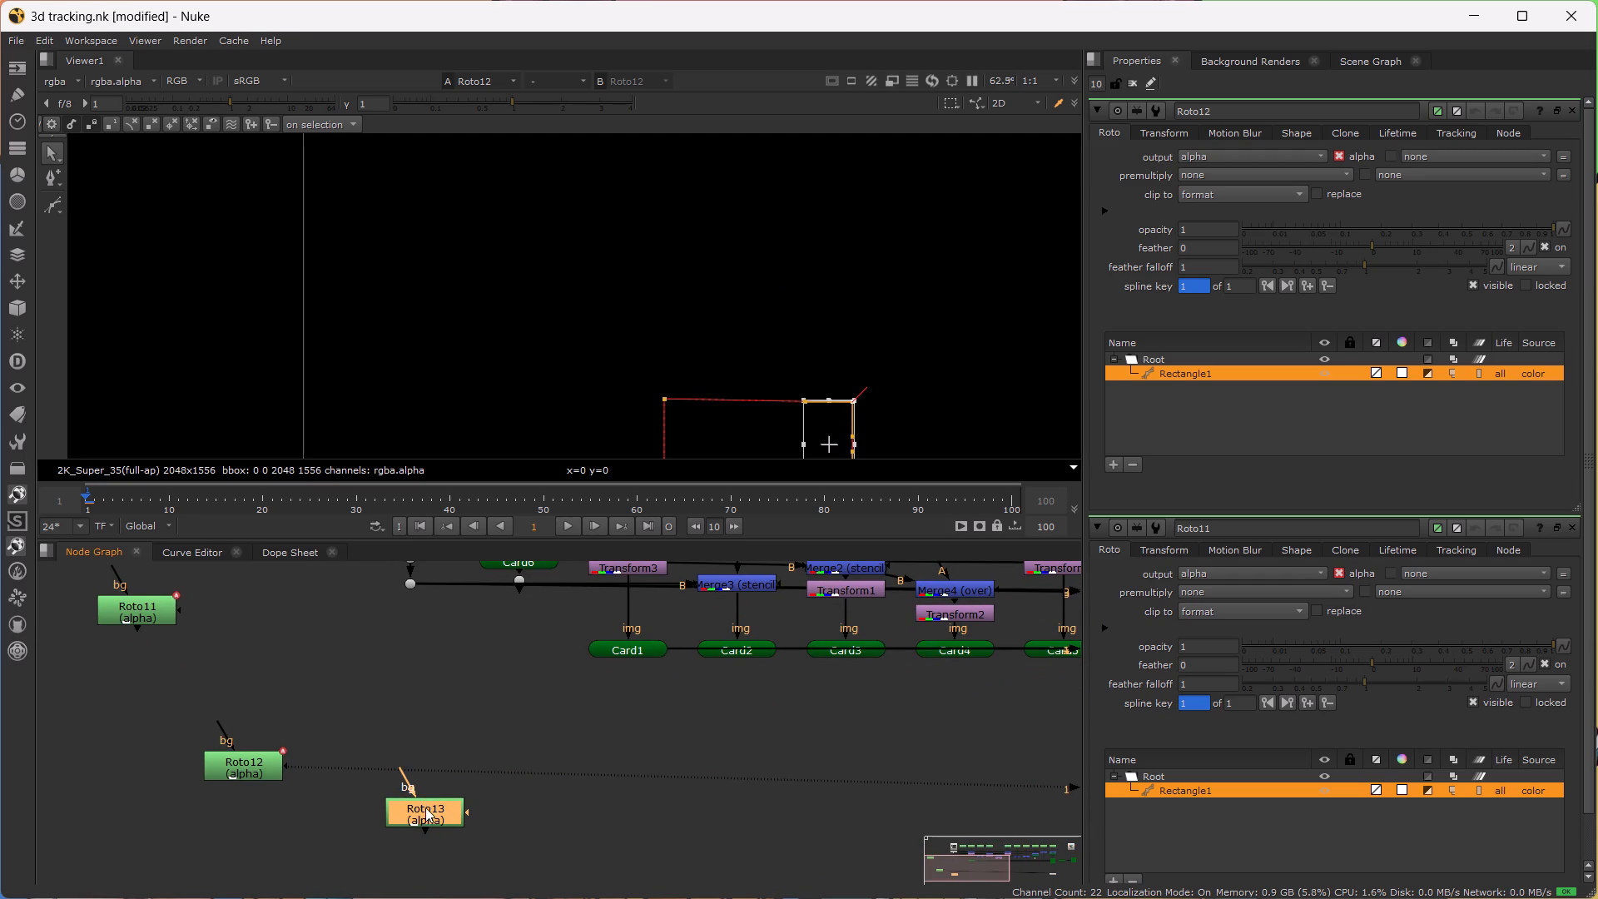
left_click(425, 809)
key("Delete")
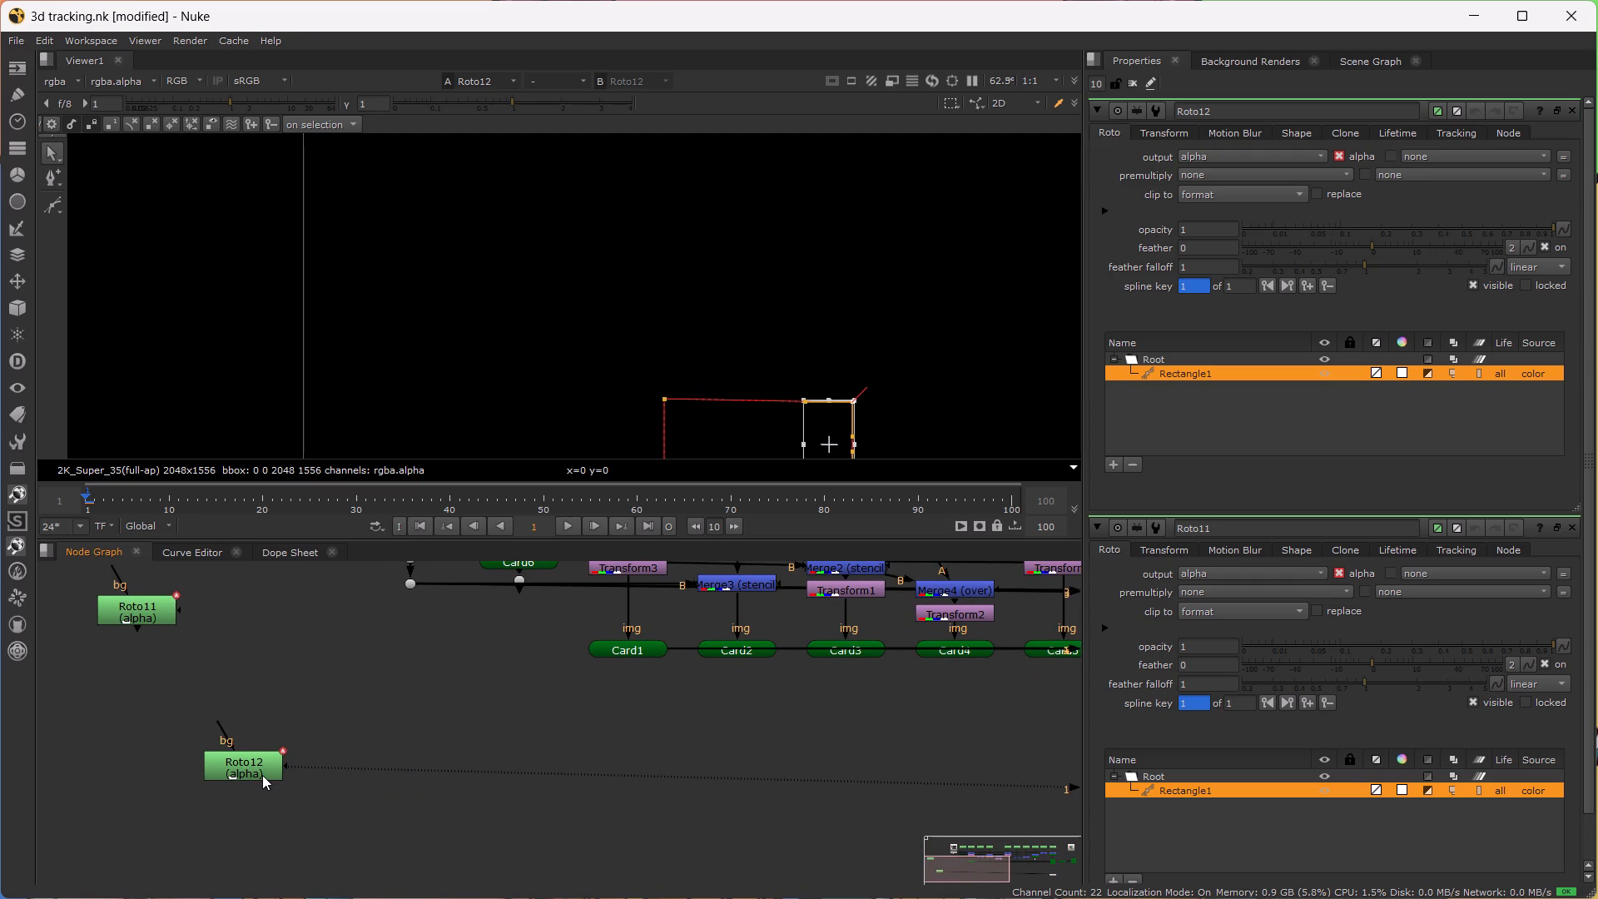
Add a Merge node with Roto11 as its A input and connect its B input to Premult1.
scroll(643, 420, "down", 2)
left_click_drag(315, 715, 478, 752, "alt")
left_click_drag(297, 648, 280, 638)
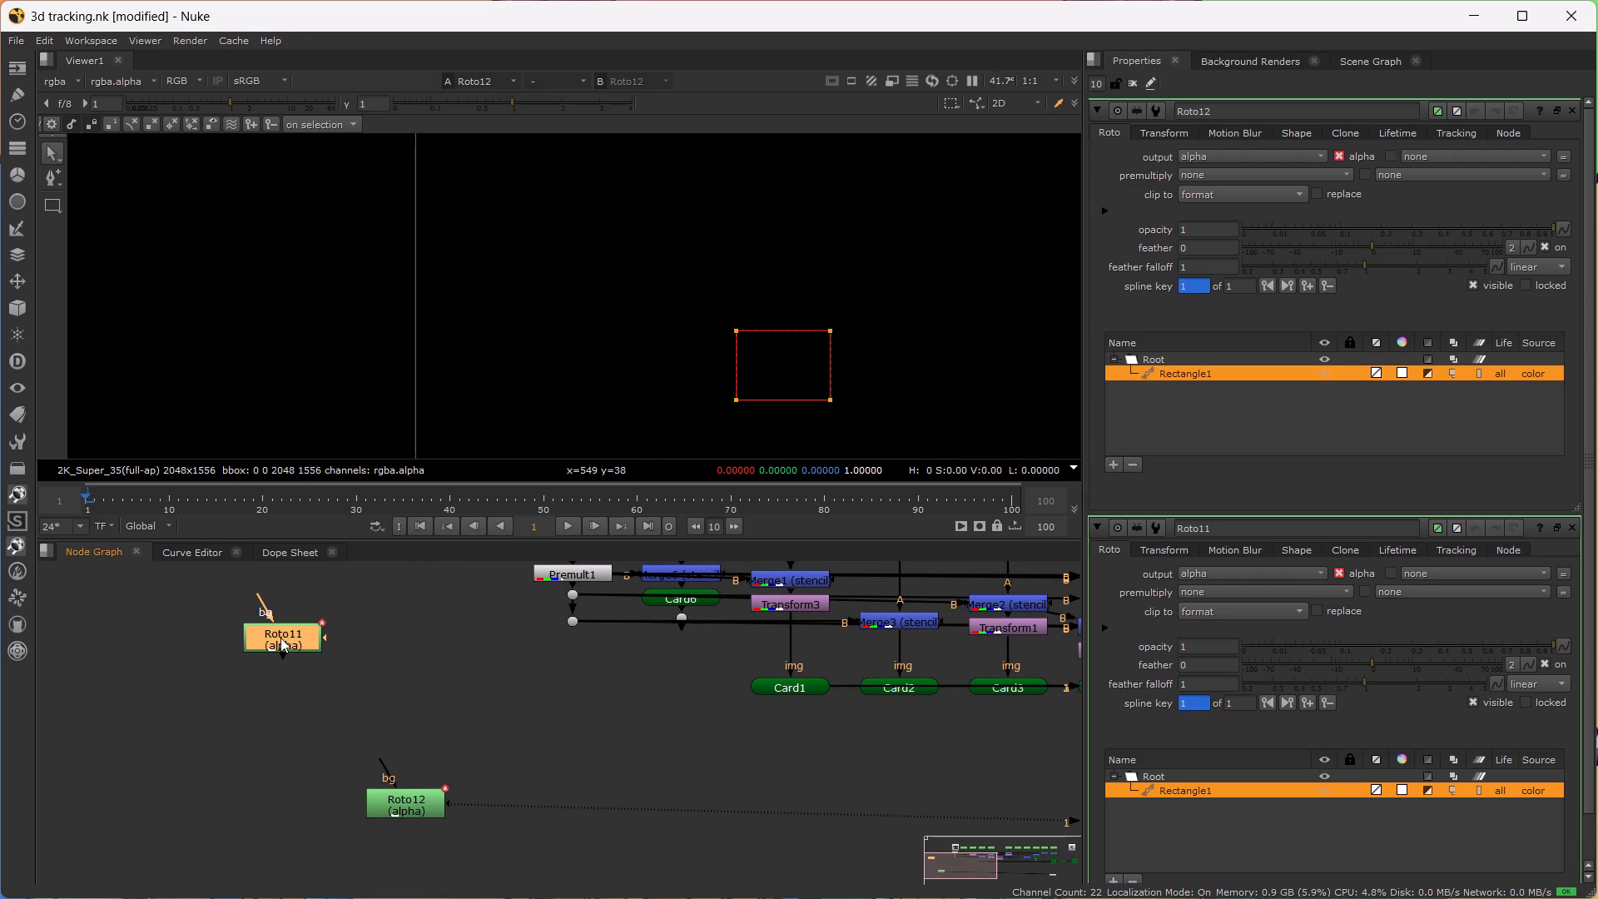
left_click(280, 638)
key("m")
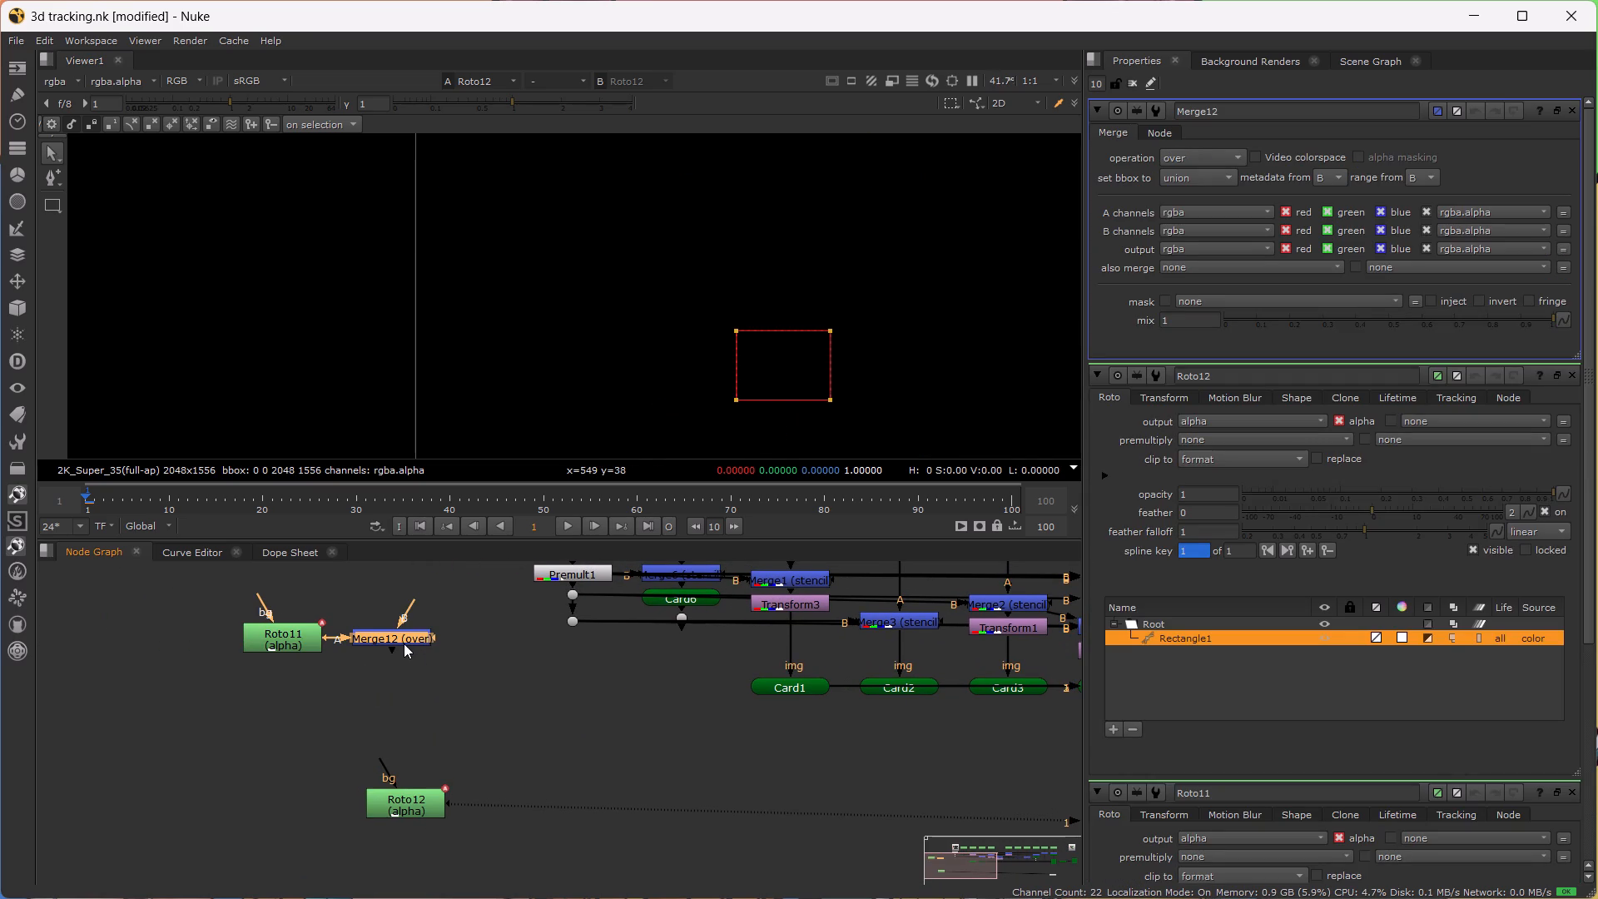
left_click_drag(406, 608, 553, 570)
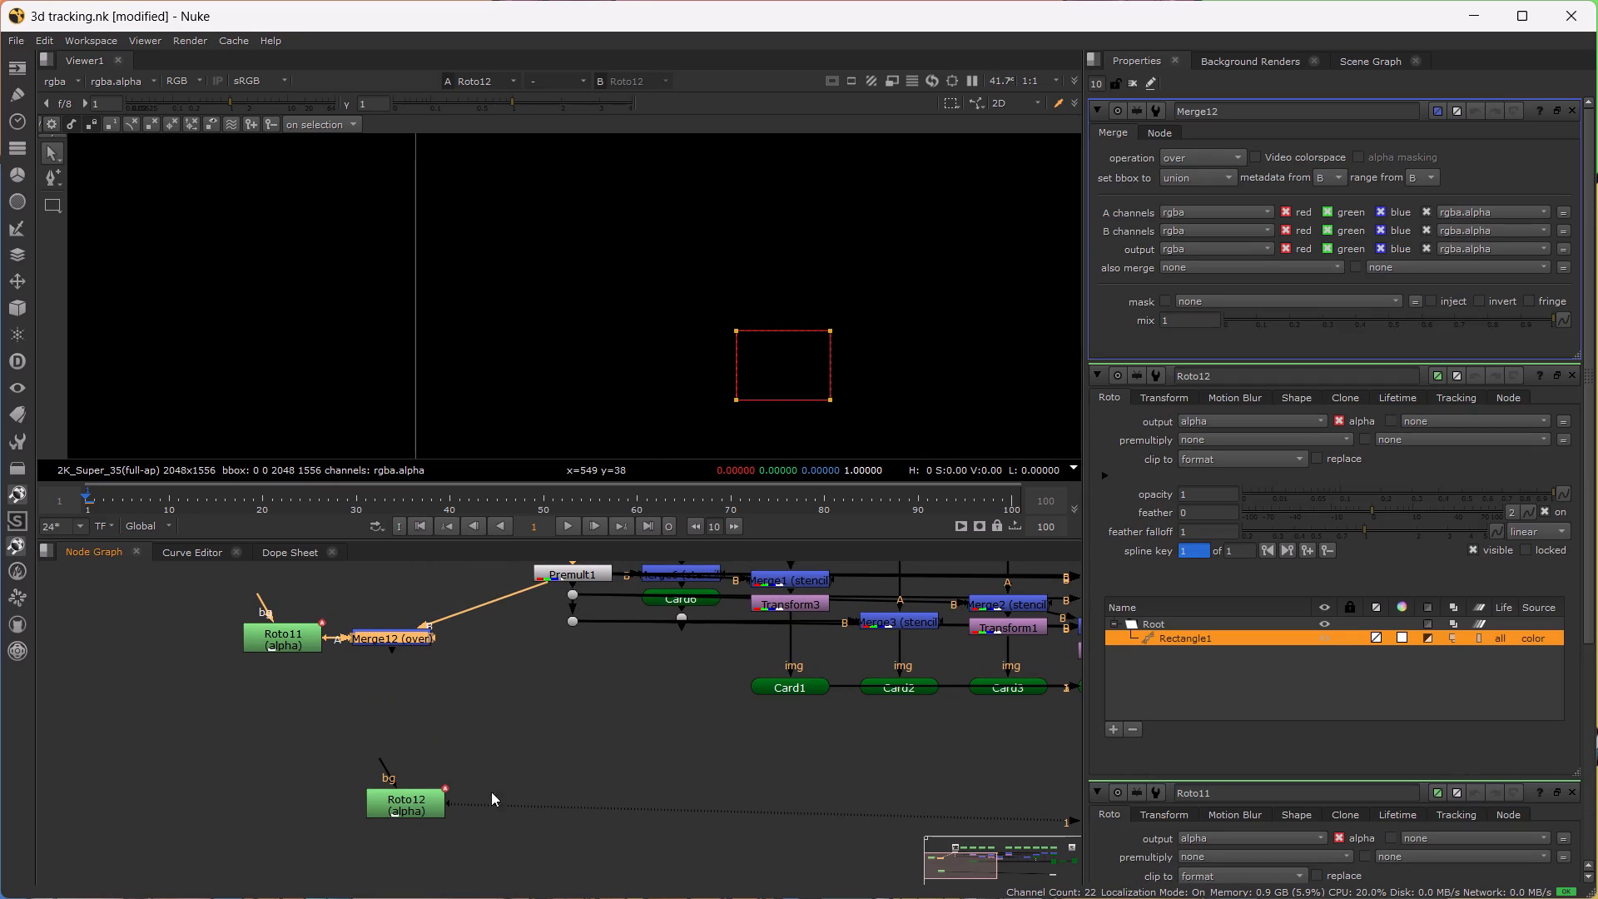
Add a Merge node with Roto12 as its A input and connect its B input to Premult1.
left_click(406, 801)
key("m")
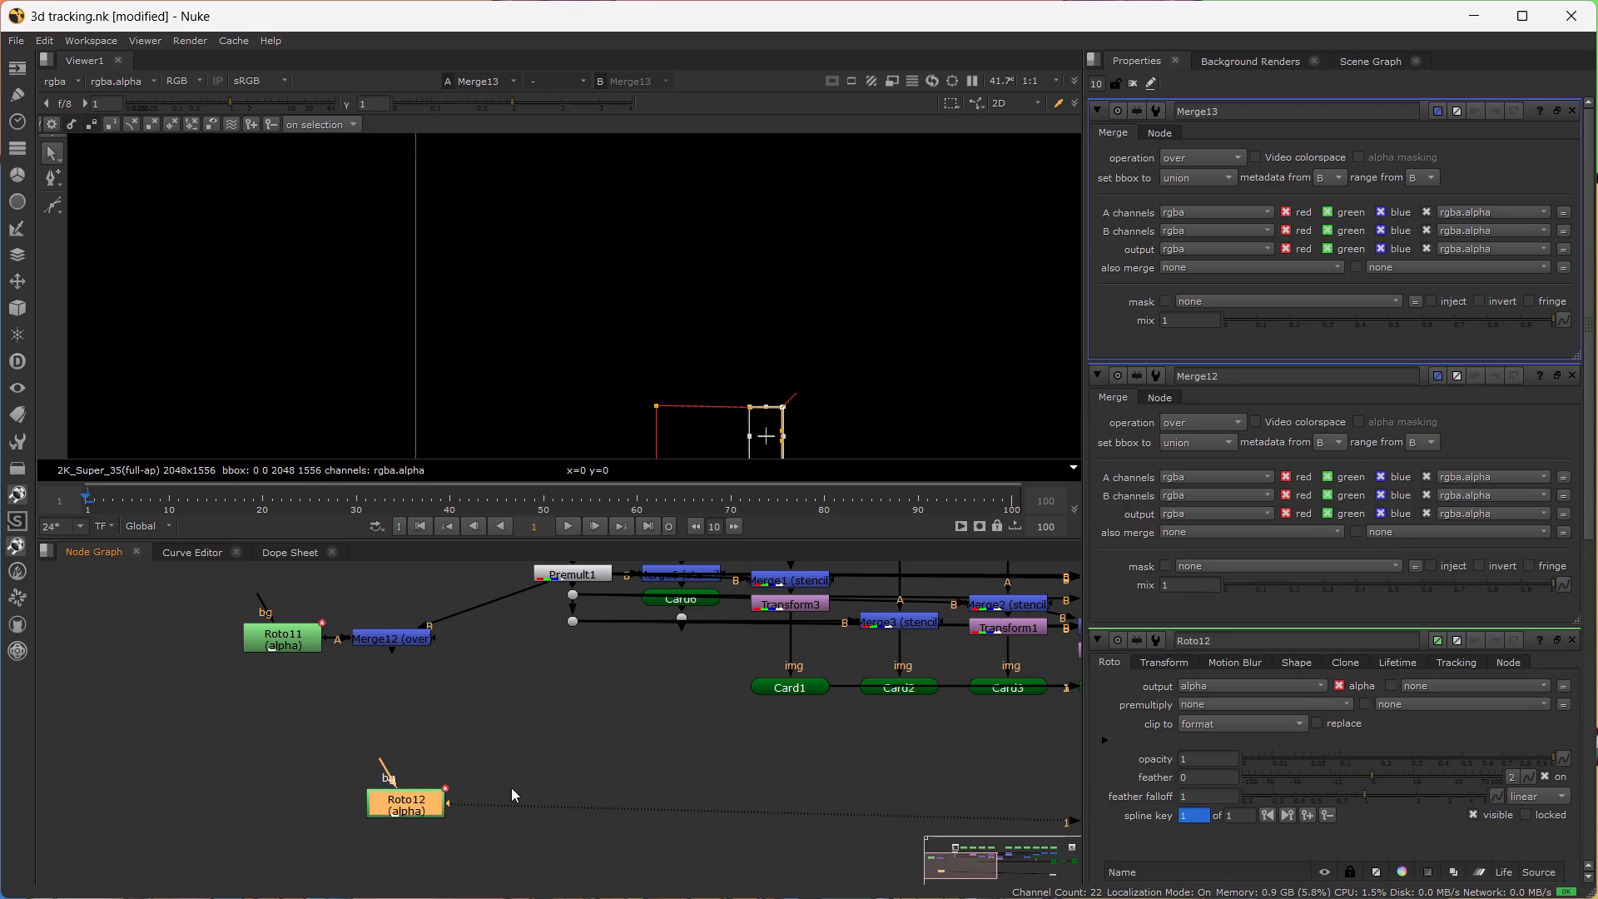
left_click_drag(531, 764, 574, 584)
left_click(575, 574)
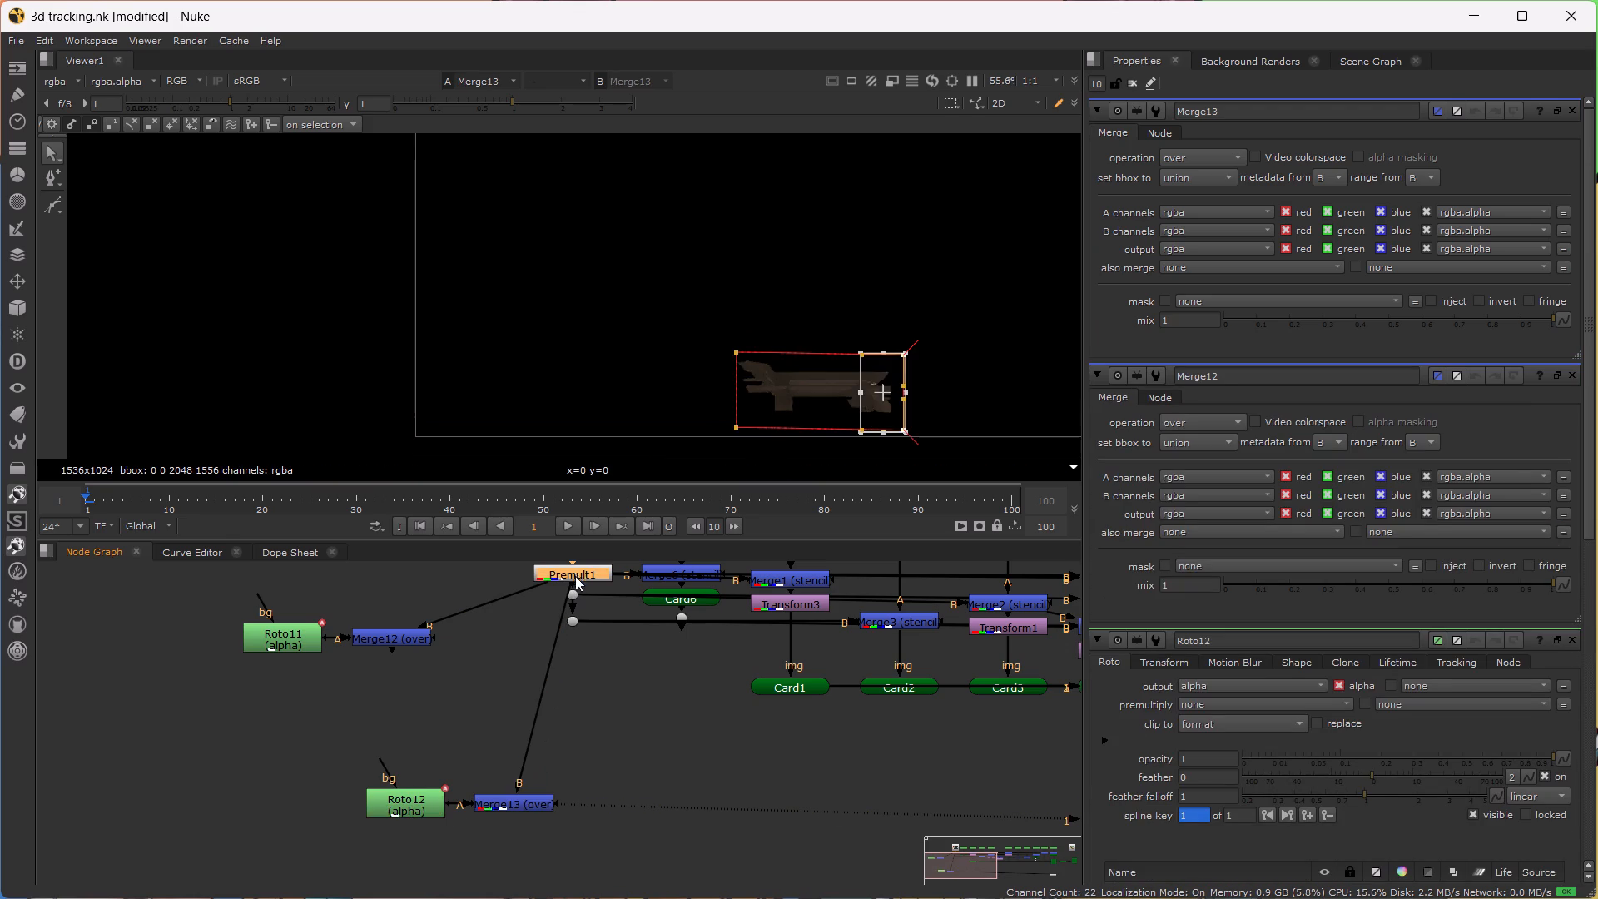
View Merge12 and Merge13 in turn to compare which sheet element each one isolates.
left_click(580, 866)
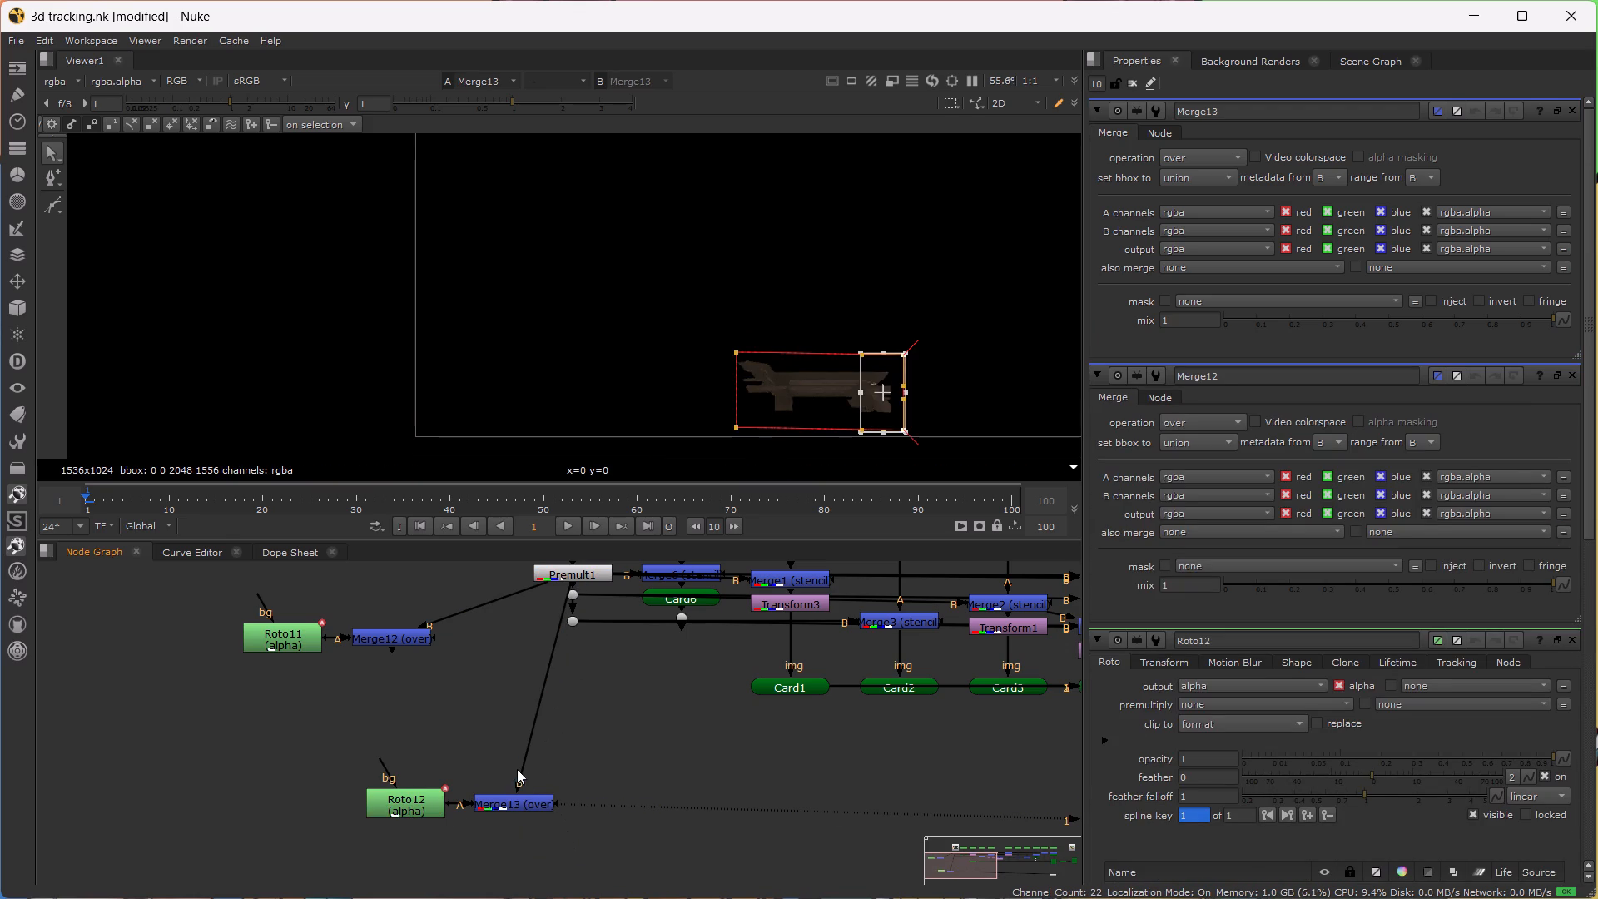
left_click(521, 807)
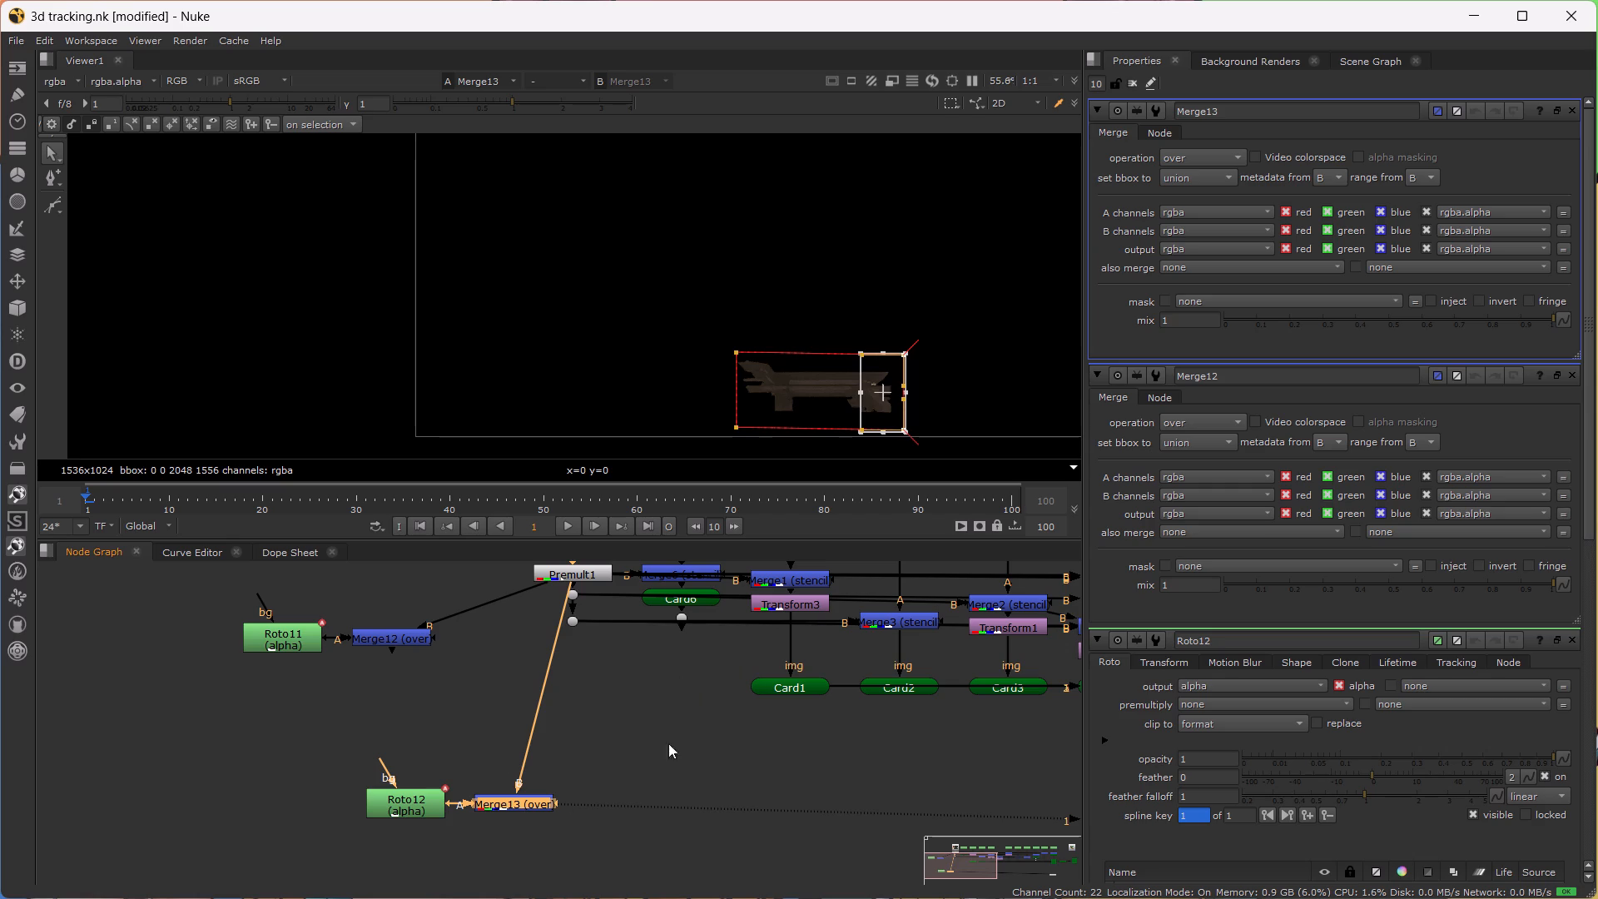
left_click(408, 641)
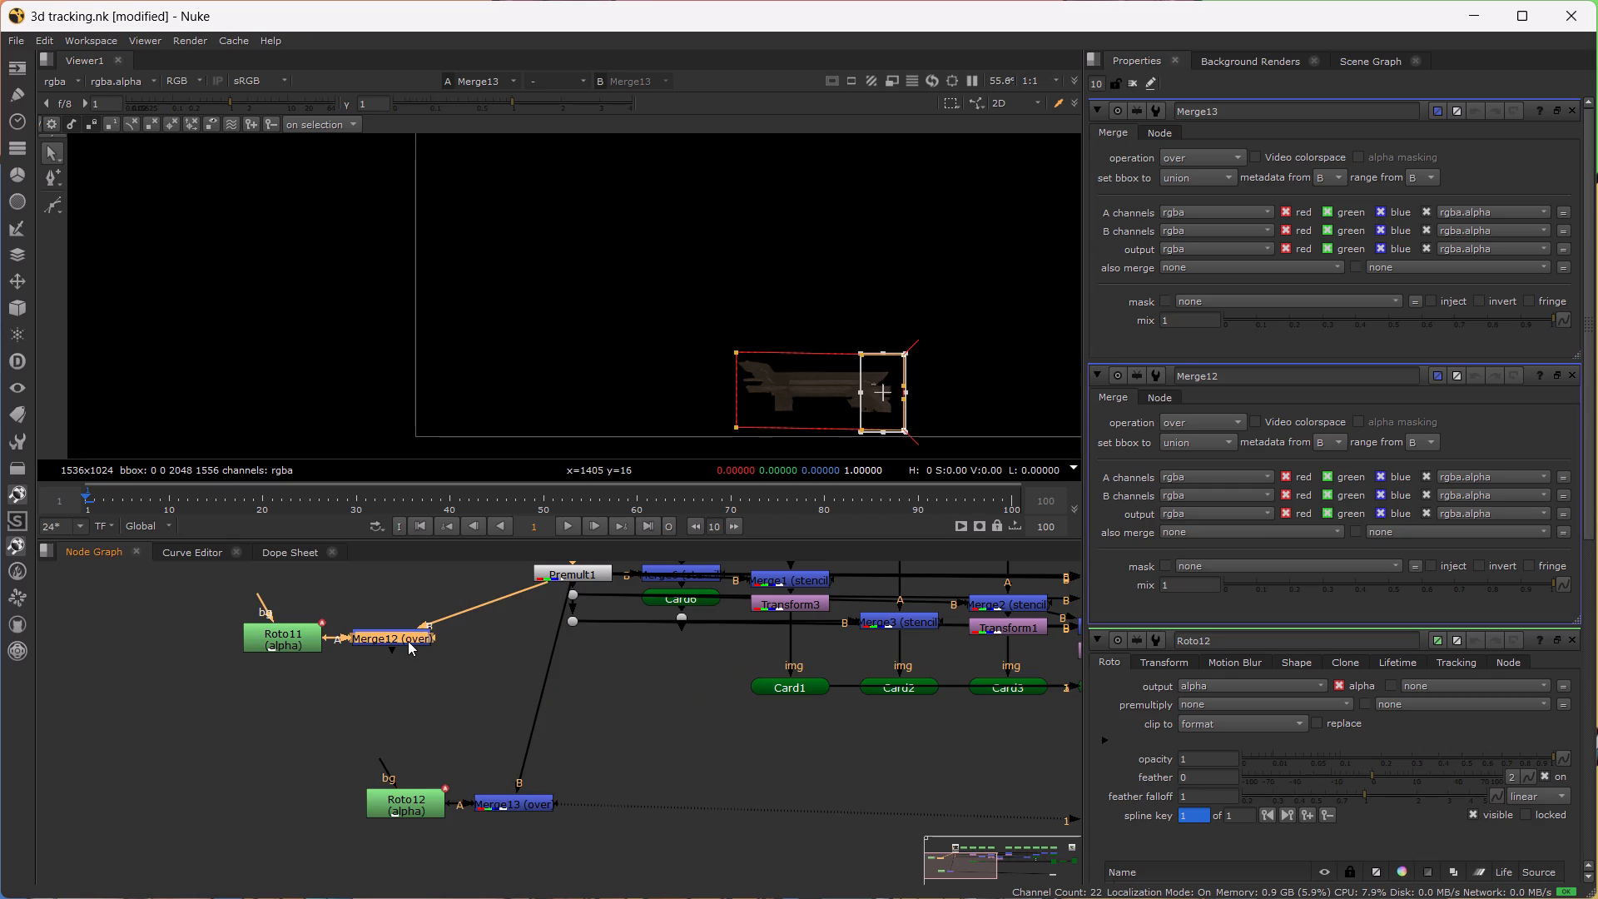
key("1")
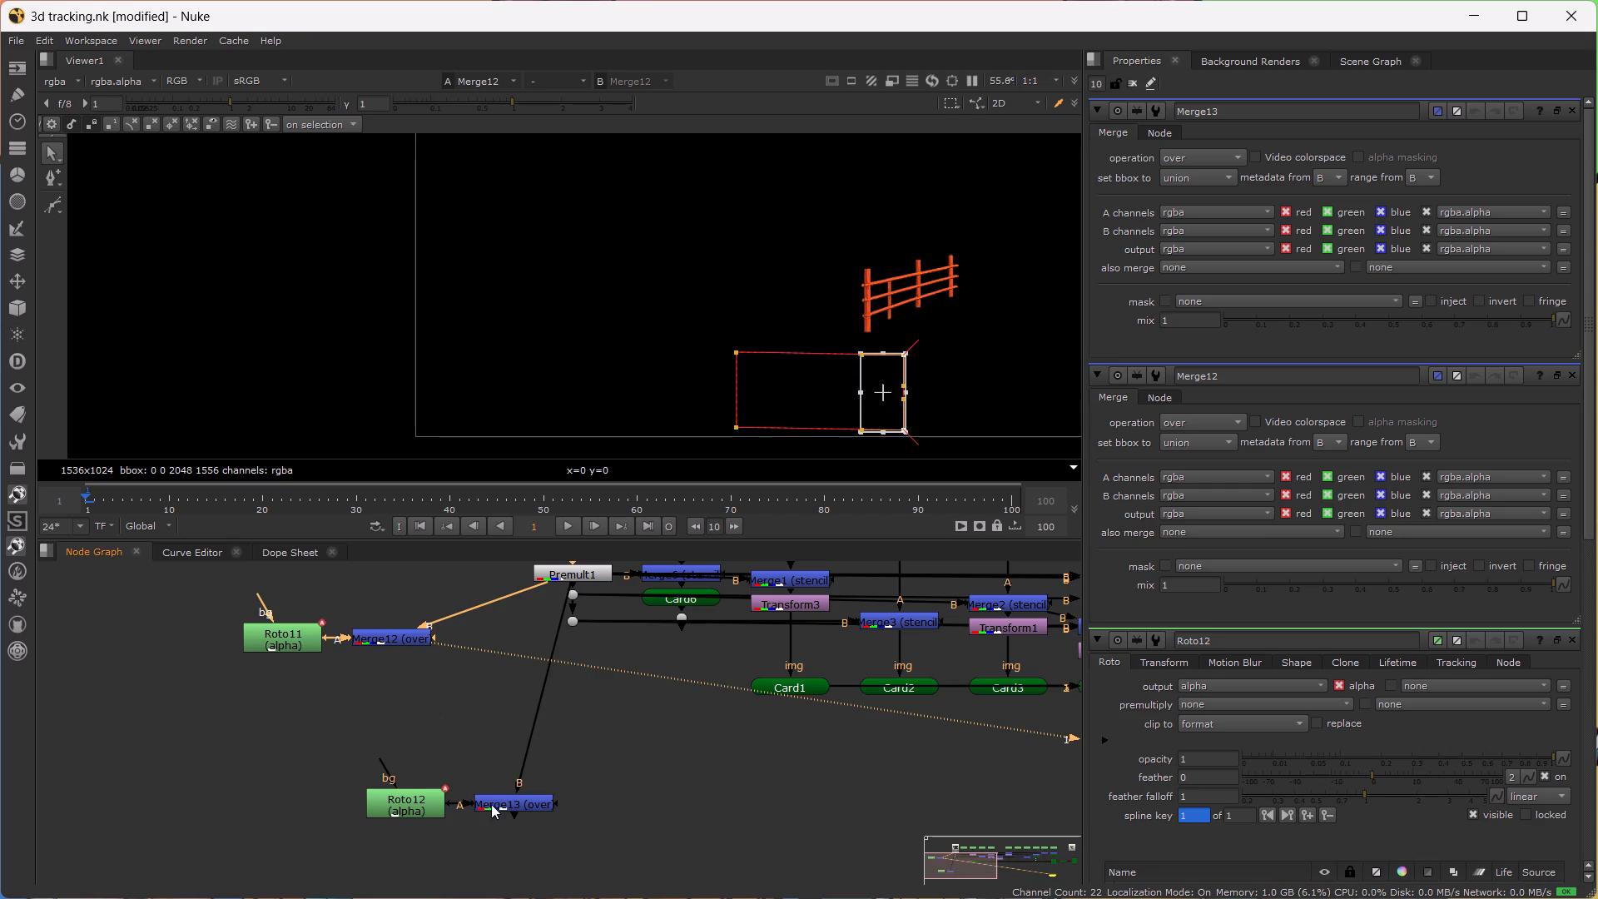
left_click(503, 796)
key("1")
Add a new Roto node, view the original Read3 asset sheet, and place the Roto unconnected above Roto11.
left_click(441, 681)
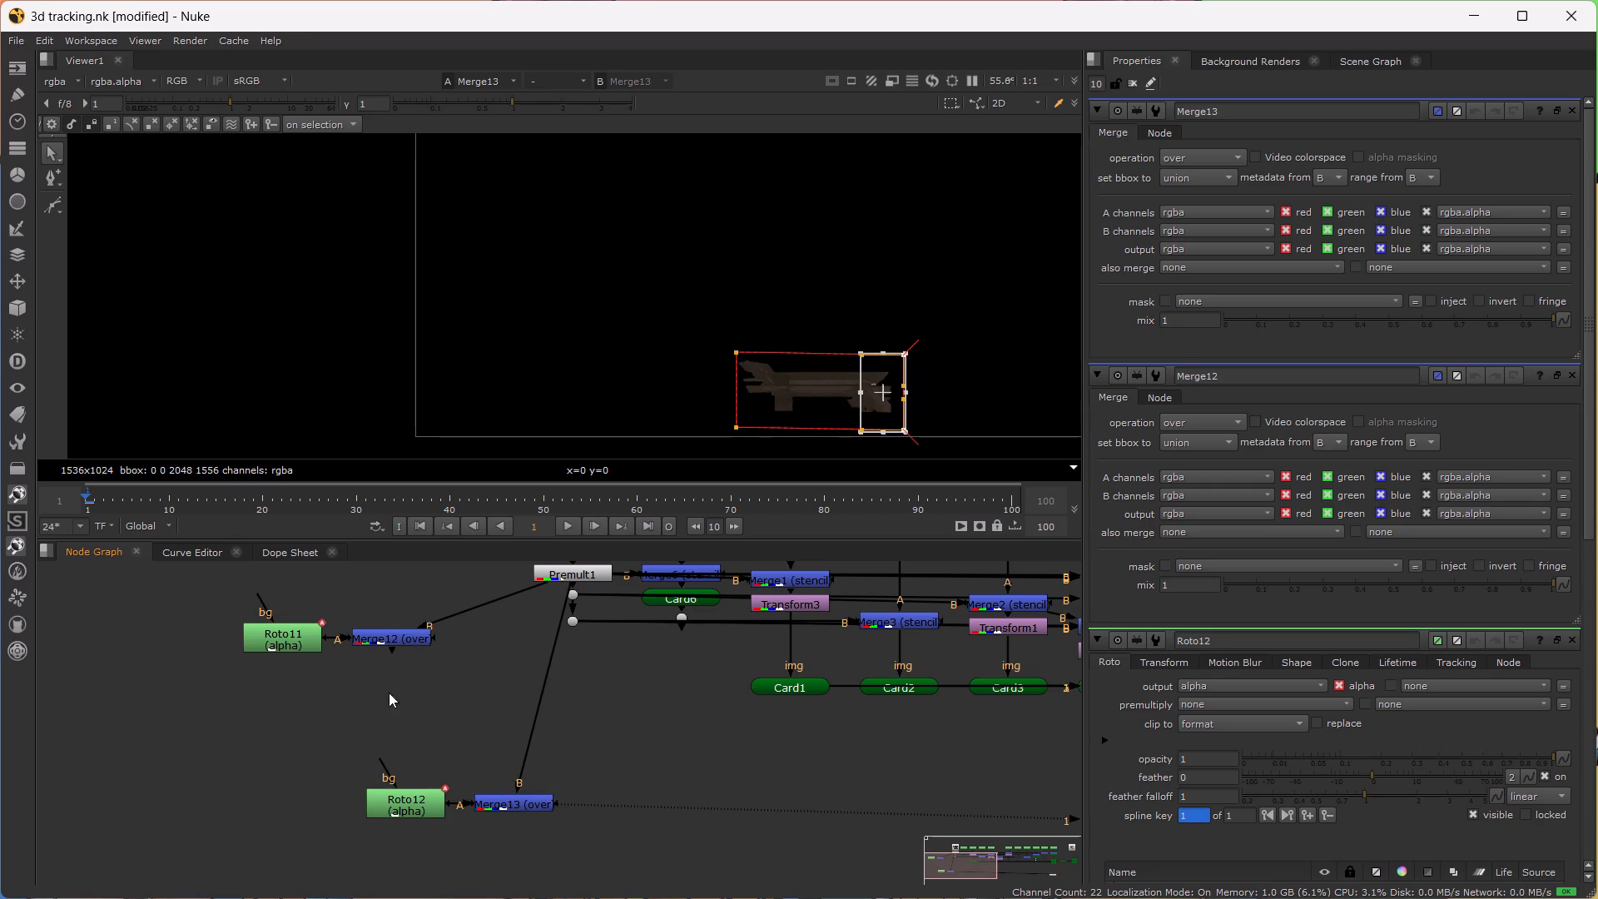
key("o")
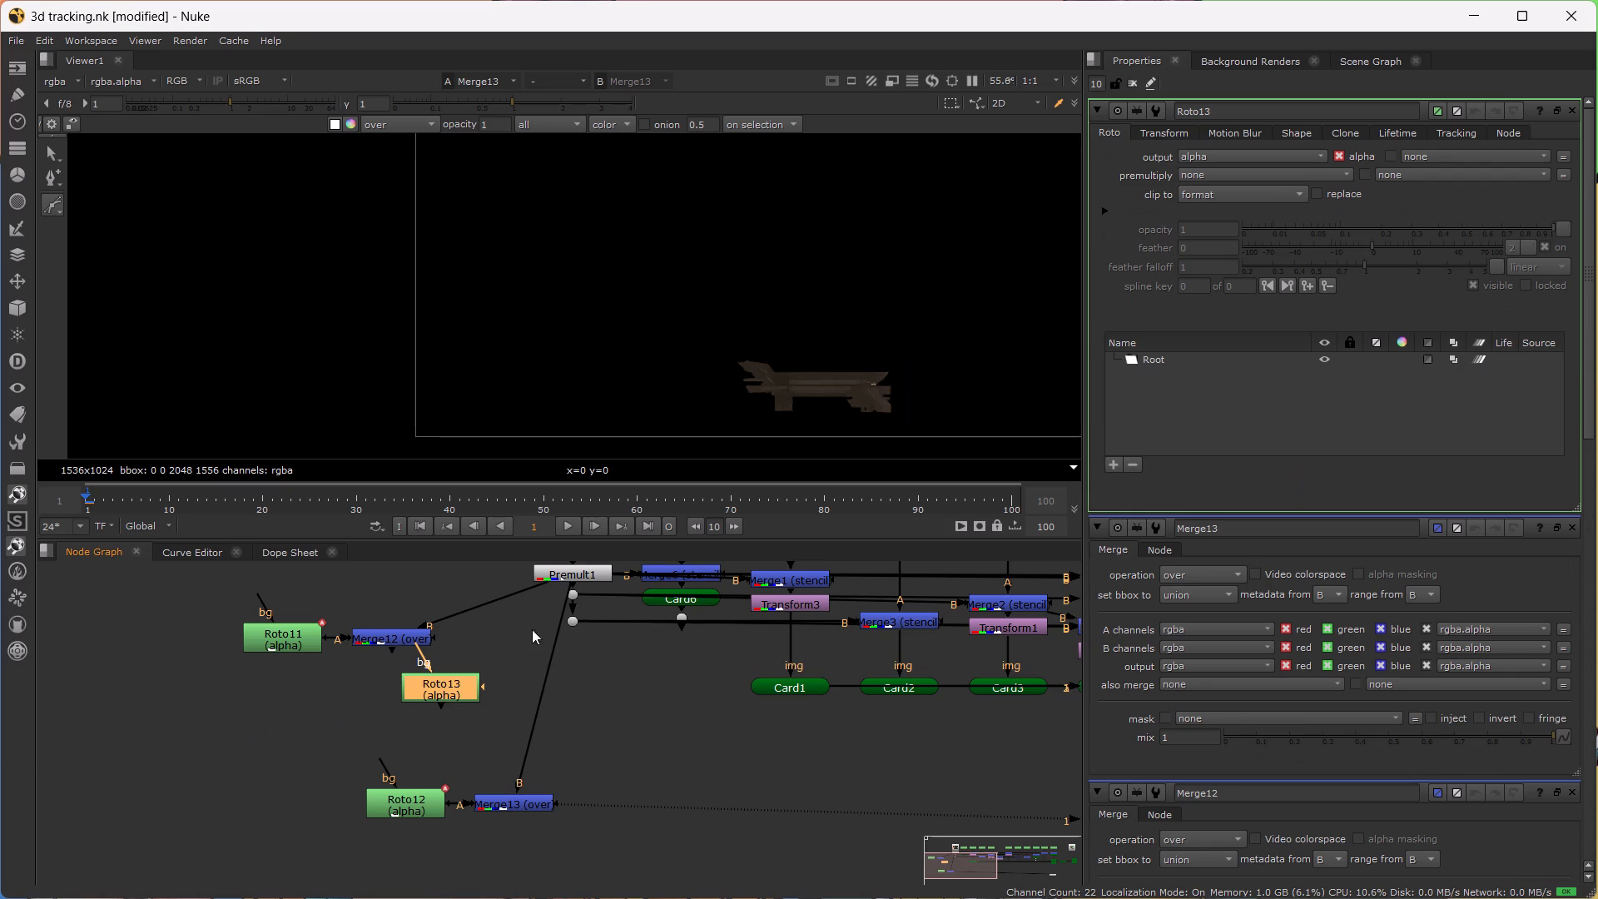
left_click(565, 572)
key("1")
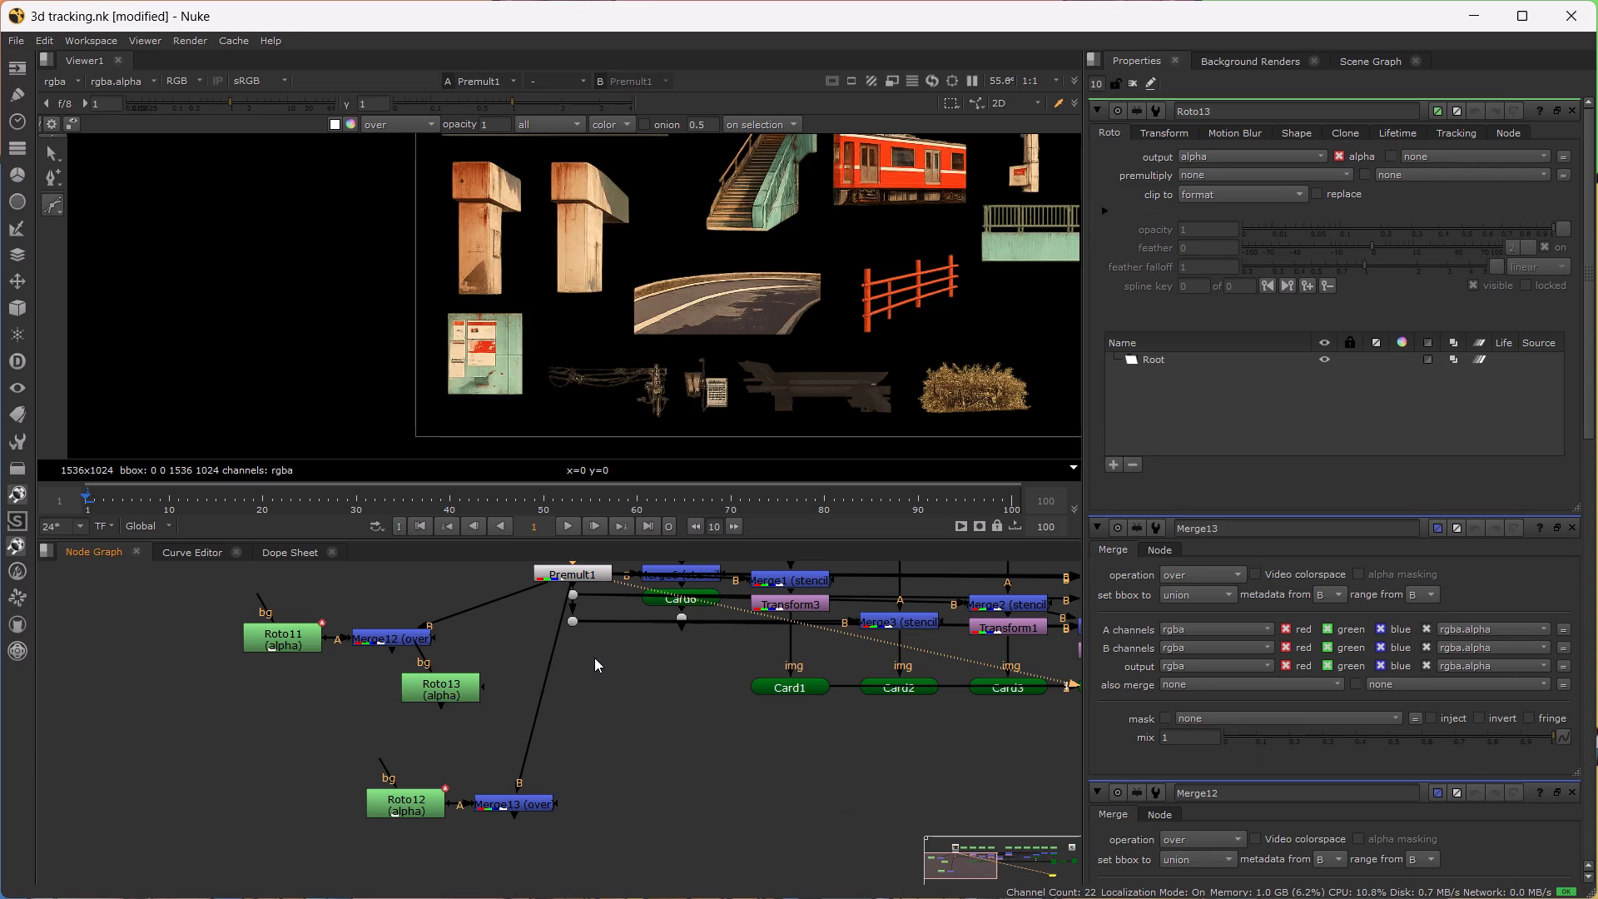
left_click_drag(603, 664, 612, 733, "alt")
left_click(593, 586)
key("1")
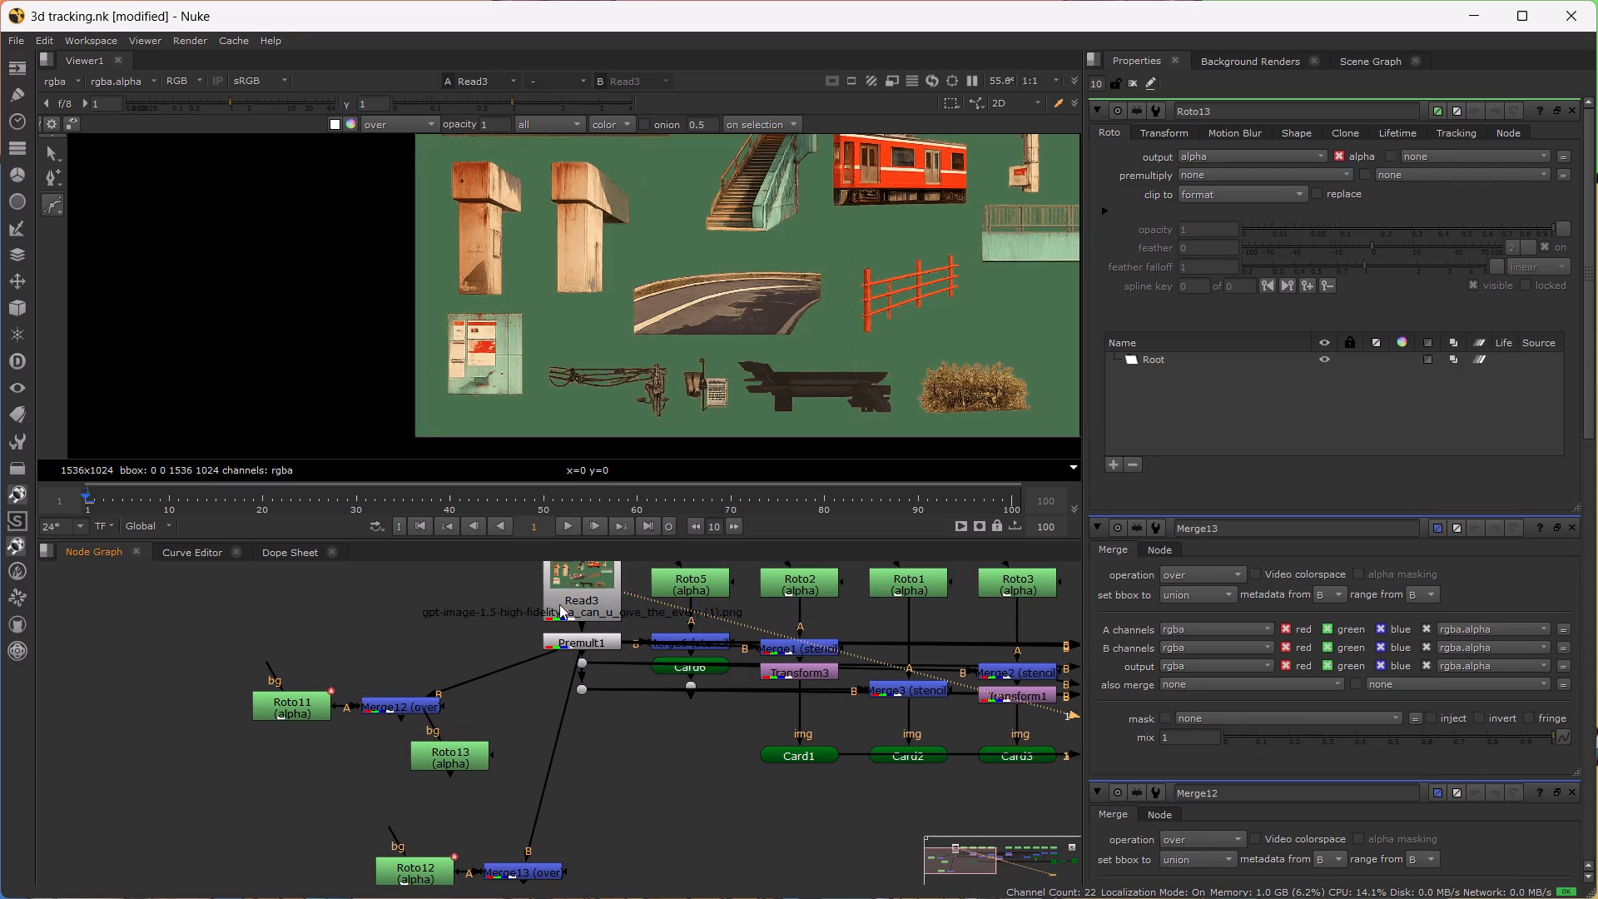
left_click_drag(439, 743, 362, 610)
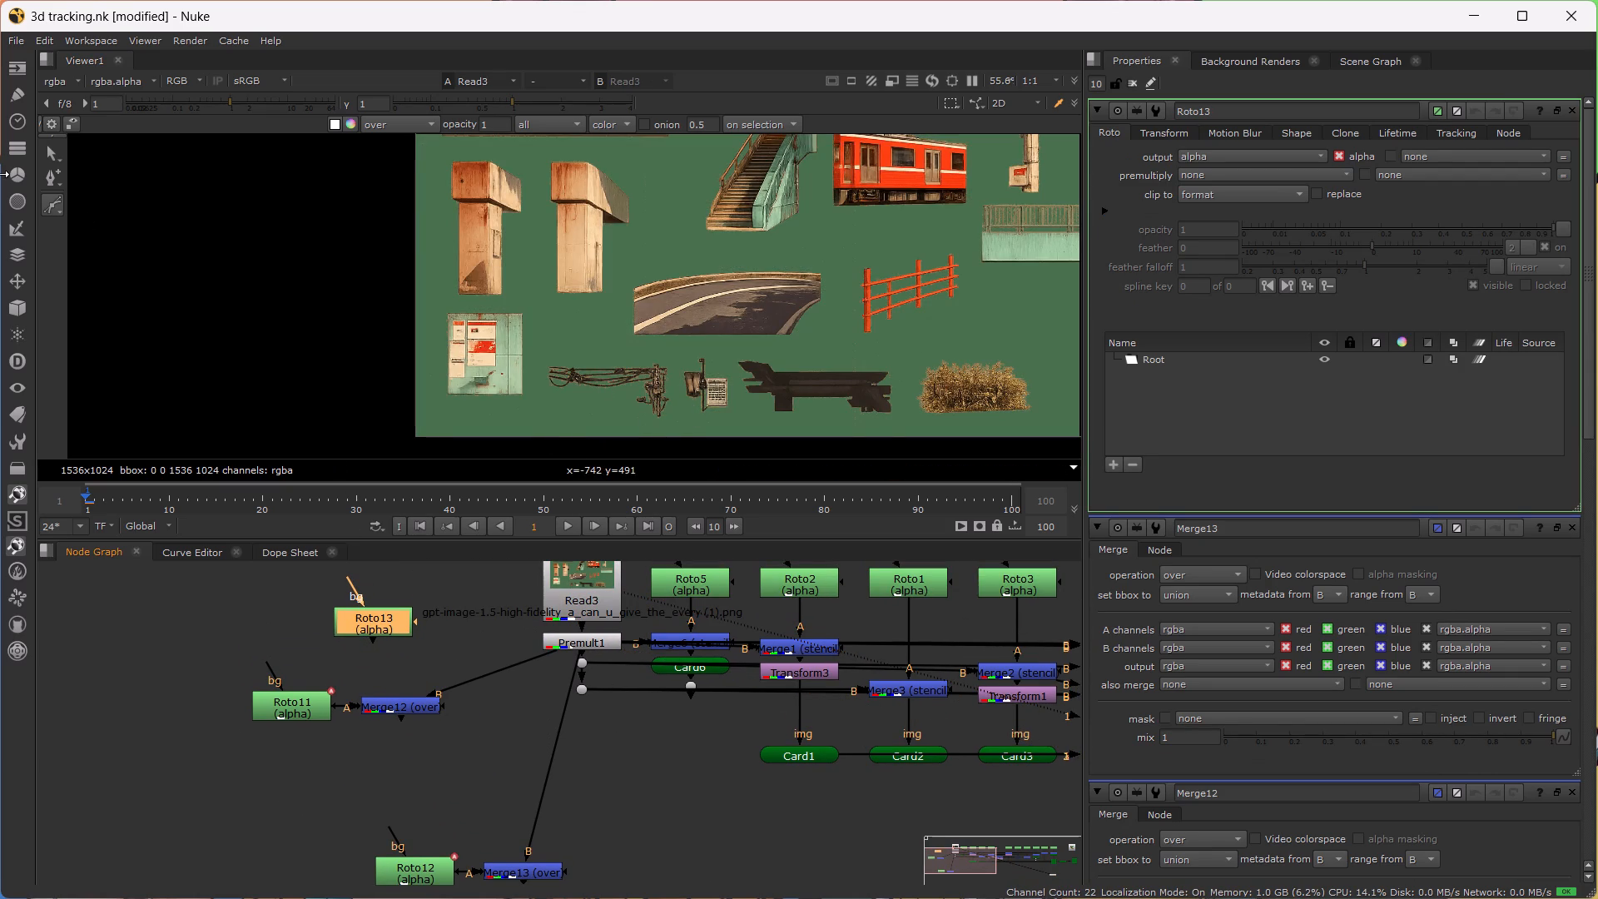
Draw a rectangle shape in Roto13 around the green poster-covered panel below the pillars and invert the shape.
right_click(57, 202)
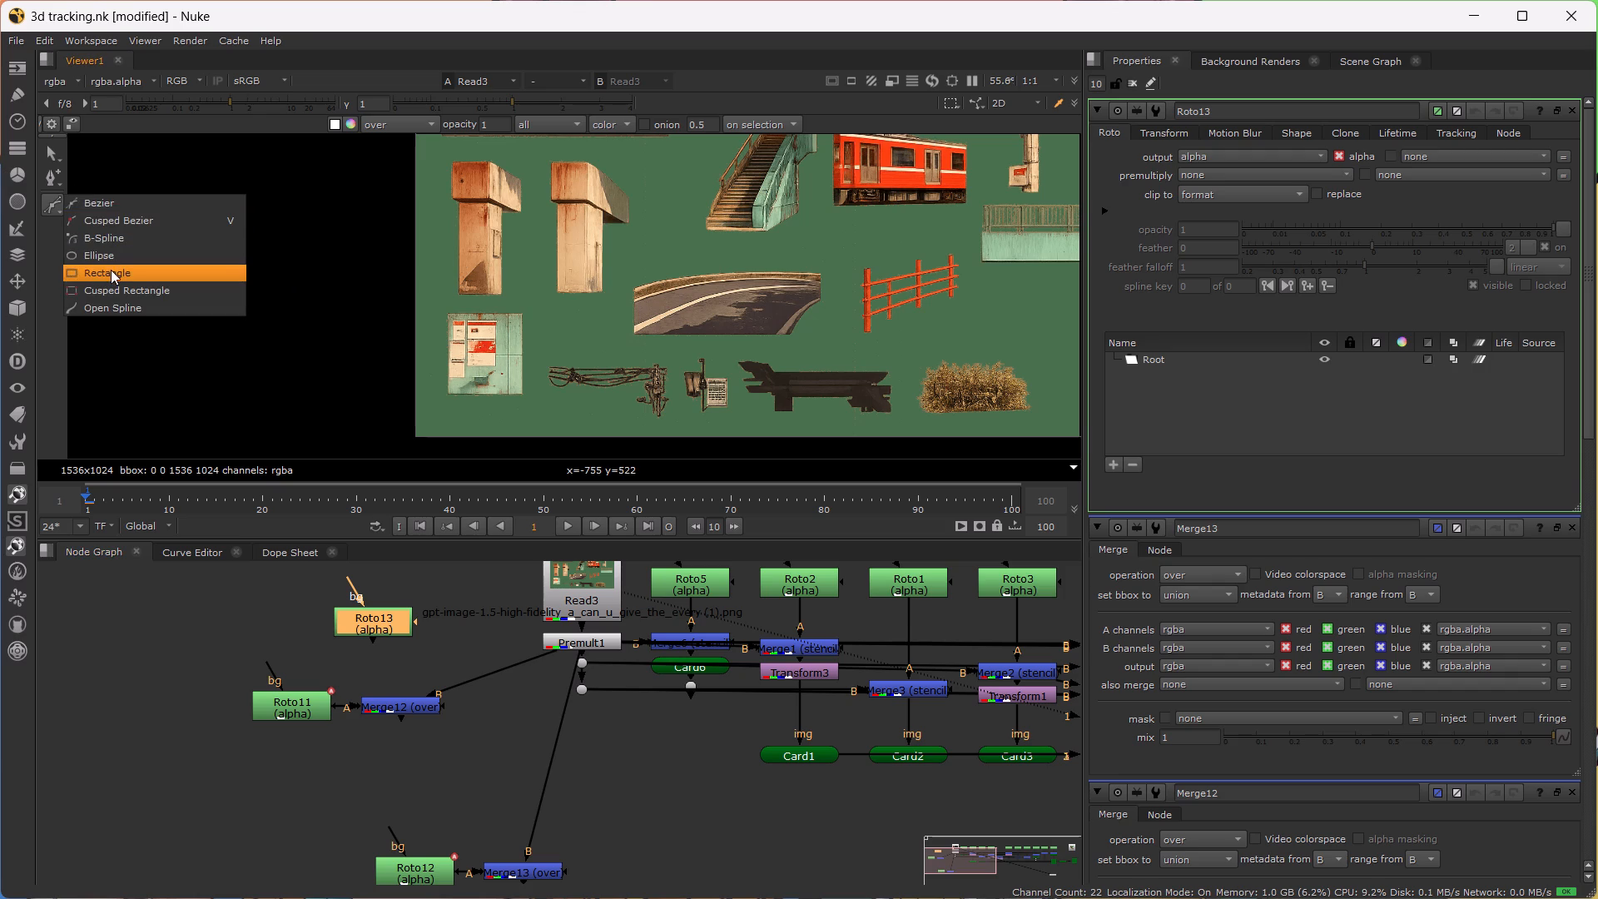
left_click(111, 270)
left_click_drag(425, 305, 475, 401)
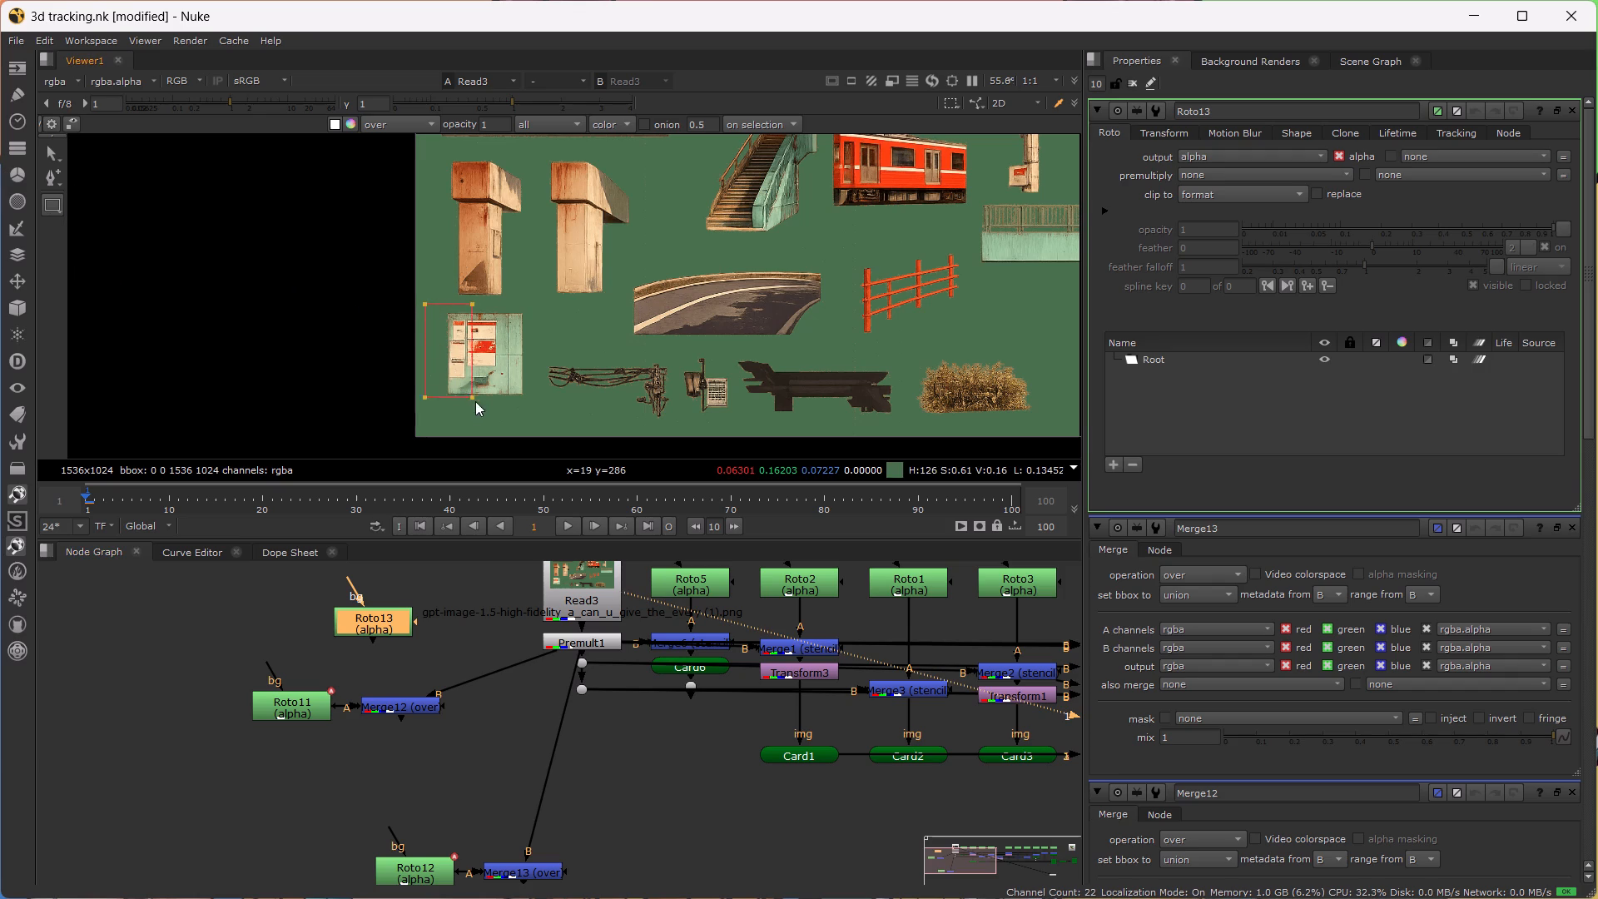
left_click_drag(475, 401, 535, 406)
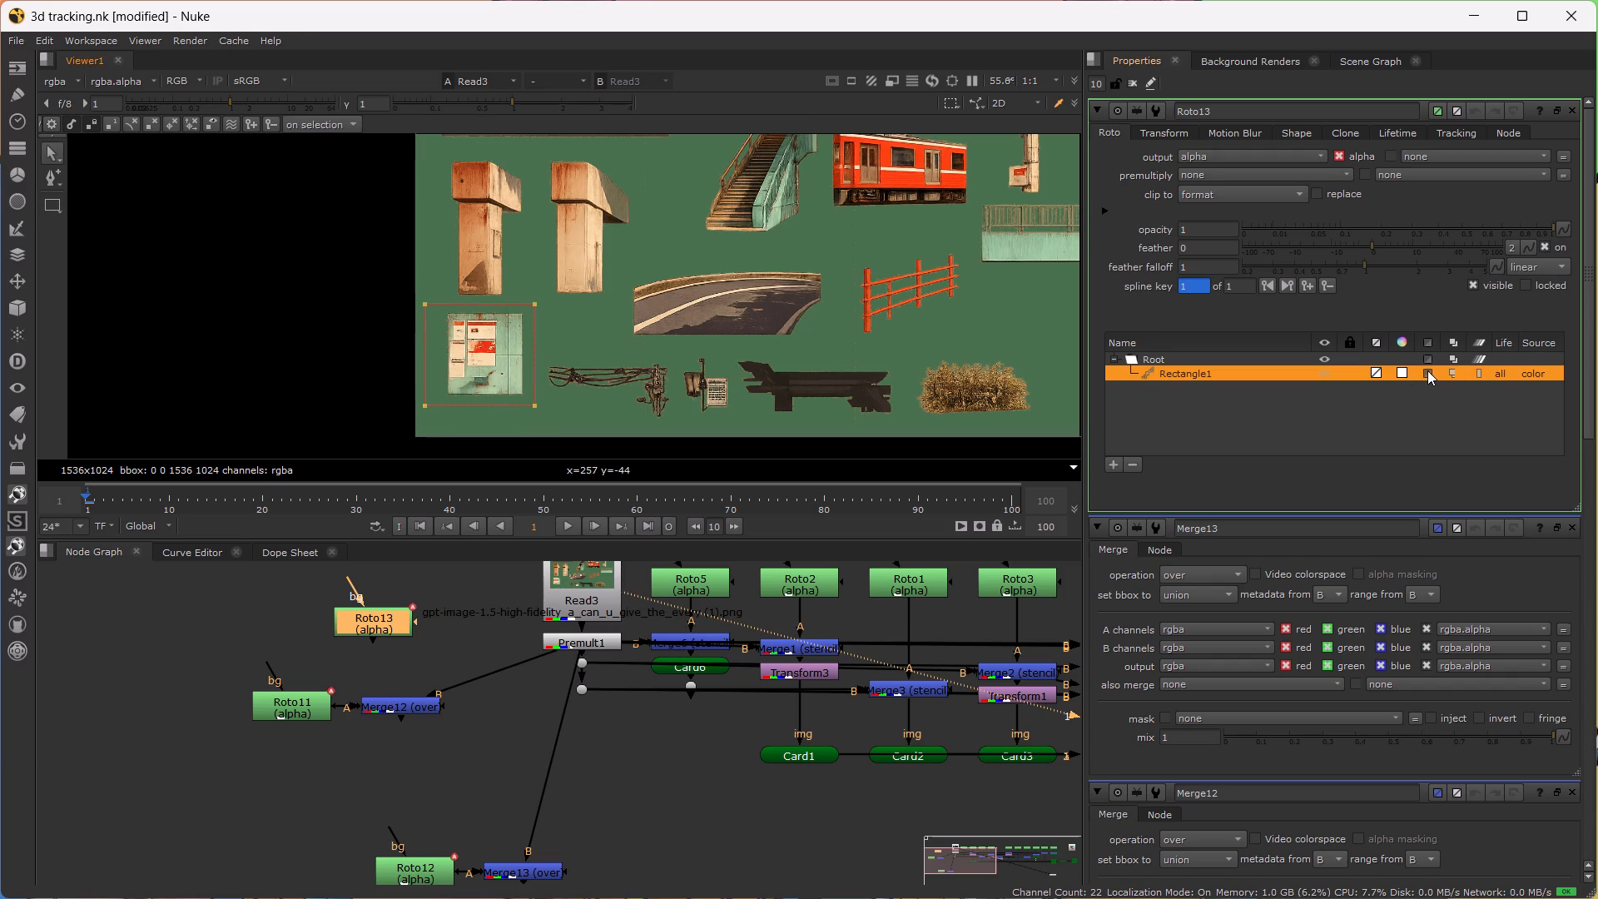
left_click(1427, 370)
Add a Merge node with Roto13 as its A input and B connected to Premult1, keeping the pair above the Roto11 branch.
left_click_drag(365, 621, 318, 605)
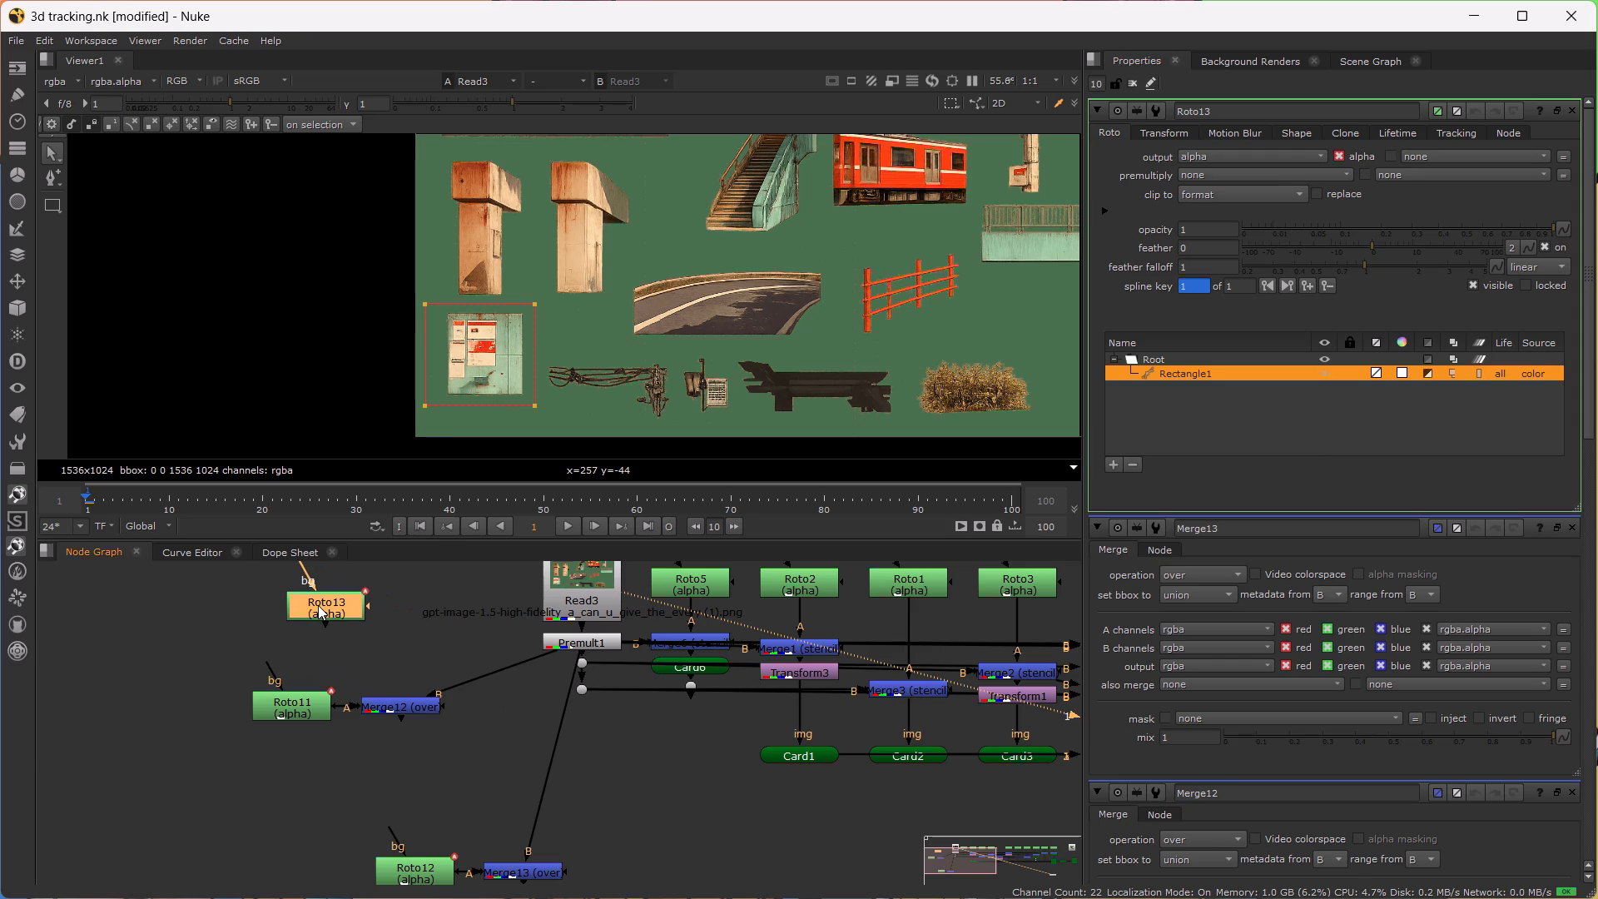
key("m")
left_click_drag(449, 568, 469, 578)
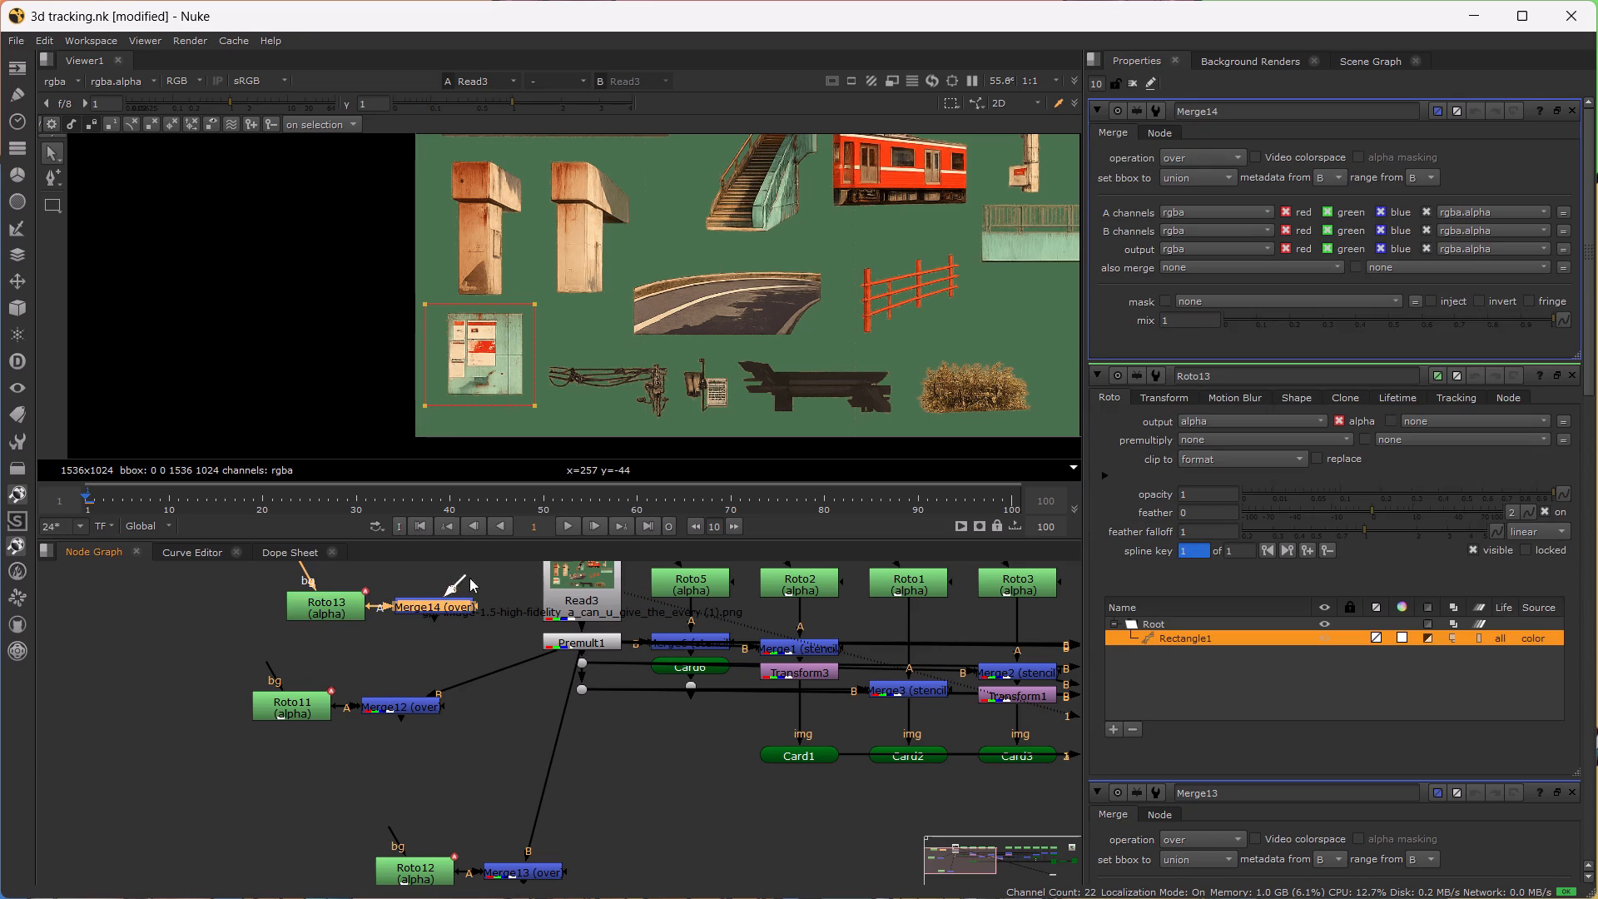
left_click_drag(469, 578, 573, 646)
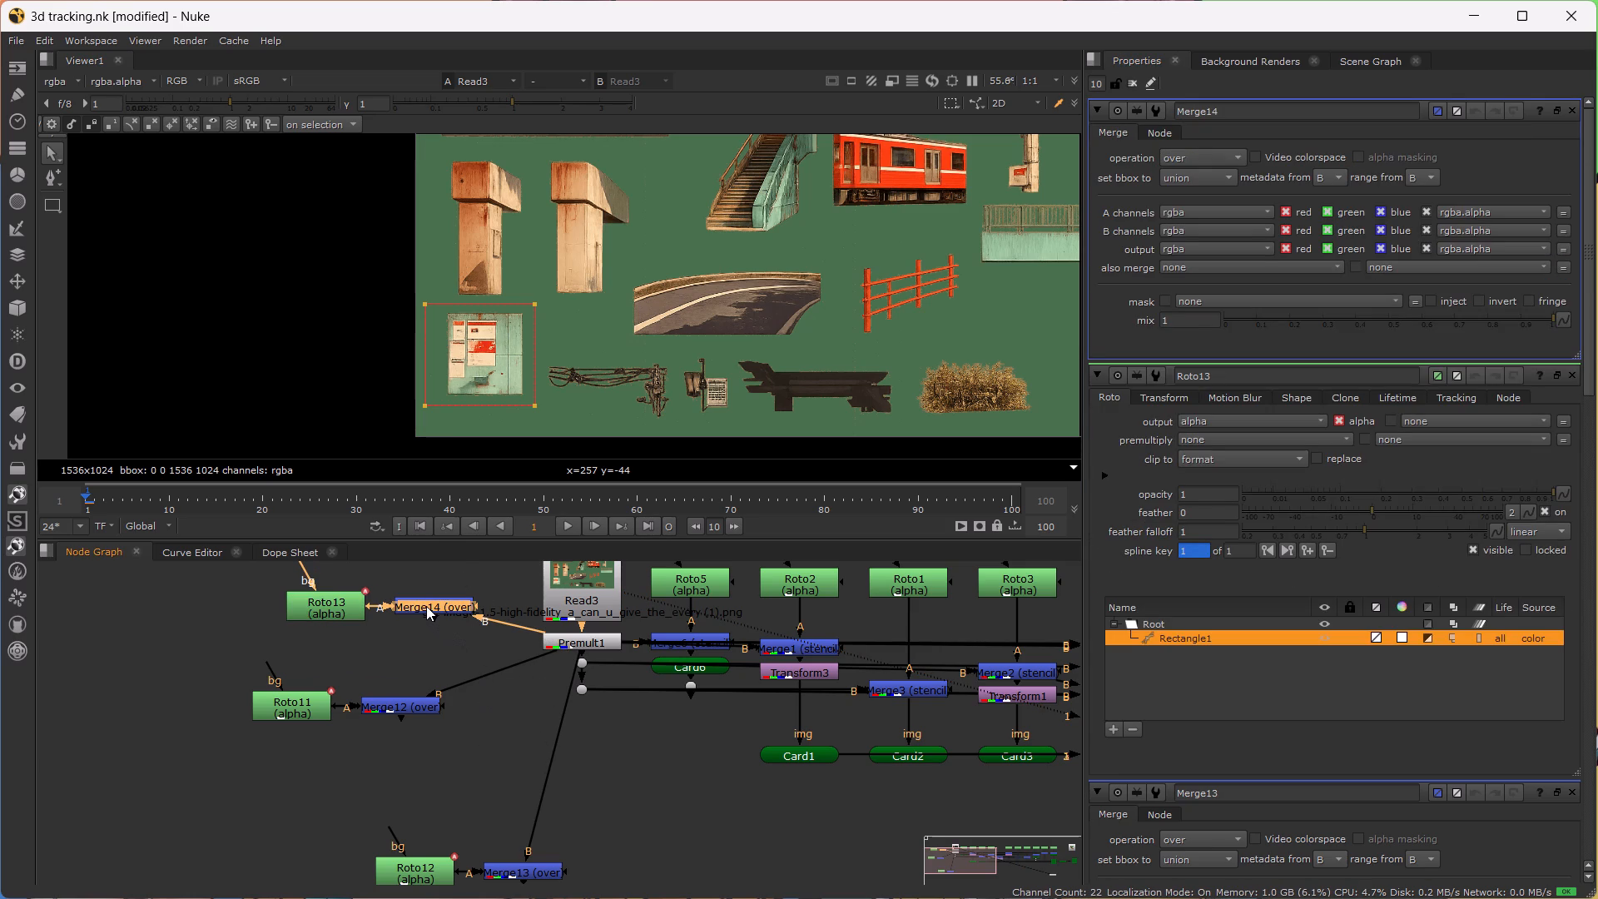
left_click_drag(426, 606, 419, 602)
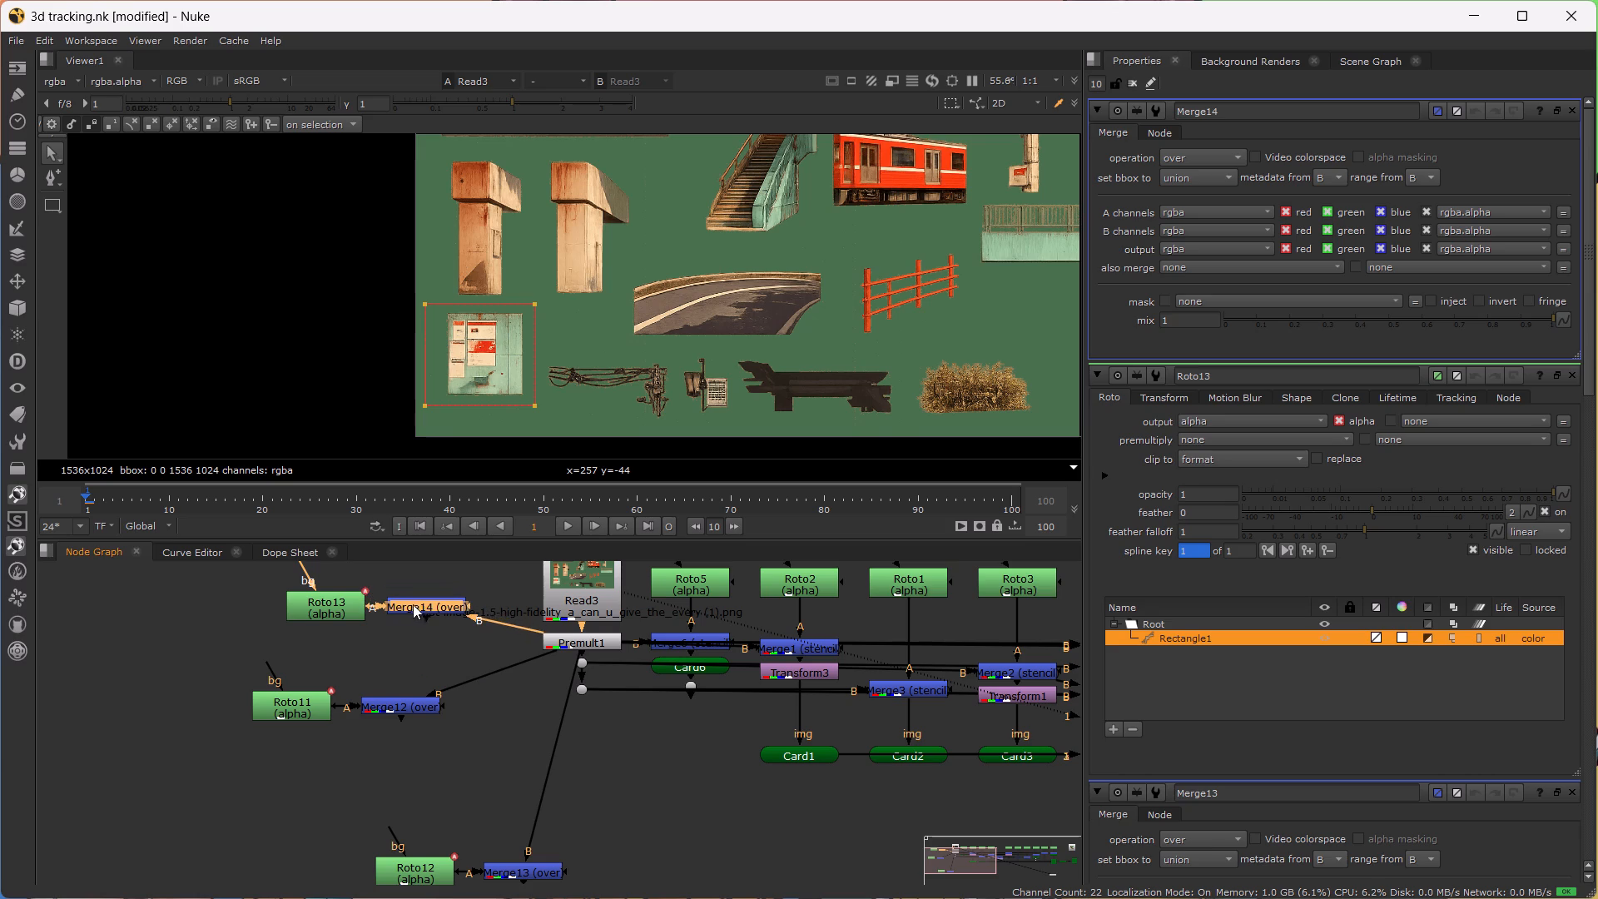
left_click_drag(237, 574, 469, 653)
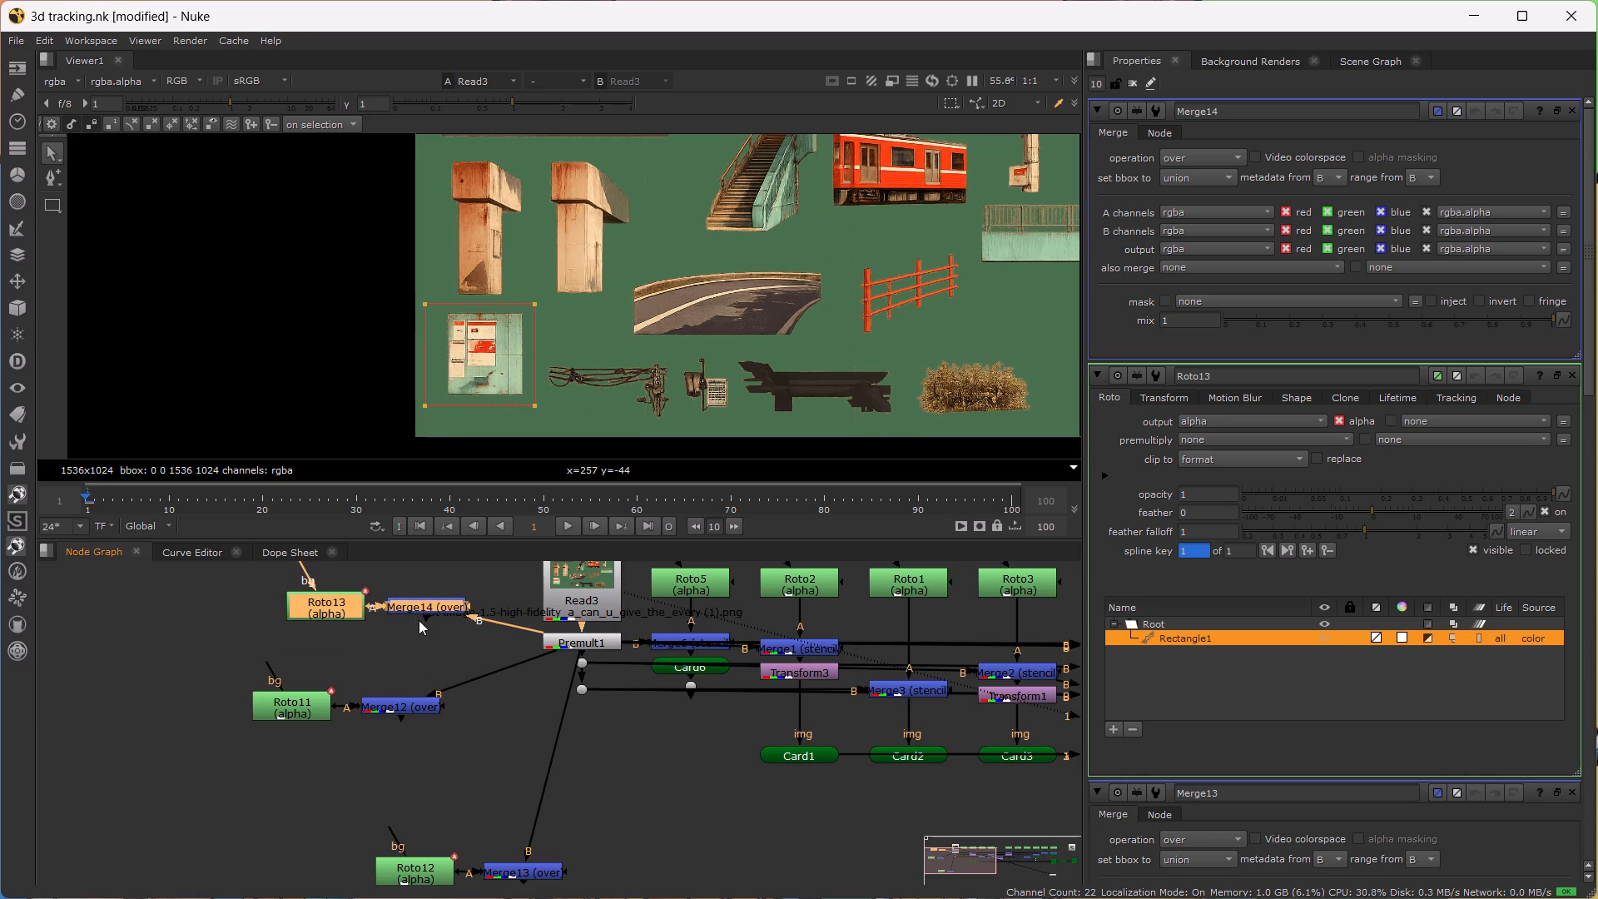
left_click_drag(407, 605, 343, 569)
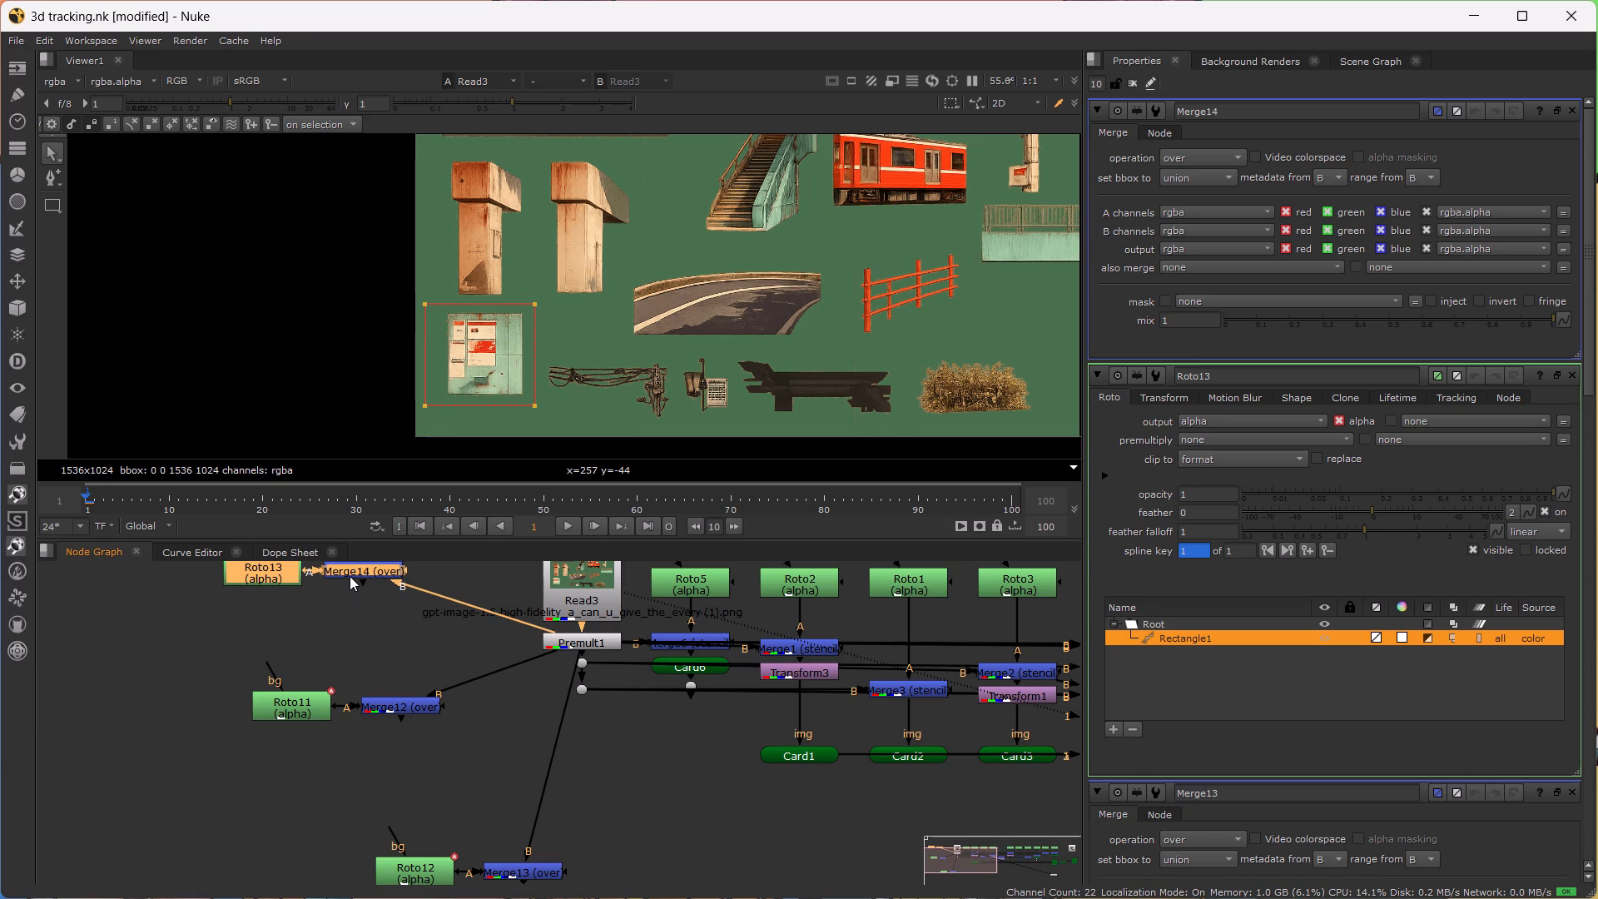
Add a Card node with Merge14 as its image input and place it just below that Merge.
left_click(350, 576)
key("Tab")
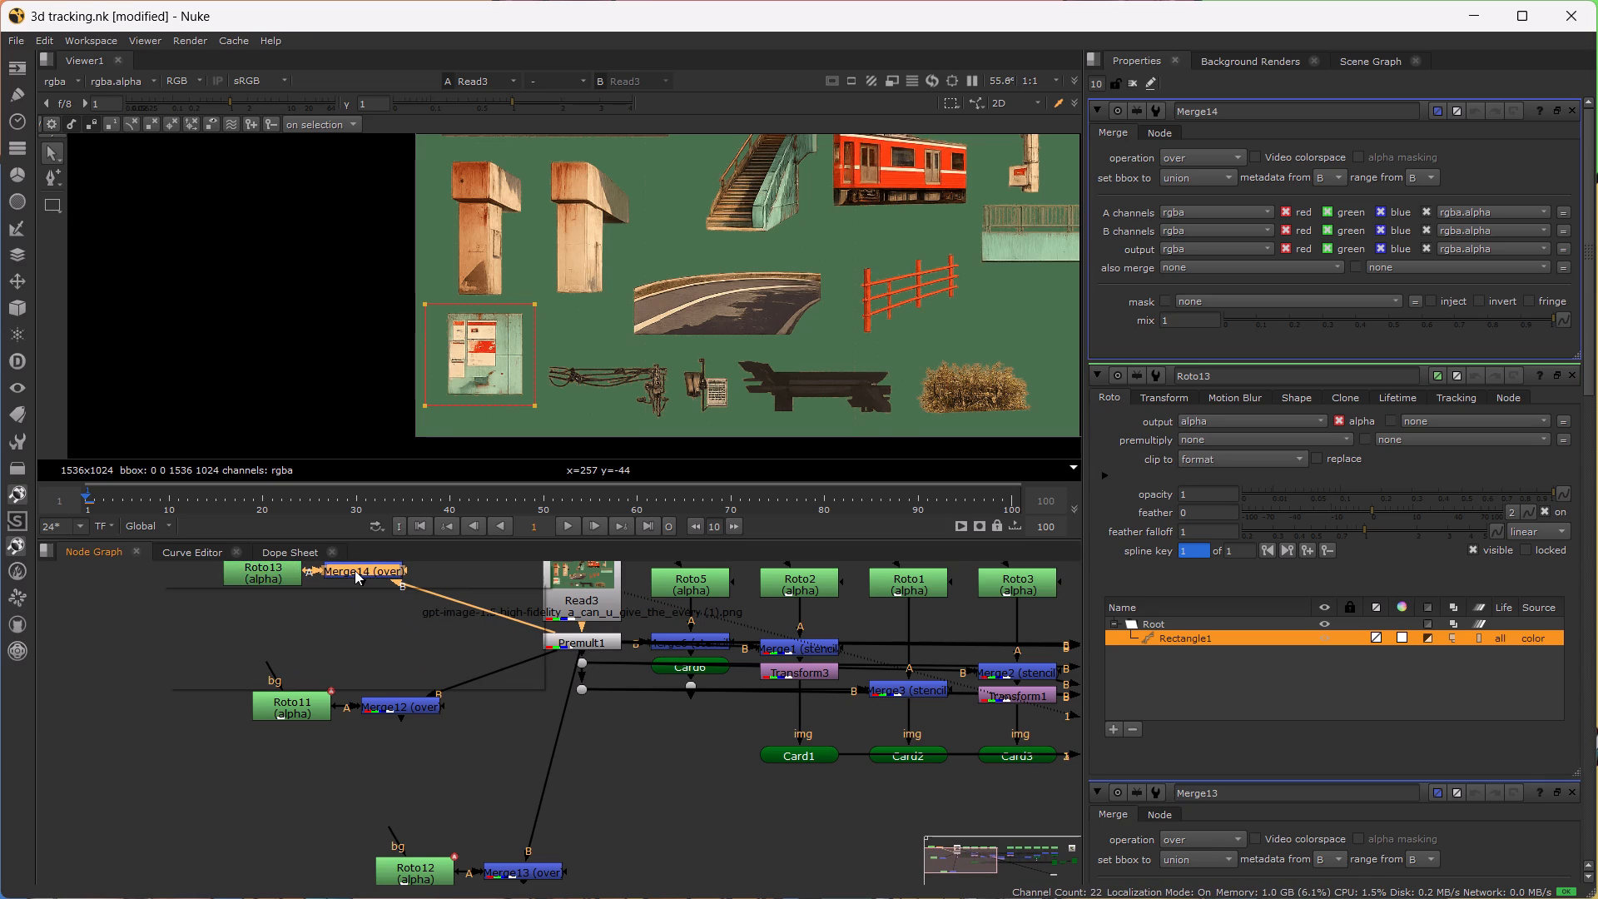
left_click(355, 588)
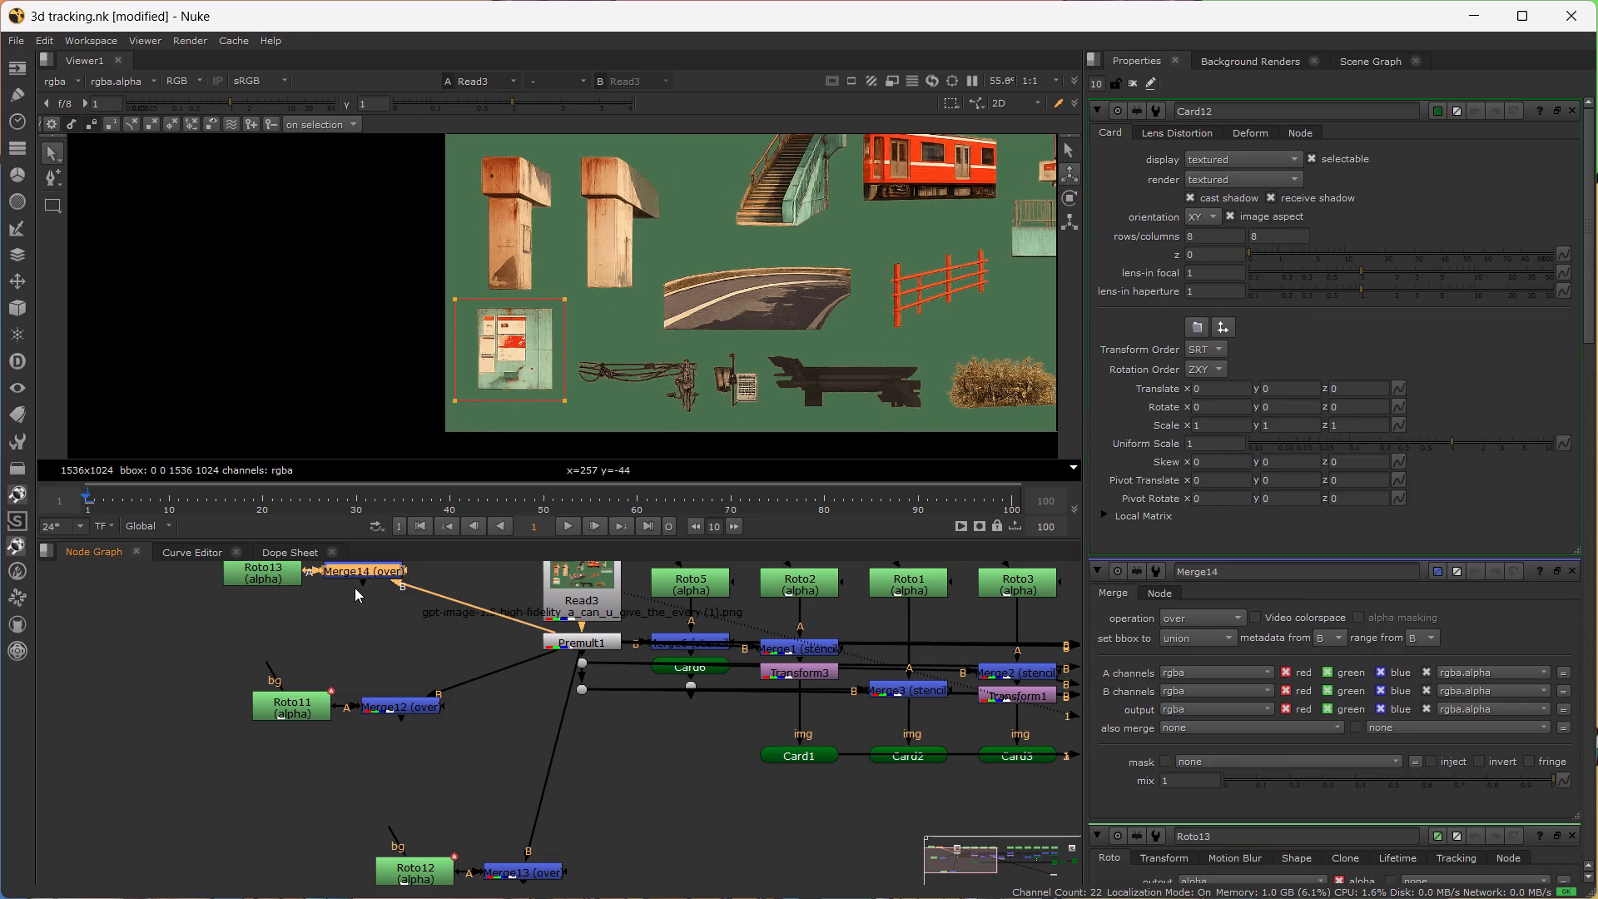
left_click_drag(377, 594, 375, 611)
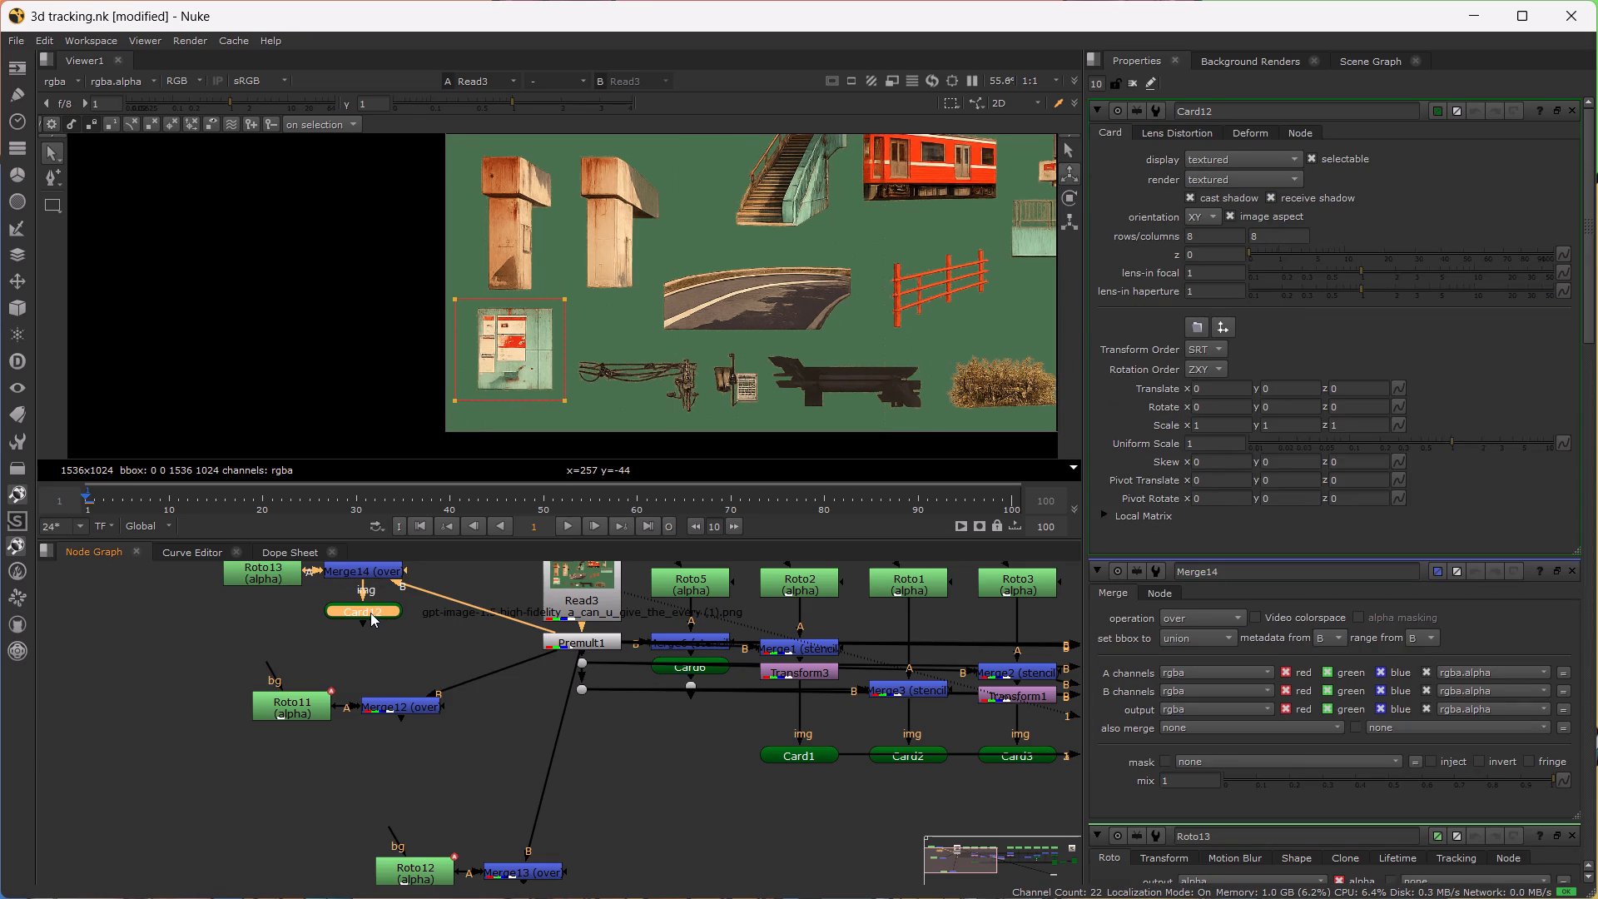
scroll(373, 662, "down", 3)
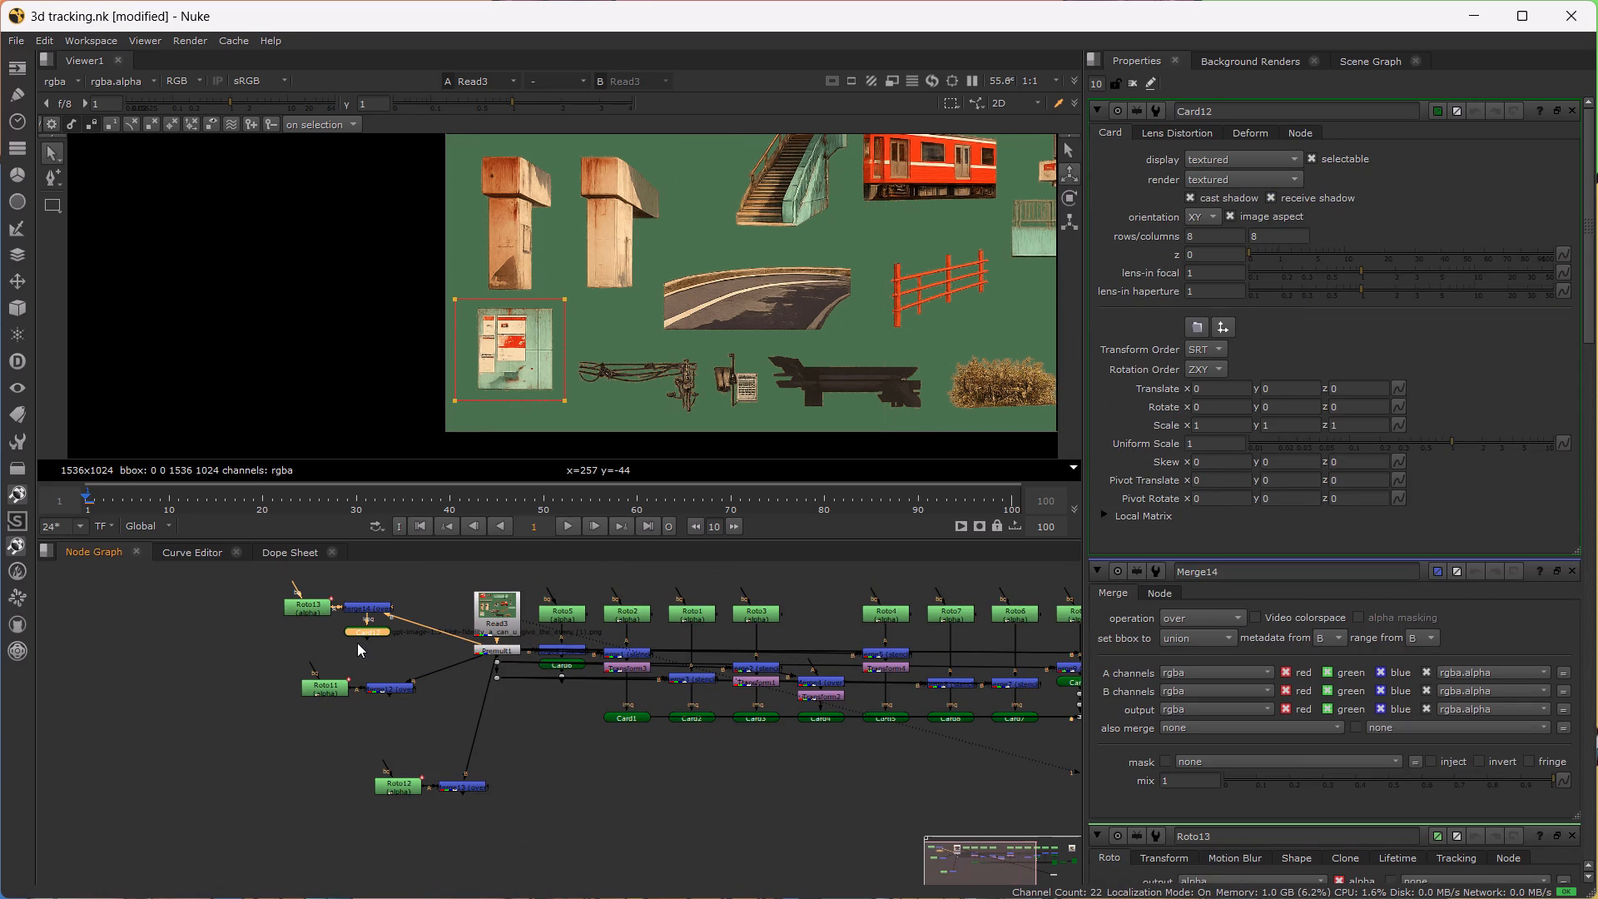
left_click_drag(369, 638, 394, 666)
left_click_drag(394, 666, 385, 651)
Connect the new Card12 as another input of the Scene1 node.
left_click_drag(607, 780, 456, 757, "alt")
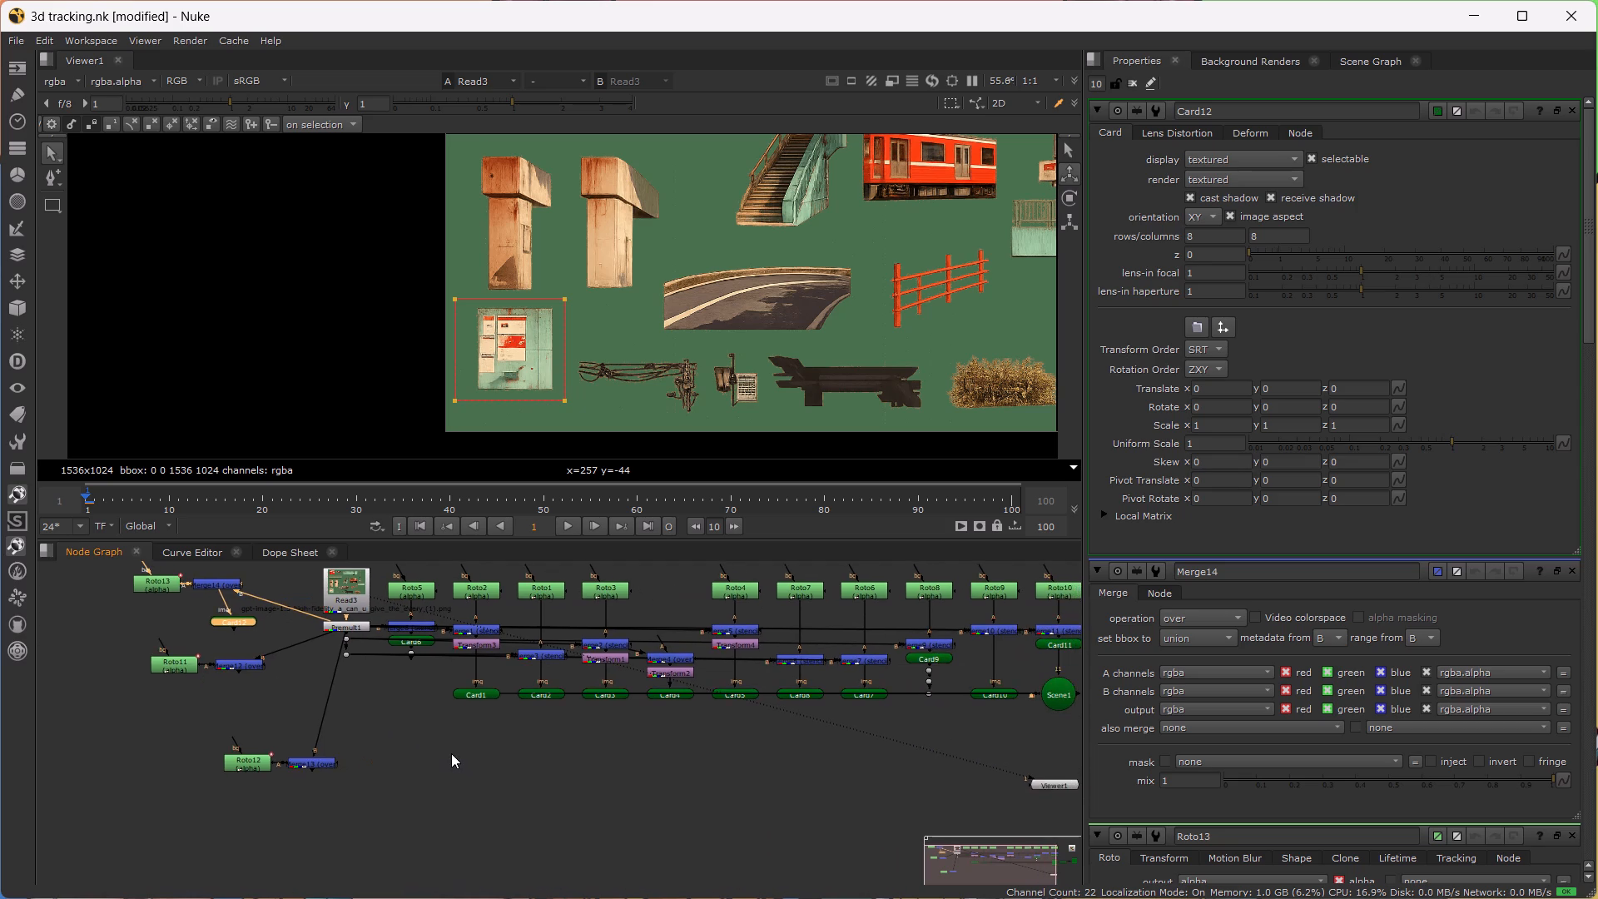
scroll(449, 752, "down", 1)
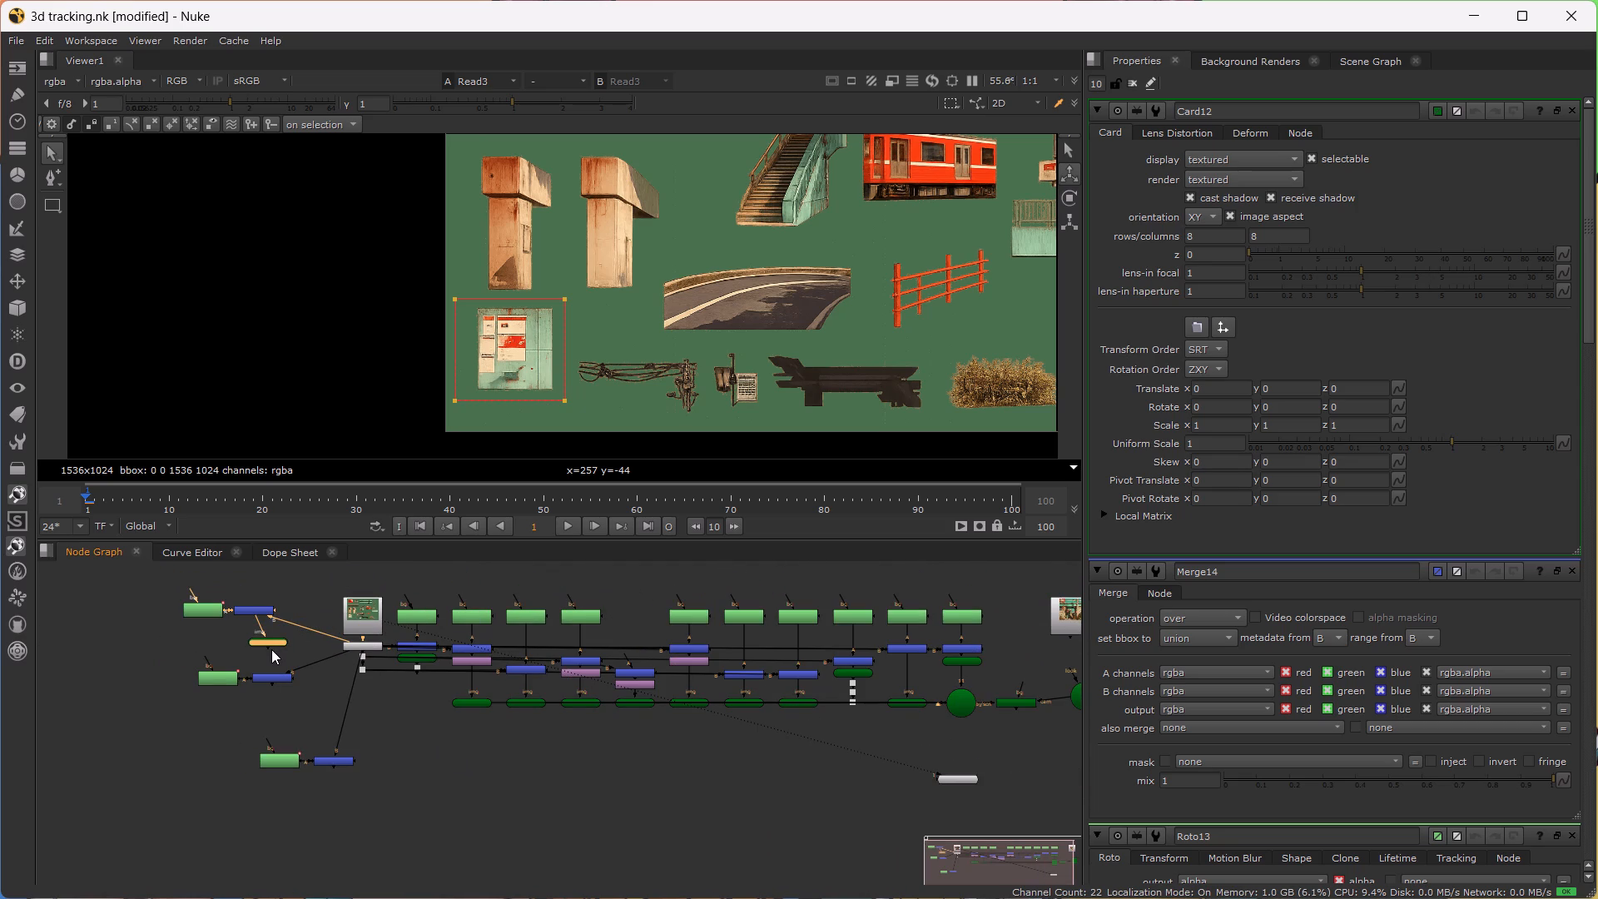
left_click_drag(271, 649, 955, 698)
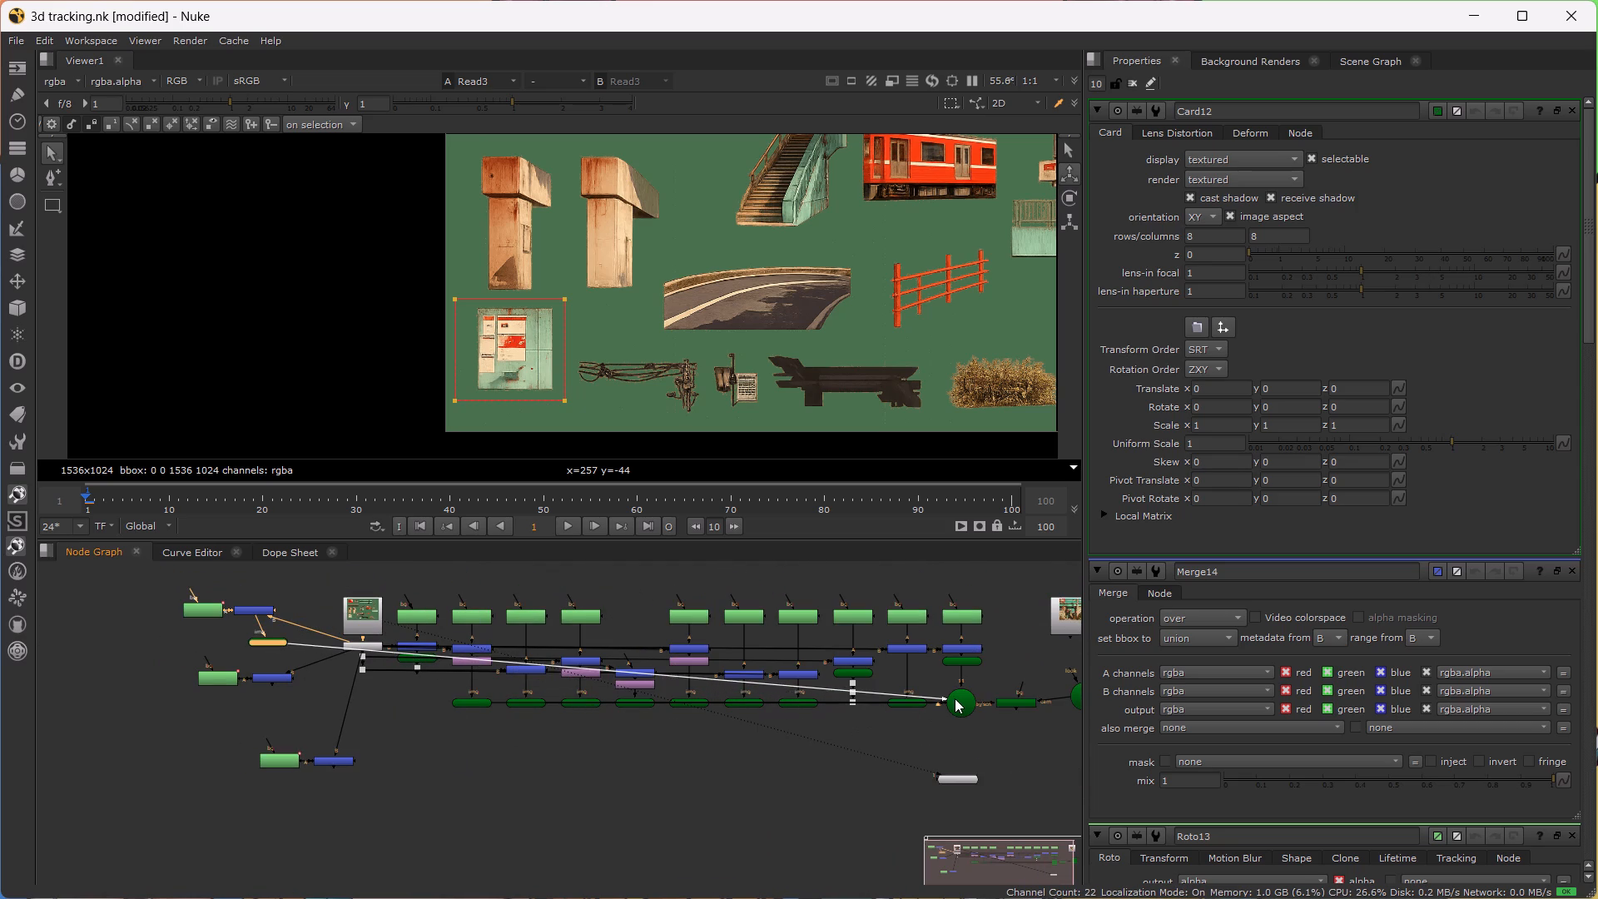
left_click_drag(955, 698, 963, 703)
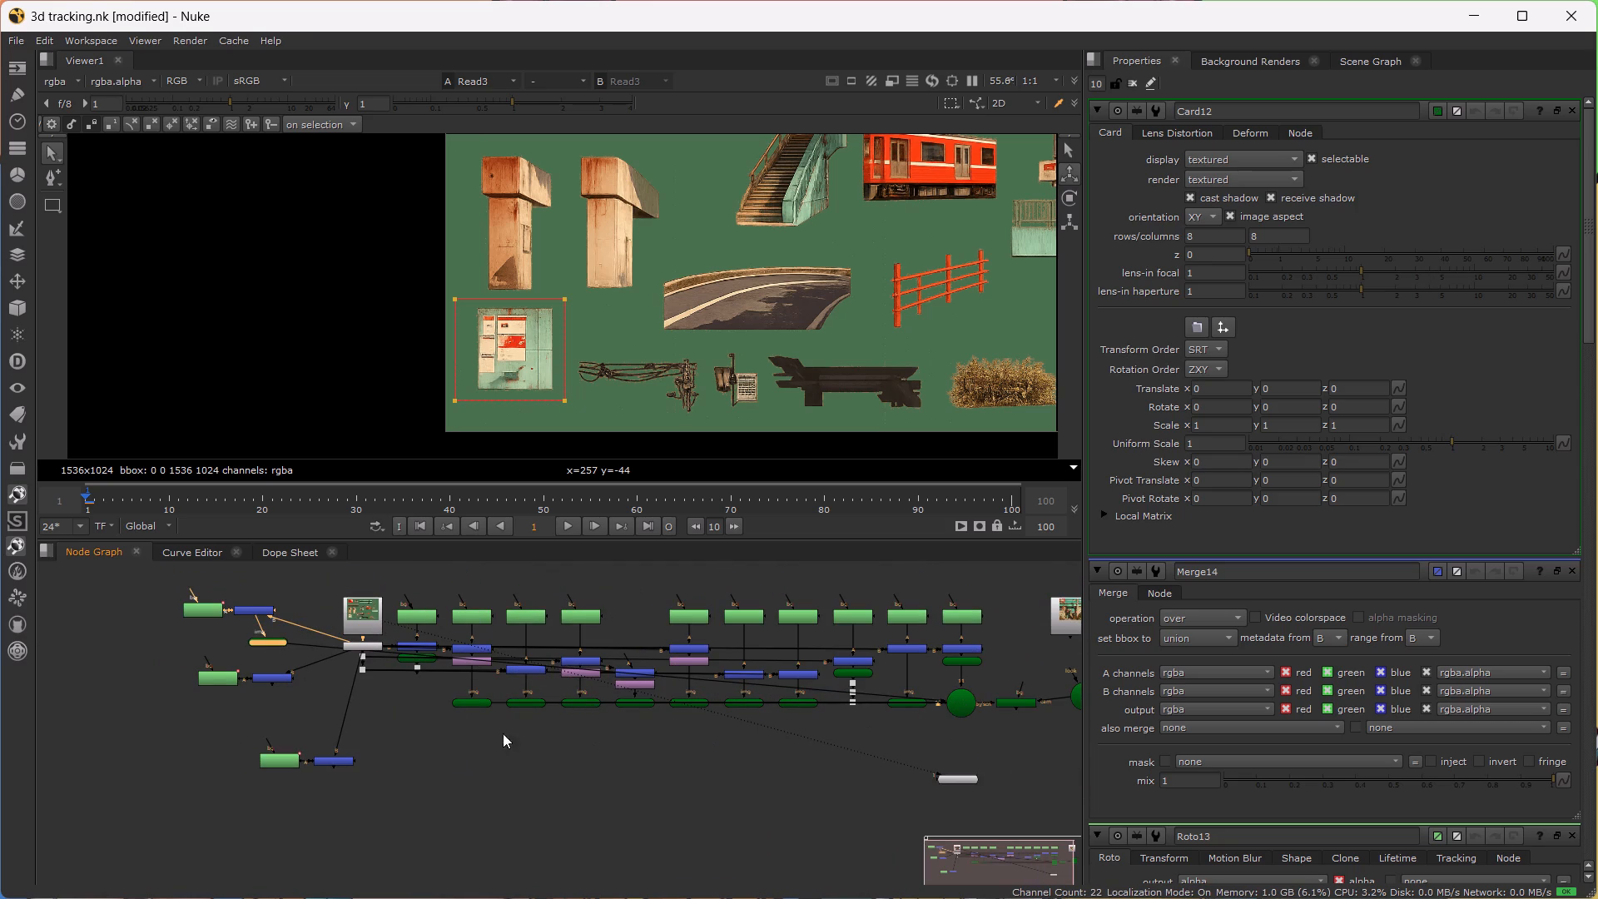
View Card12 and then Scene1 in 3D to check how the new card appears among the other scene elements.
left_click(263, 641)
key("1")
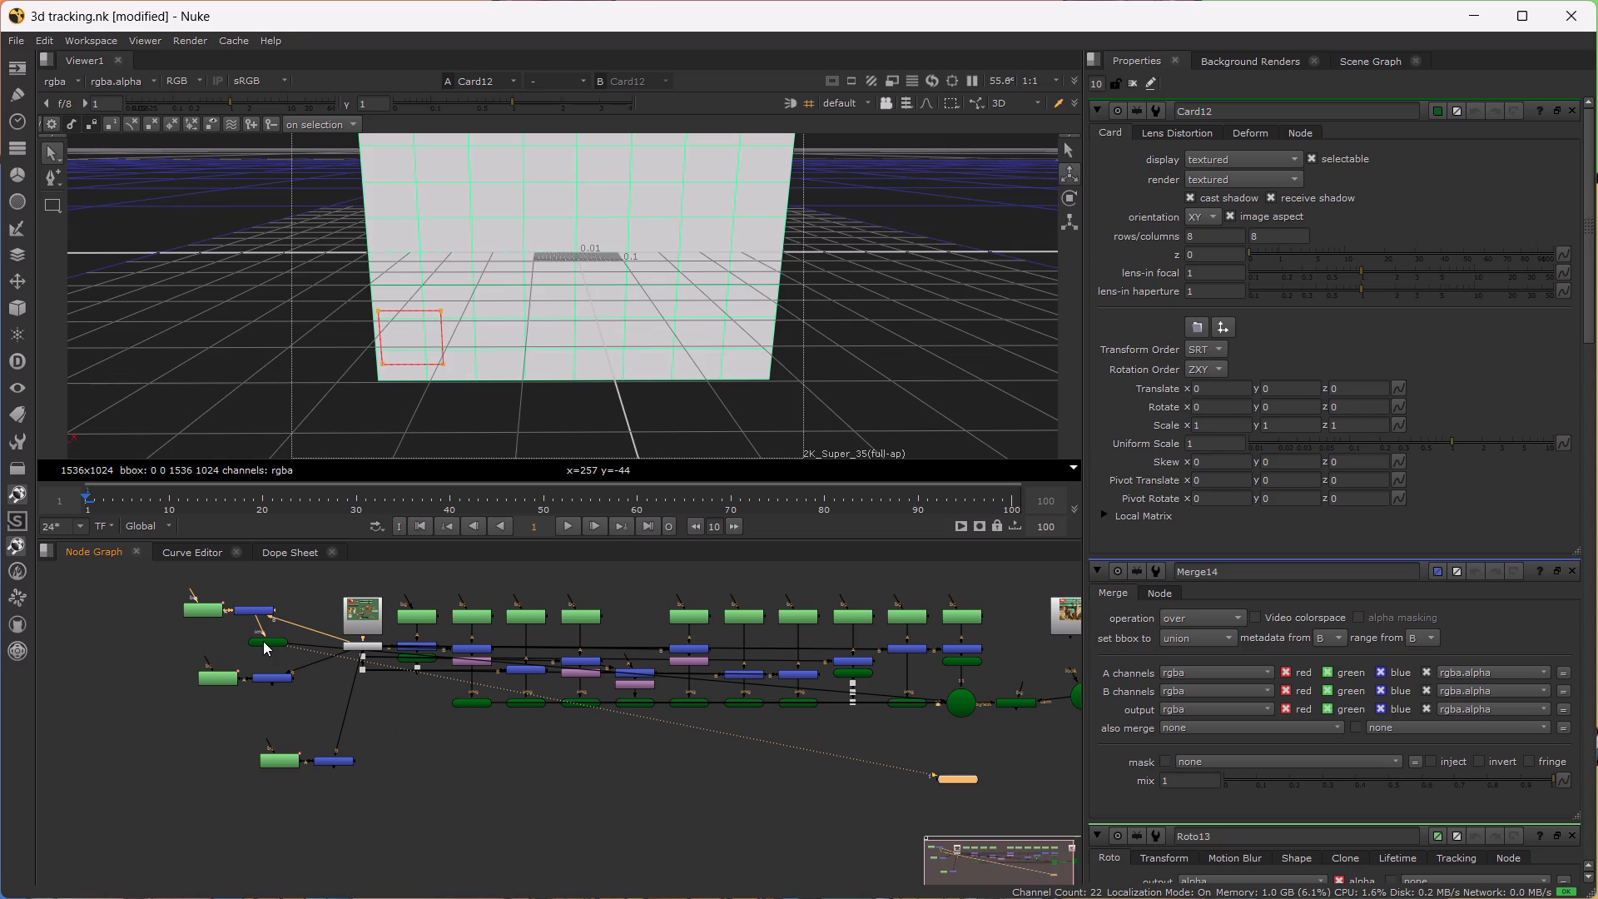
scroll(438, 371, "up", 3)
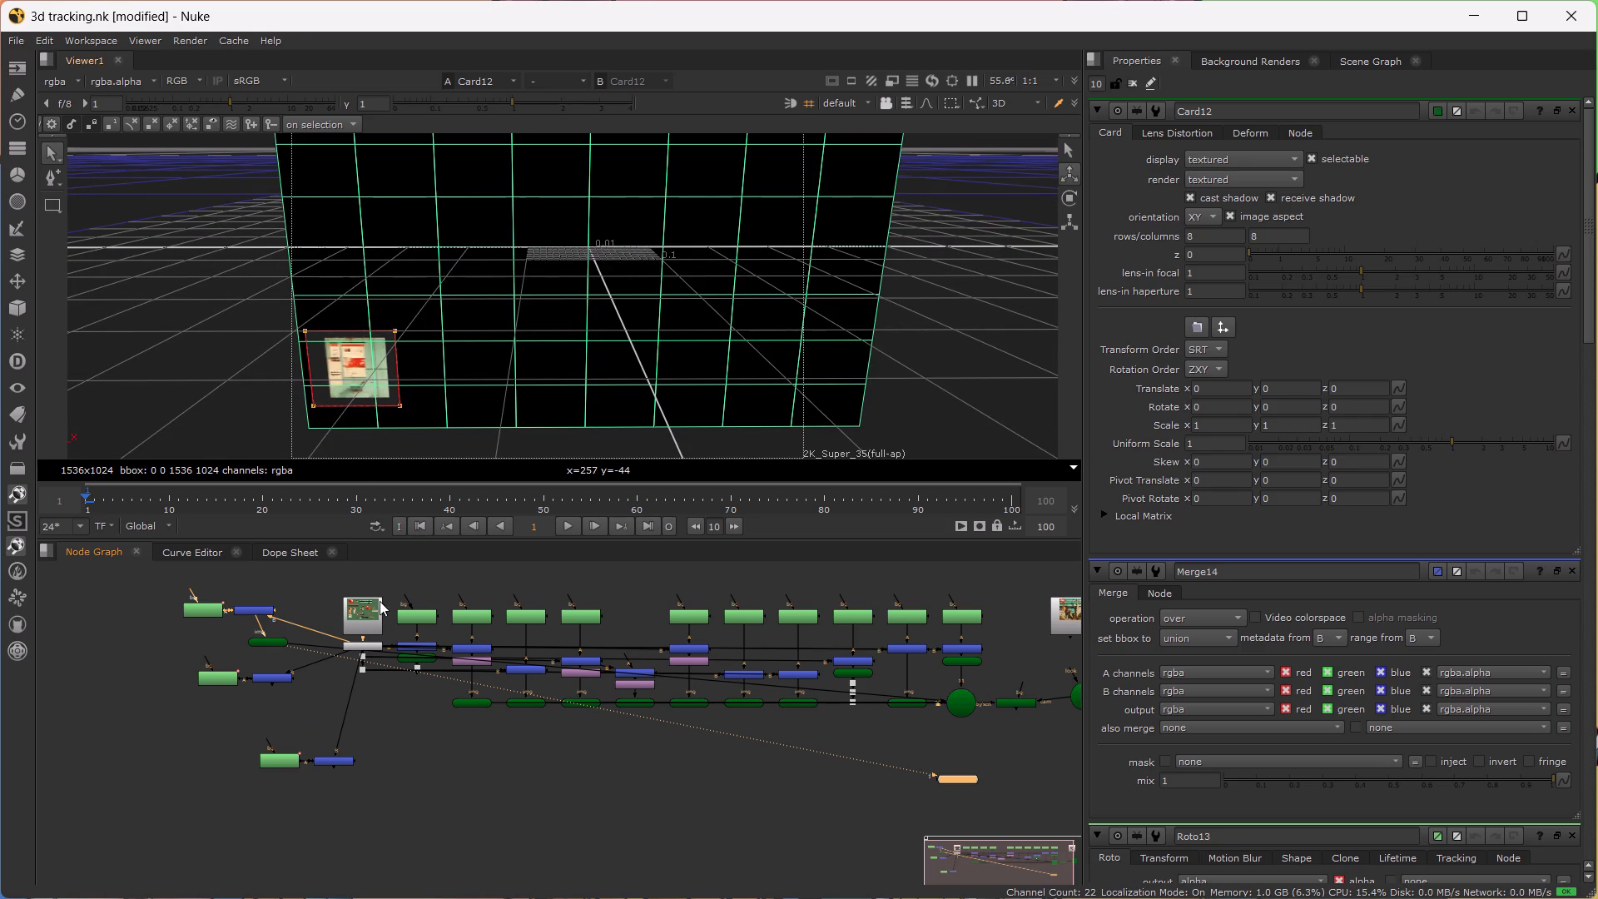
left_click(952, 709)
key("1")
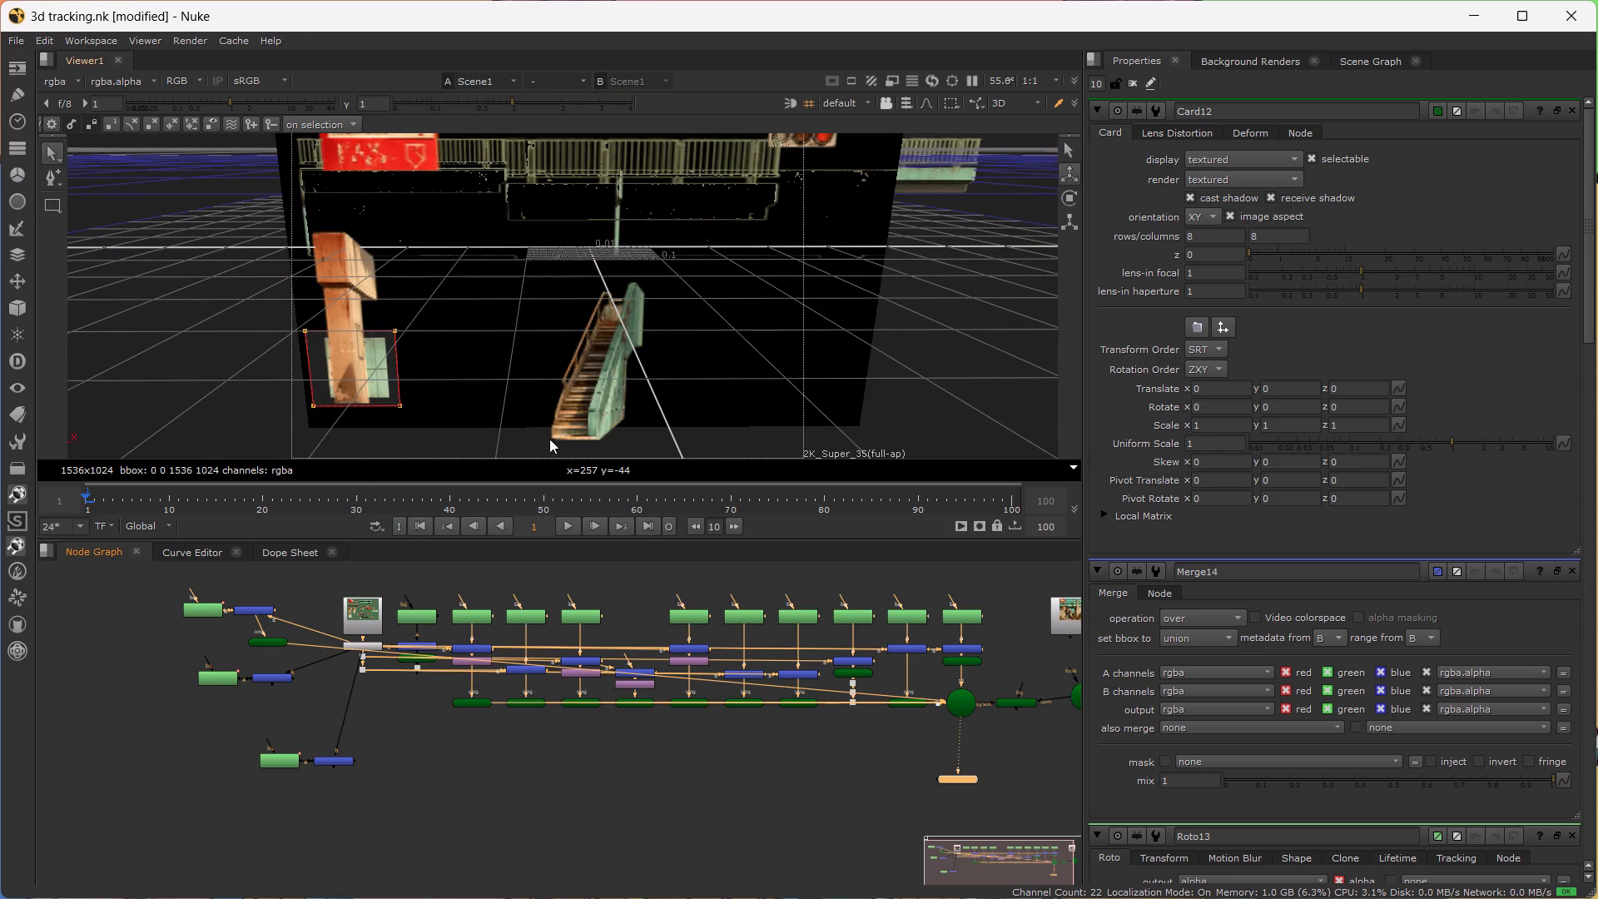
left_click(226, 346)
left_click_drag(372, 405, 424, 373, "alt")
Set Merge14's operation to stencil.
double_click(253, 609)
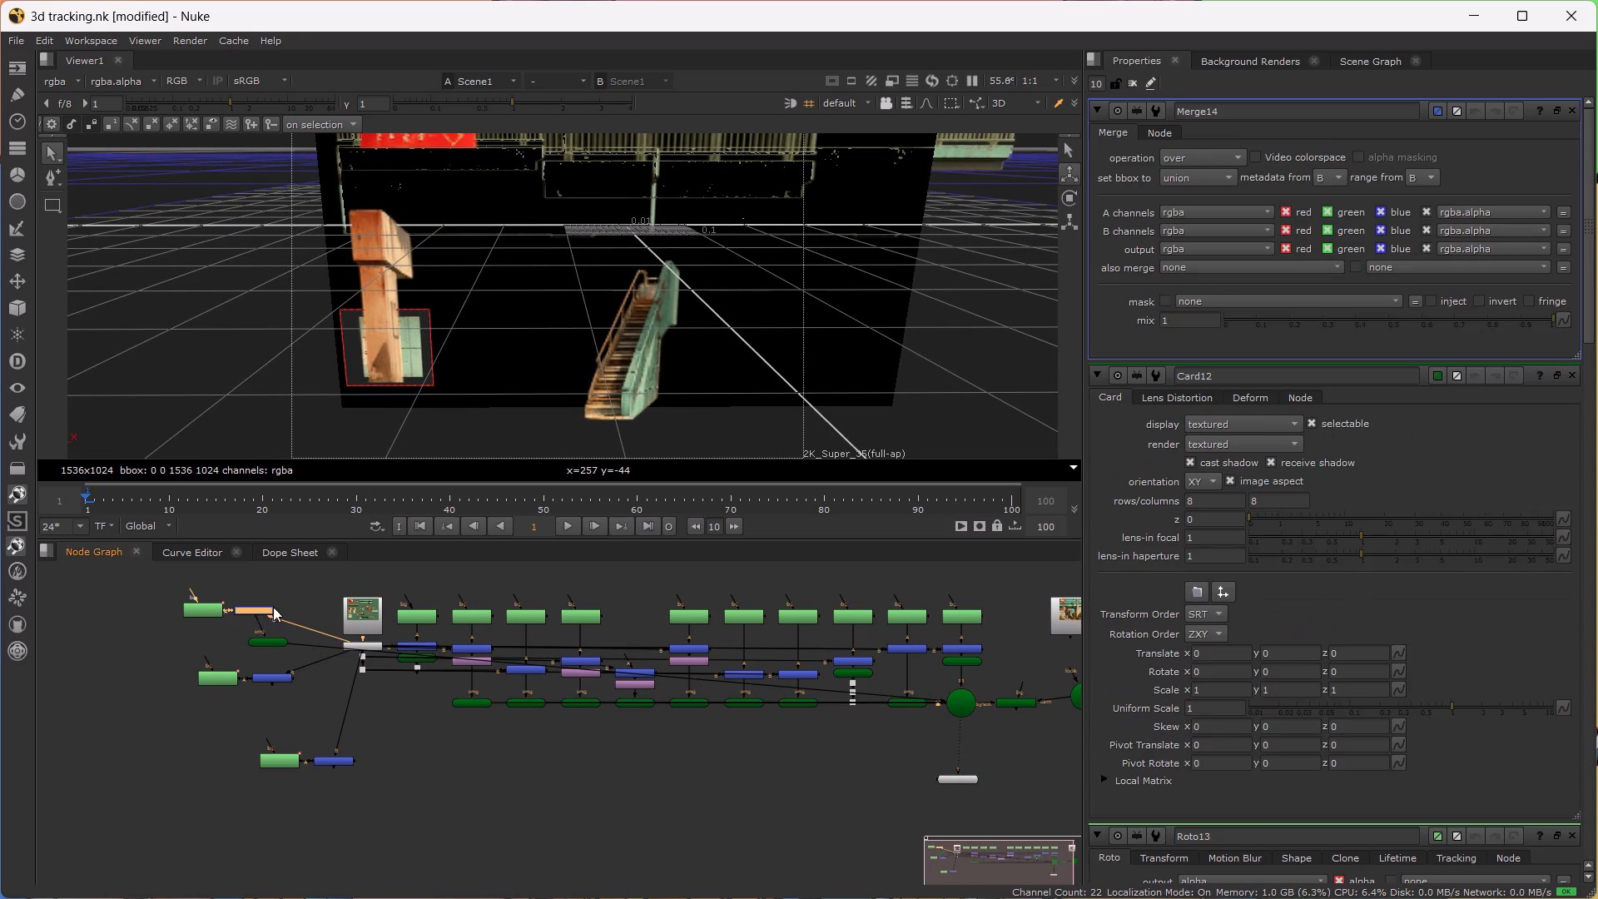
left_click(1205, 160)
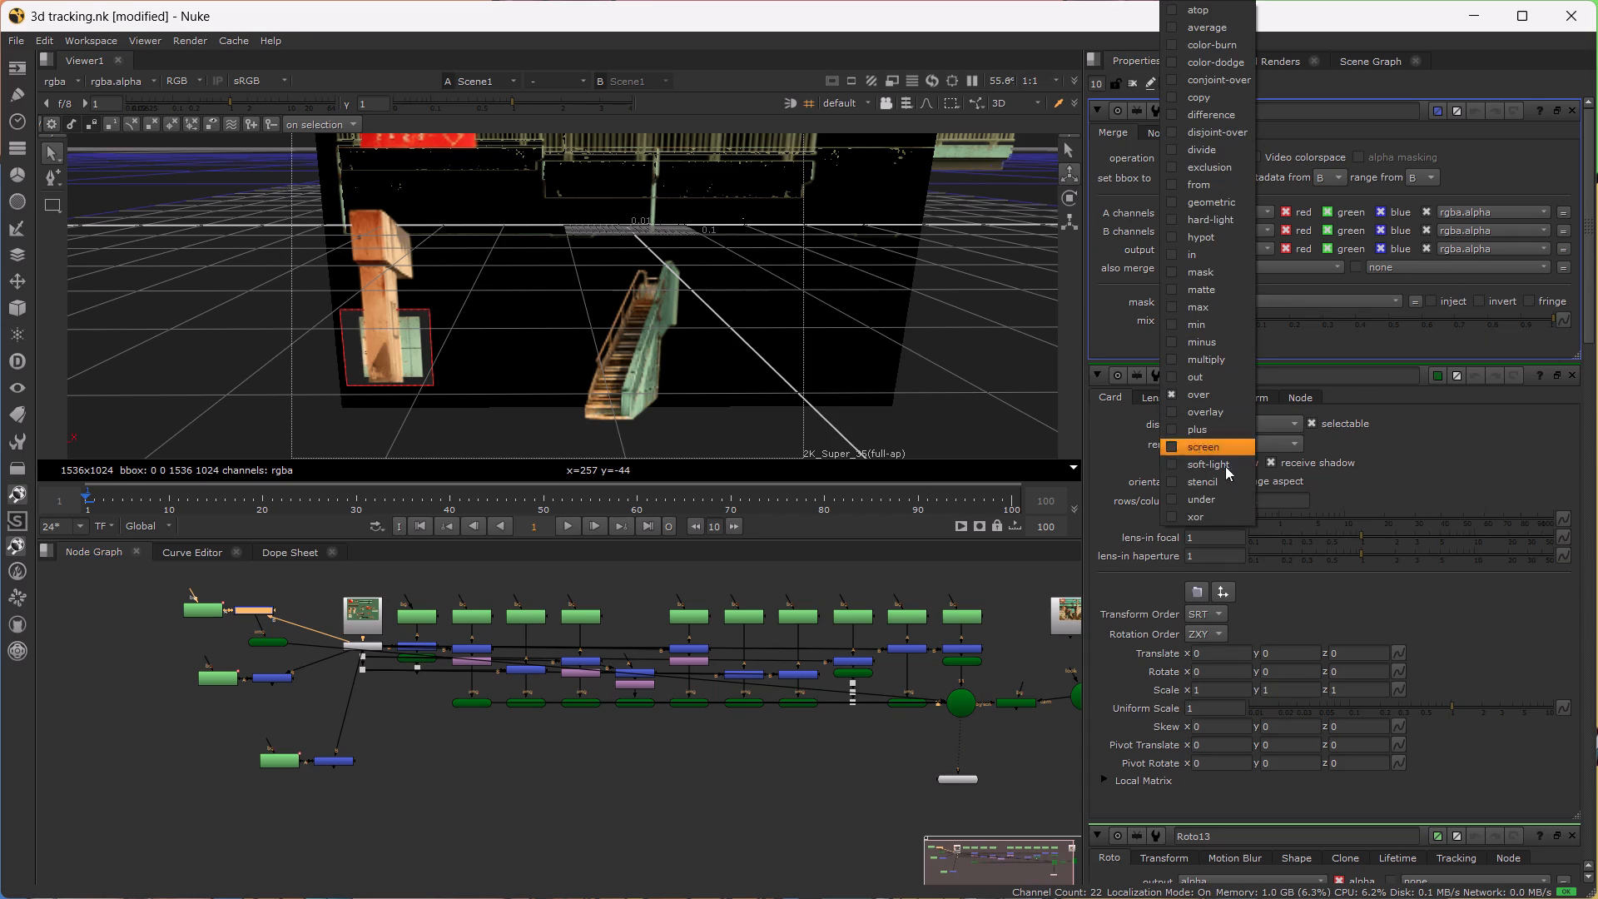
left_click(1216, 474)
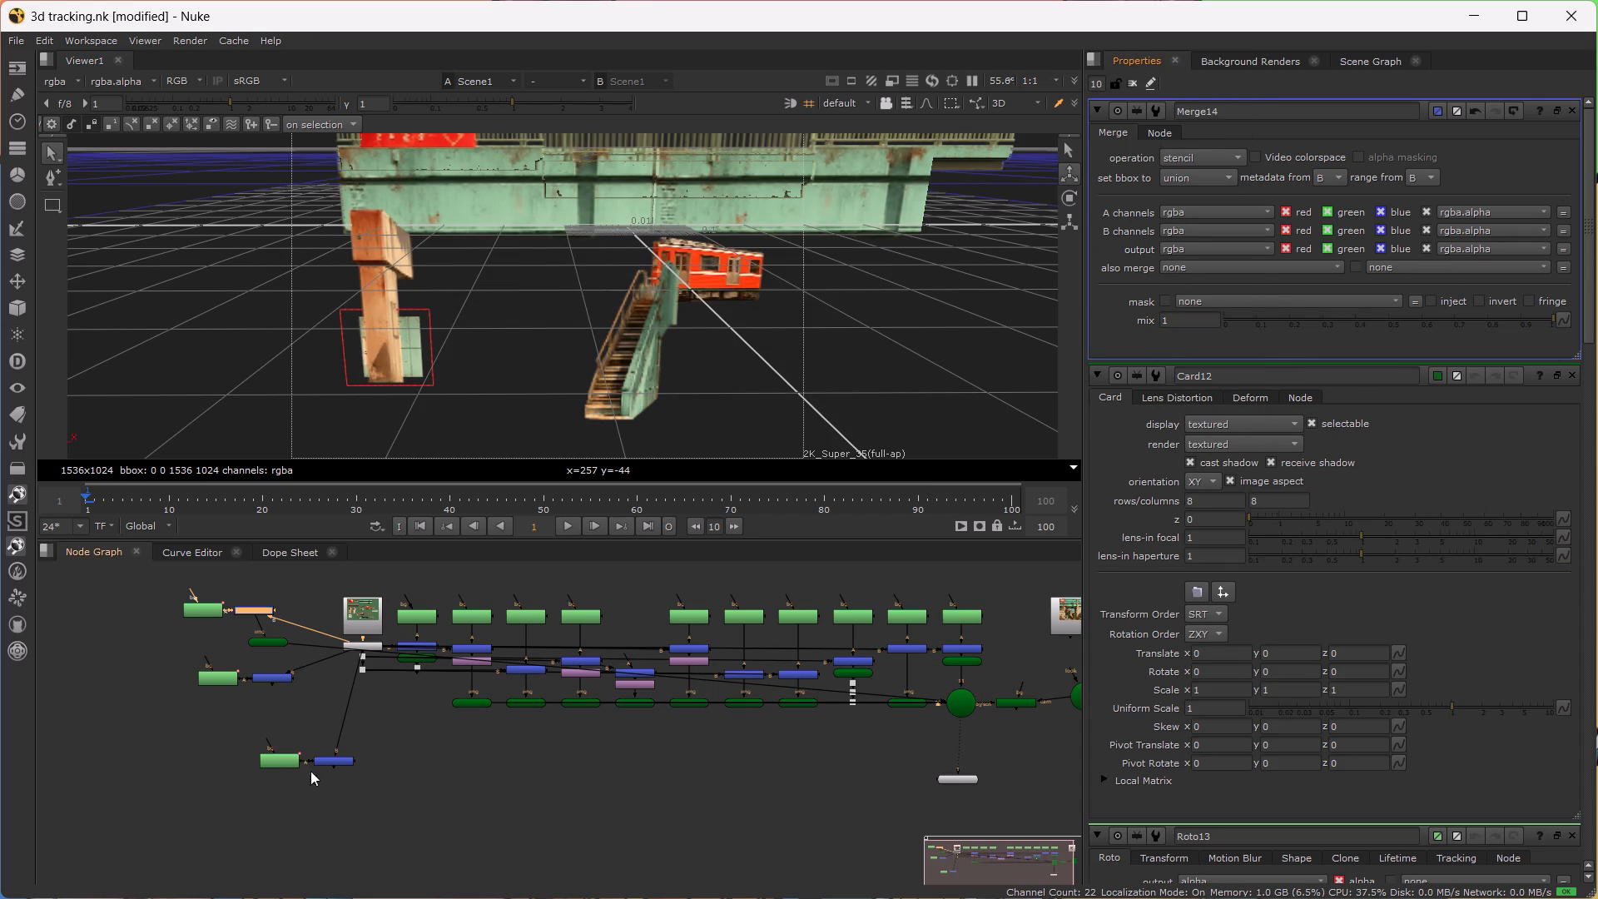
Set Merge12's operation to stencil.
double_click(277, 675)
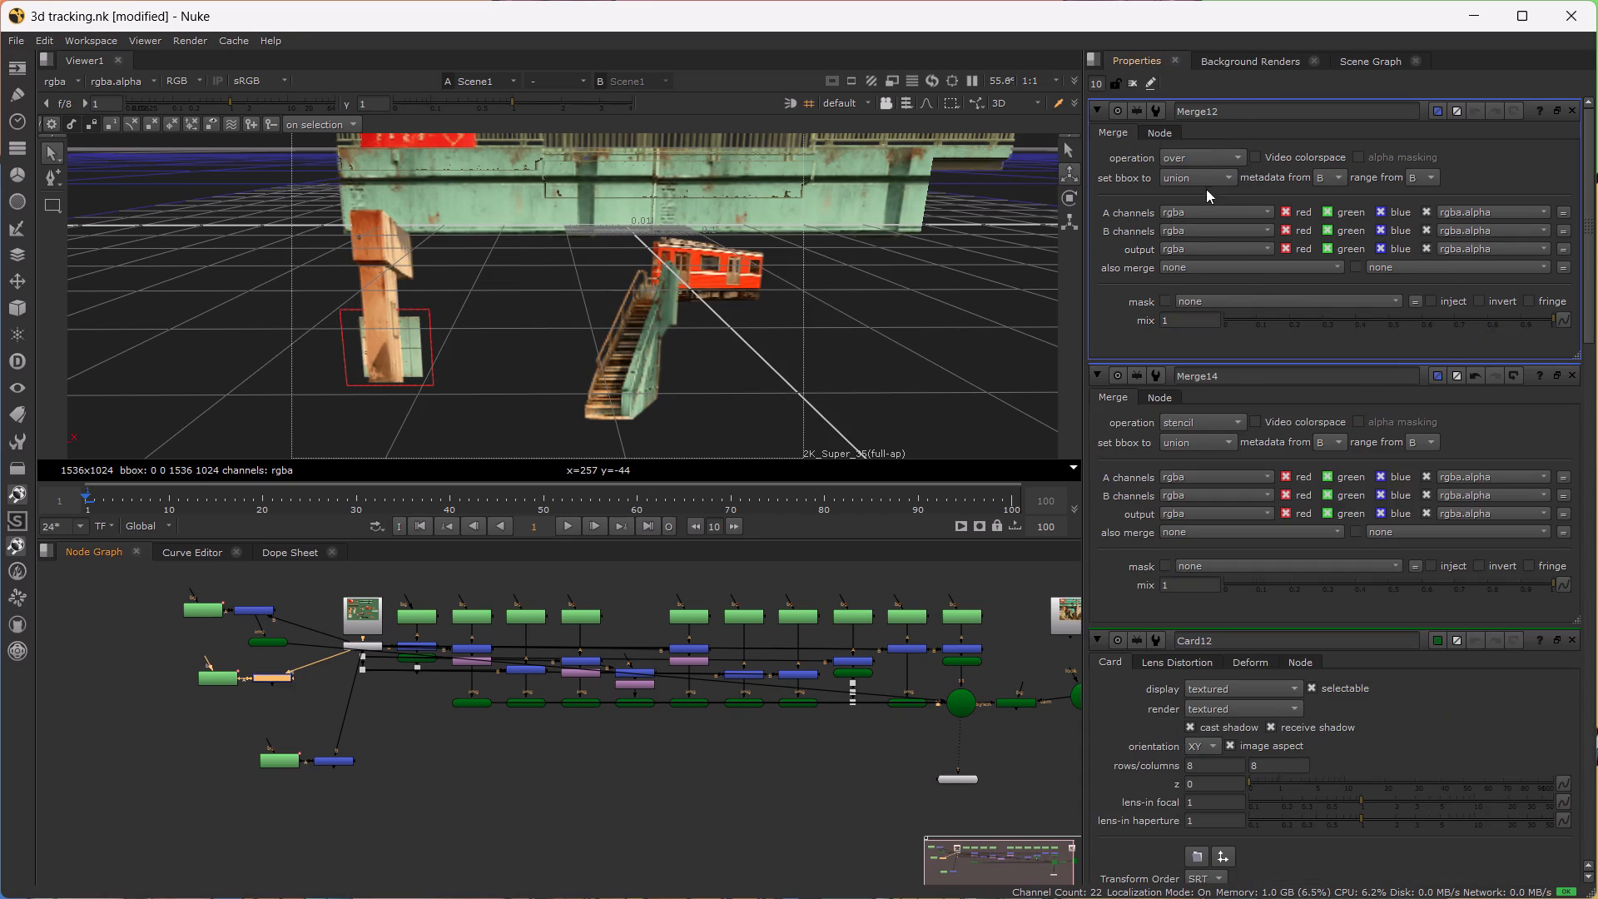
left_click(1207, 152)
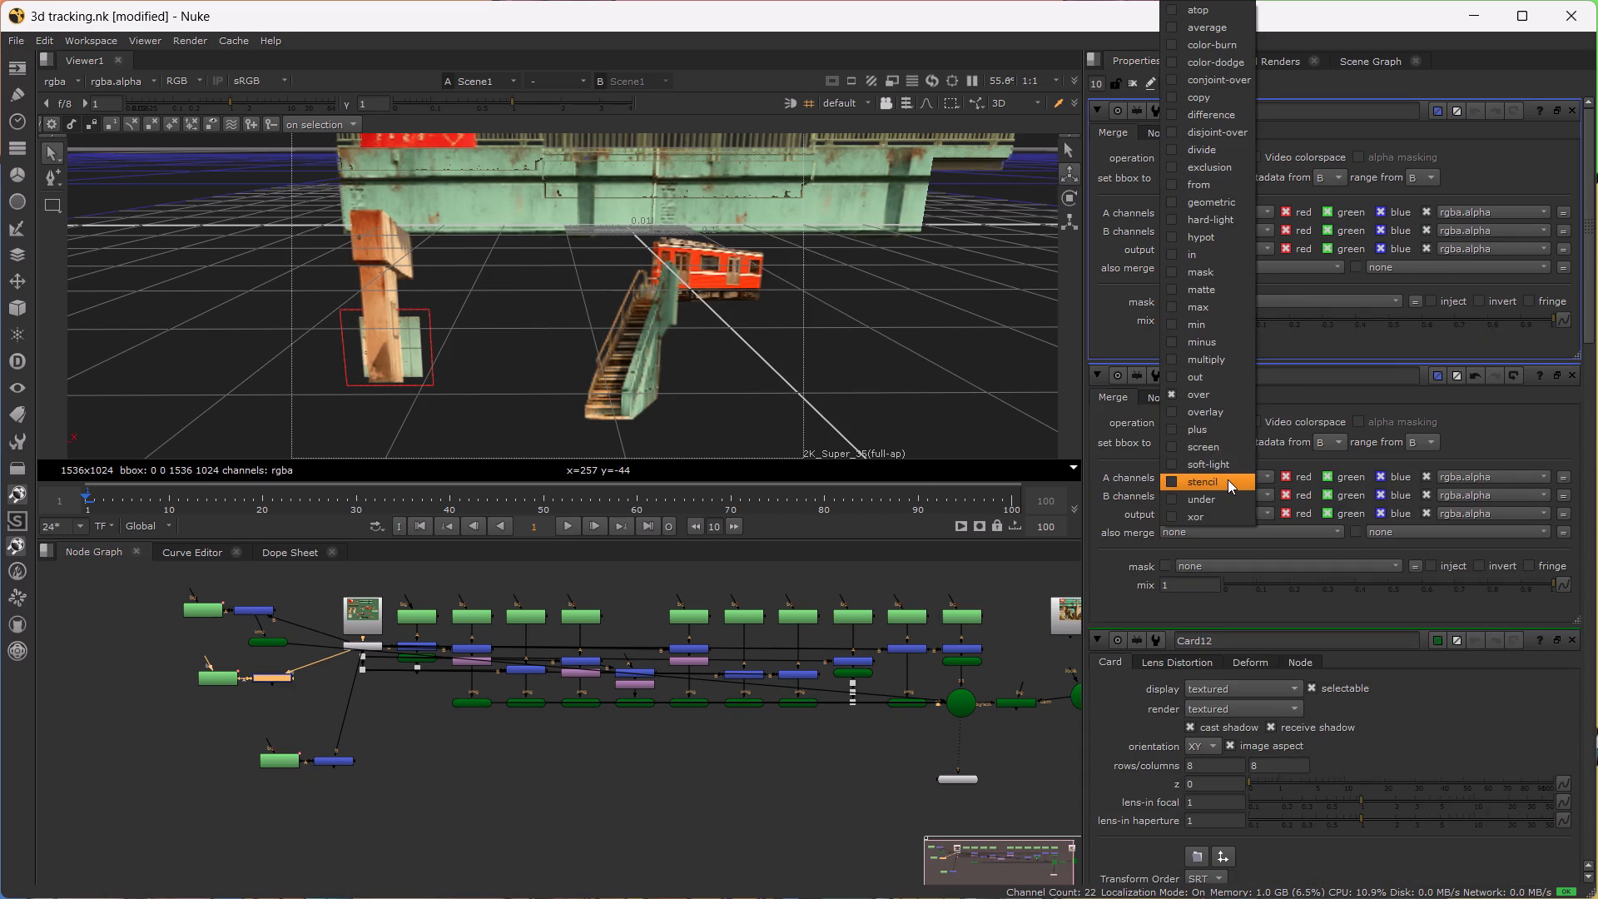
left_click(1228, 479)
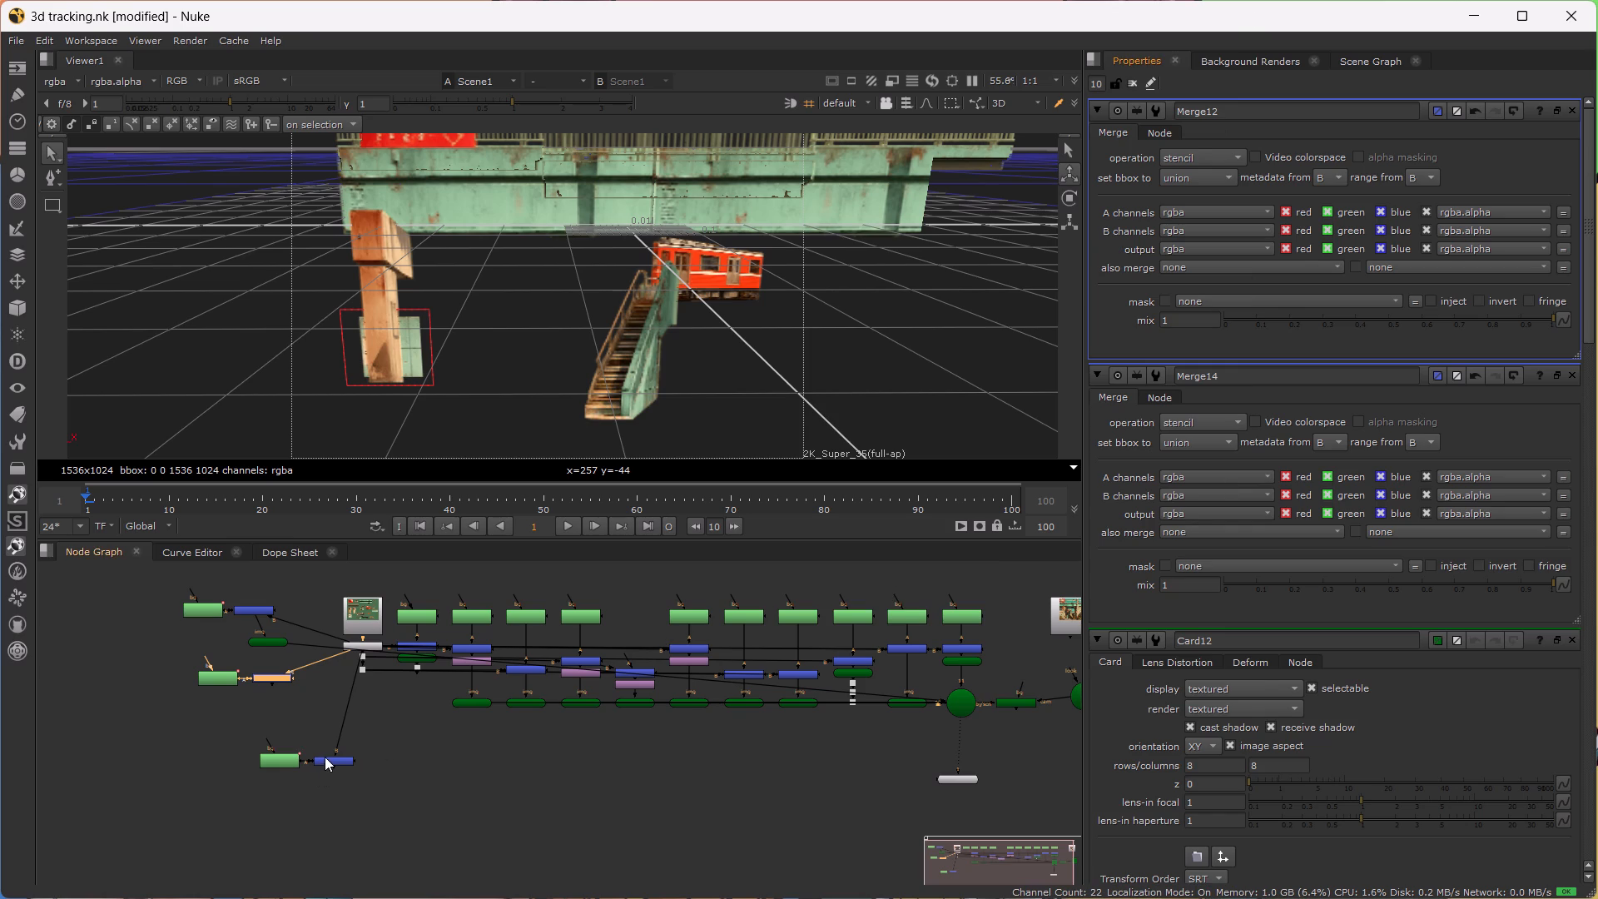
Set Merge13's operation to stencil.
double_click(325, 757)
left_click(1204, 173)
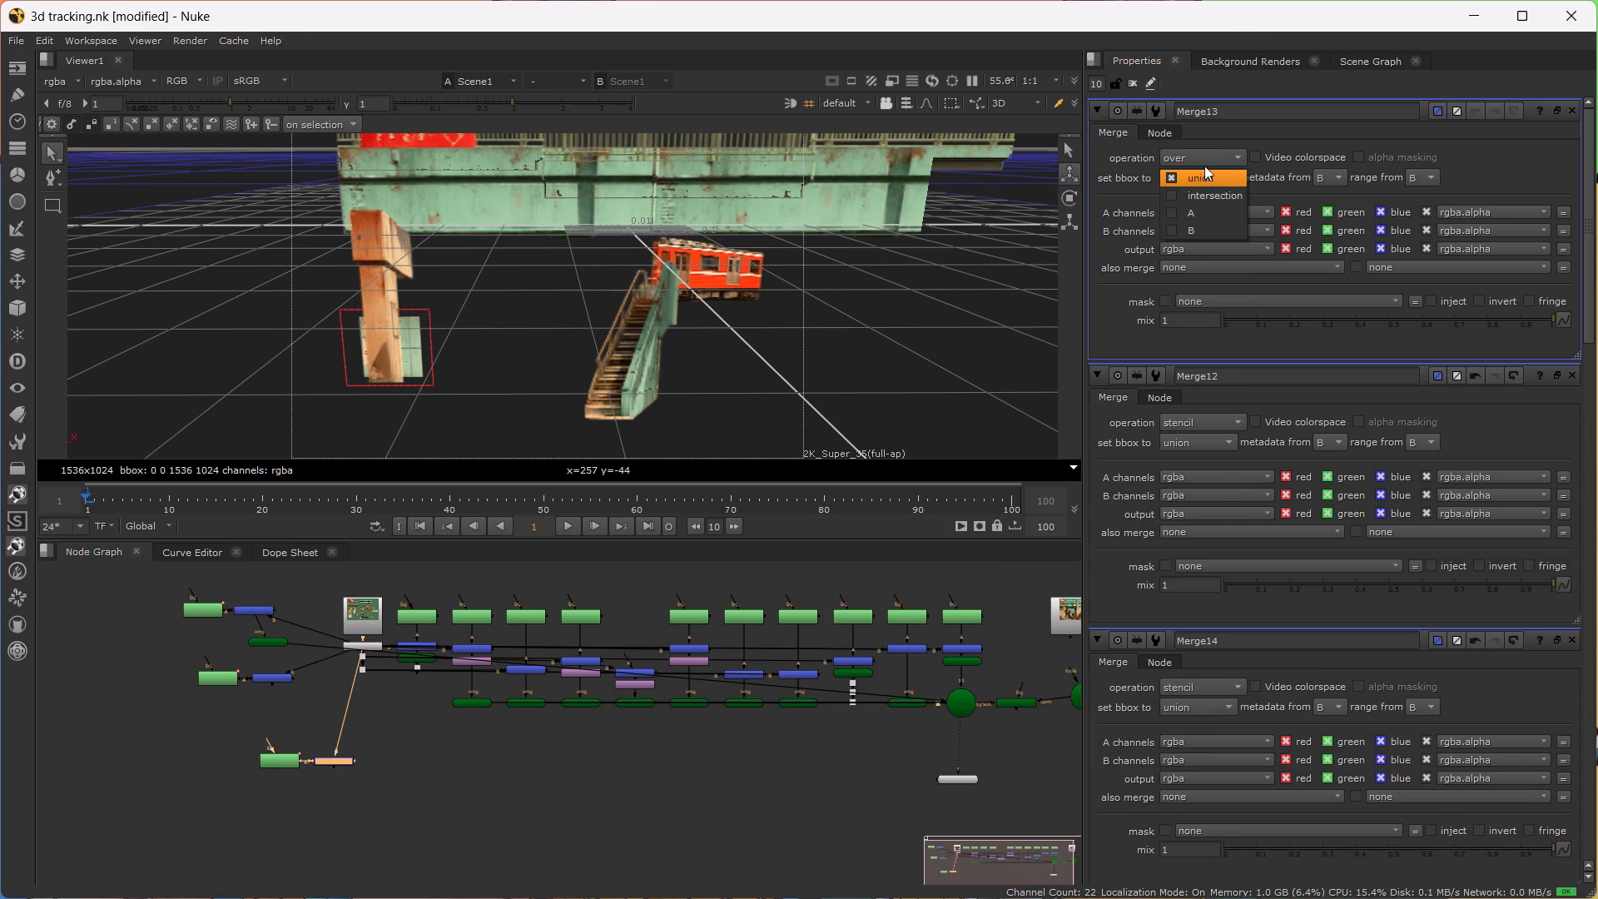
left_click(1204, 152)
left_click(1238, 482)
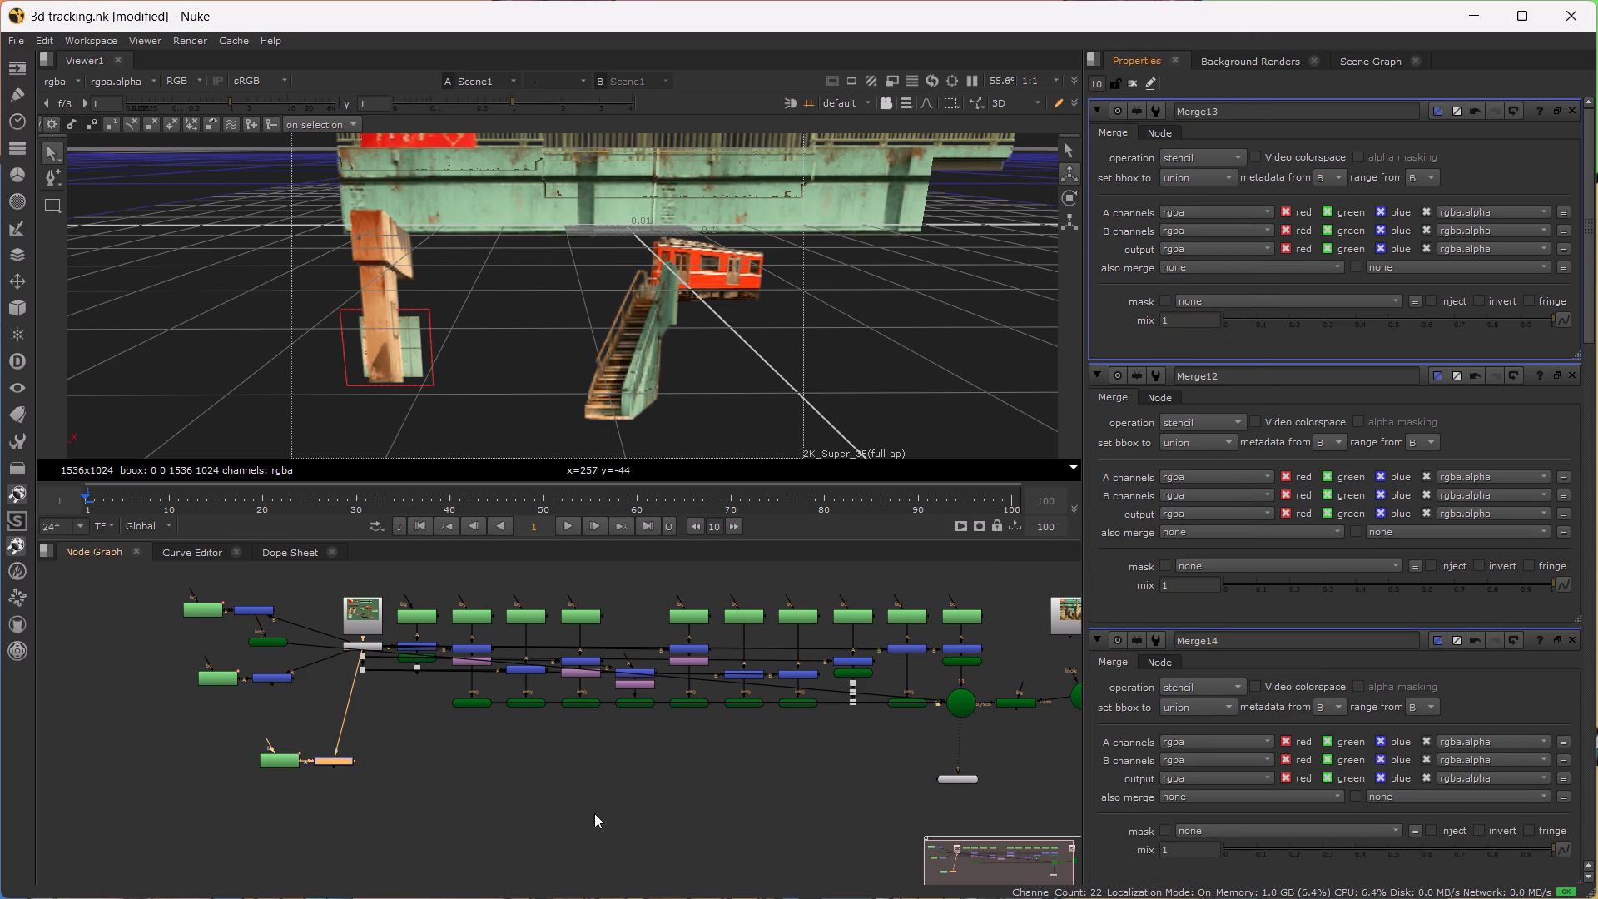
Add a Card node fed by Merge13, place it beside that Merge, and connect it as another input of Scene1.
key("Tab")
key("Return")
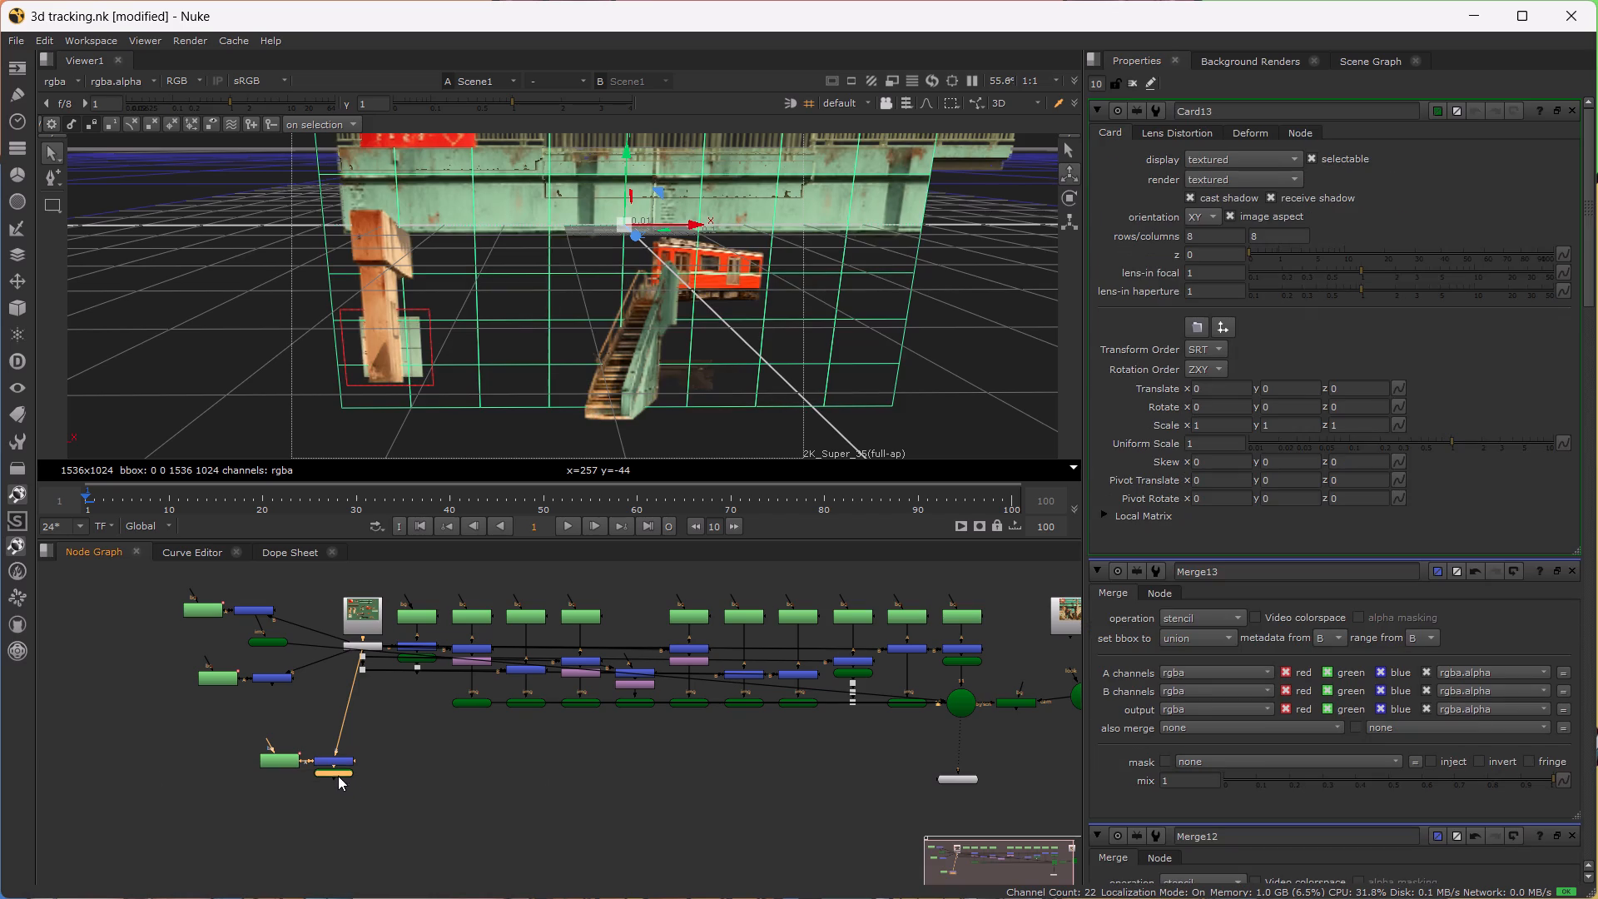
left_click_drag(335, 772, 404, 755)
scroll(458, 783, "up", 4)
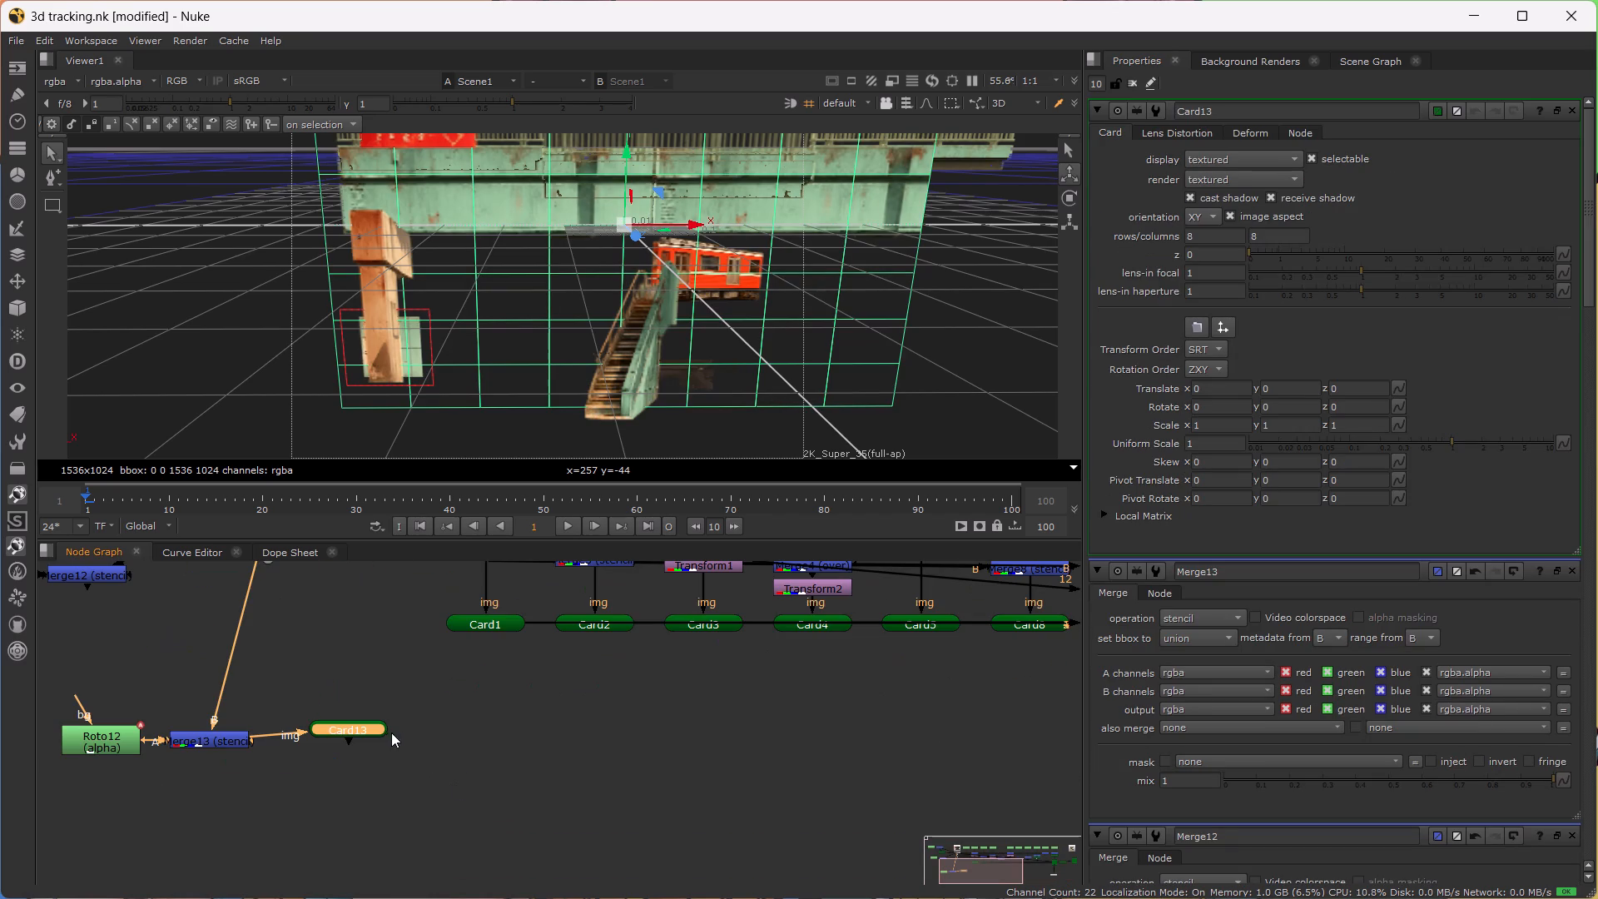
left_click_drag(347, 740, 1133, 721)
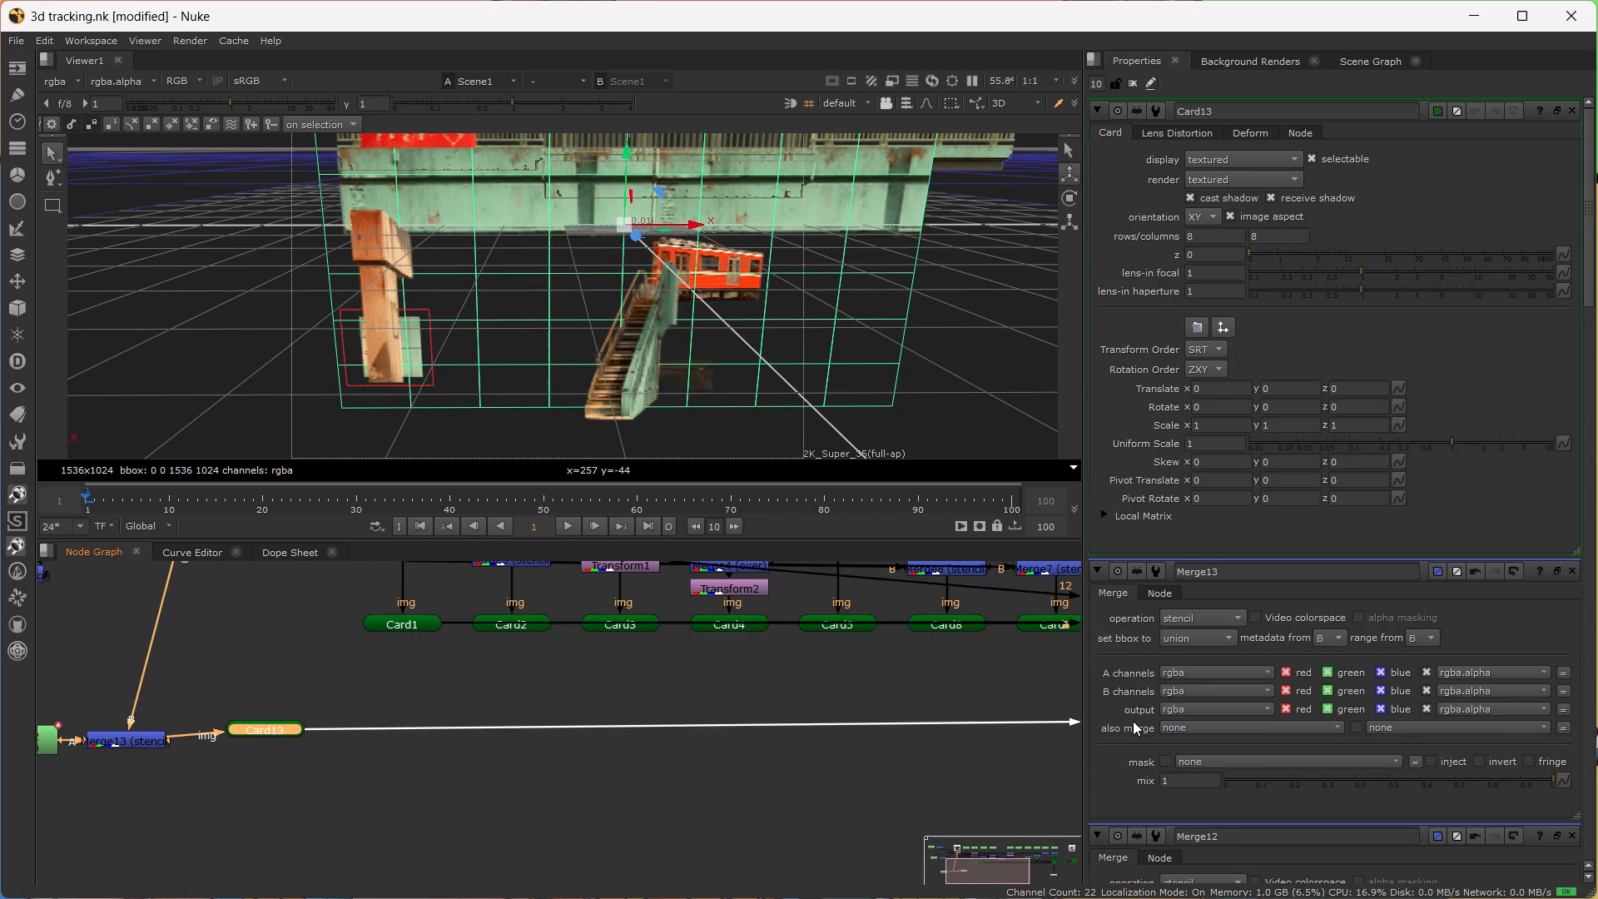
left_click_drag(1133, 721, 1094, 698)
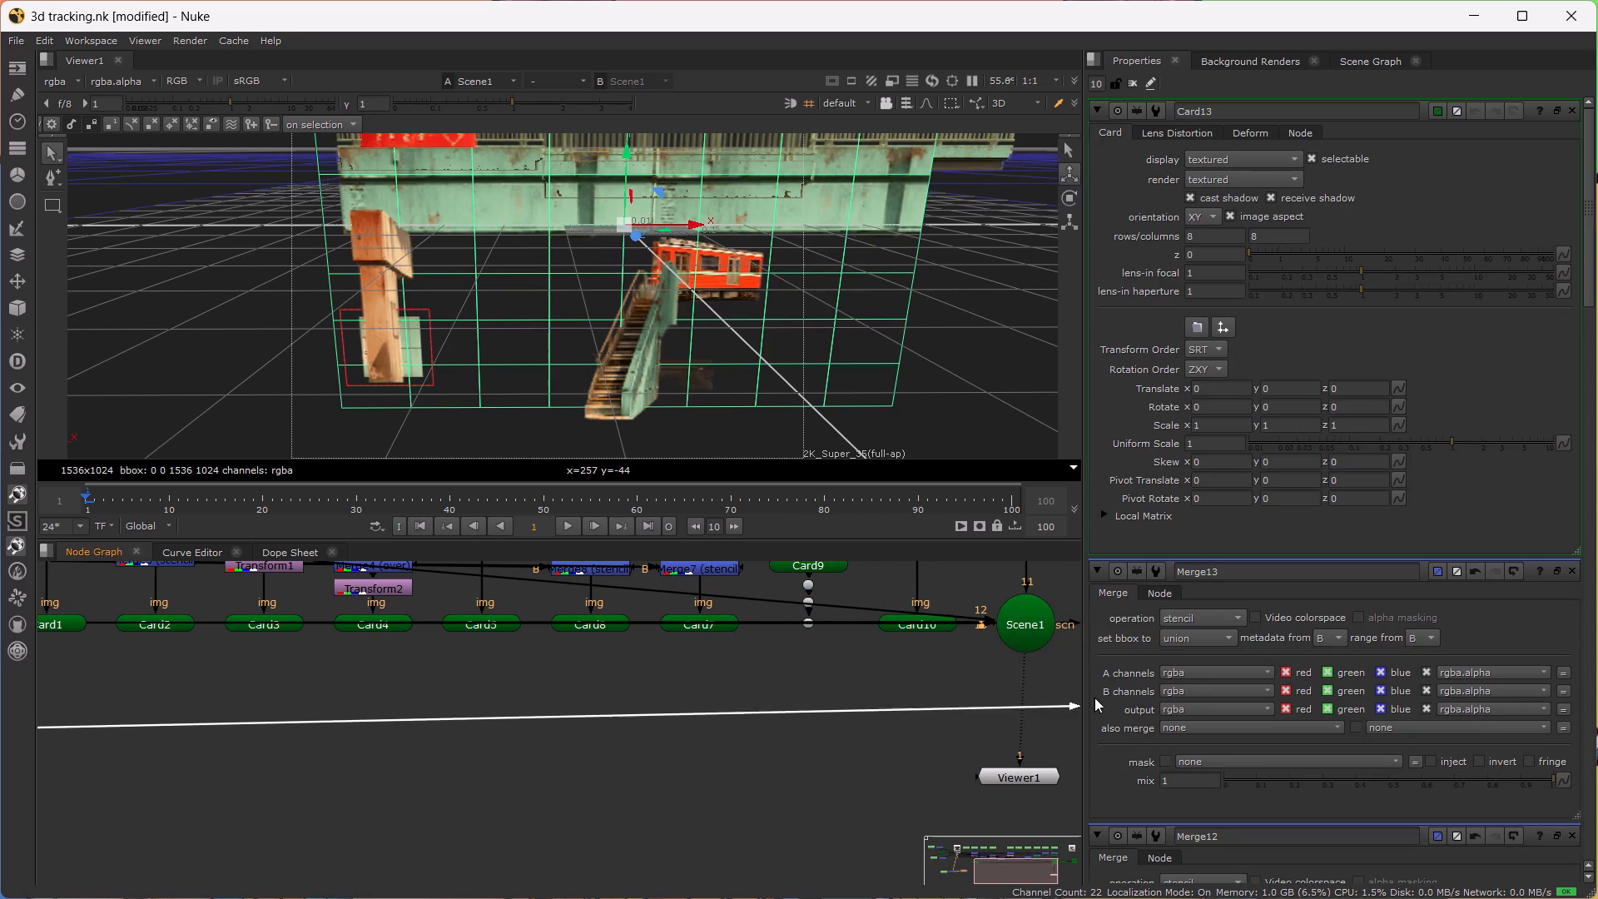
left_click_drag(1094, 698, 1026, 635)
scroll(742, 752, "down", 4, "ctrl")
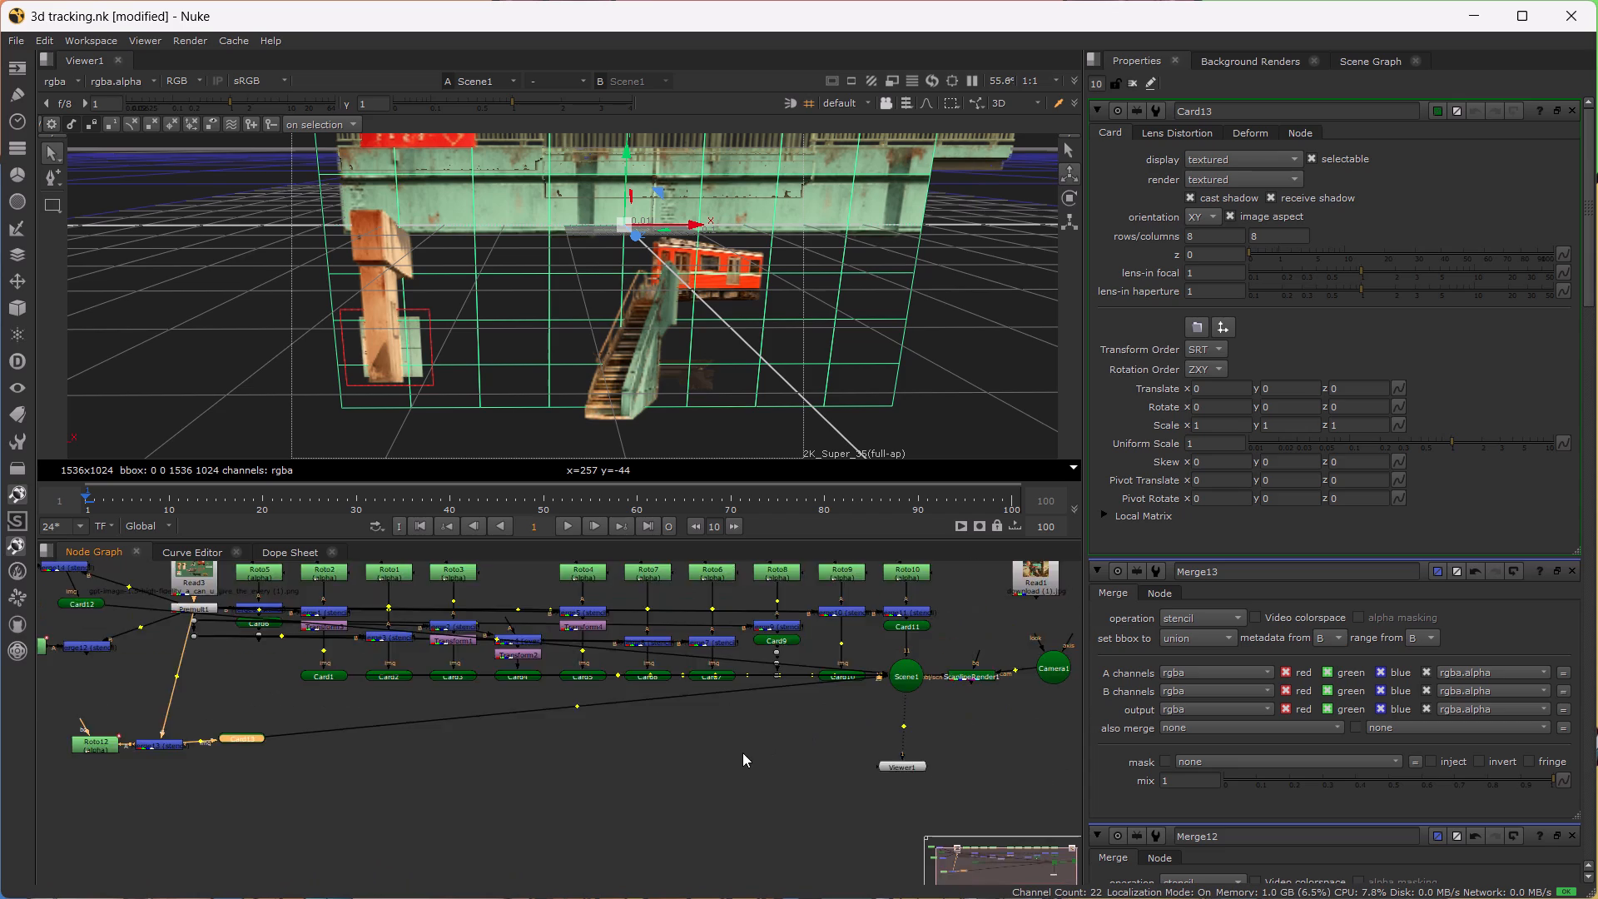
Add a Card node fed by Merge12 and connect it as another input of Scene1.
left_click_drag(477, 794, 598, 785, "alt")
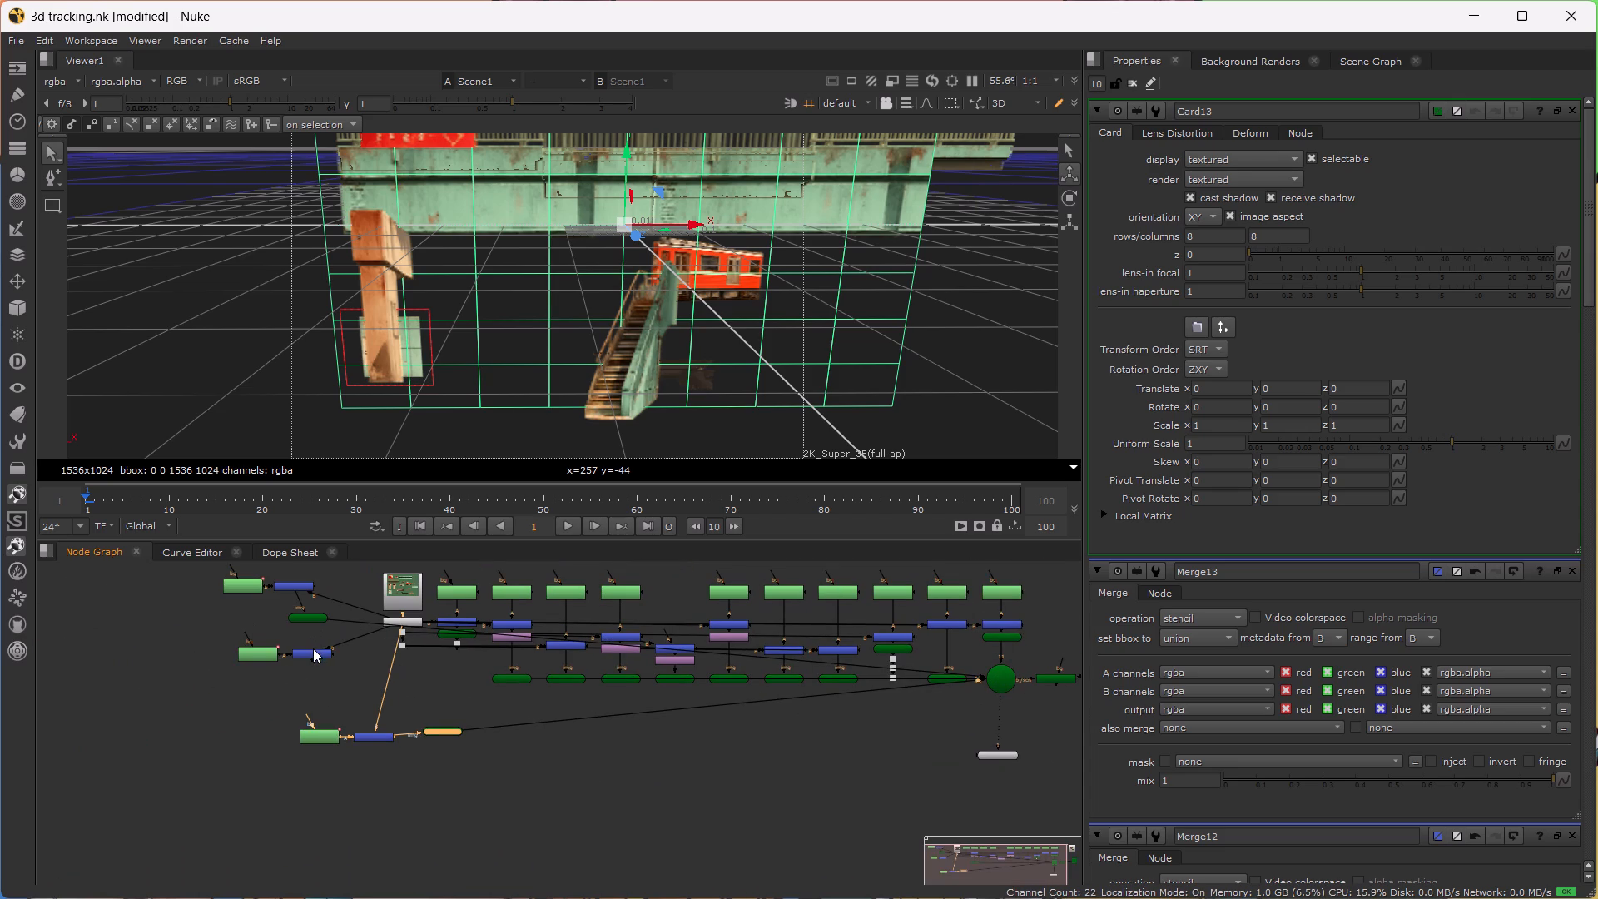
left_click(313, 654)
key("Tab")
key("Return")
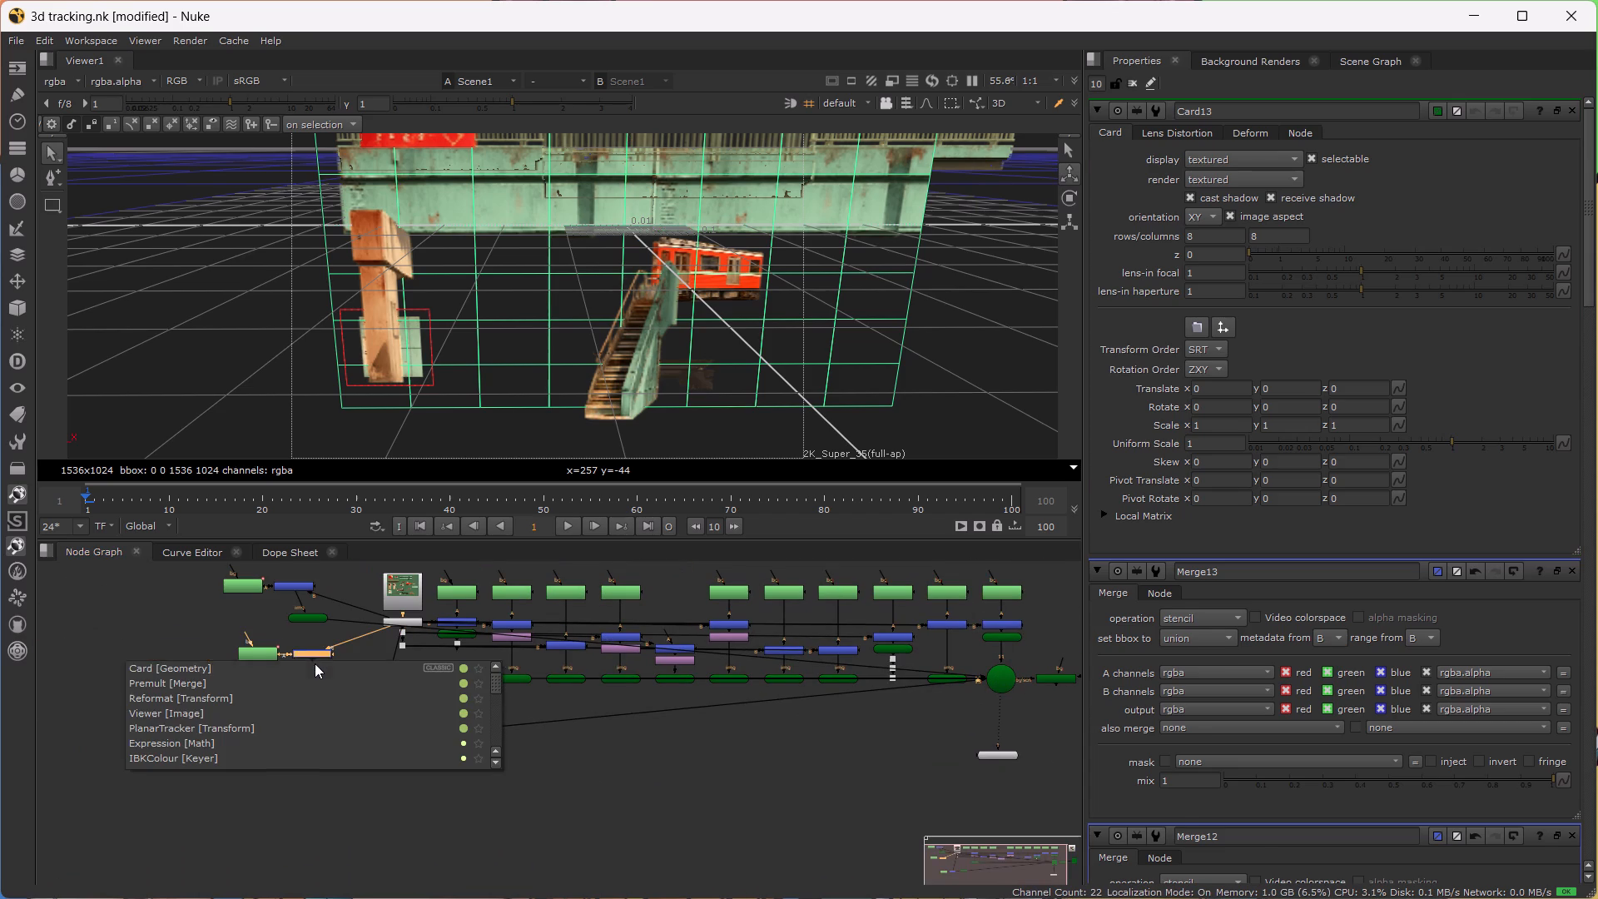
left_click_drag(314, 673, 346, 691)
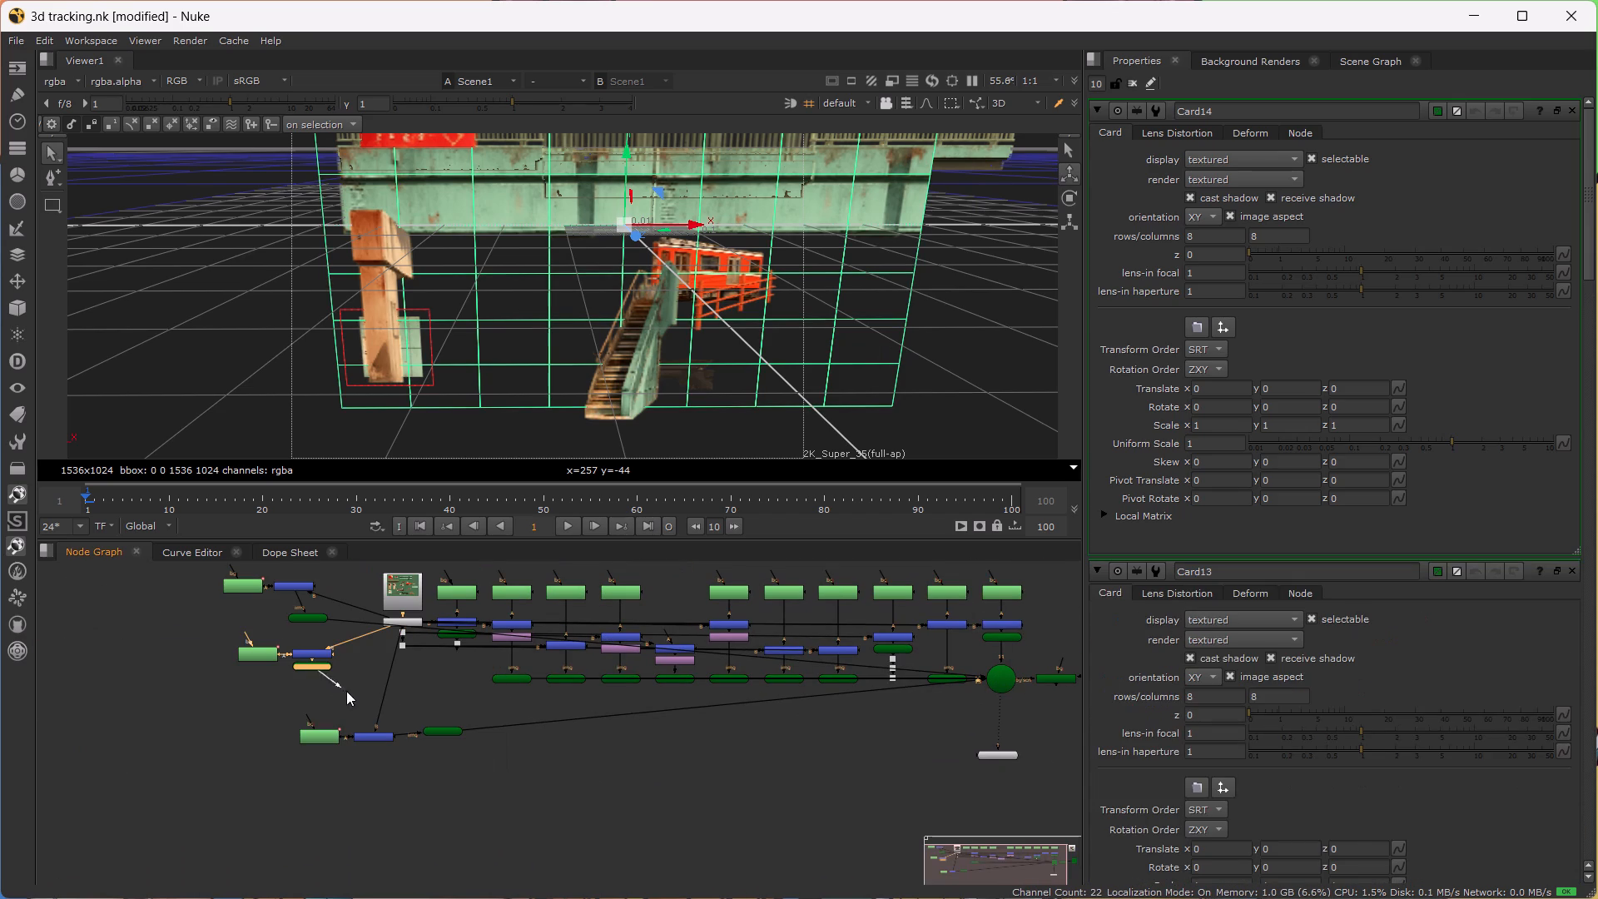
left_click_drag(346, 691, 1000, 679)
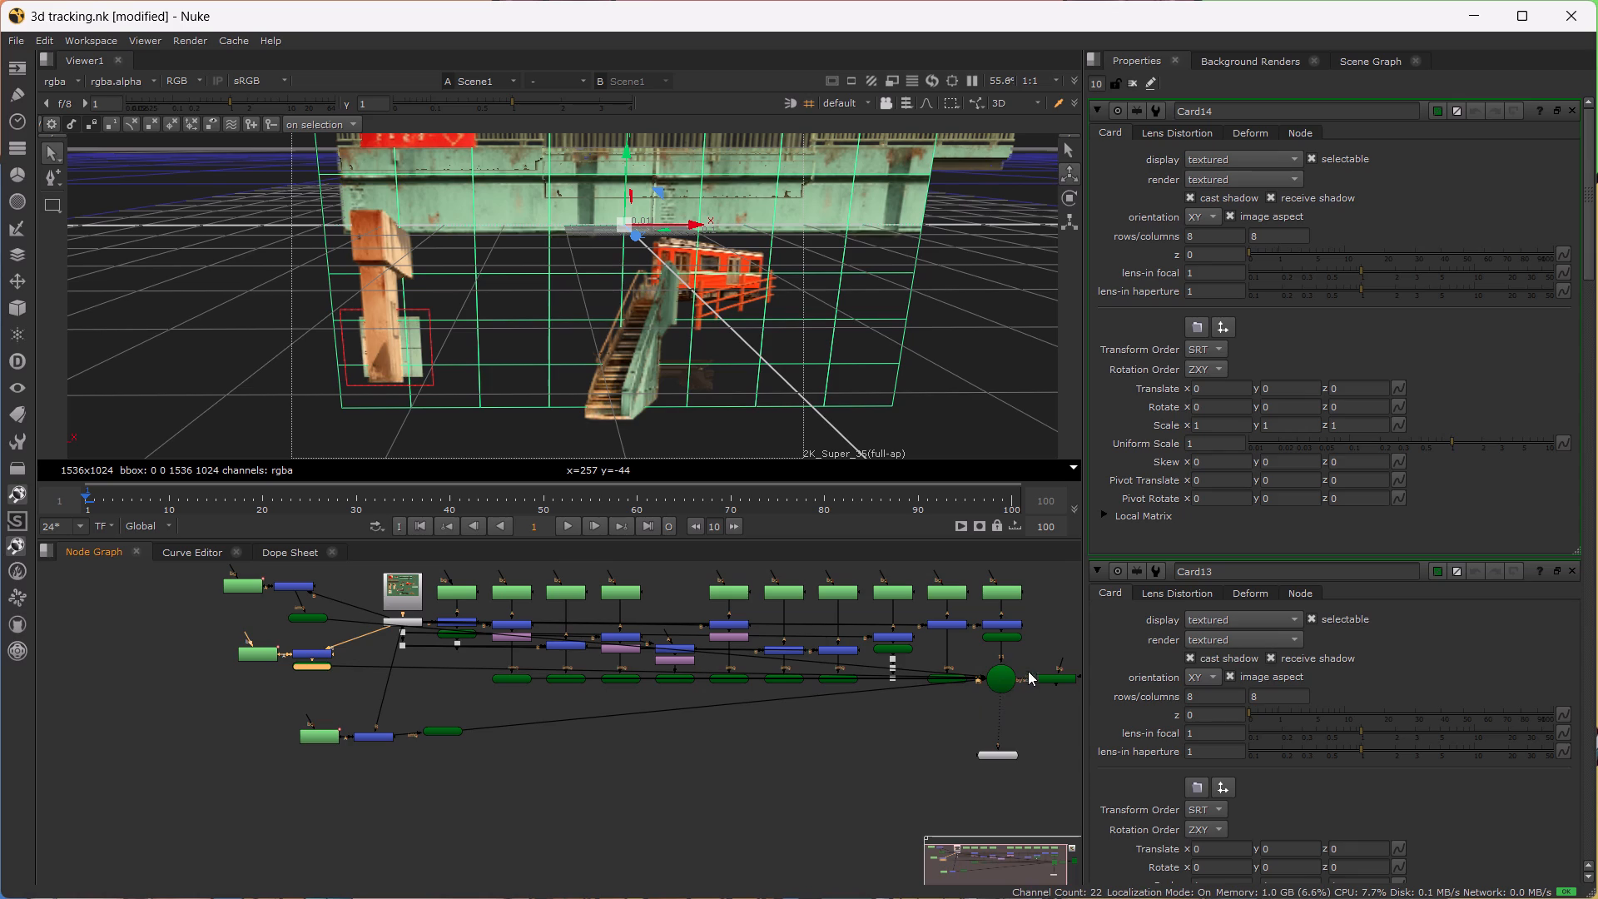
View Scene1 in 3D to check the two new cards among the other scene elements.
left_click(989, 673)
key("1")
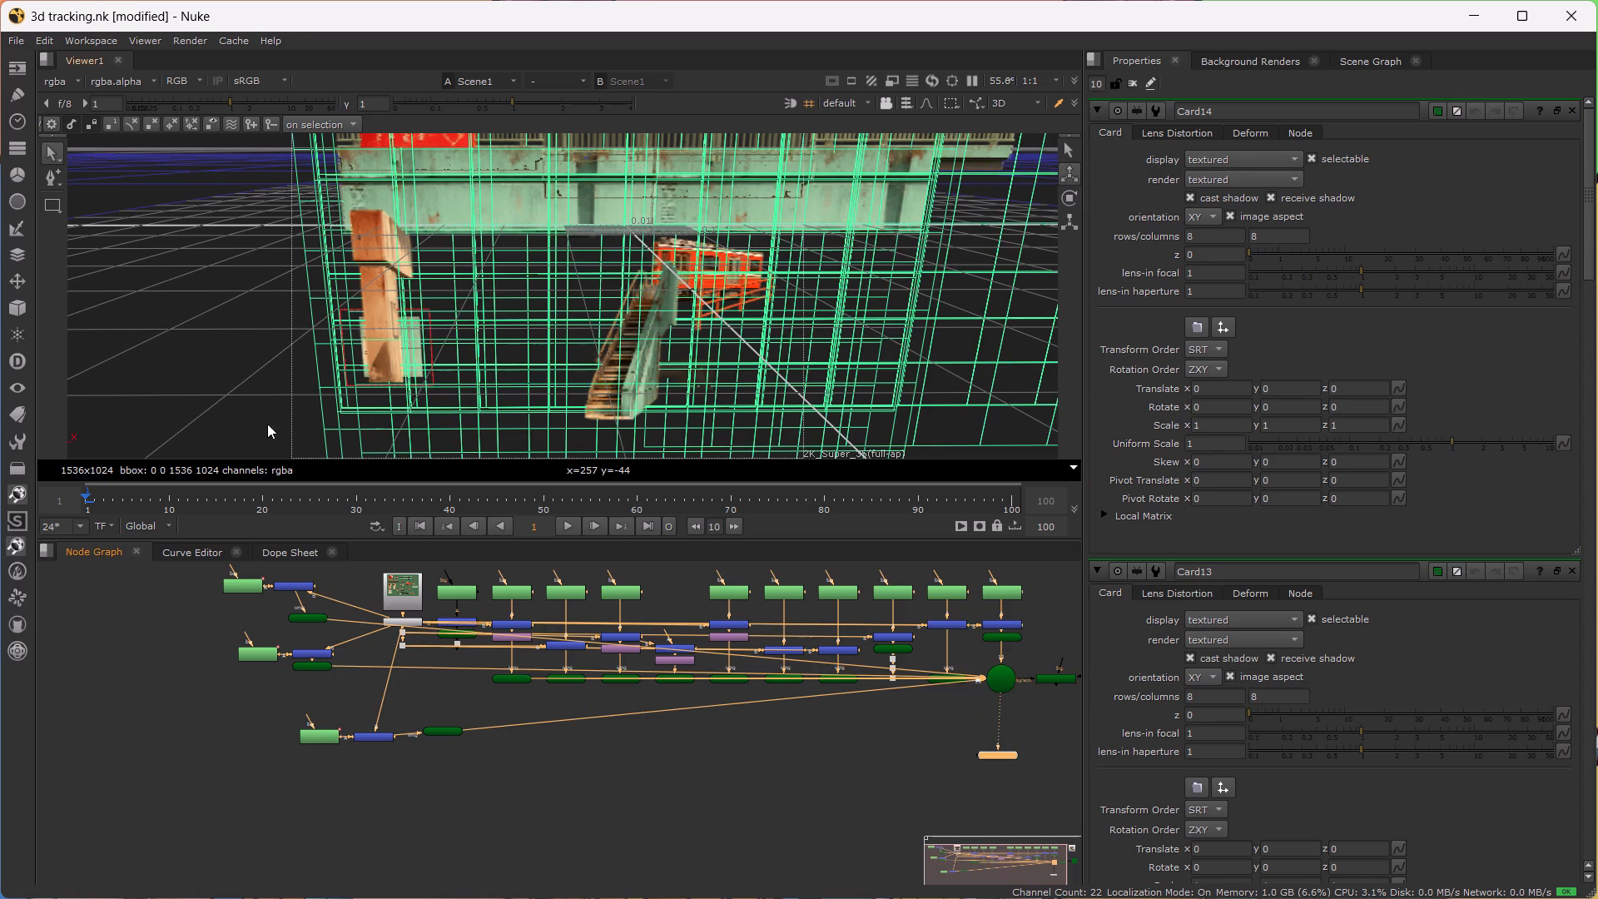
left_click(198, 371)
scroll(603, 426, "down", 5)
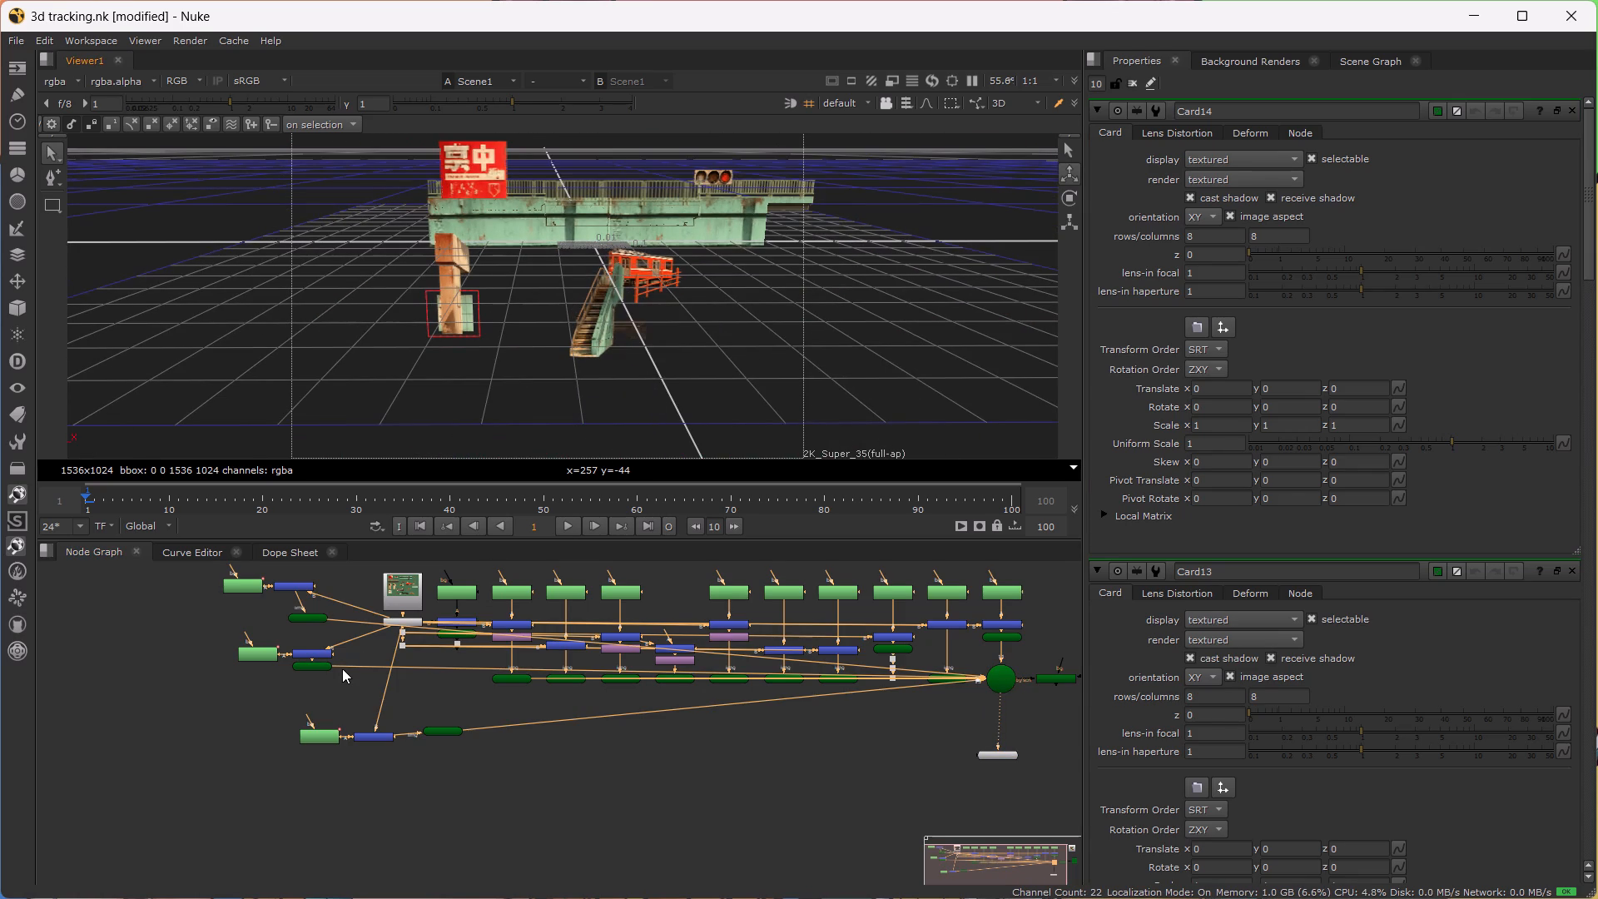
View Card14 and Card13 one after the other in 3D to check which asset elements each one shows.
scroll(333, 670, "up", 4)
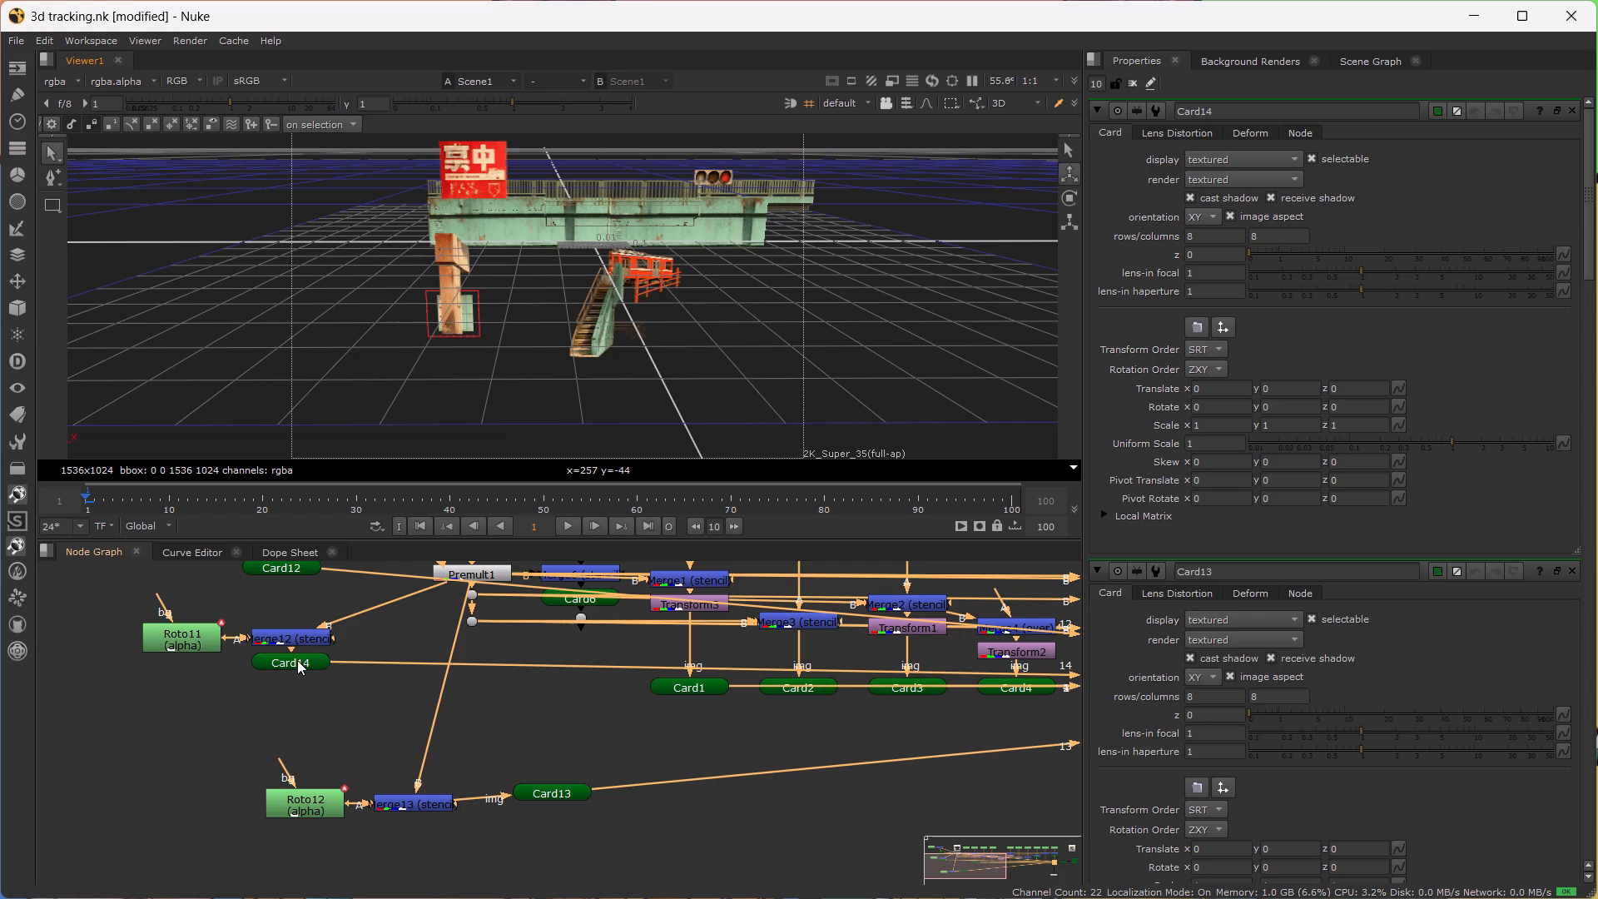
left_click(297, 669)
key("1")
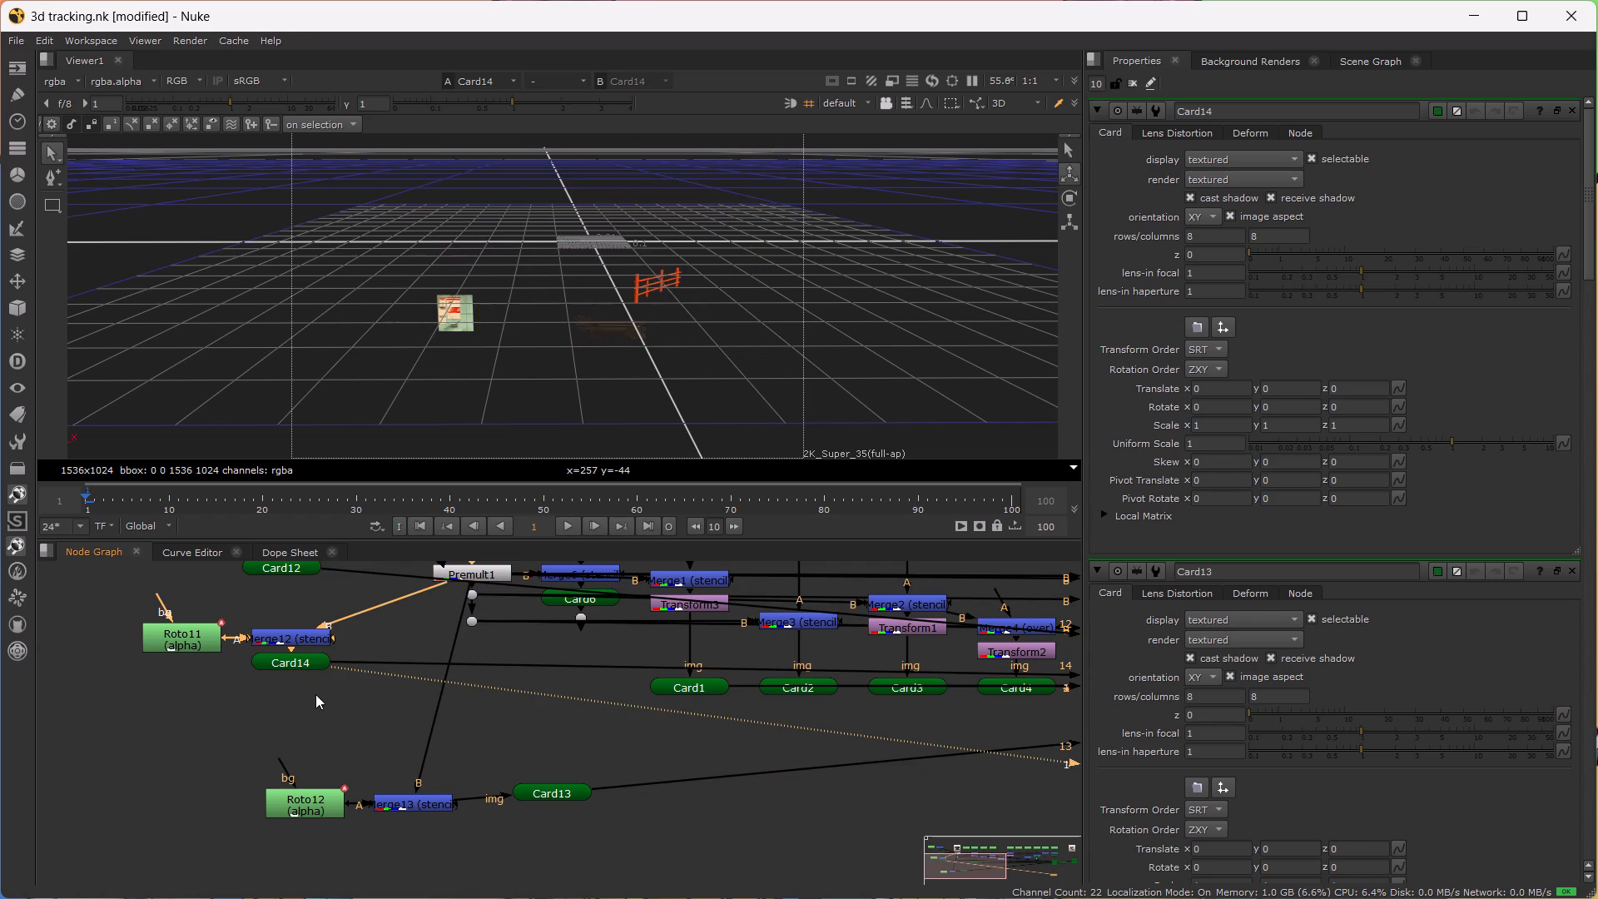
scroll(512, 371, "down", 3)
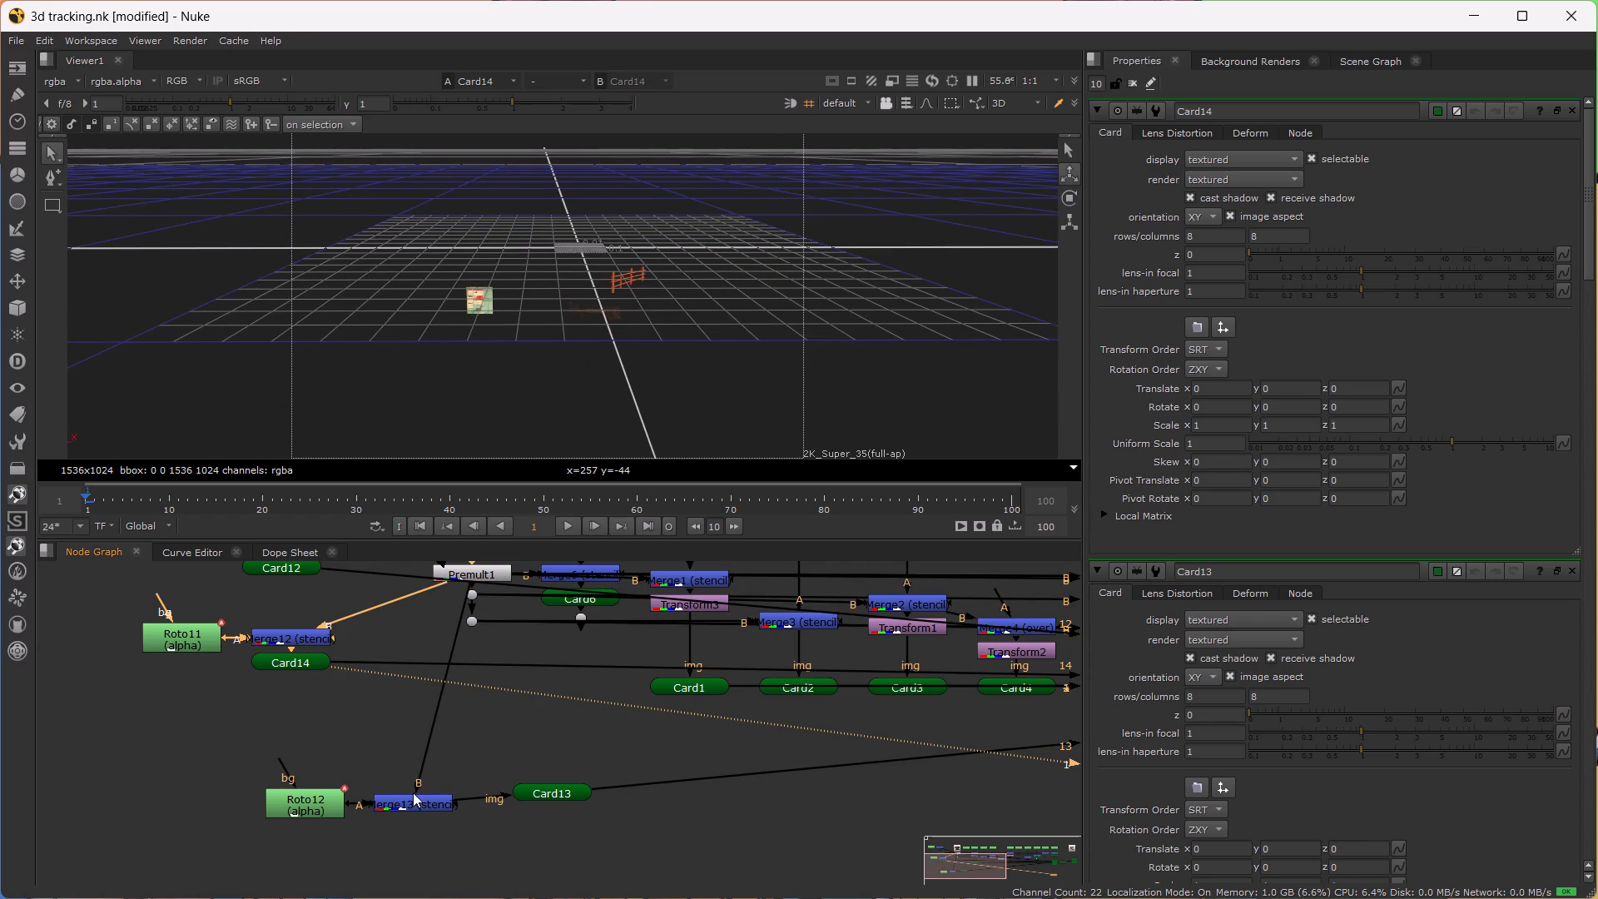
left_click(552, 792)
key("1")
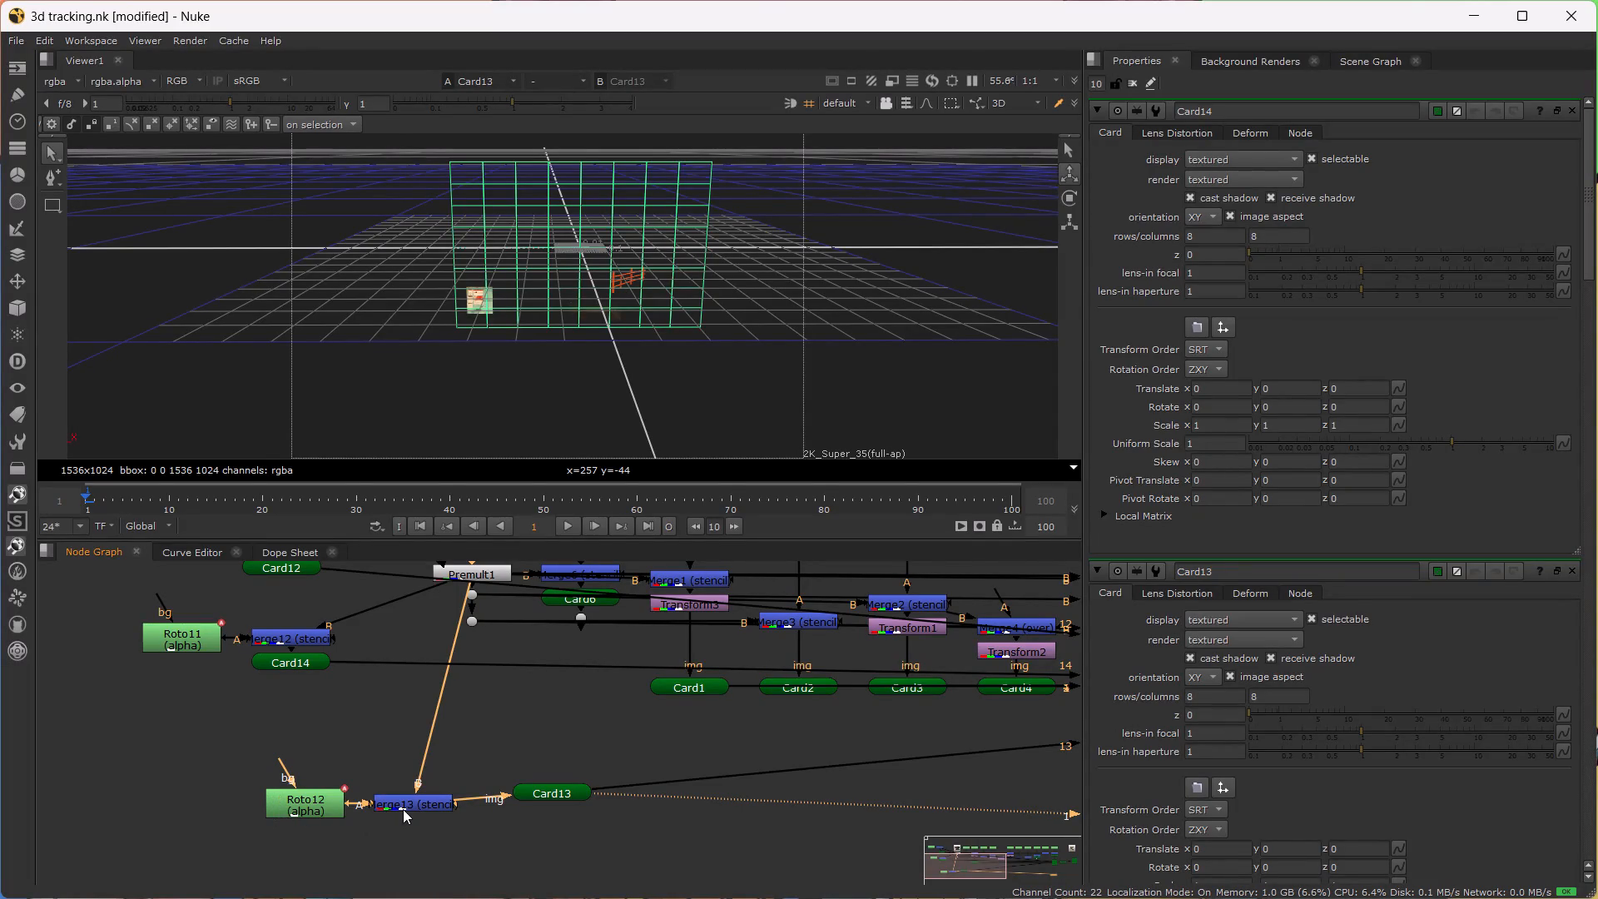
scroll(633, 265, "up", 8)
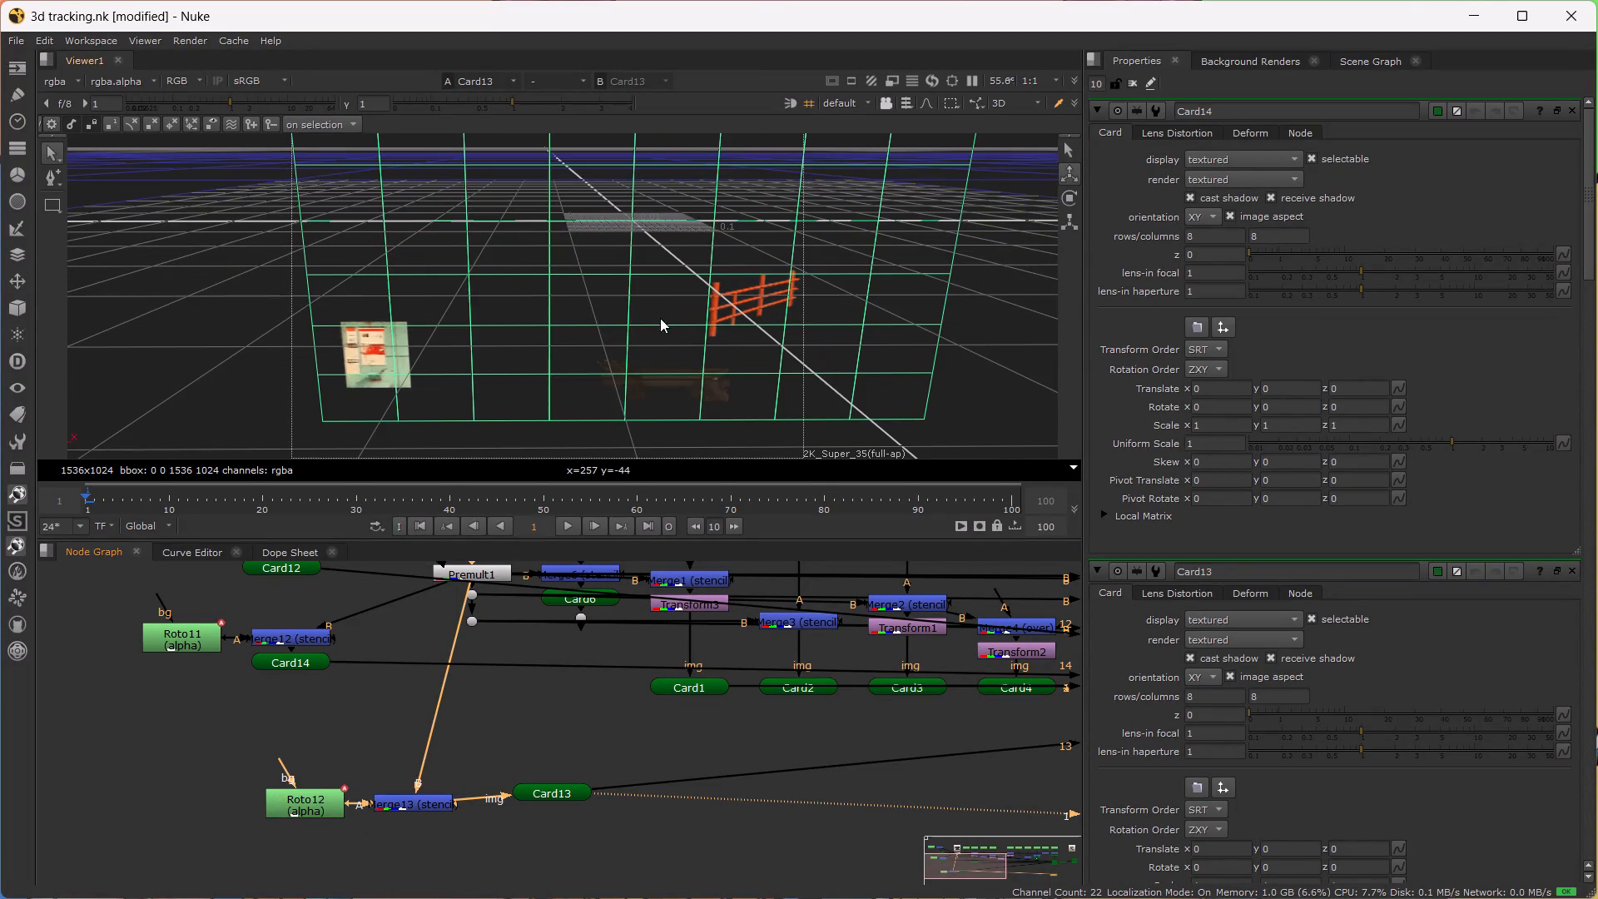
Move Card13 along Z to a translate value of about -0.02.
double_click(557, 795)
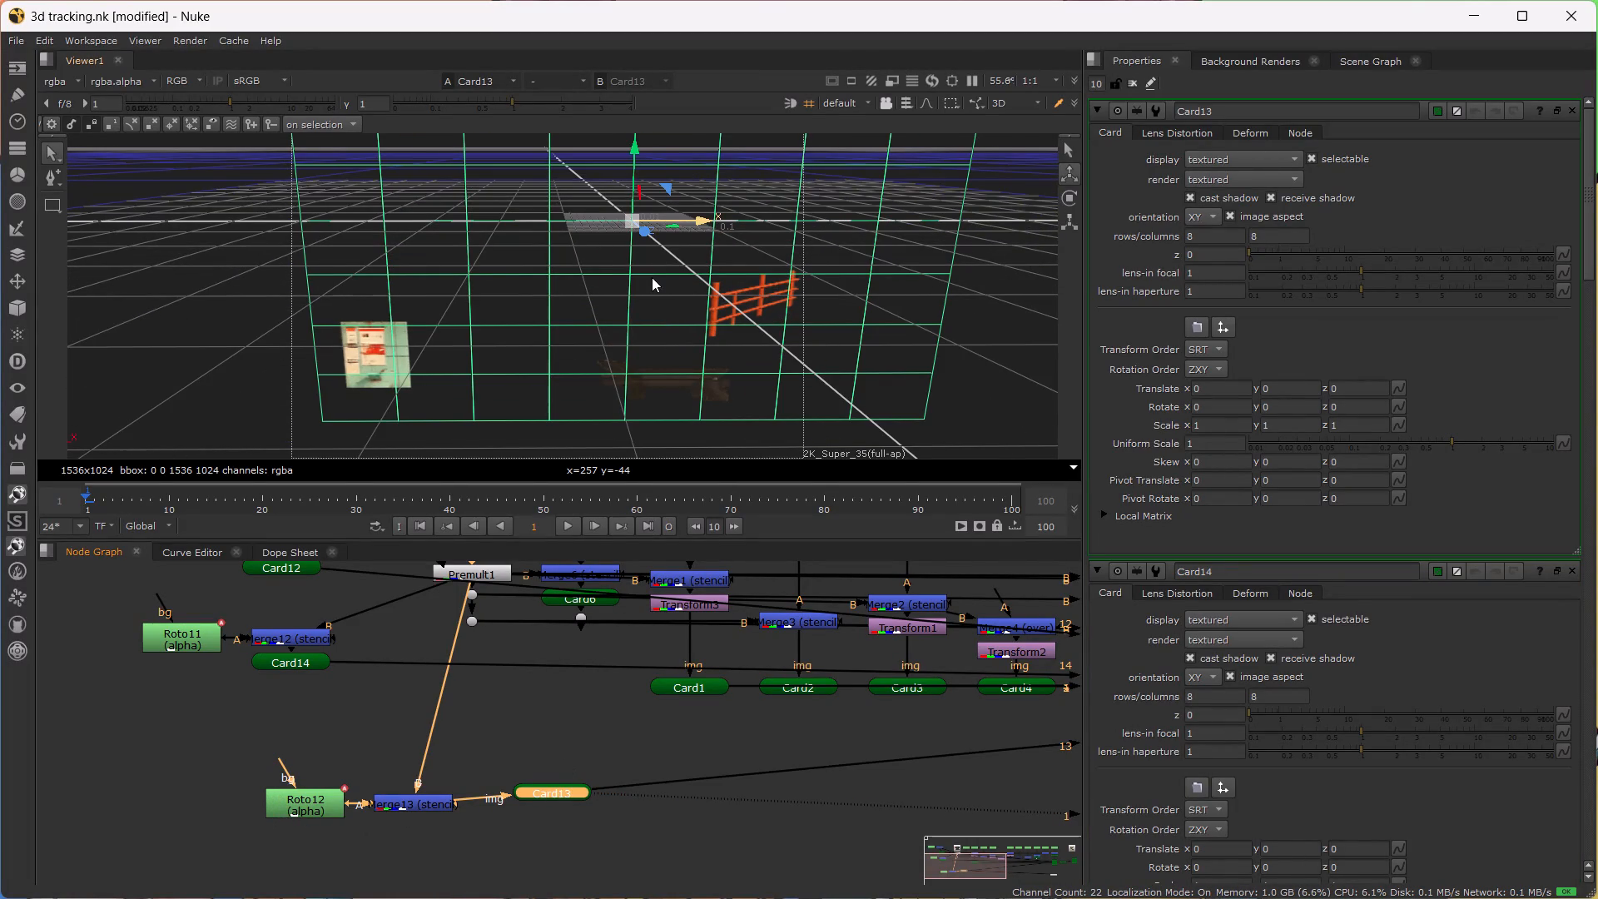
left_click_drag(647, 235, 660, 186)
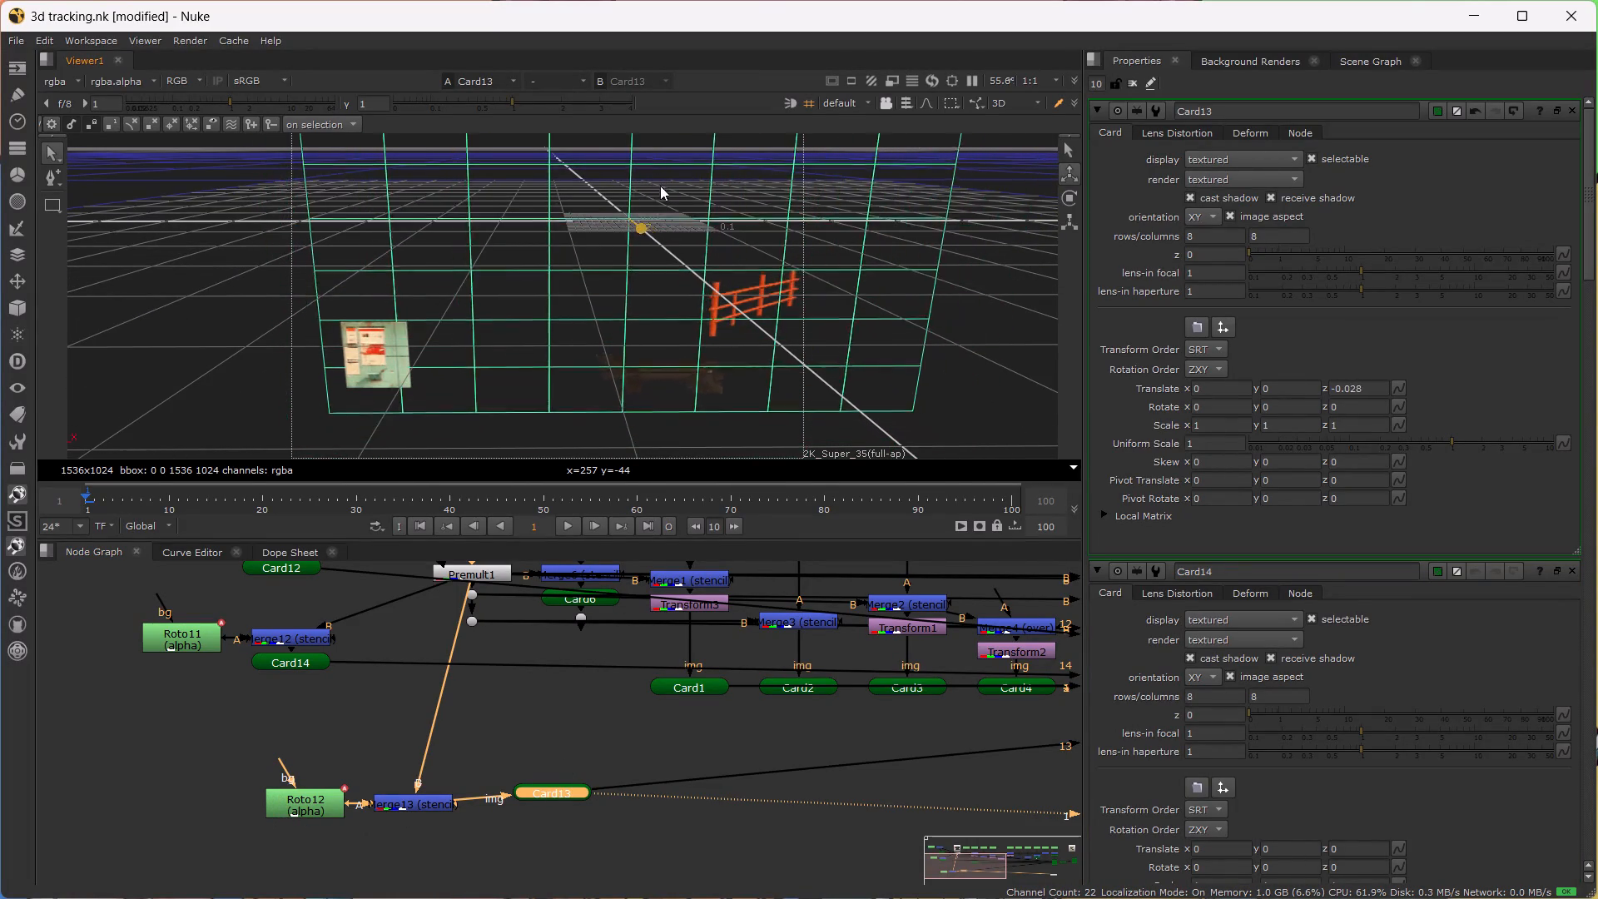
left_click_drag(660, 186, 654, 215)
scroll(655, 226, "down", 9)
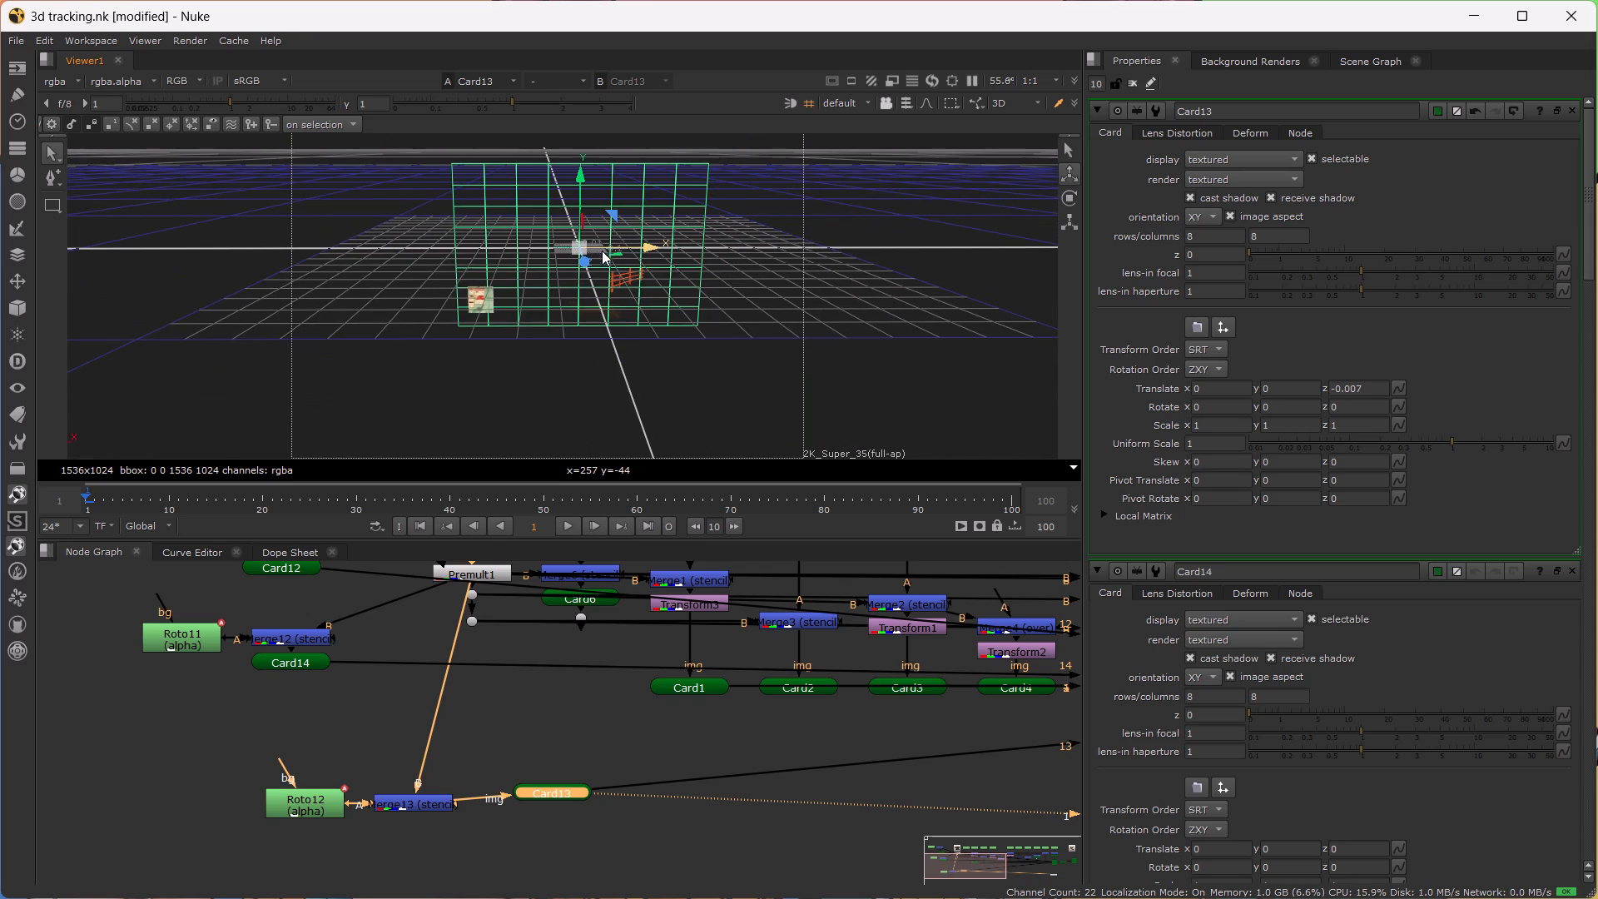
left_click_drag(587, 265, 603, 249)
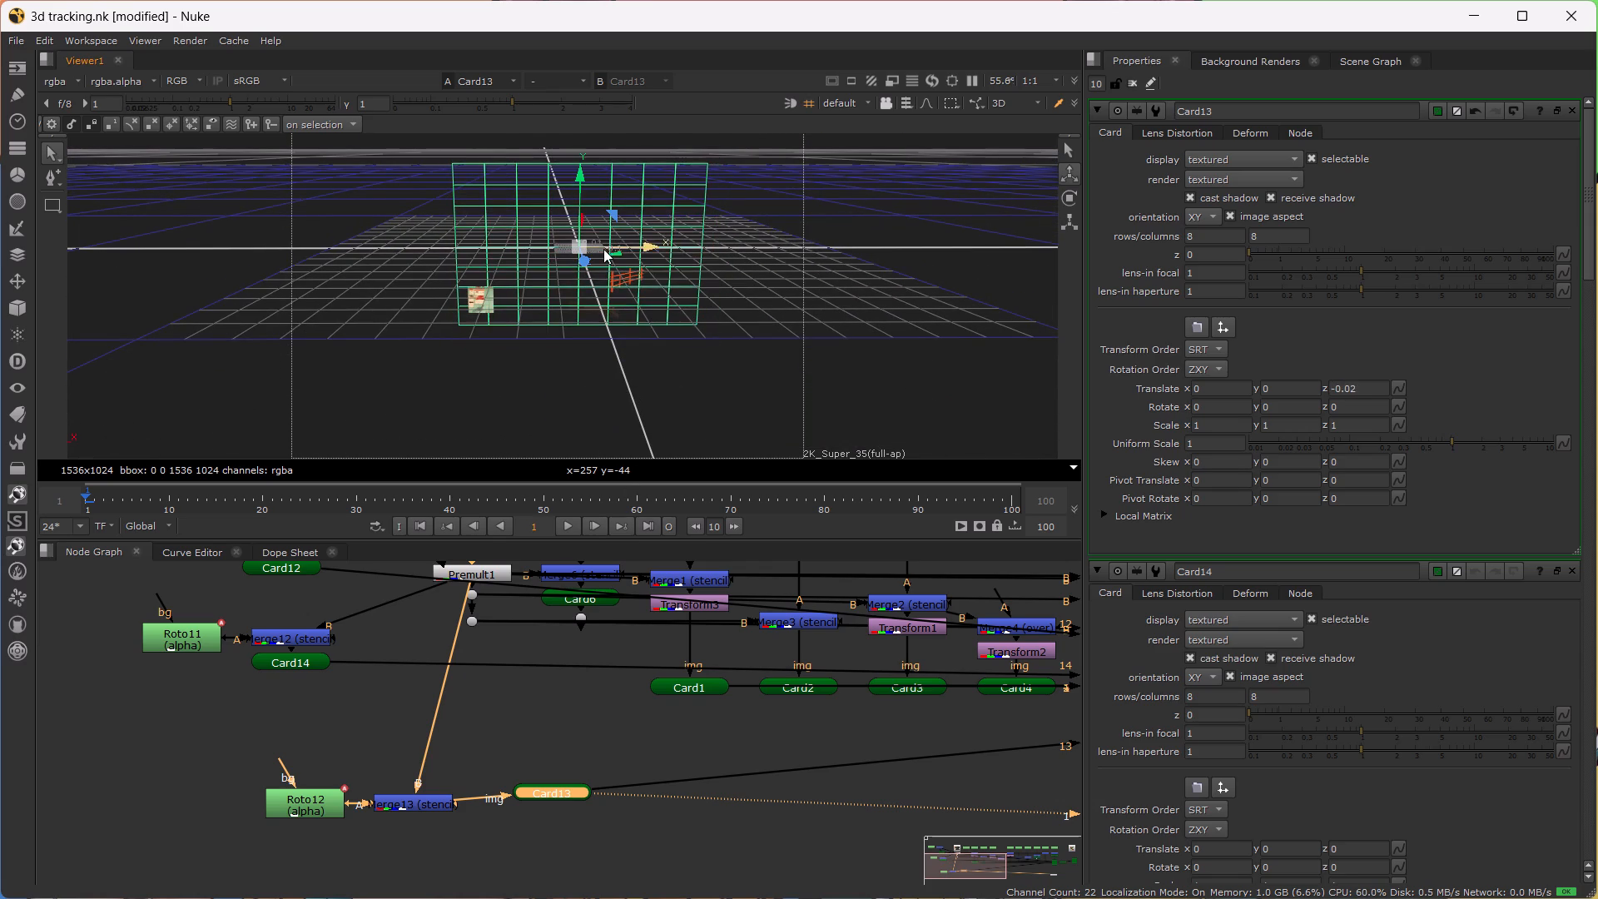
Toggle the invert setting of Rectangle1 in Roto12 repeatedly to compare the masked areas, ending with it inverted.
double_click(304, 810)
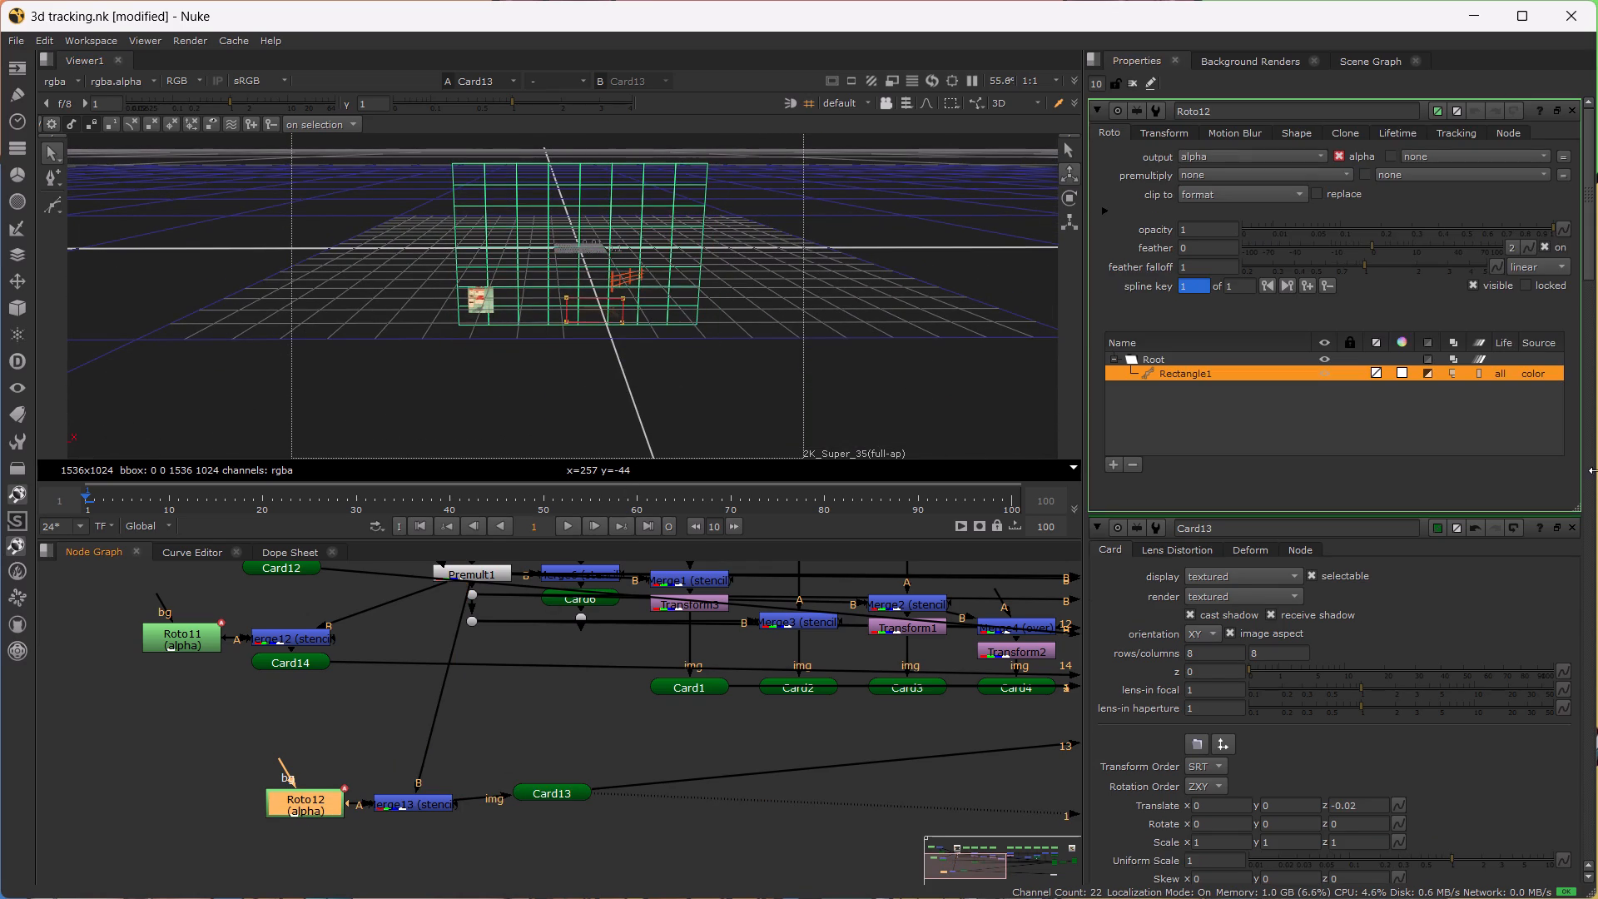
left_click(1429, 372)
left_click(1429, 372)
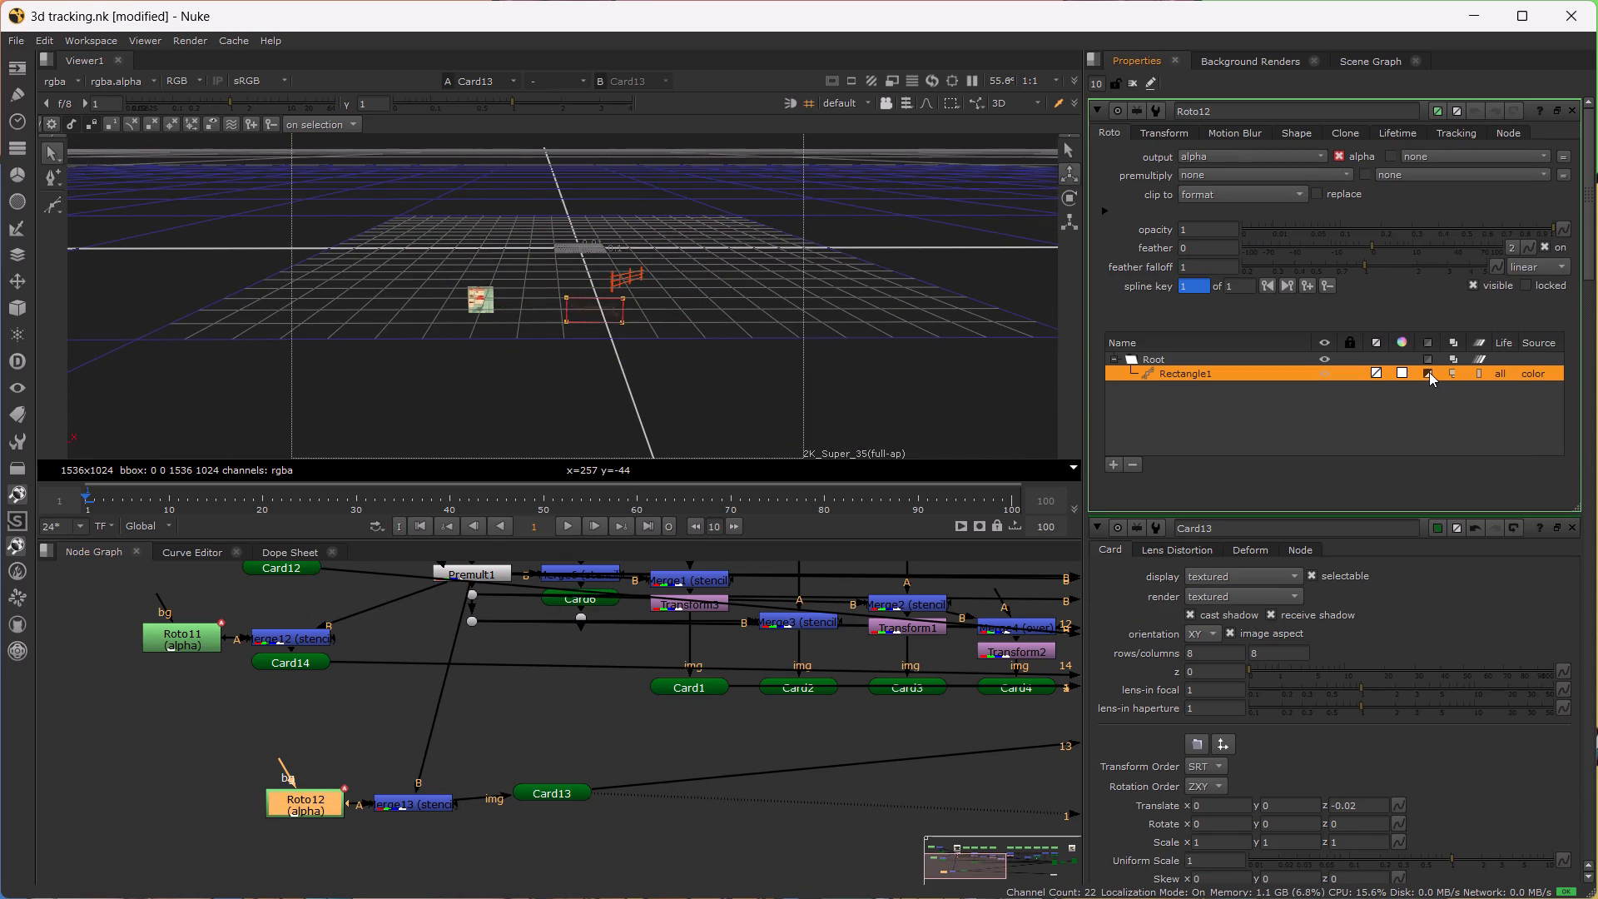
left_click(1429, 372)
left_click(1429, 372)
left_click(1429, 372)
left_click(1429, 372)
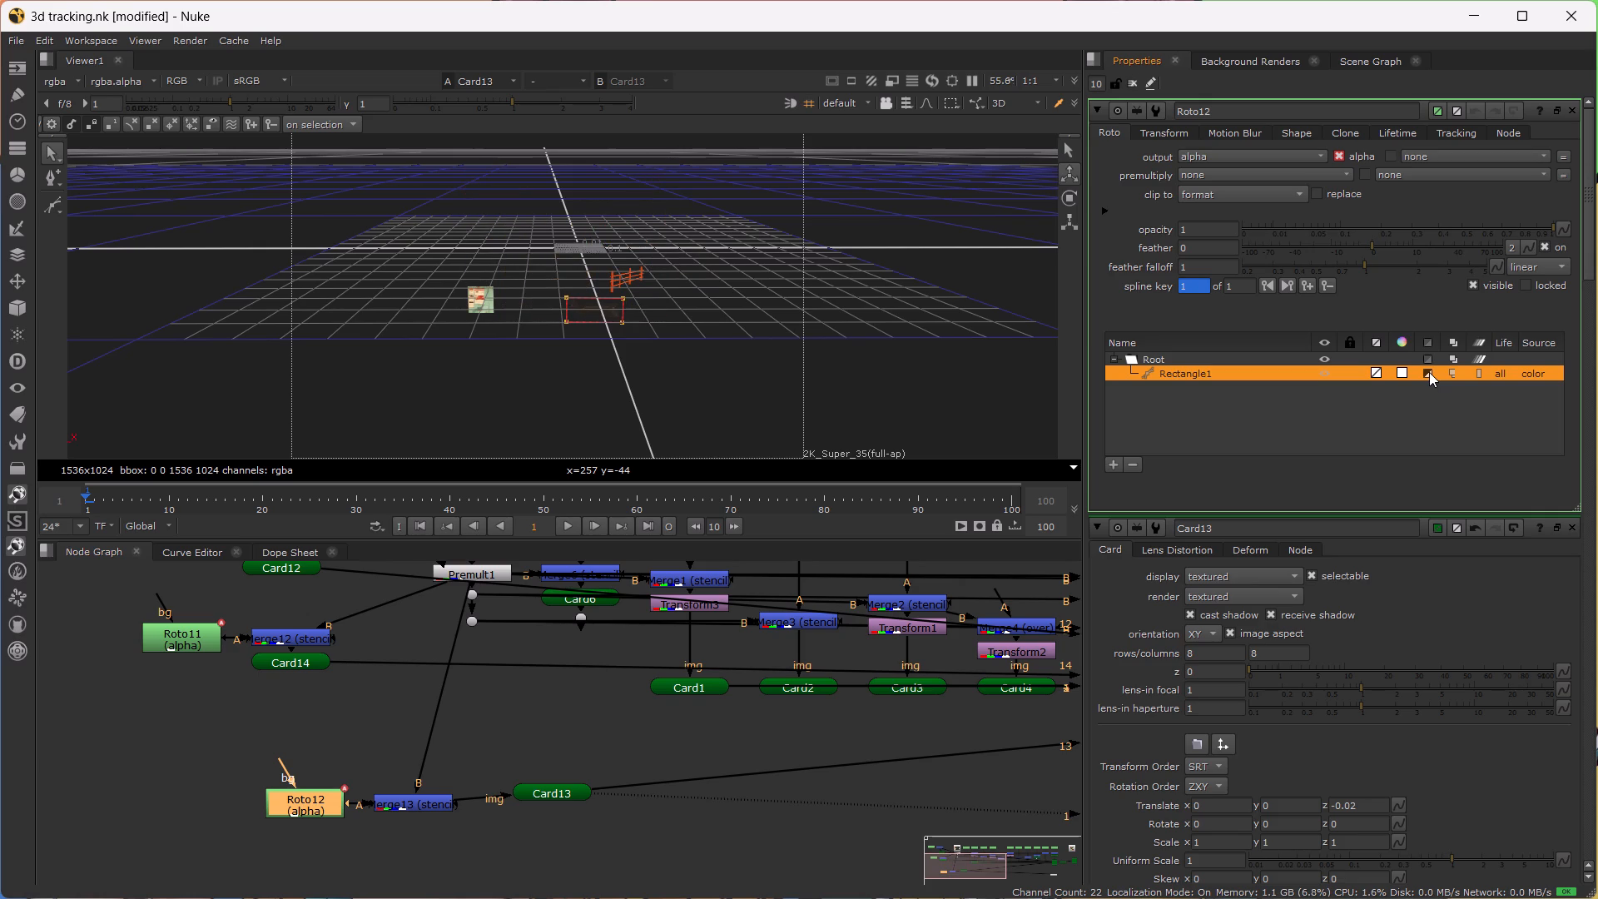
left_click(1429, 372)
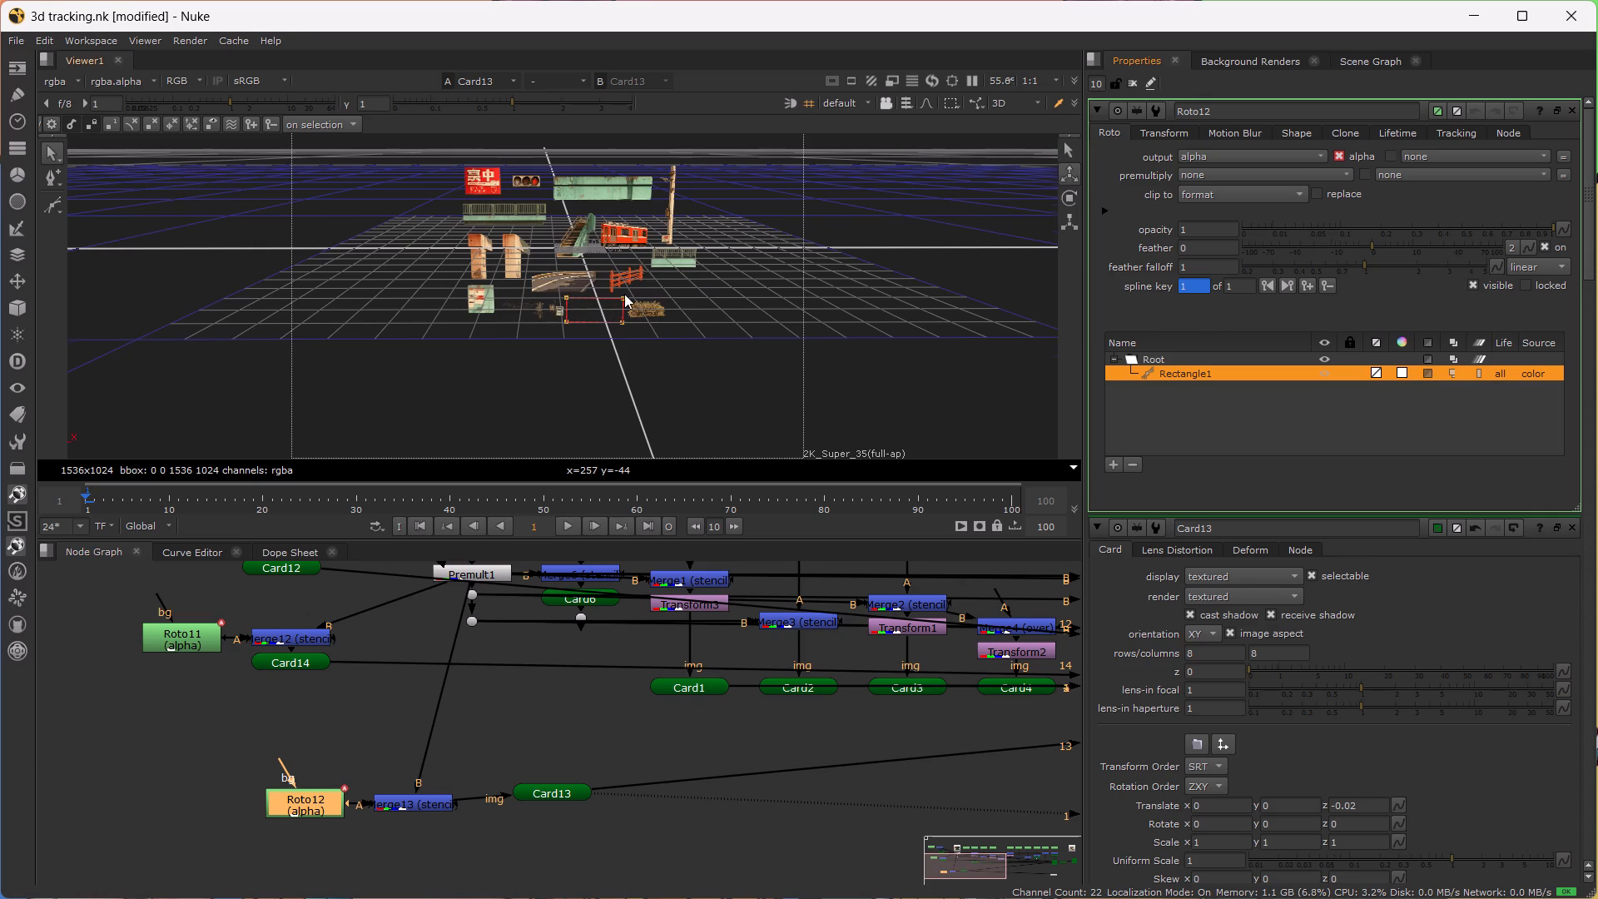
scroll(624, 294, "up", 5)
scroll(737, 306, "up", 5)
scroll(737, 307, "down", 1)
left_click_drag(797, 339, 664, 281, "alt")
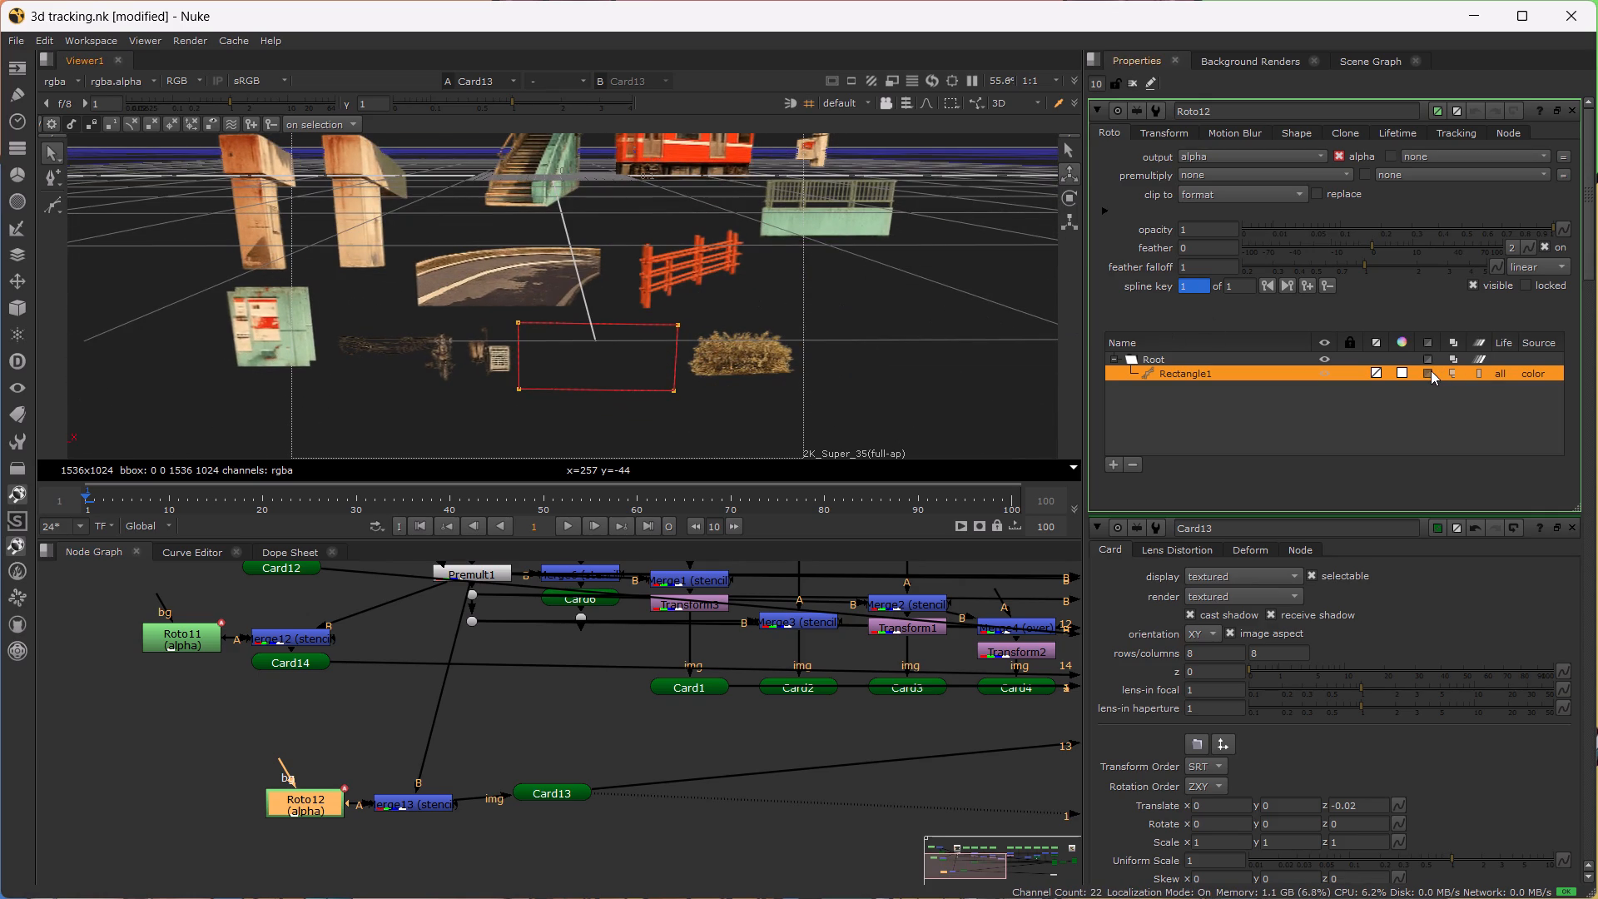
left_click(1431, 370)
Examine the dark element inside Roto12's rectangle up close and view Card13 again with its properties open.
scroll(727, 374, "up", 4)
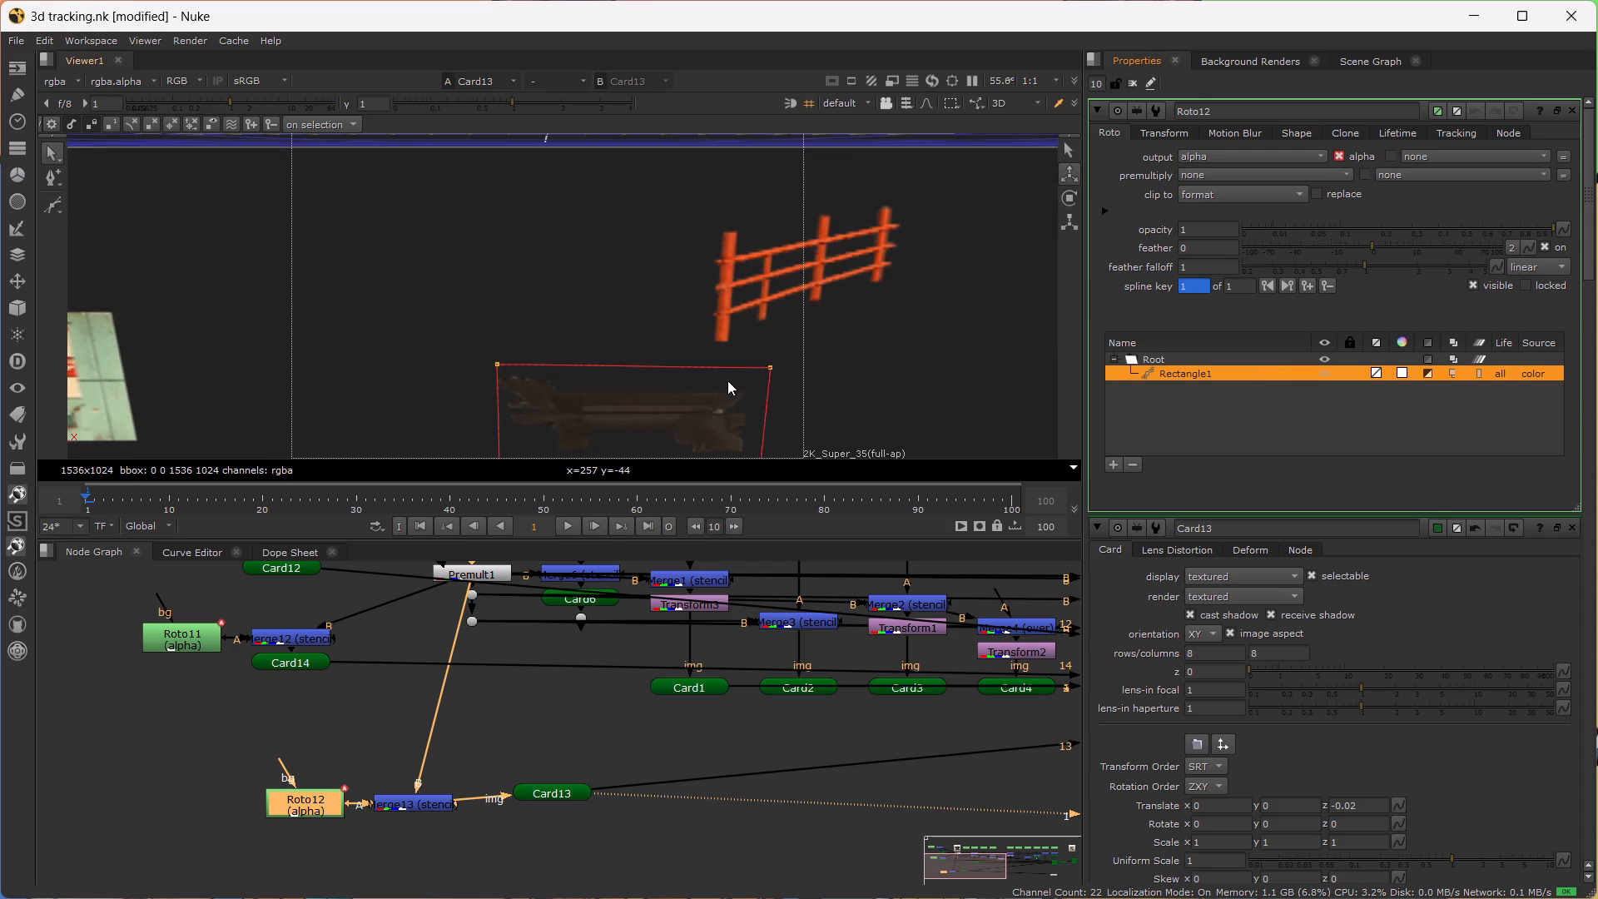
scroll(727, 394, "down", 3)
scroll(727, 395, "up", 2)
left_click_drag(695, 401, 712, 280, "alt")
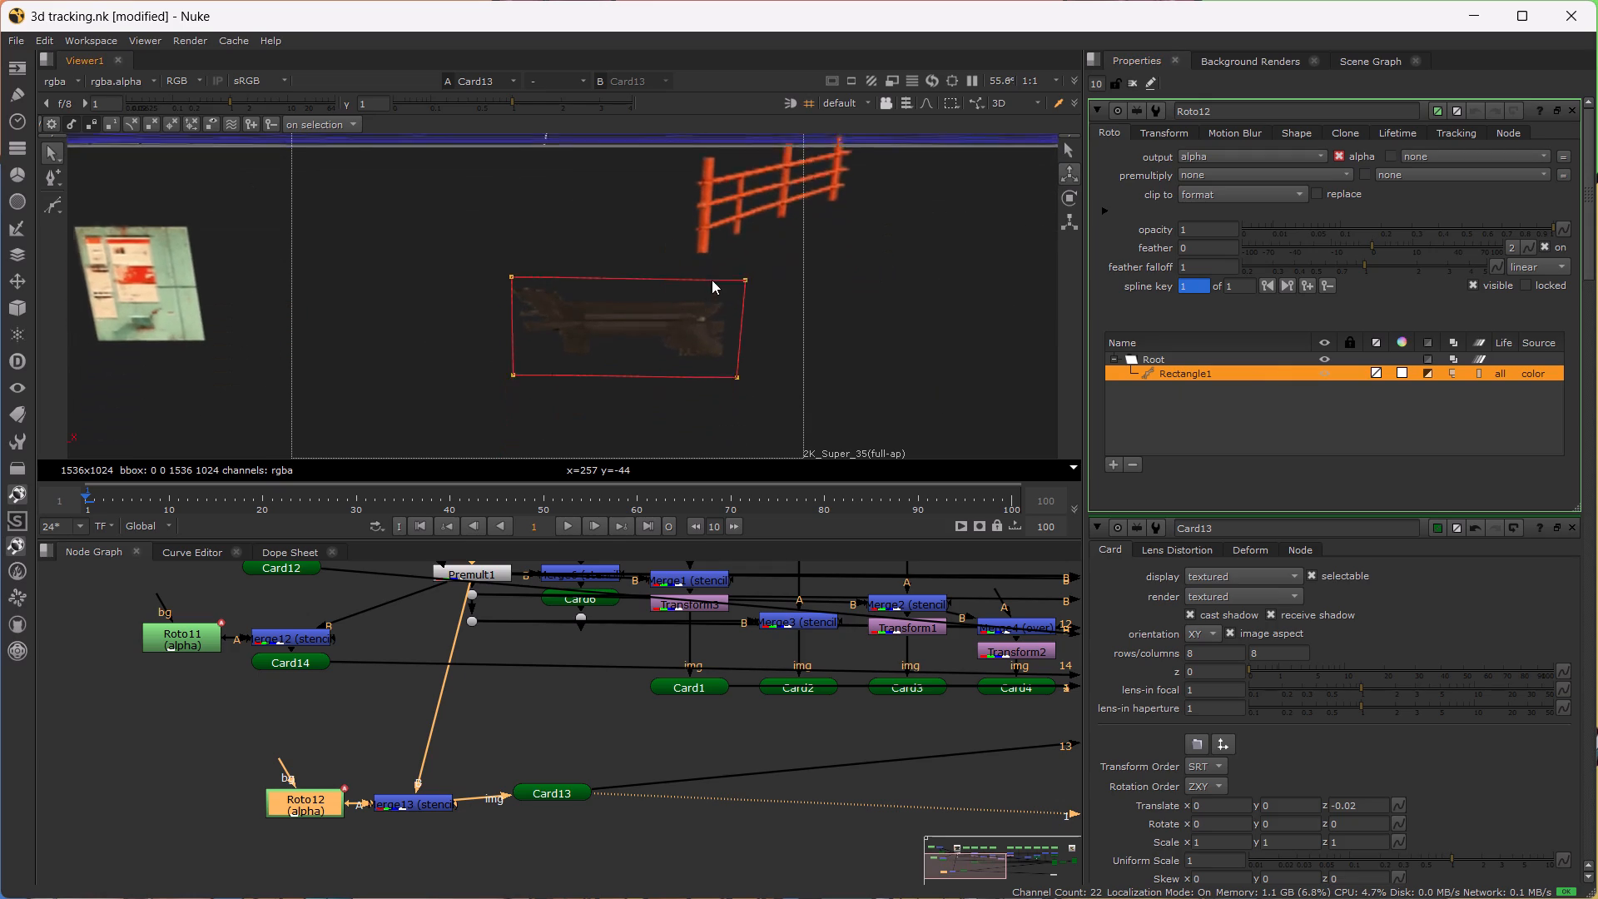
left_click_drag(712, 280, 719, 258, "alt")
double_click(561, 787)
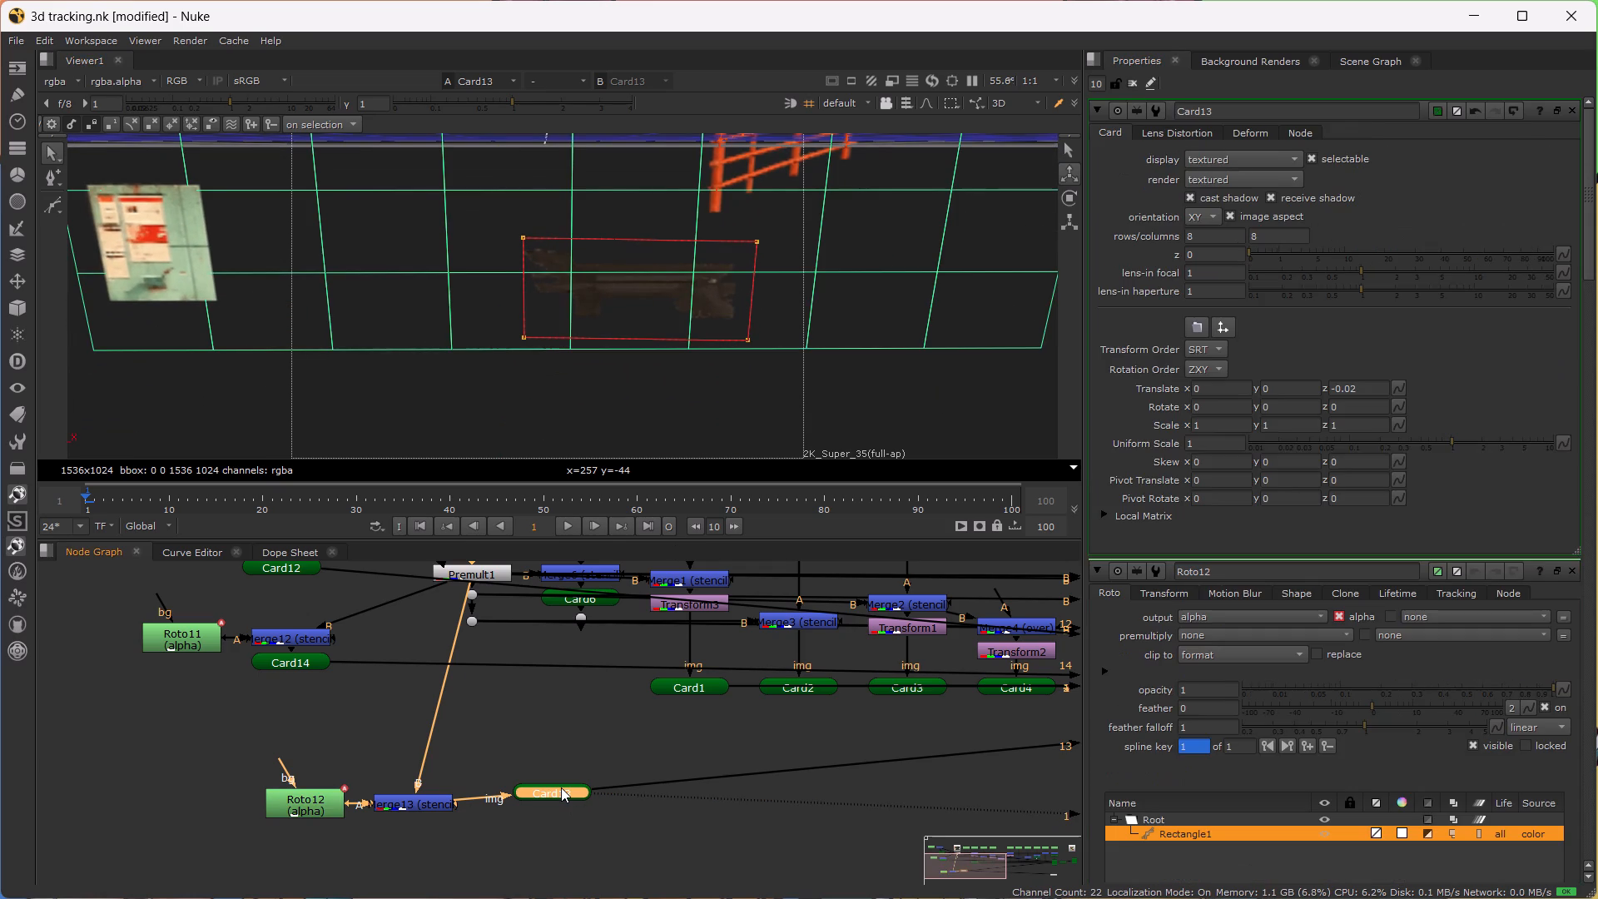
key("1")
scroll(654, 746, "down", 4)
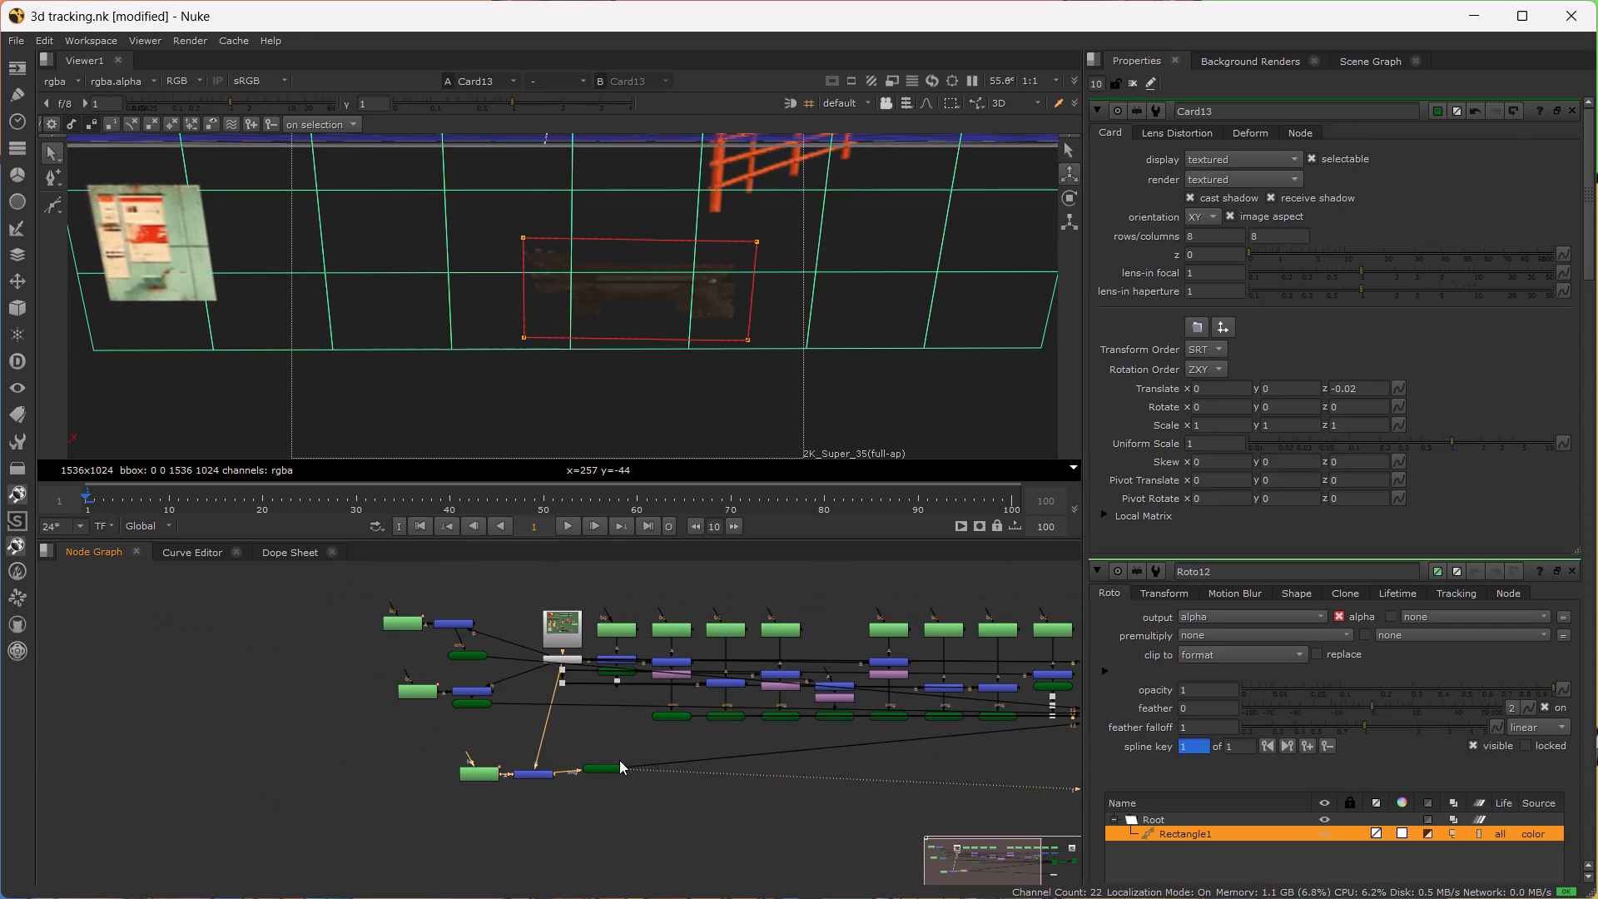
Undo the recent reshaping and invert edits to Roto12's rectangle and the Z move of Card13.
key("ctrl+z")
key("ctrl+z")
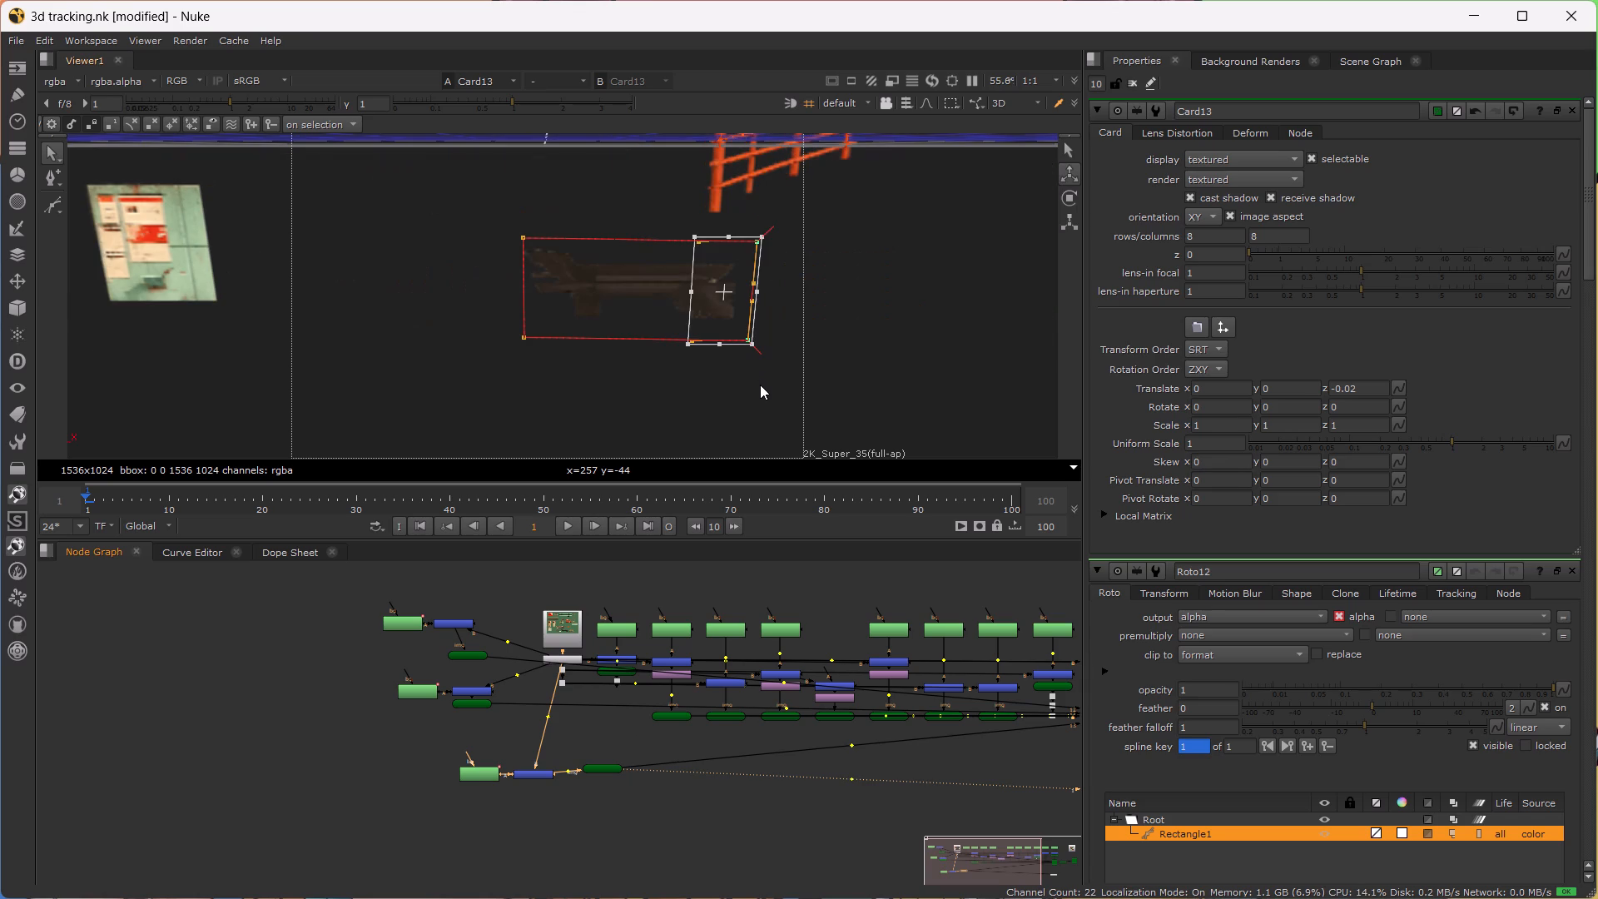
key("ctrl+z")
key("ctrl+z")
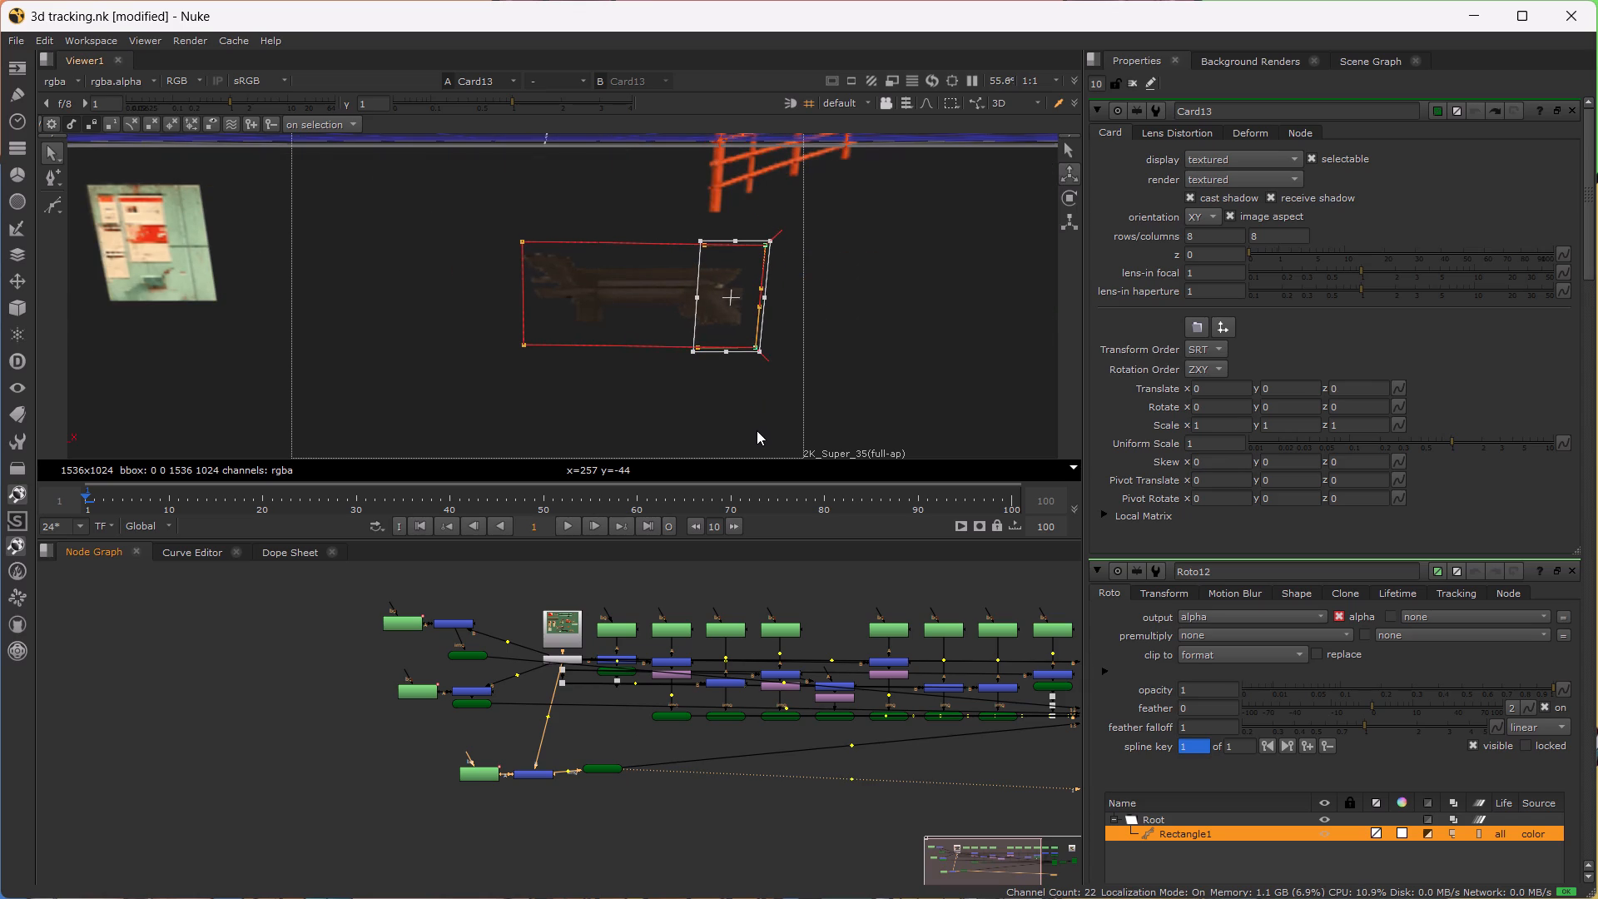
key("ctrl+z")
left_click(753, 435)
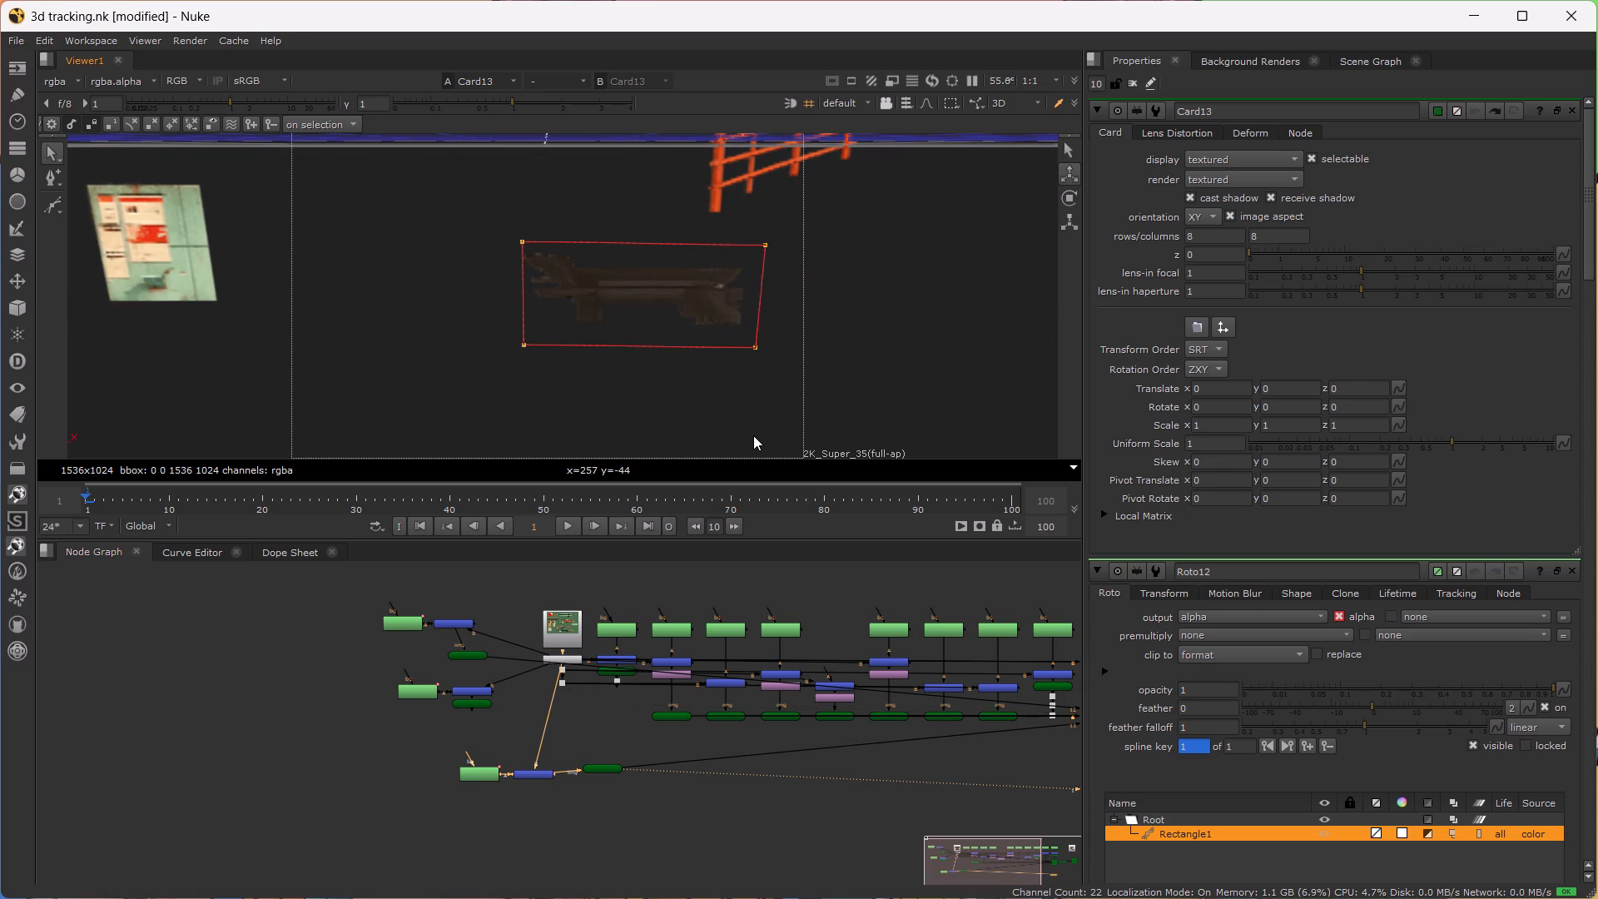
scroll(753, 435, "down", 11)
key("ctrl+z")
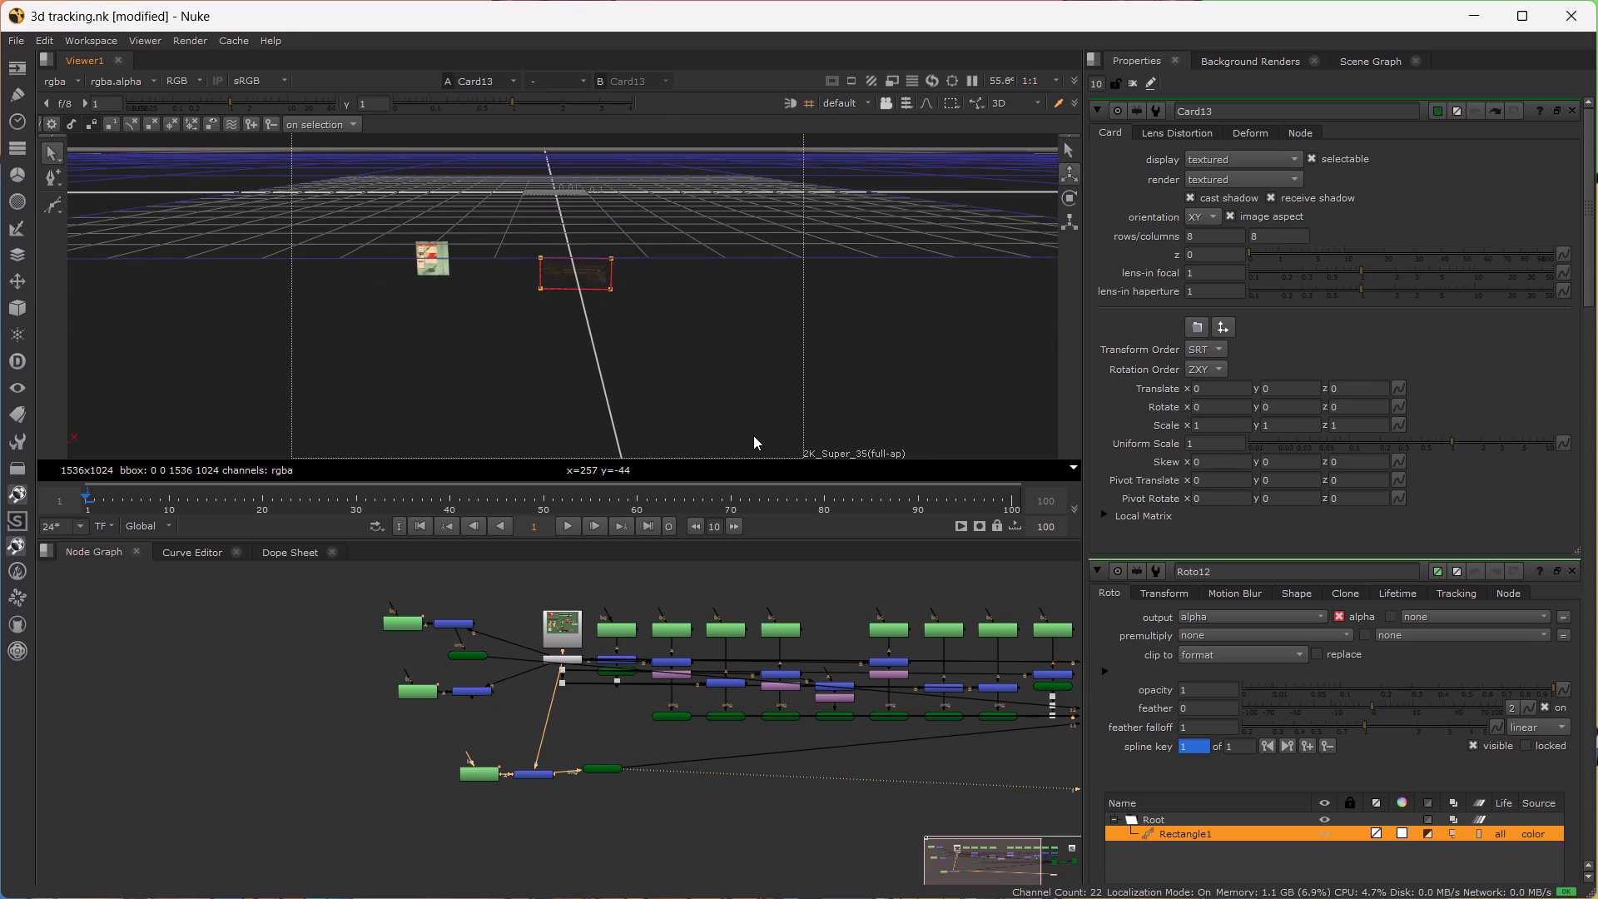
key("ctrl+shift+z")
key("ctrl+shift+z")
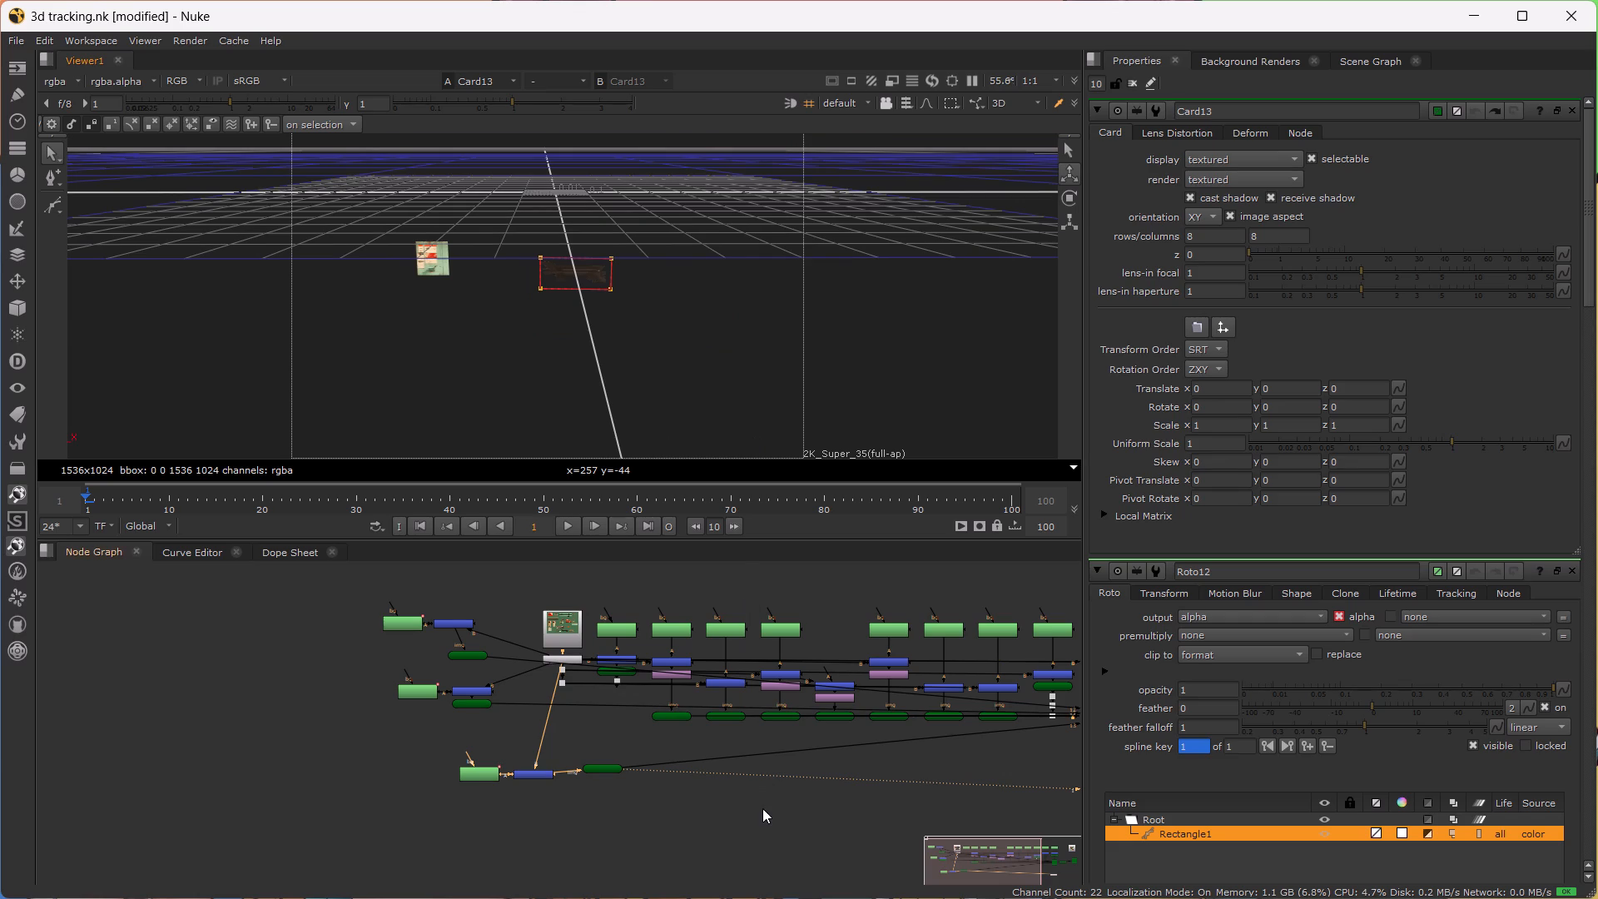
View the assembled Scene1 in 3D to check all cards together.
left_click_drag(734, 796, 544, 774, "alt")
left_click(593, 792)
left_click(964, 698)
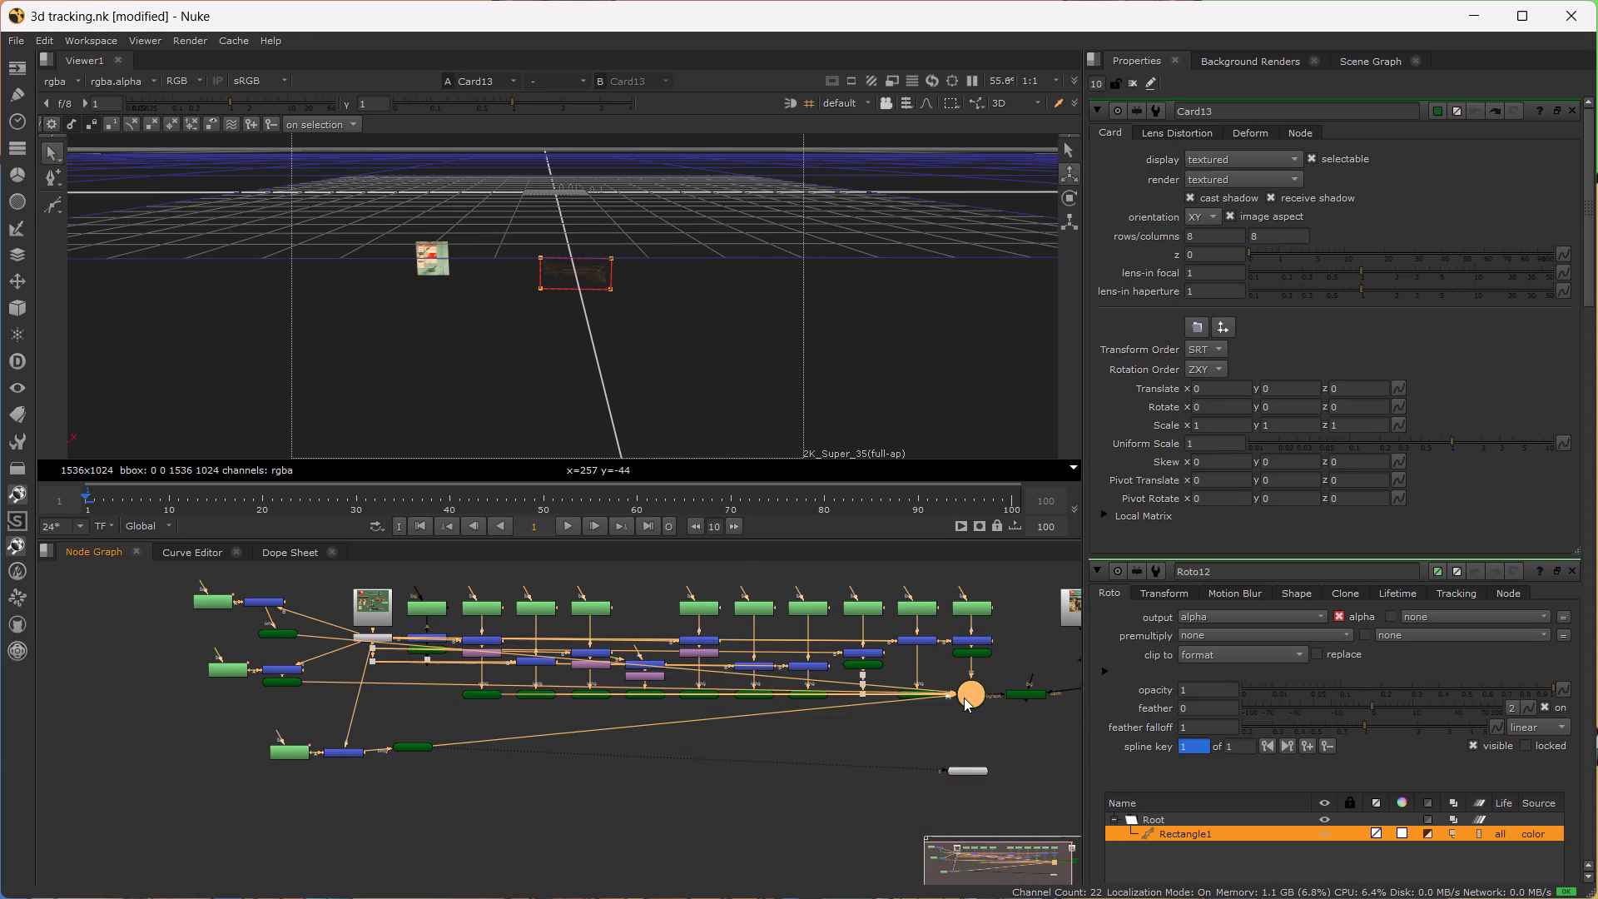
key("1")
left_click(878, 795)
left_click(239, 335)
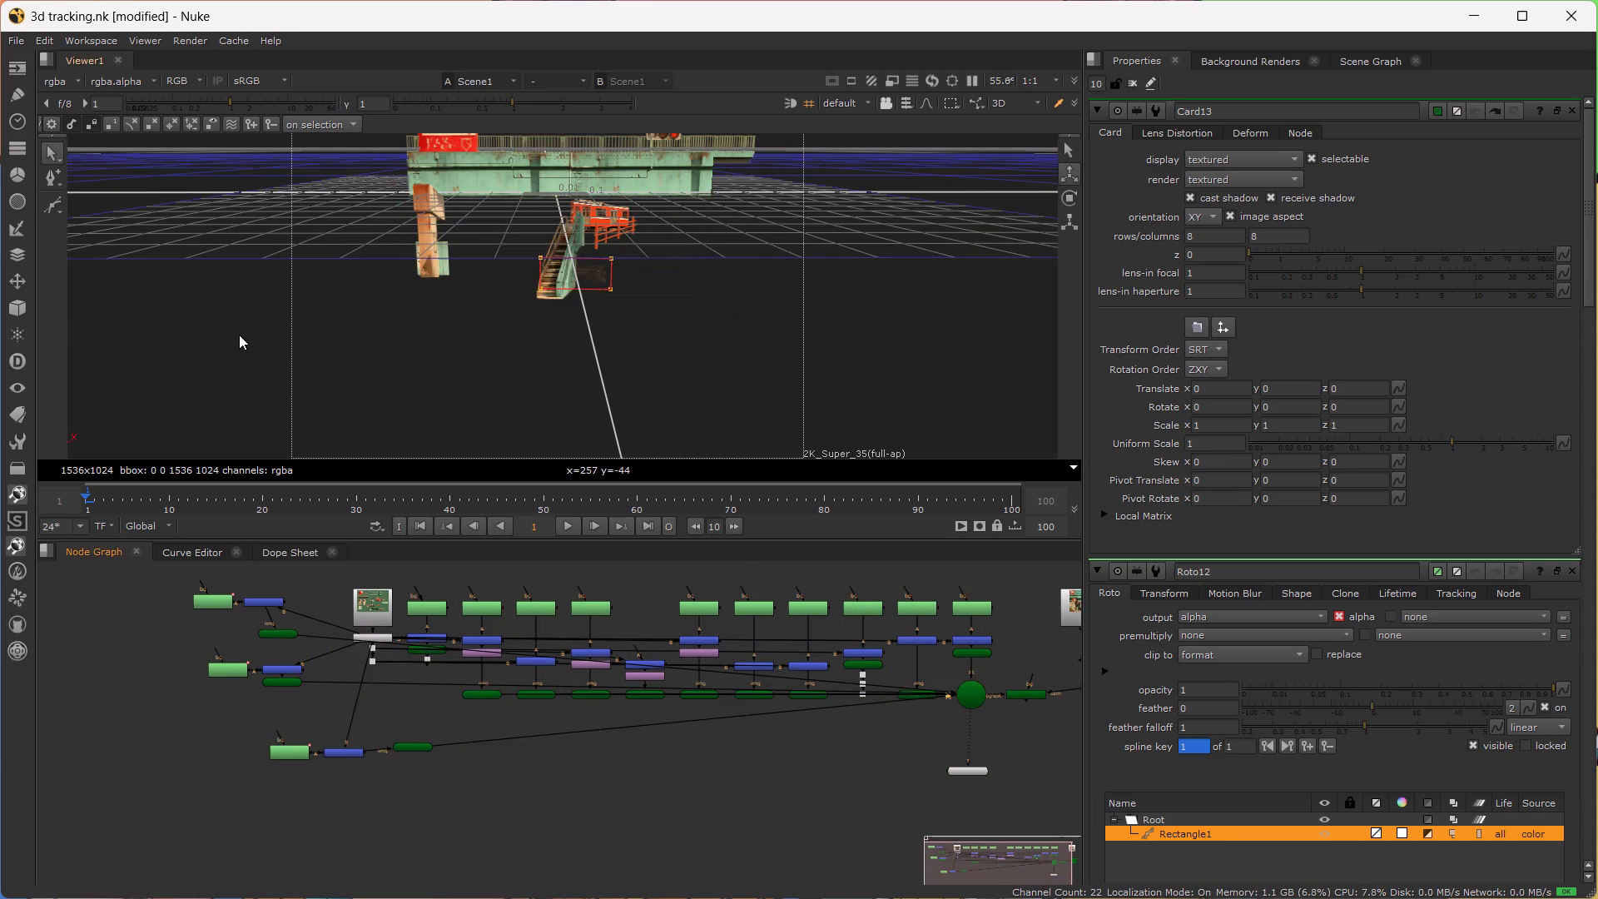
Save the 3d tracking.nk script.
key("ctrl+s")
key("ctrl+s")
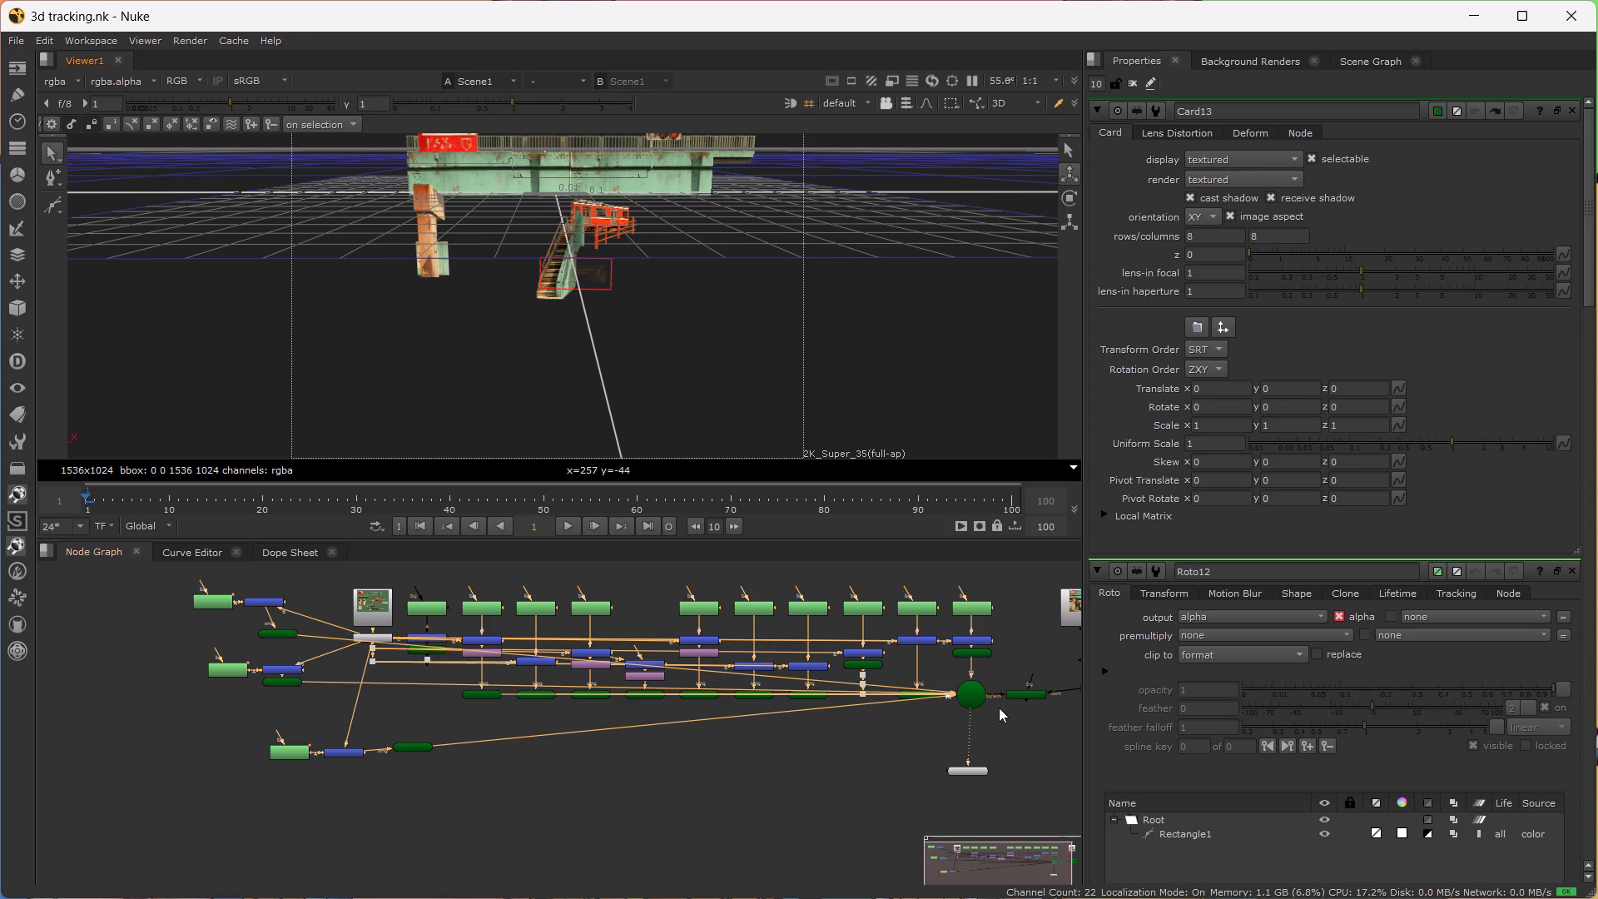
View the Read1 street image and examine its stairs, walls, pillars, road and fence up close.
left_click(977, 696)
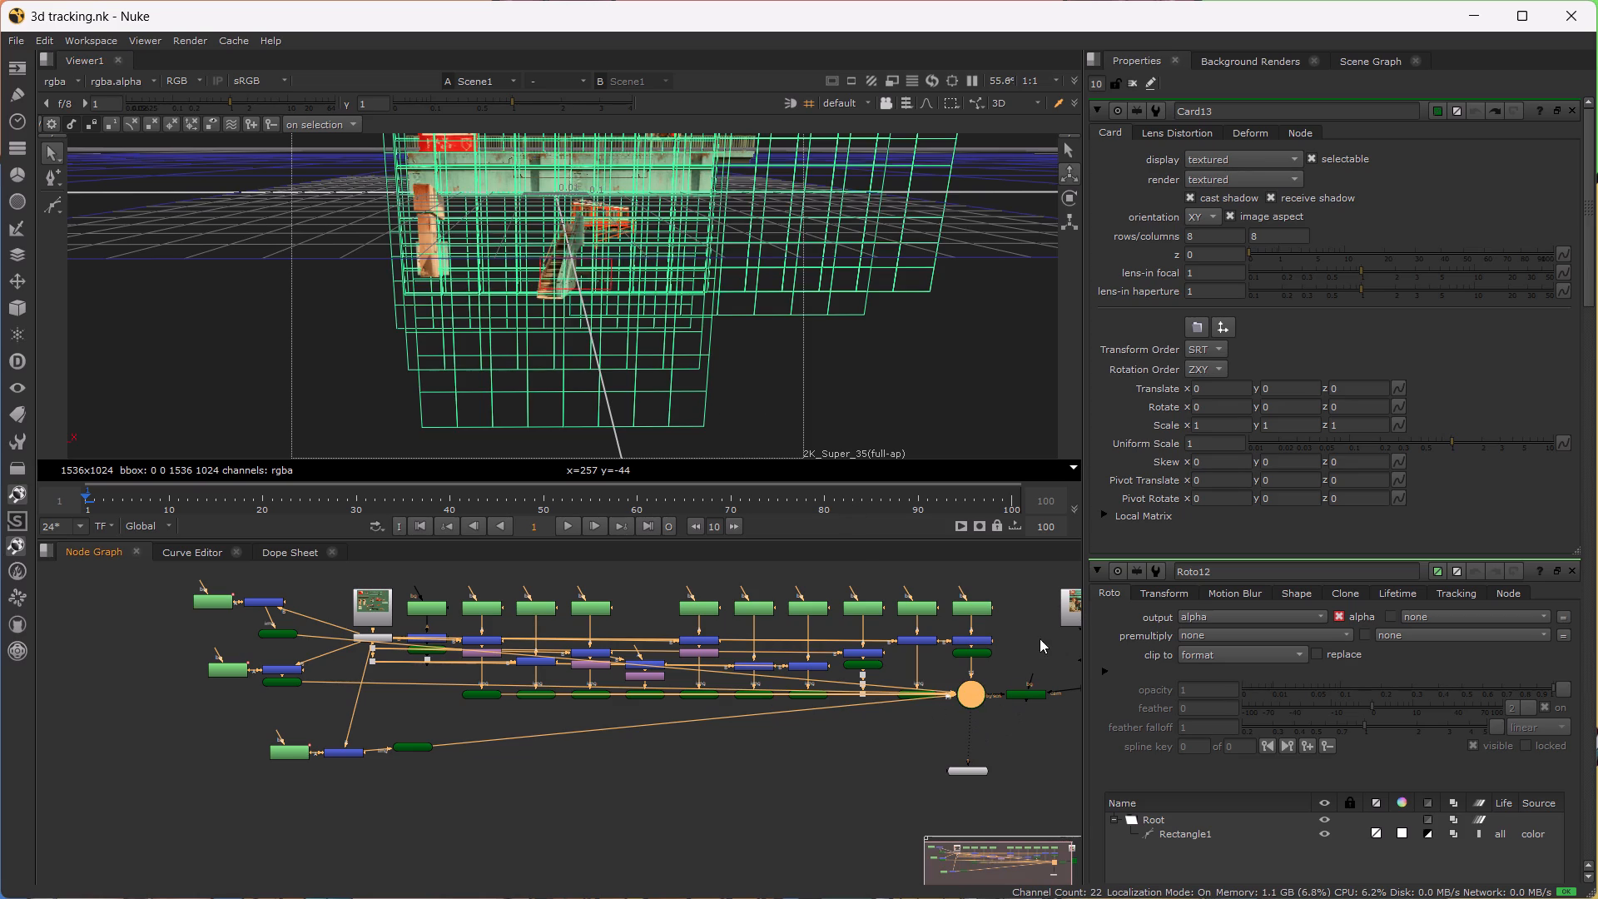
left_click_drag(951, 689, 873, 688, "alt")
left_click(998, 609)
key("1")
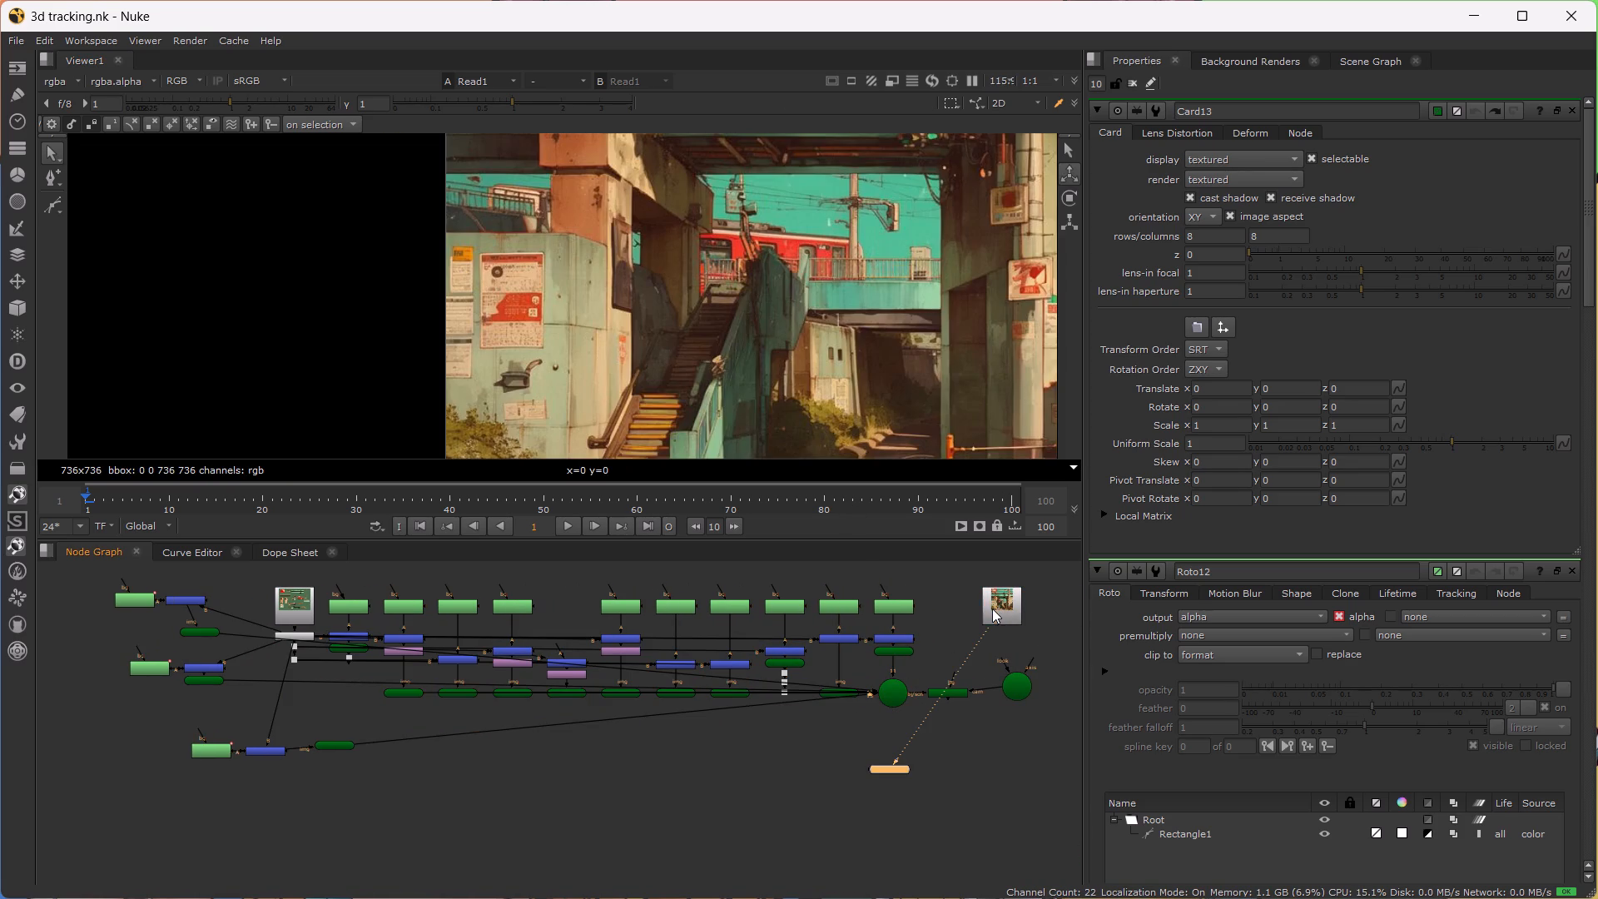
left_click_drag(718, 368, 744, 276, "alt")
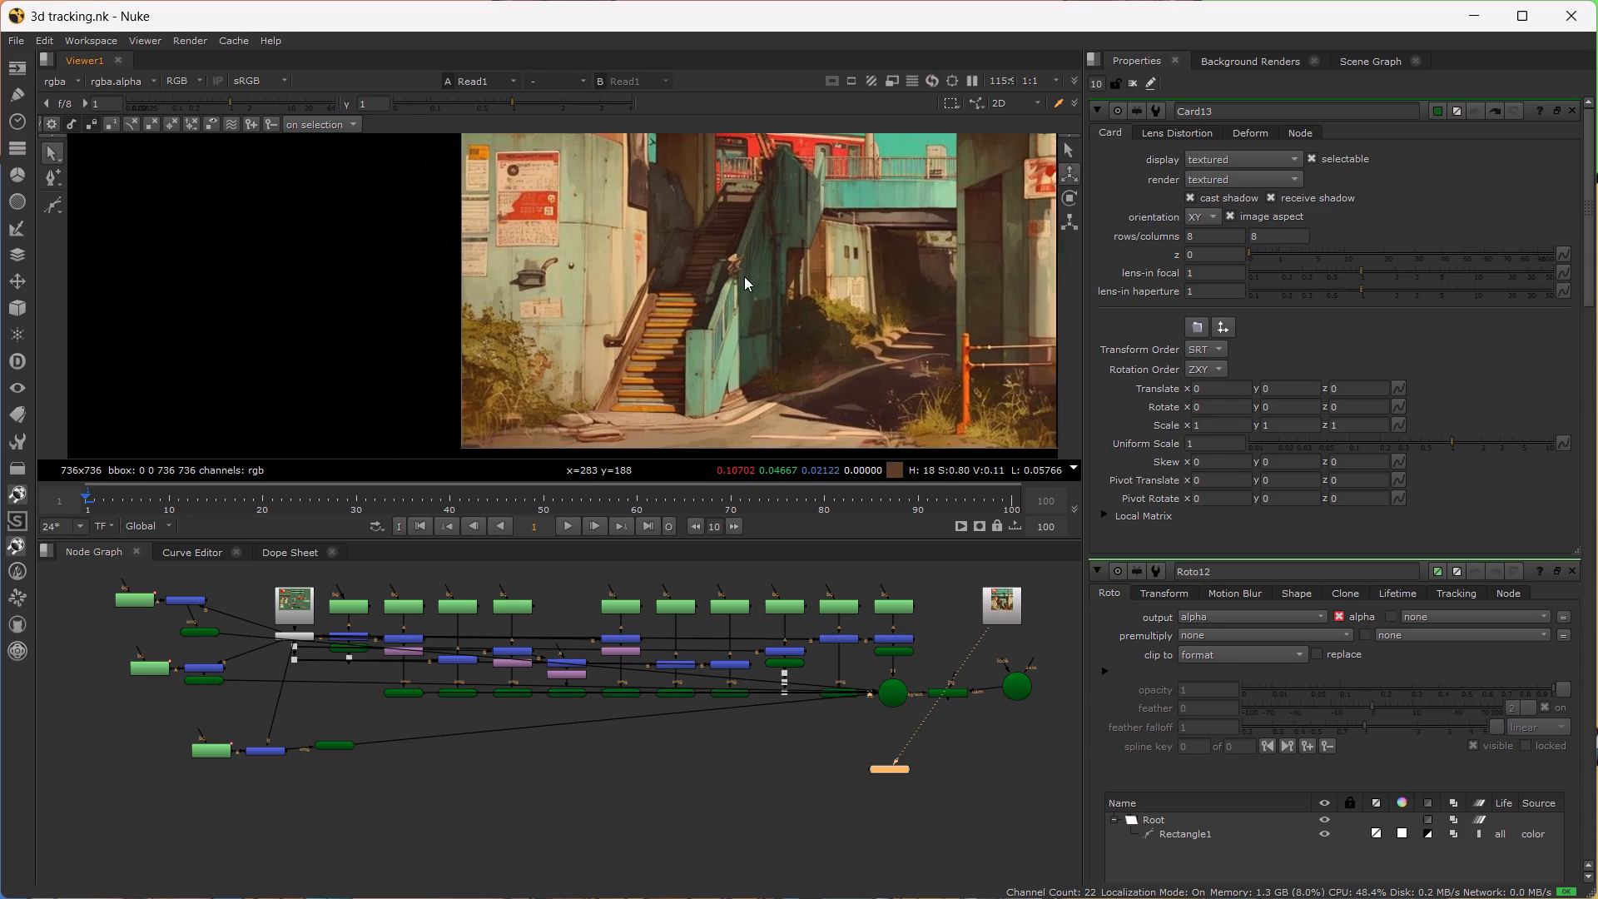
left_click_drag(744, 276, 788, 317, "alt")
scroll(788, 318, "down", 1)
left_click_drag(767, 320, 821, 309, "alt")
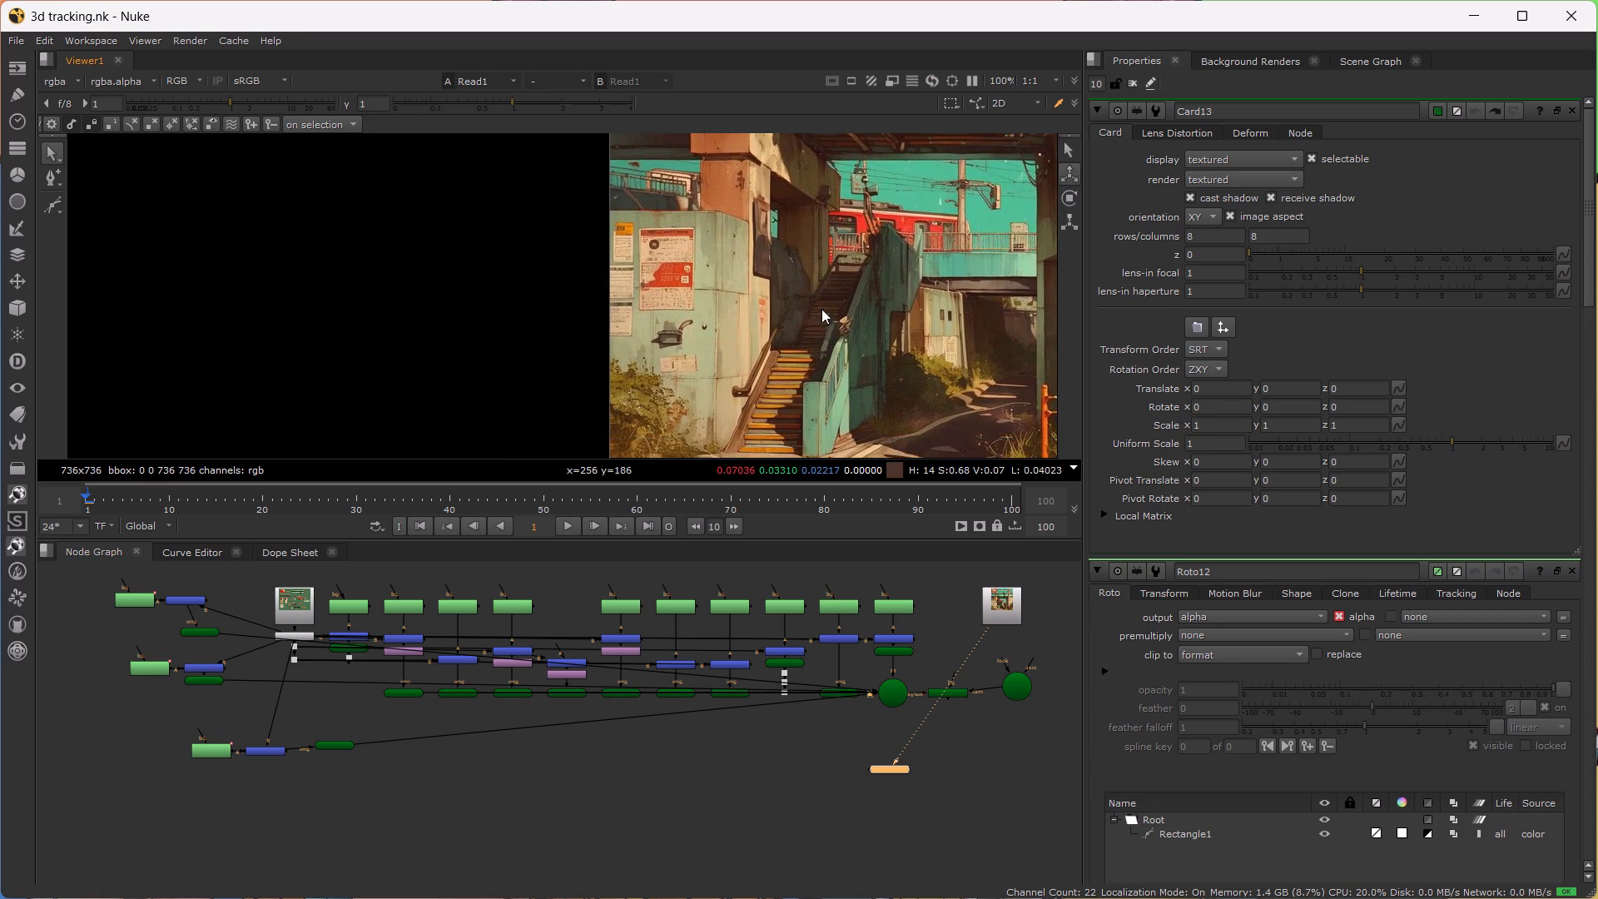
left_click_drag(821, 309, 819, 297, "alt")
scroll(817, 293, "down", 2)
left_click_drag(807, 292, 631, 302, "alt")
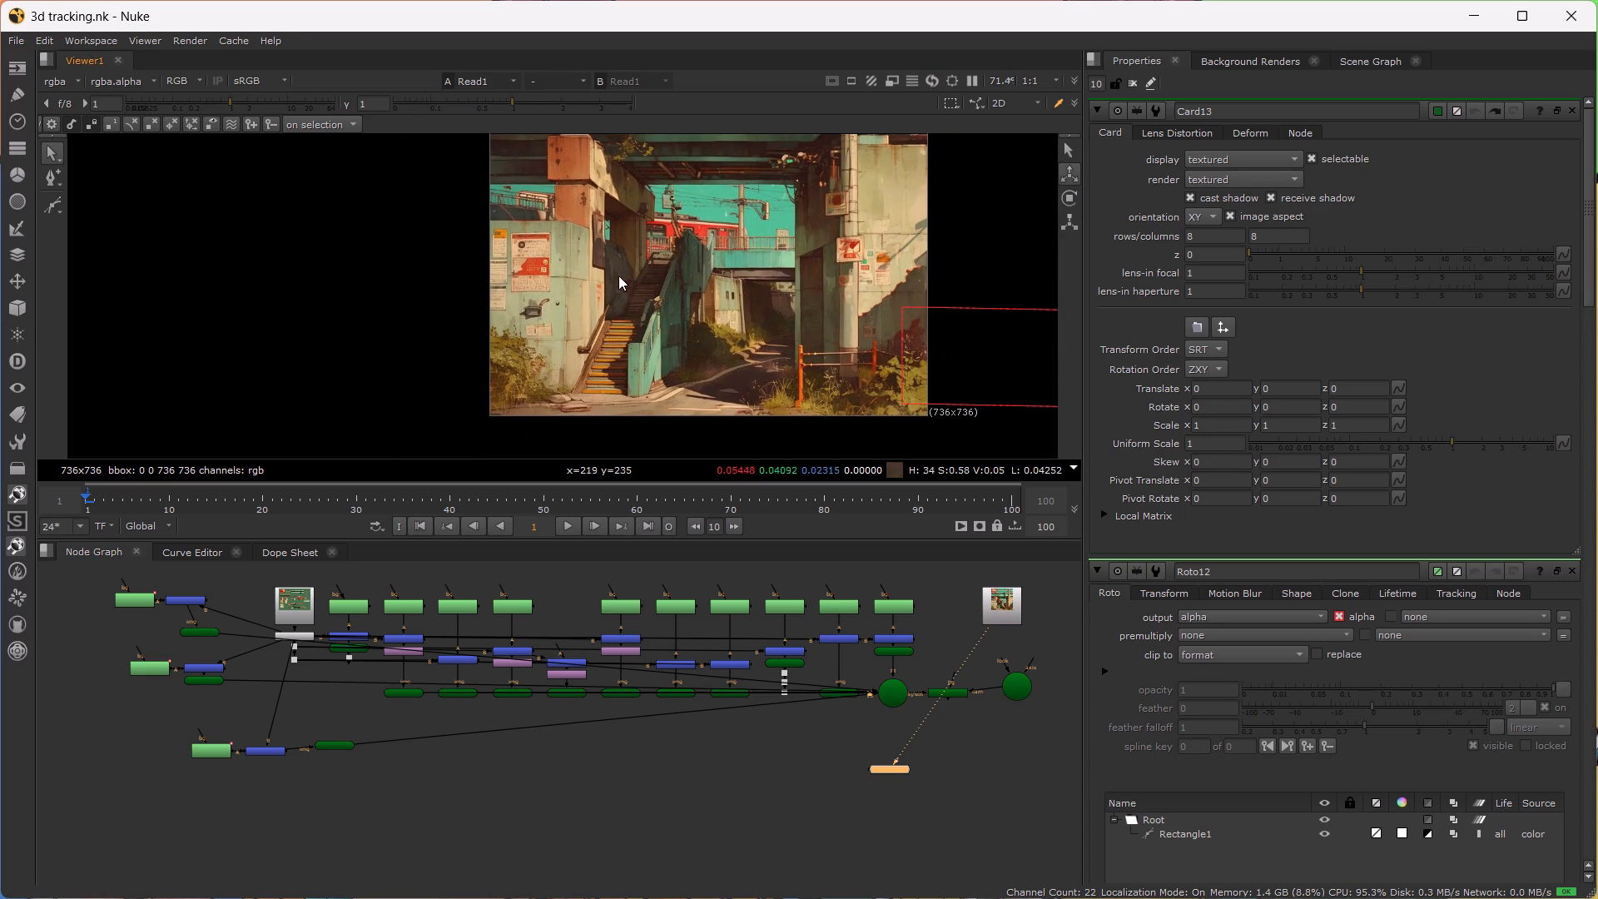
scroll(578, 248, "up", 3)
scroll(600, 273, "down", 2)
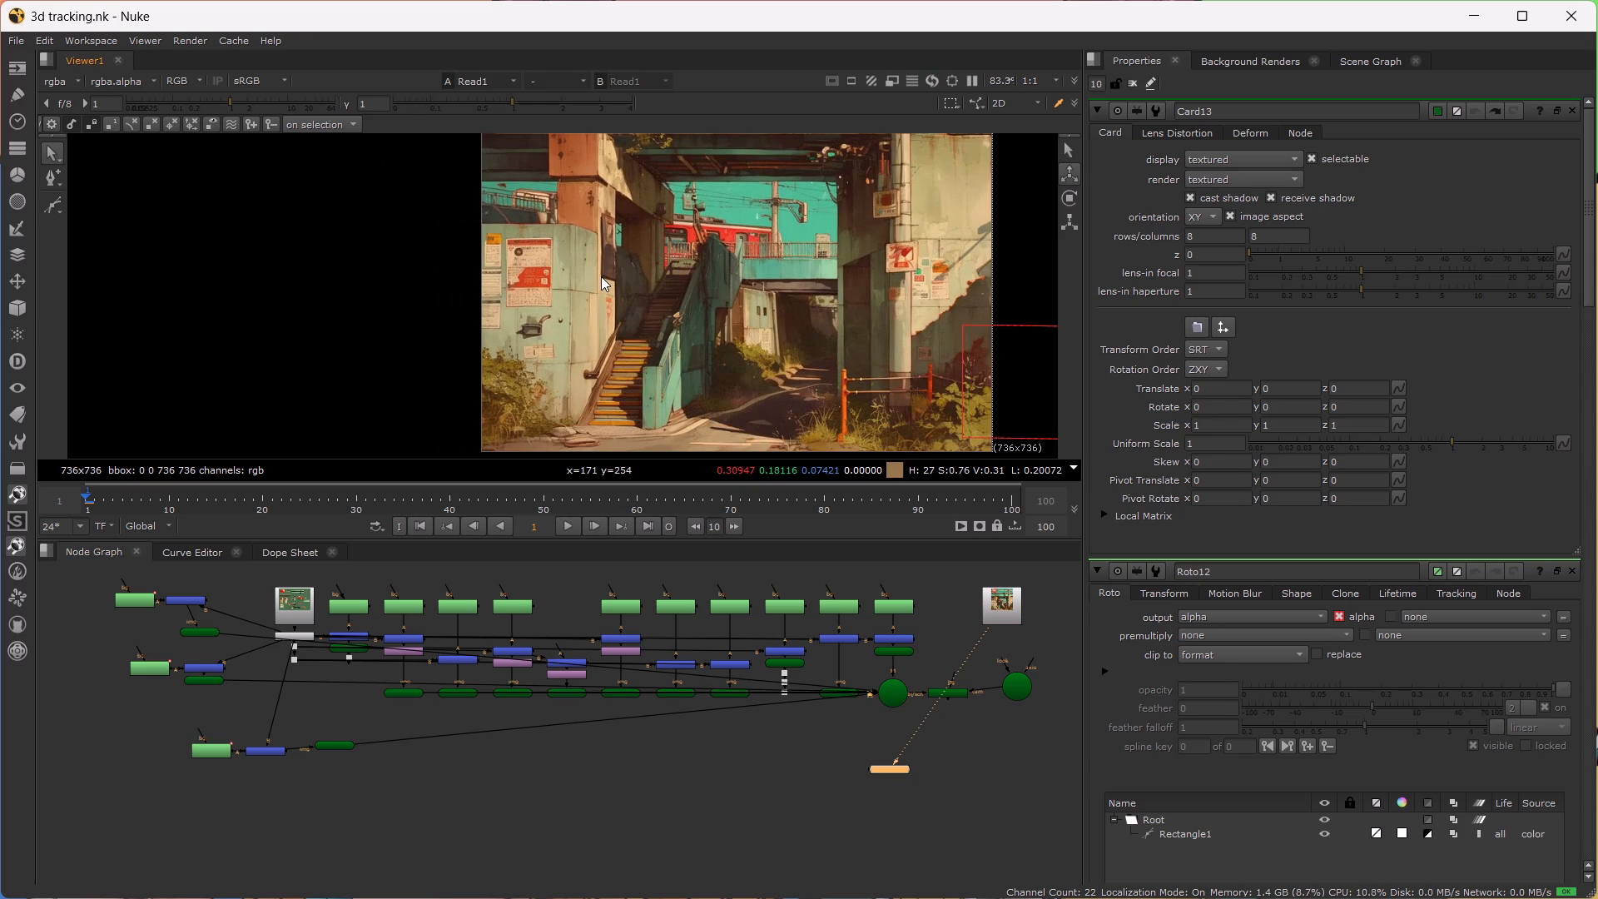
left_click_drag(673, 301, 556, 316, "alt")
scroll(567, 324, "down", 2)
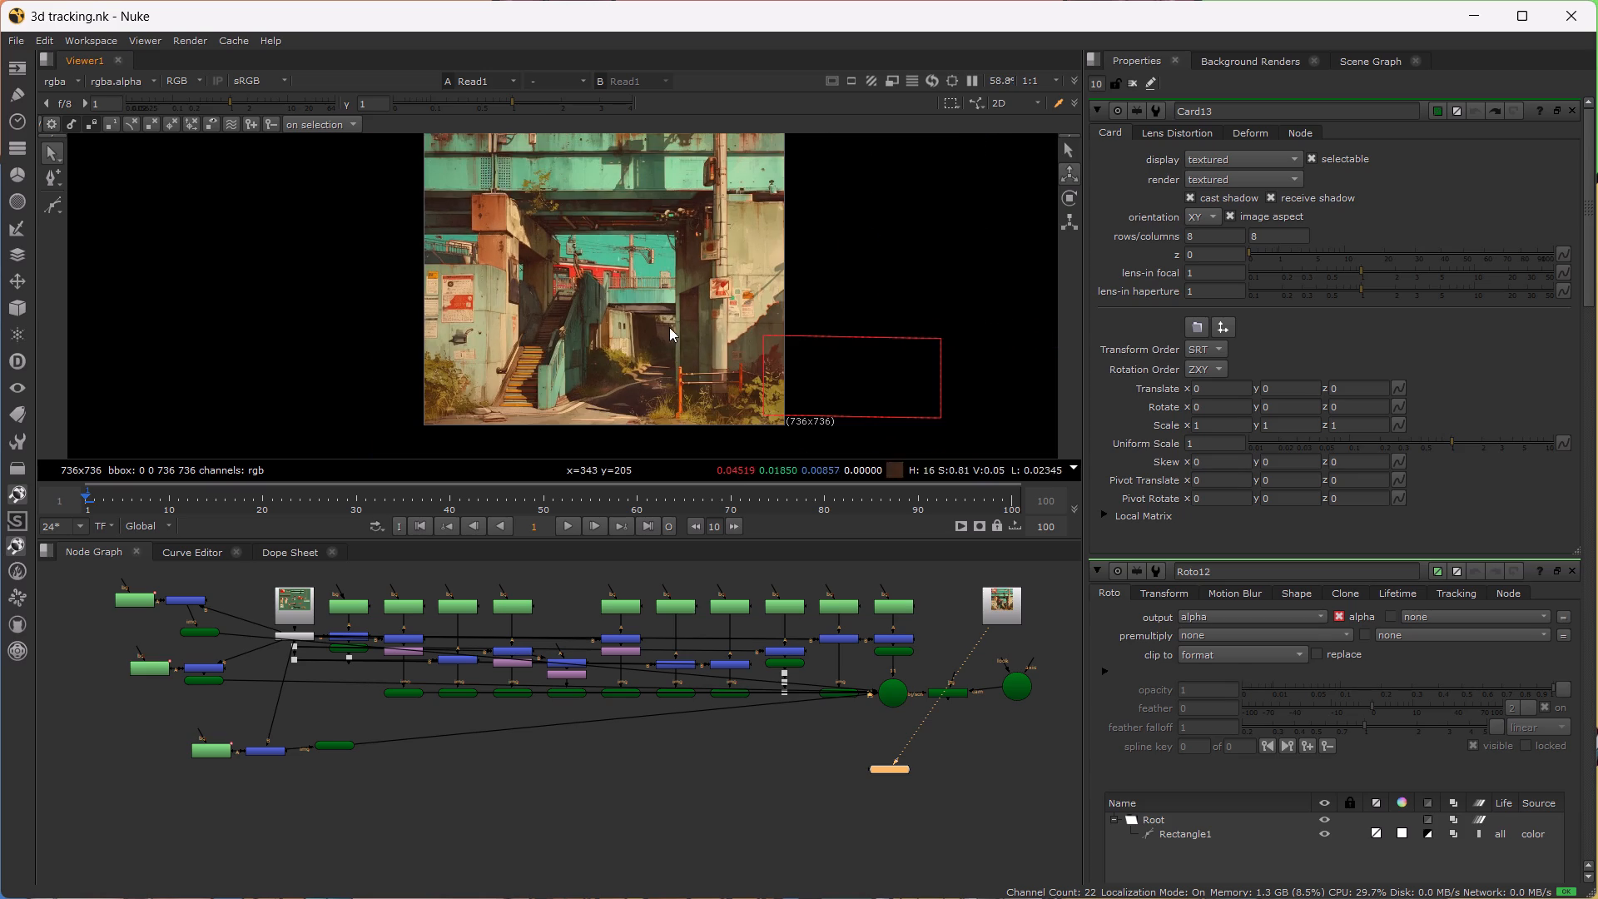
left_click_drag(737, 330, 675, 337, "alt")
scroll(675, 338, "down", 2)
left_click_drag(667, 337, 648, 335, "alt")
scroll(668, 321, "up", 6)
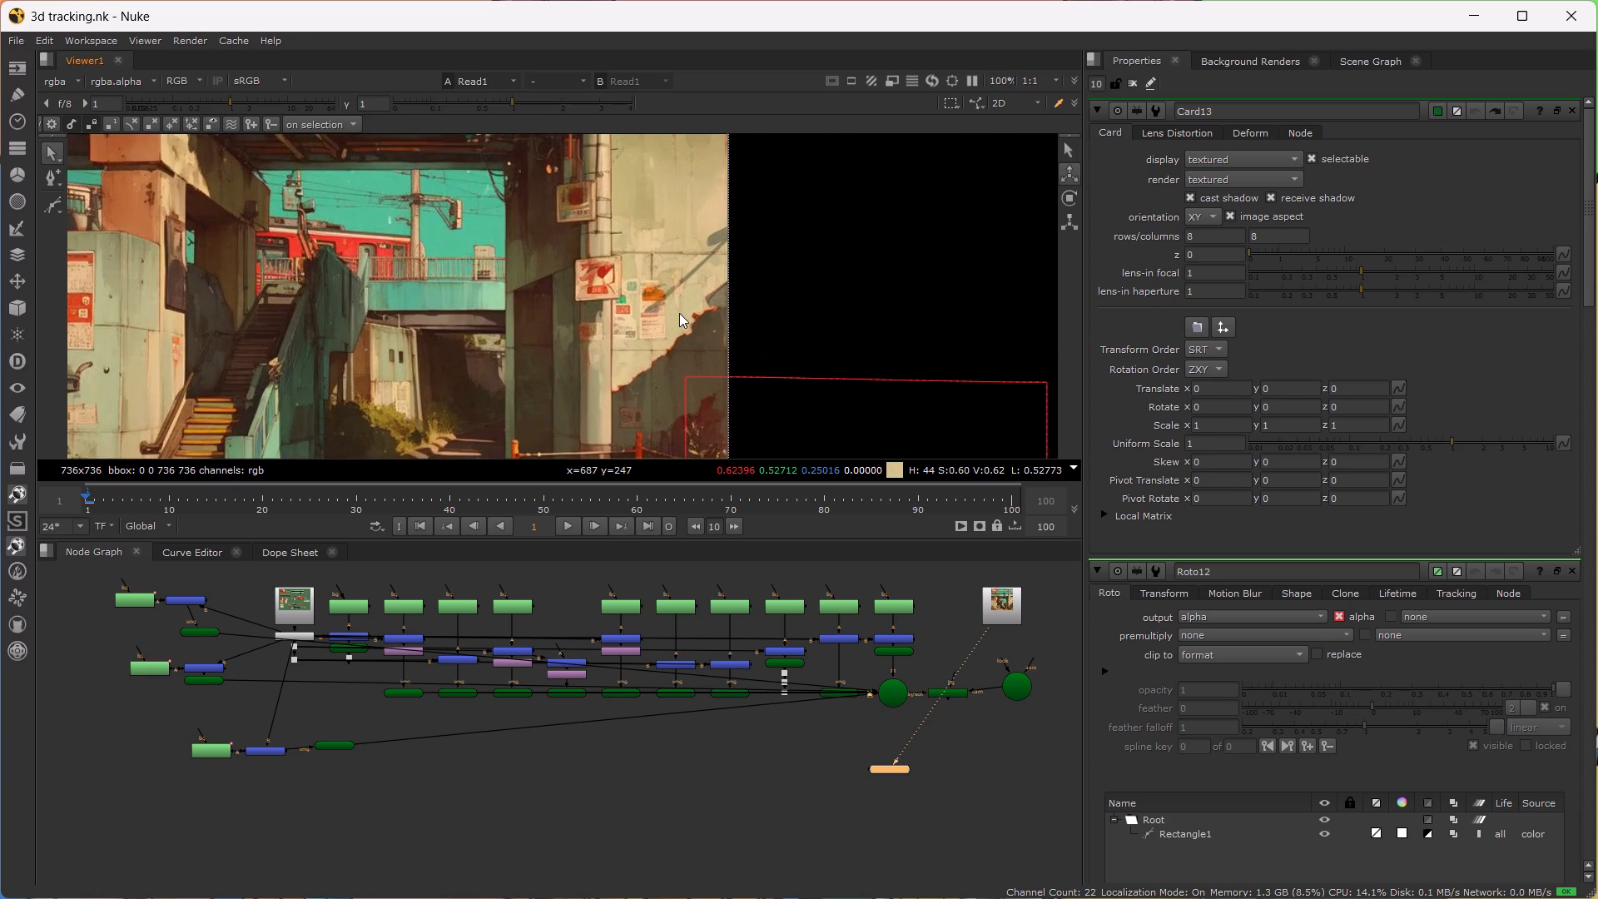
scroll(679, 313, "down", 2)
left_click_drag(680, 310, 791, 304, "alt")
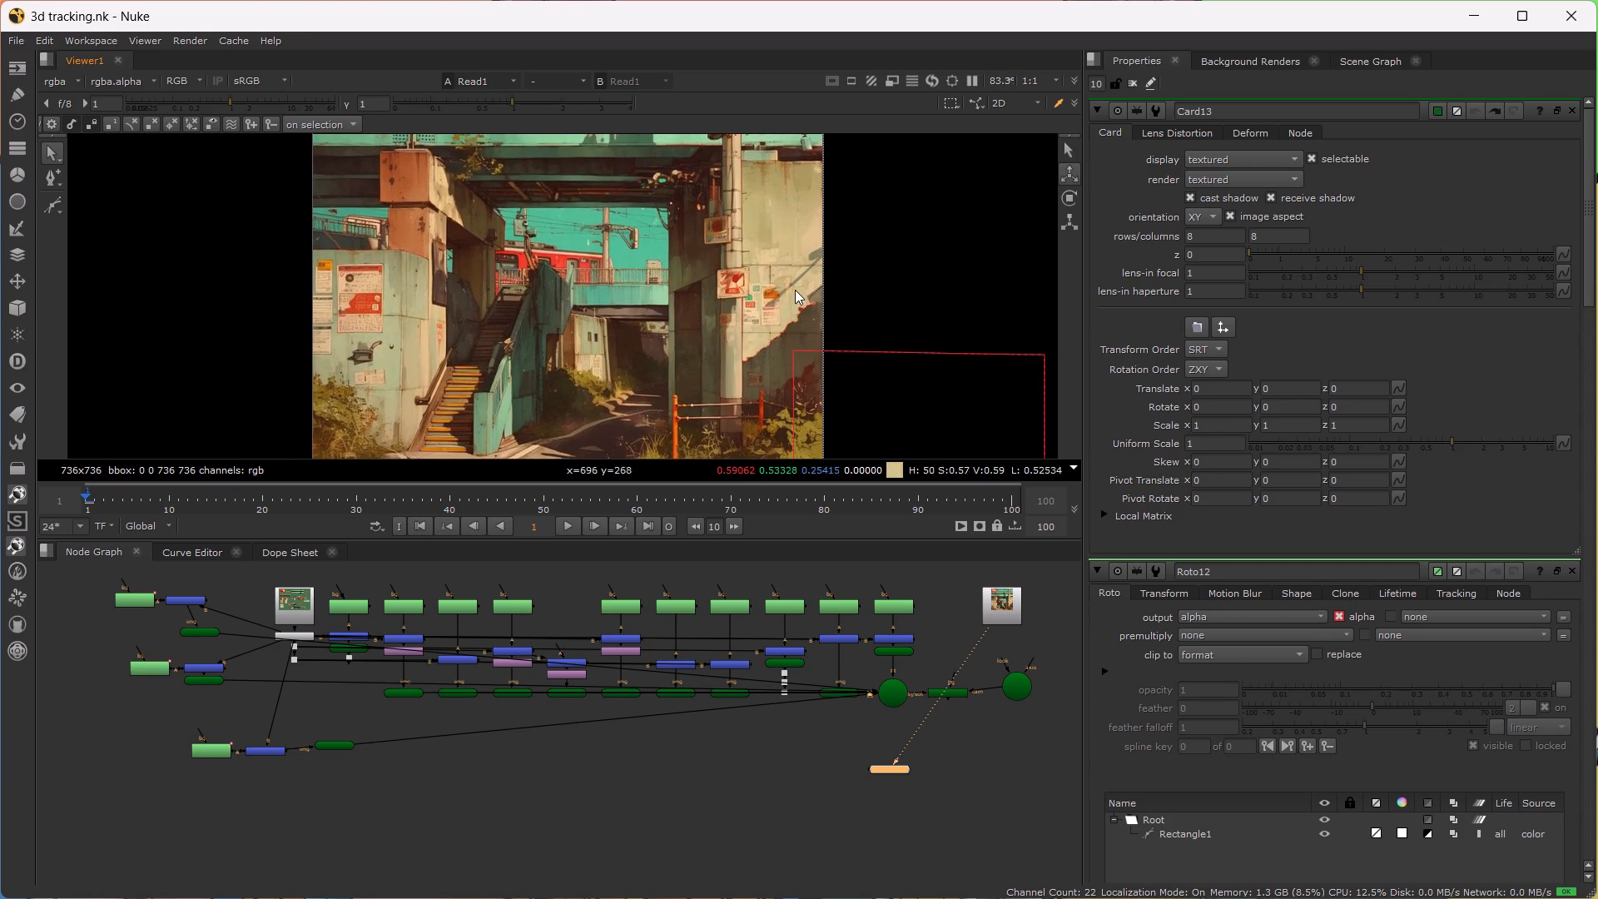
left_click_drag(561, 362, 720, 314, "alt")
Compare the Read3 asset sheet with the Read1 street image by viewing them alternately.
left_click(286, 607)
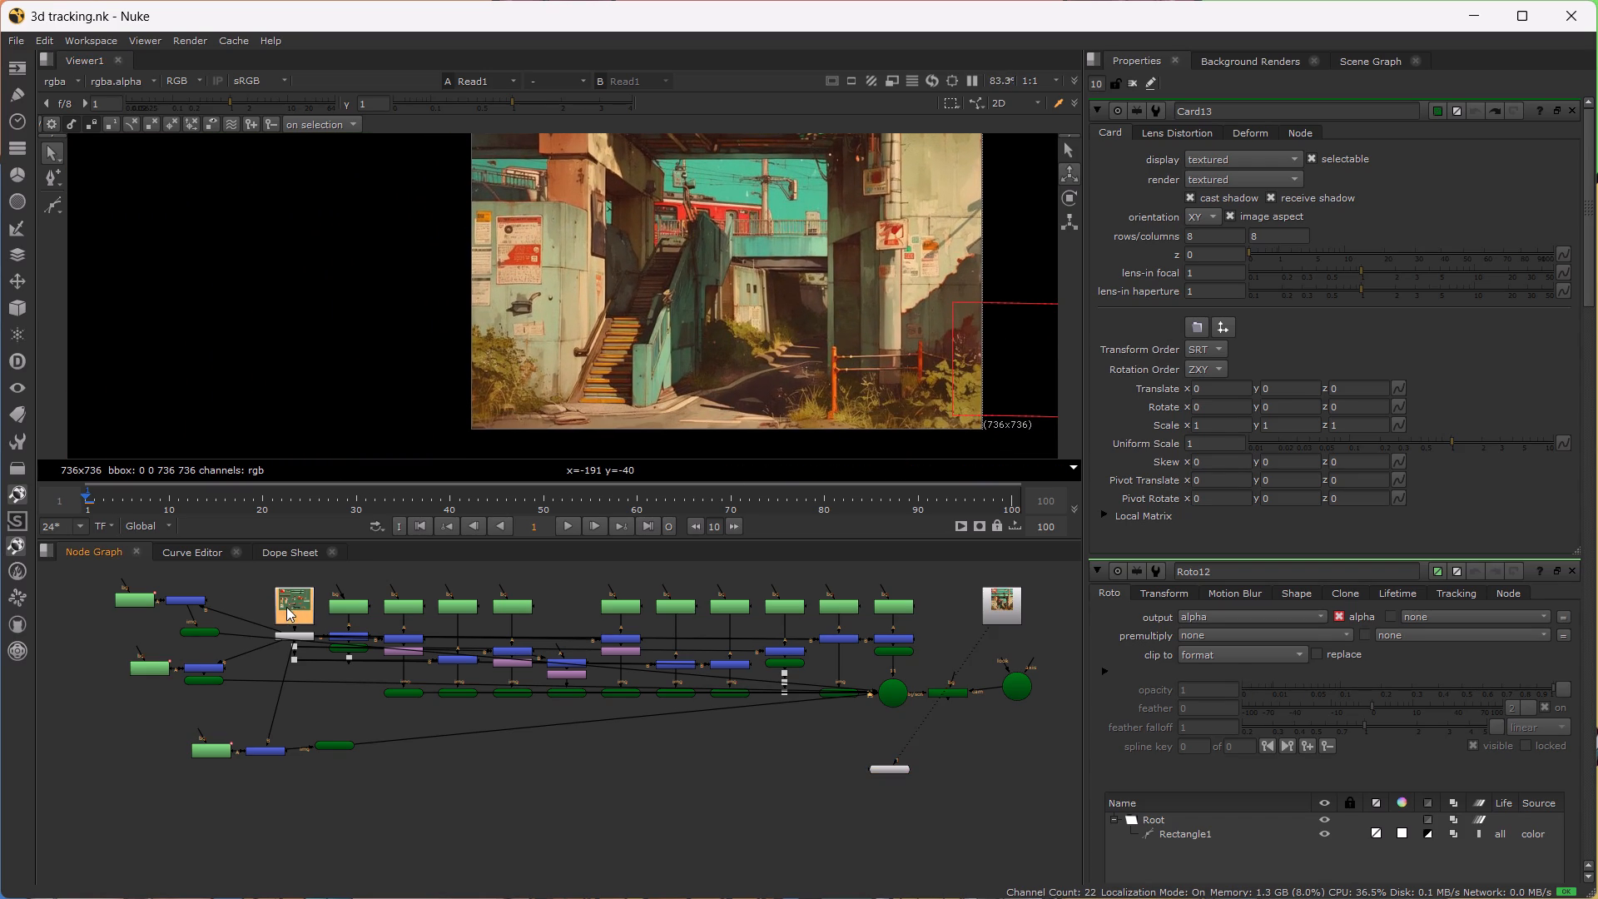
key("1")
left_click_drag(711, 321, 568, 470, "alt")
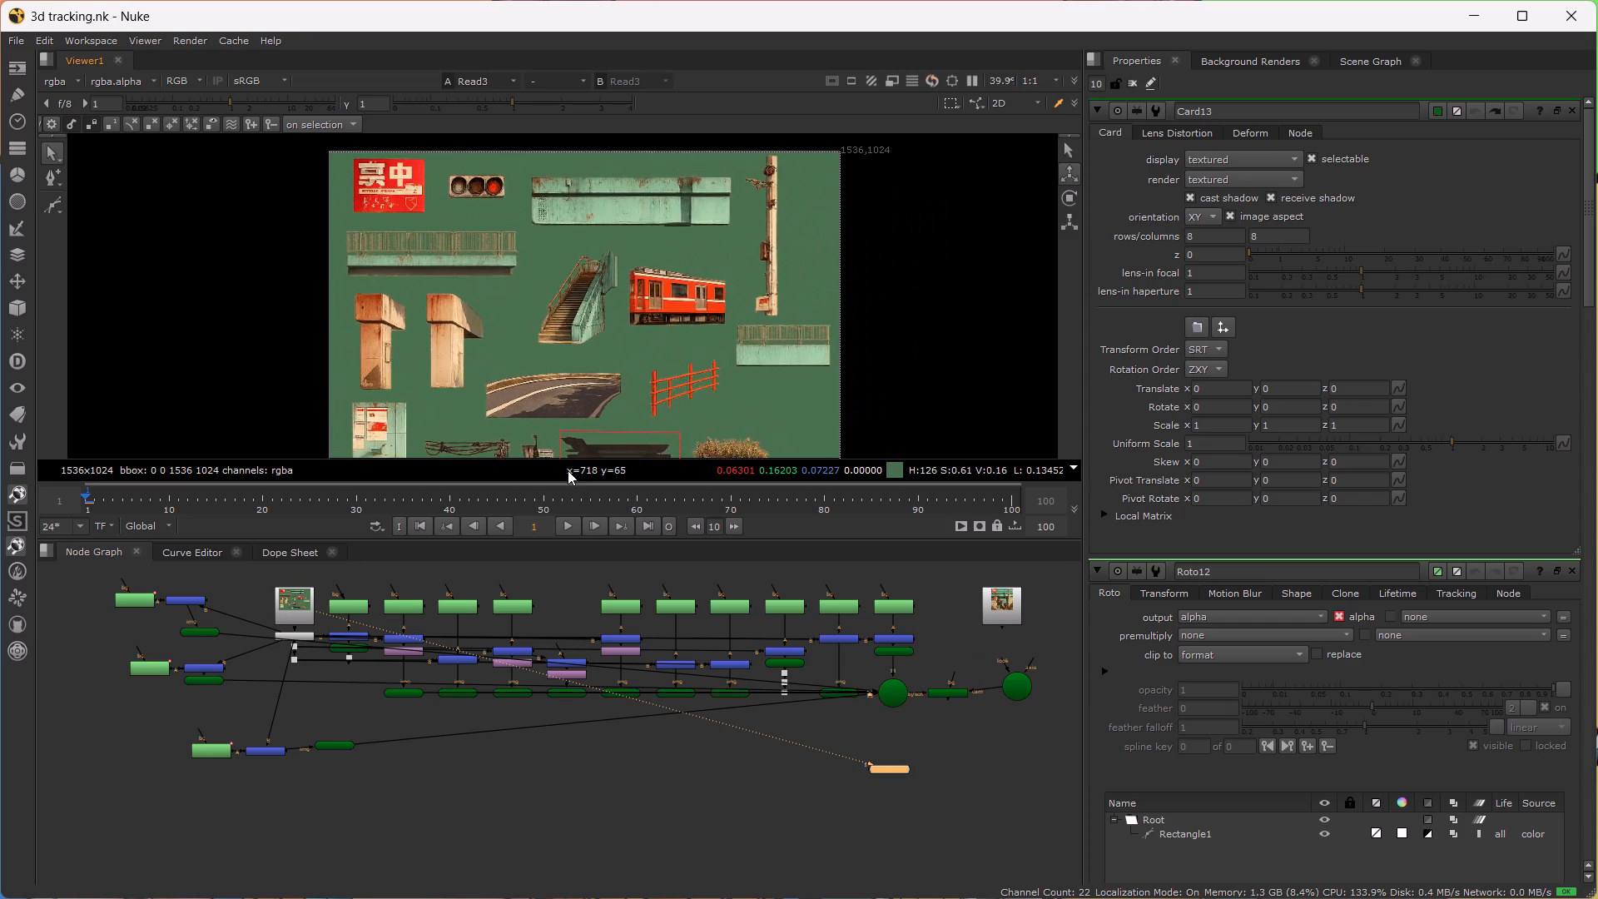
left_click_drag(568, 470, 580, 449, "alt")
scroll(623, 372, "down", 1)
left_click_drag(624, 371, 657, 340, "alt")
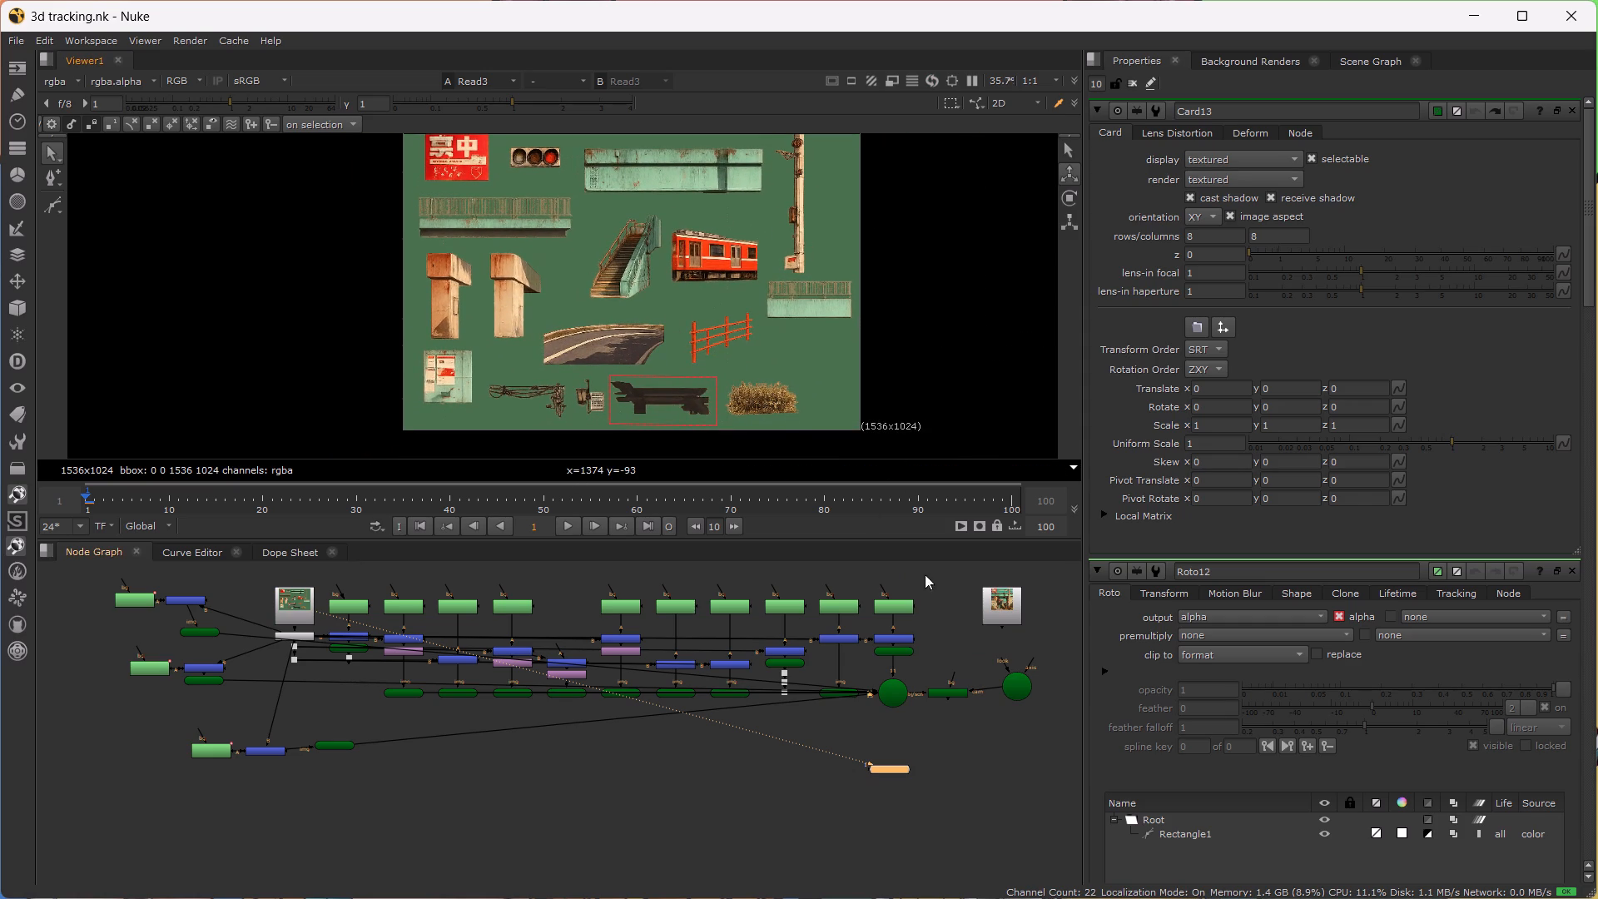
left_click(1012, 610)
key("1")
scroll(454, 349, "up", 1)
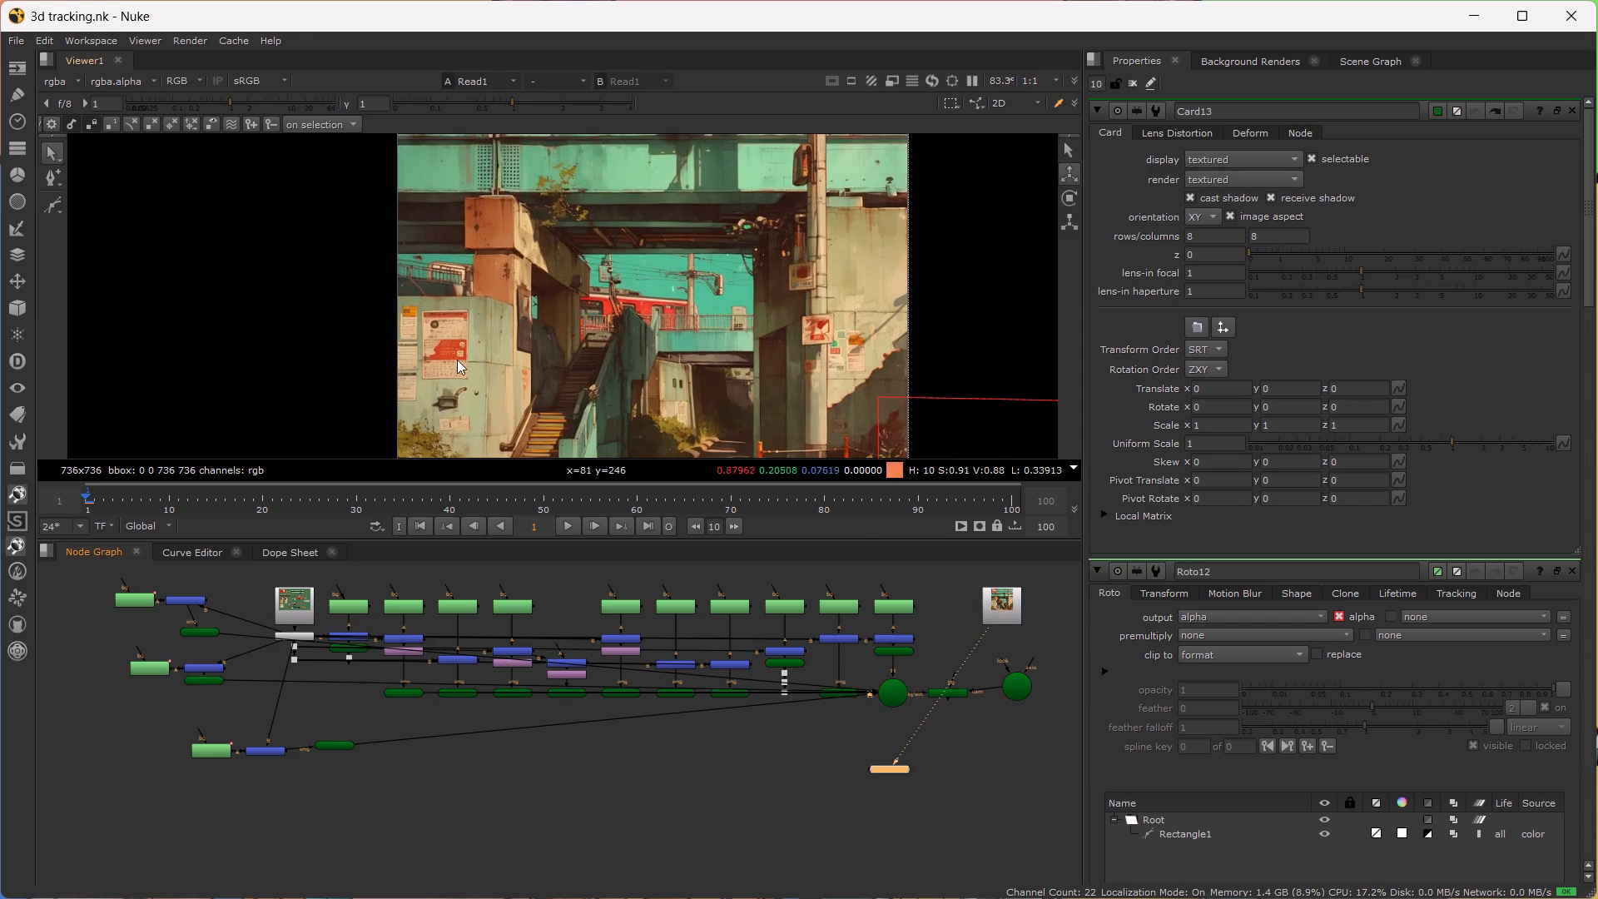
left_click_drag(462, 369, 529, 301, "alt")
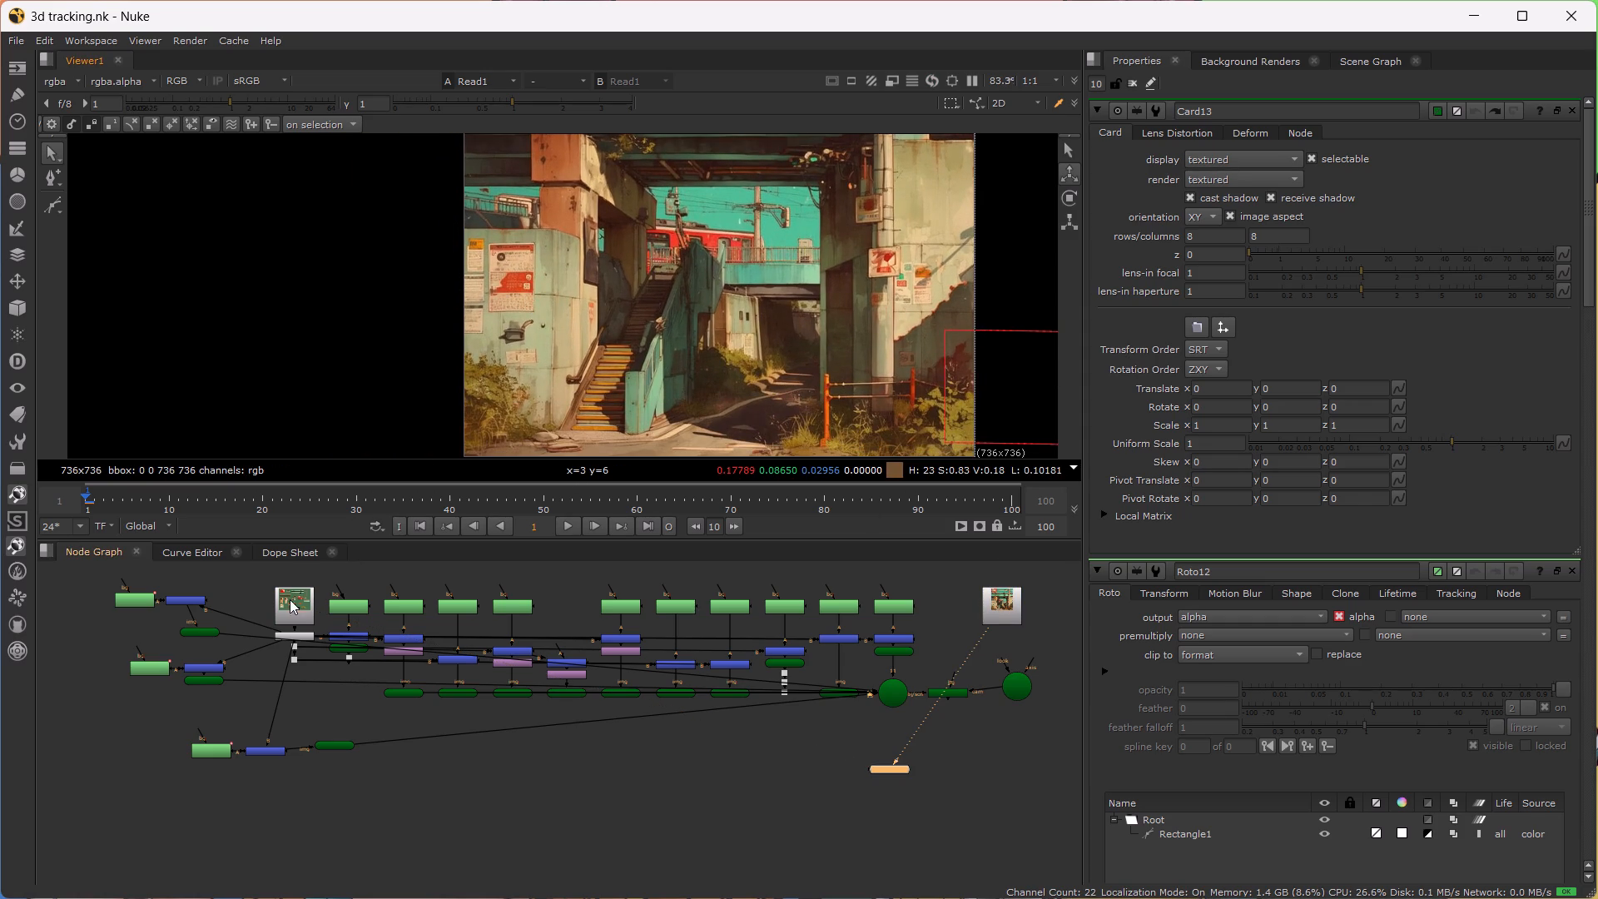
left_click(290, 599)
key("1")
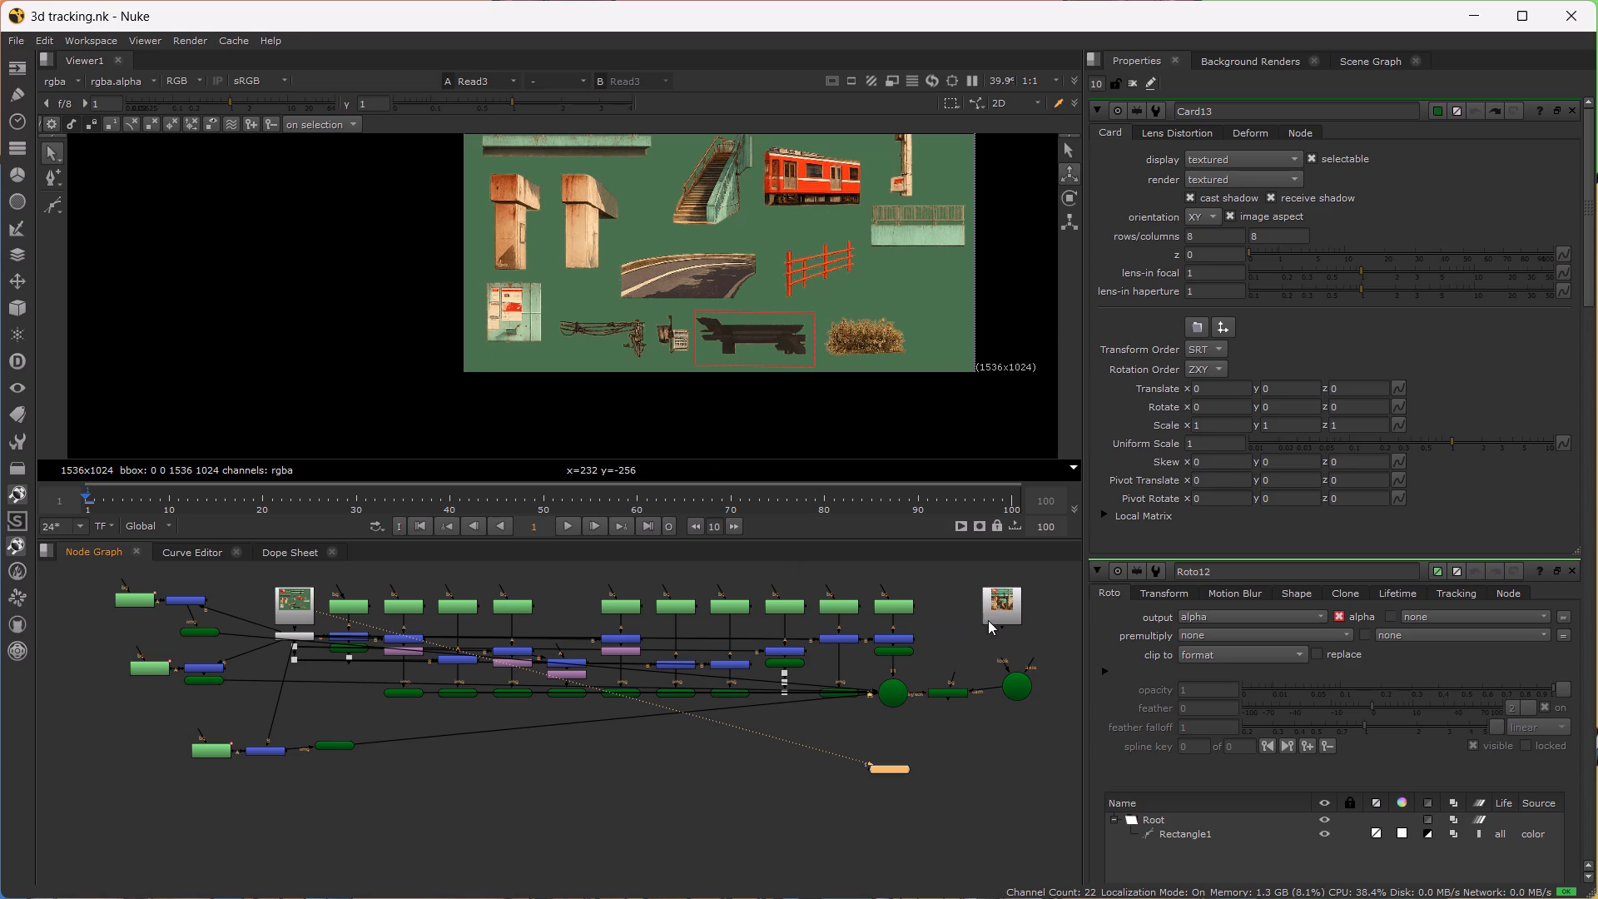
left_click(993, 618)
key("1")
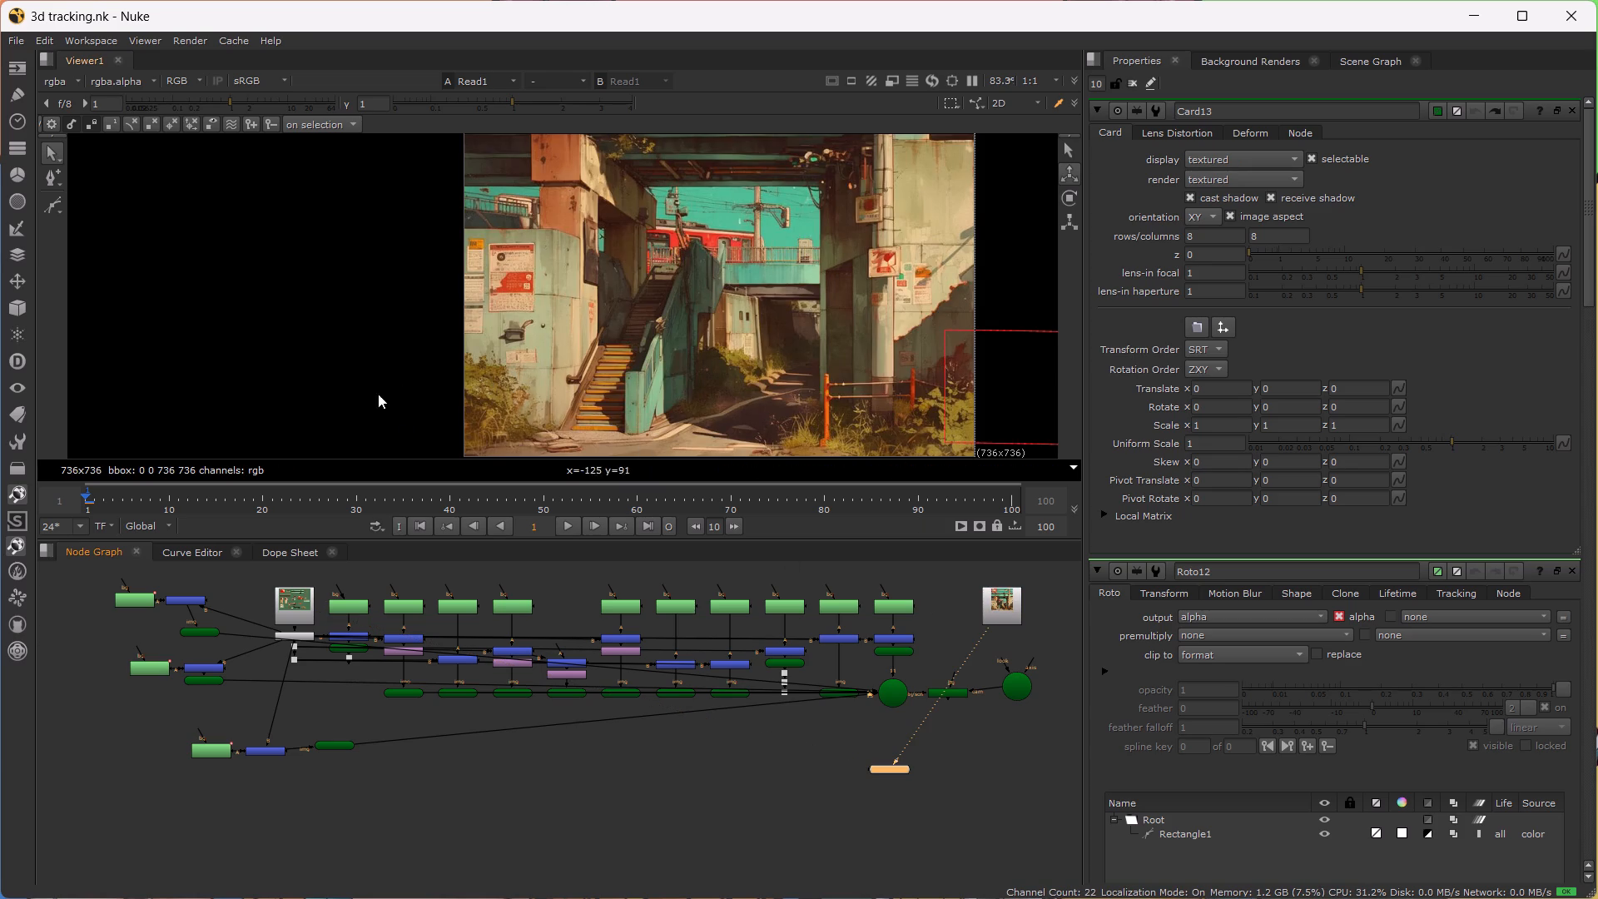
left_click(289, 627)
left_click(289, 613)
key("1")
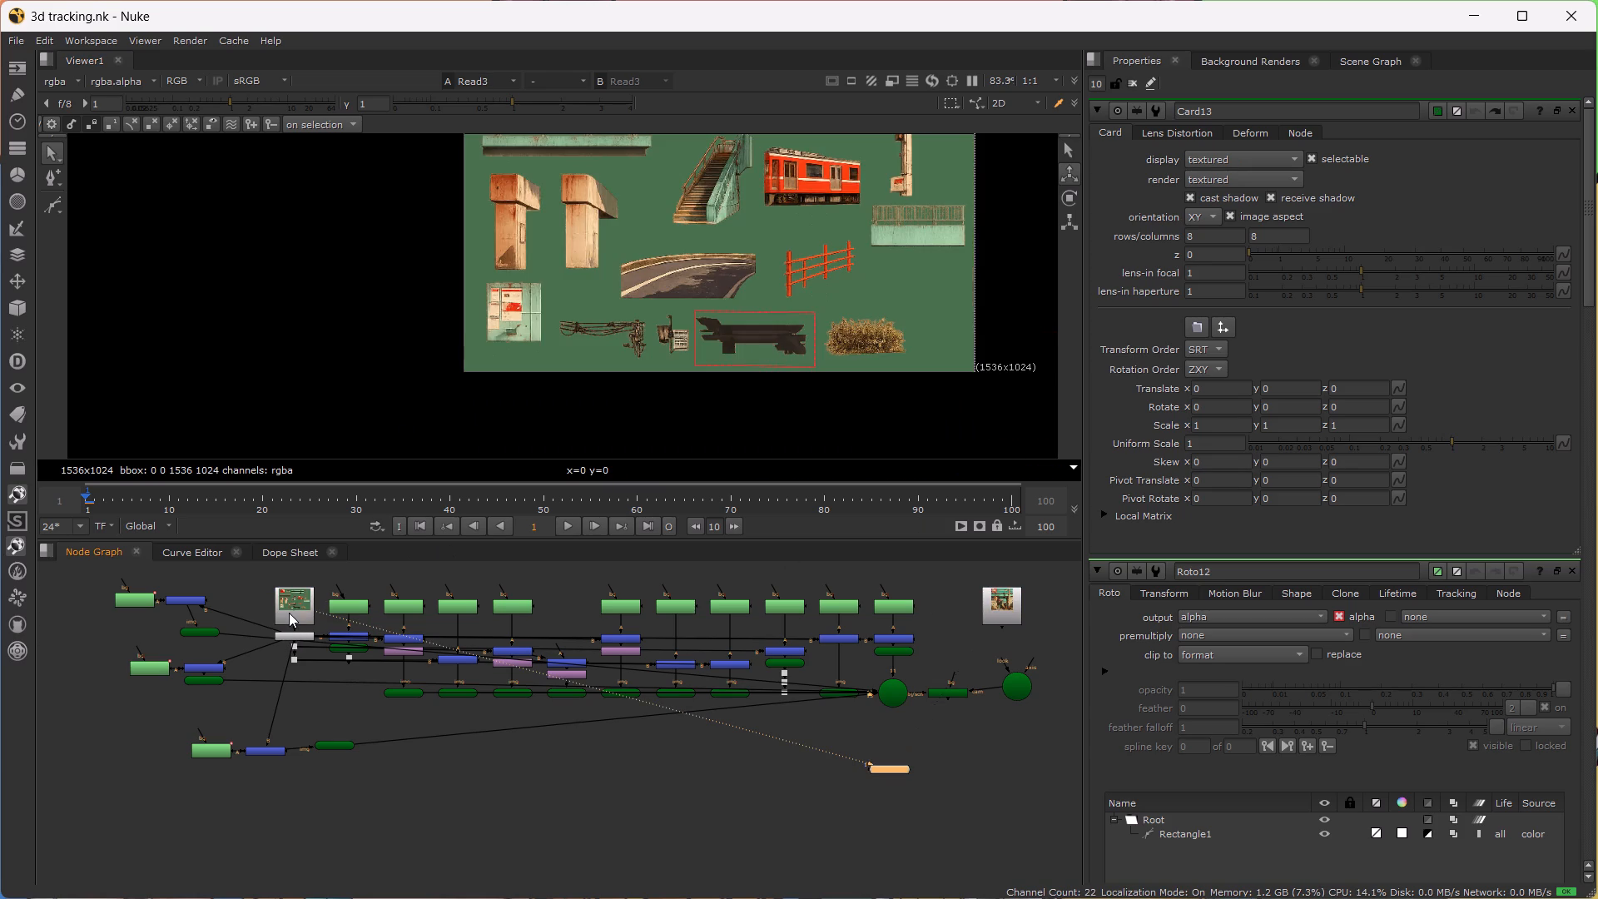
left_click(1016, 607)
key("1")
left_click_drag(810, 291, 672, 266, "alt")
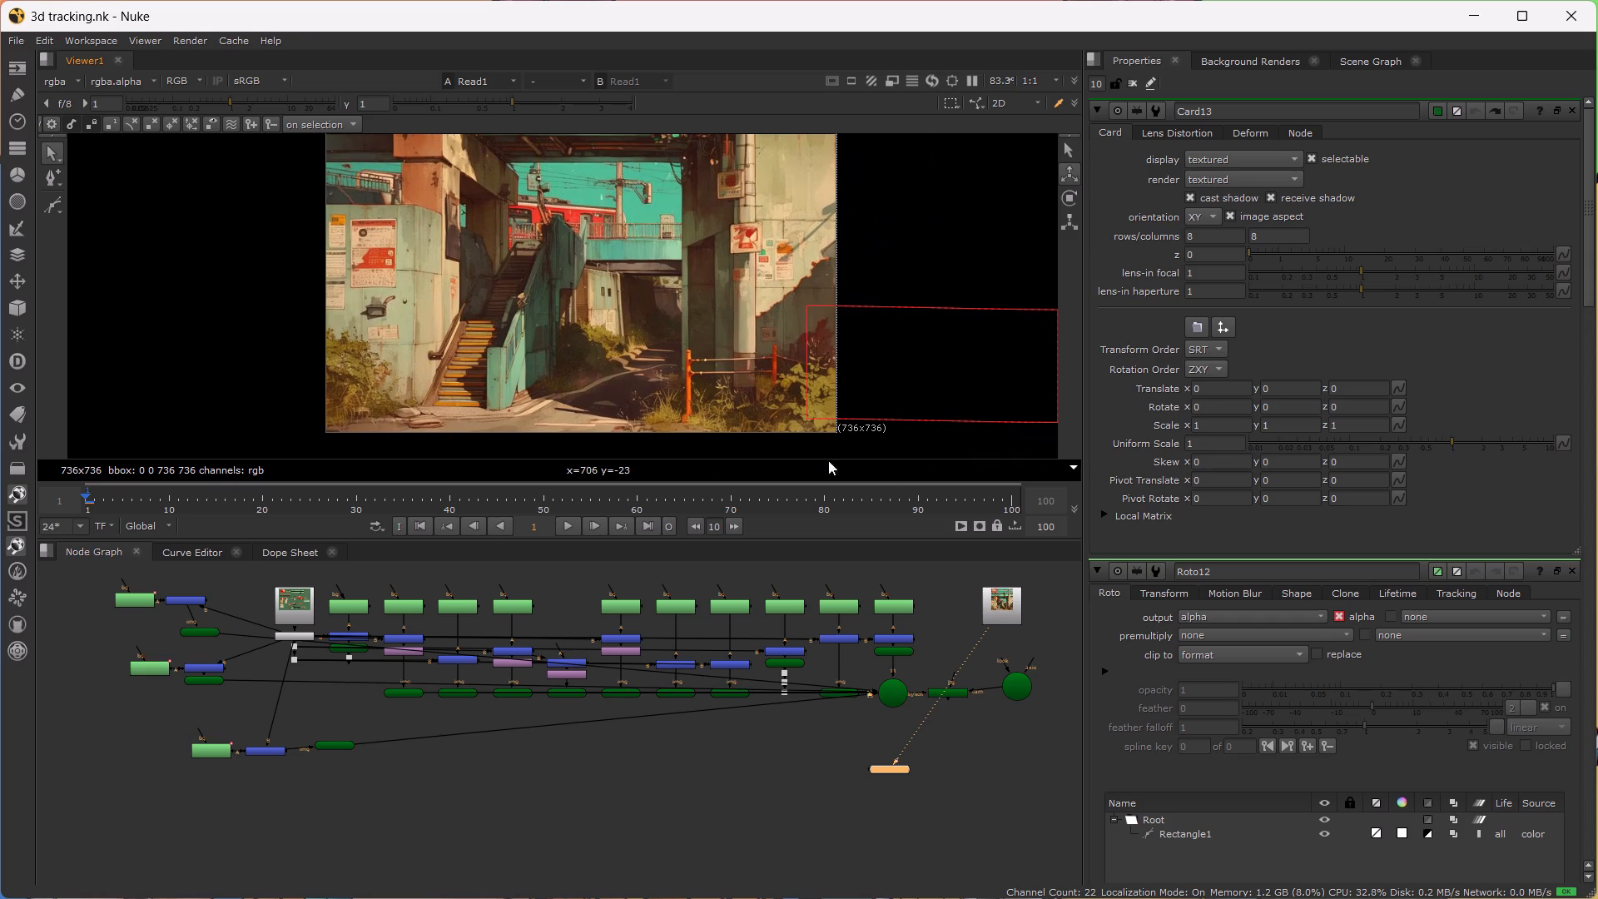
Add a Roto node below Read1 and view its output.
left_click(1002, 603)
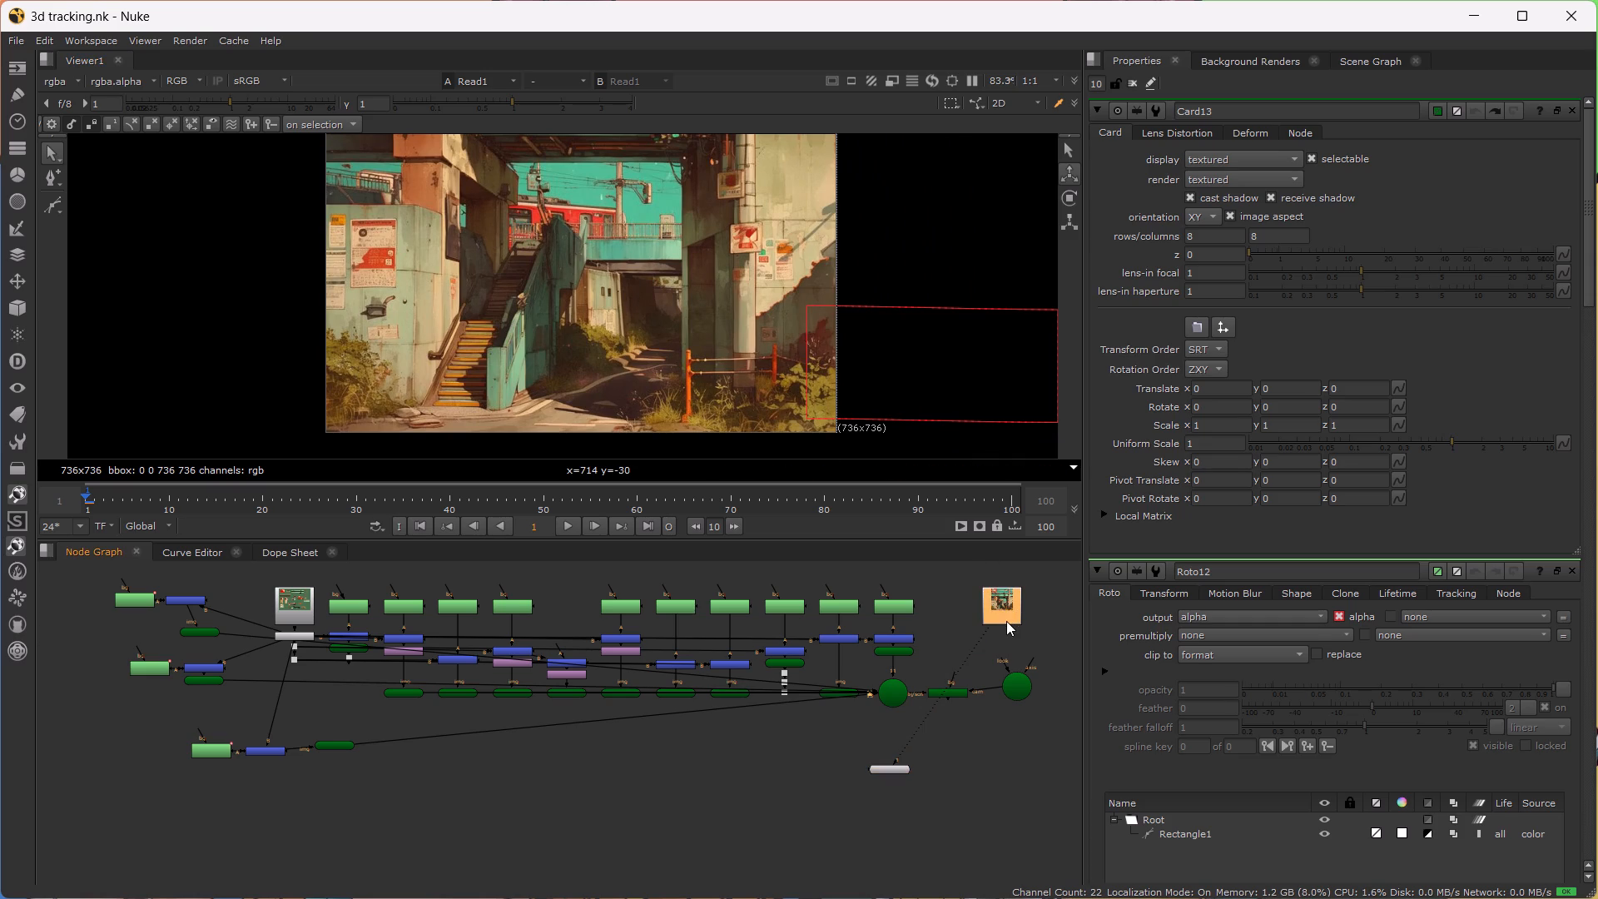
key("o")
left_click(1003, 634)
key("1")
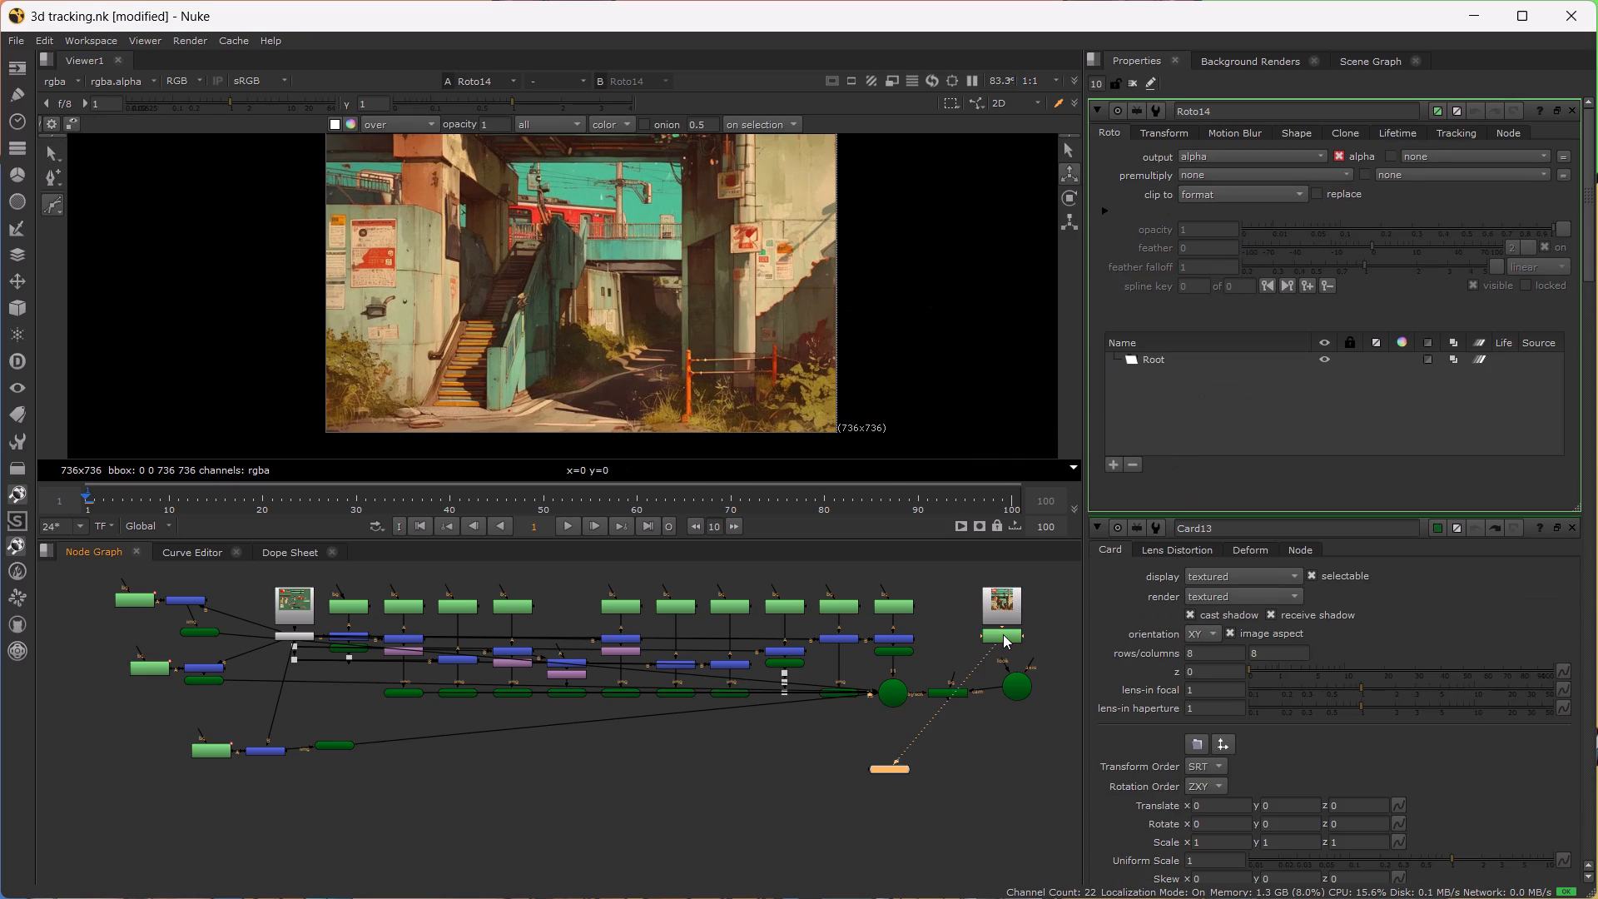
left_click(1002, 633)
Start a Bezier roto shape in Roto14 along the top edge of the poster-covered wall beside the stairs.
scroll(497, 382, "up", 2)
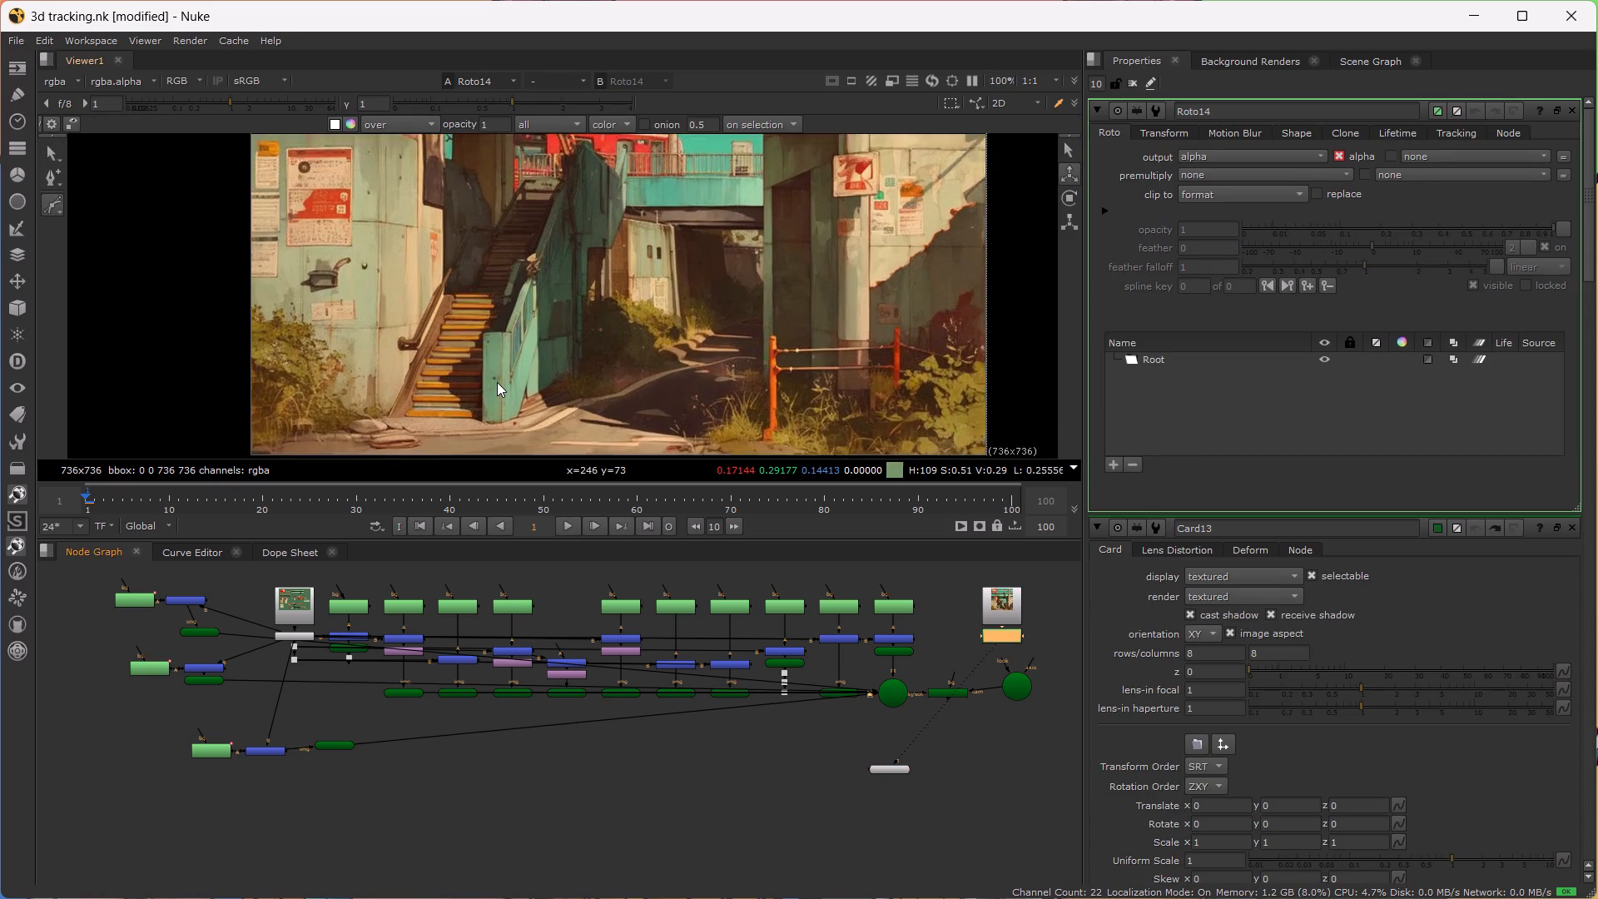
scroll(497, 382, "up", 1)
left_click_drag(490, 379, 682, 410, "alt")
scroll(682, 407, "down", 2)
left_click_drag(646, 377, 772, 359, "alt")
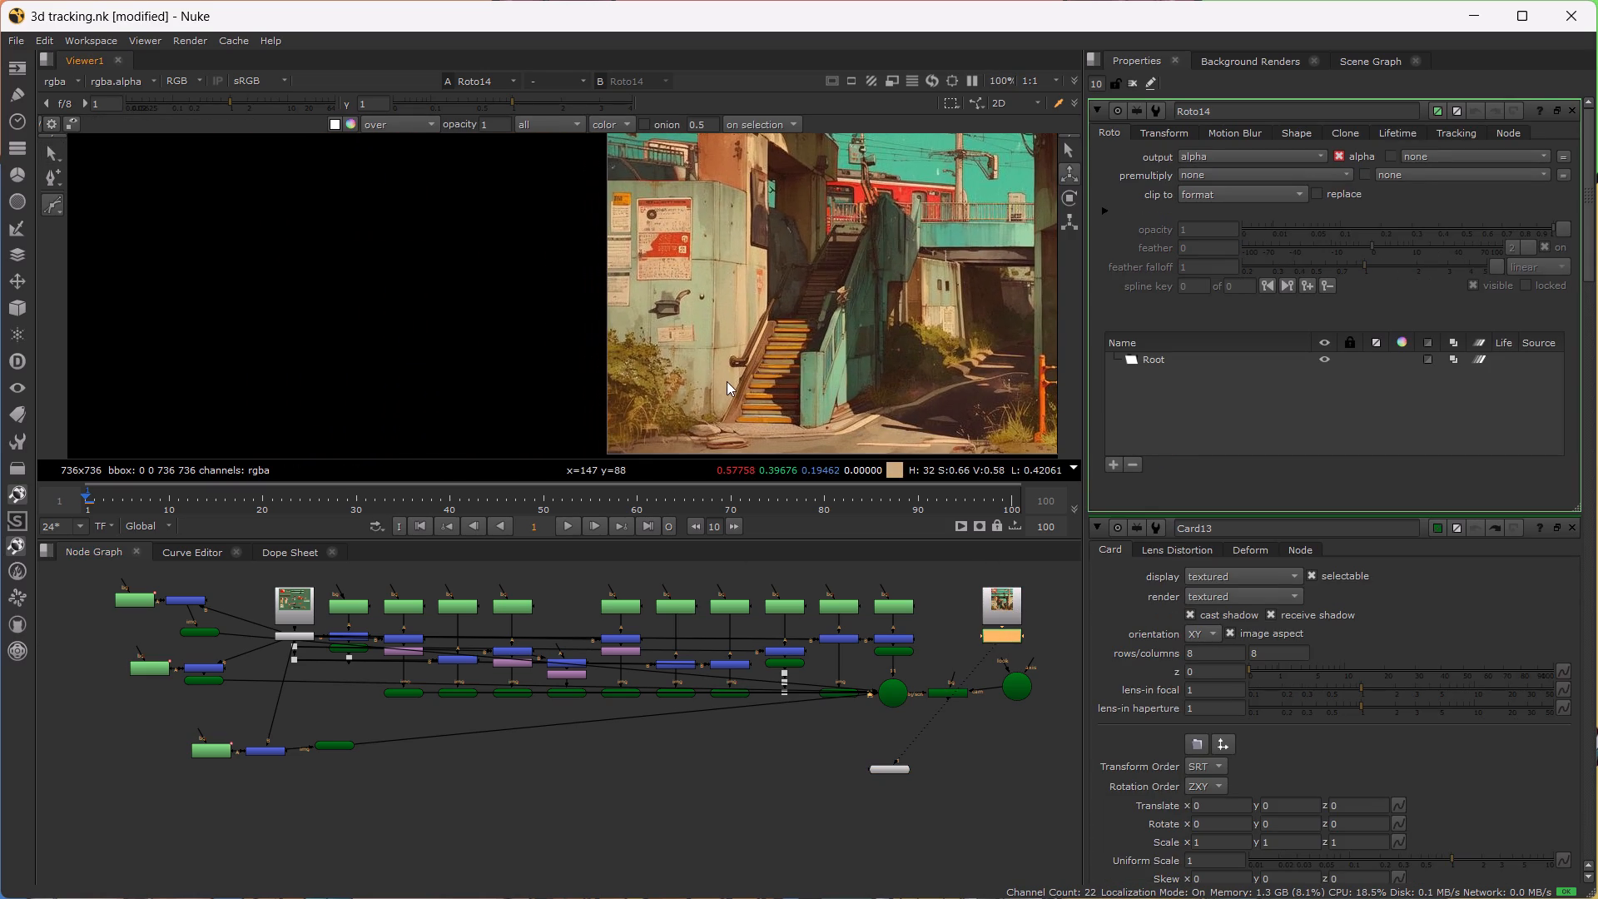
left_click(47, 209)
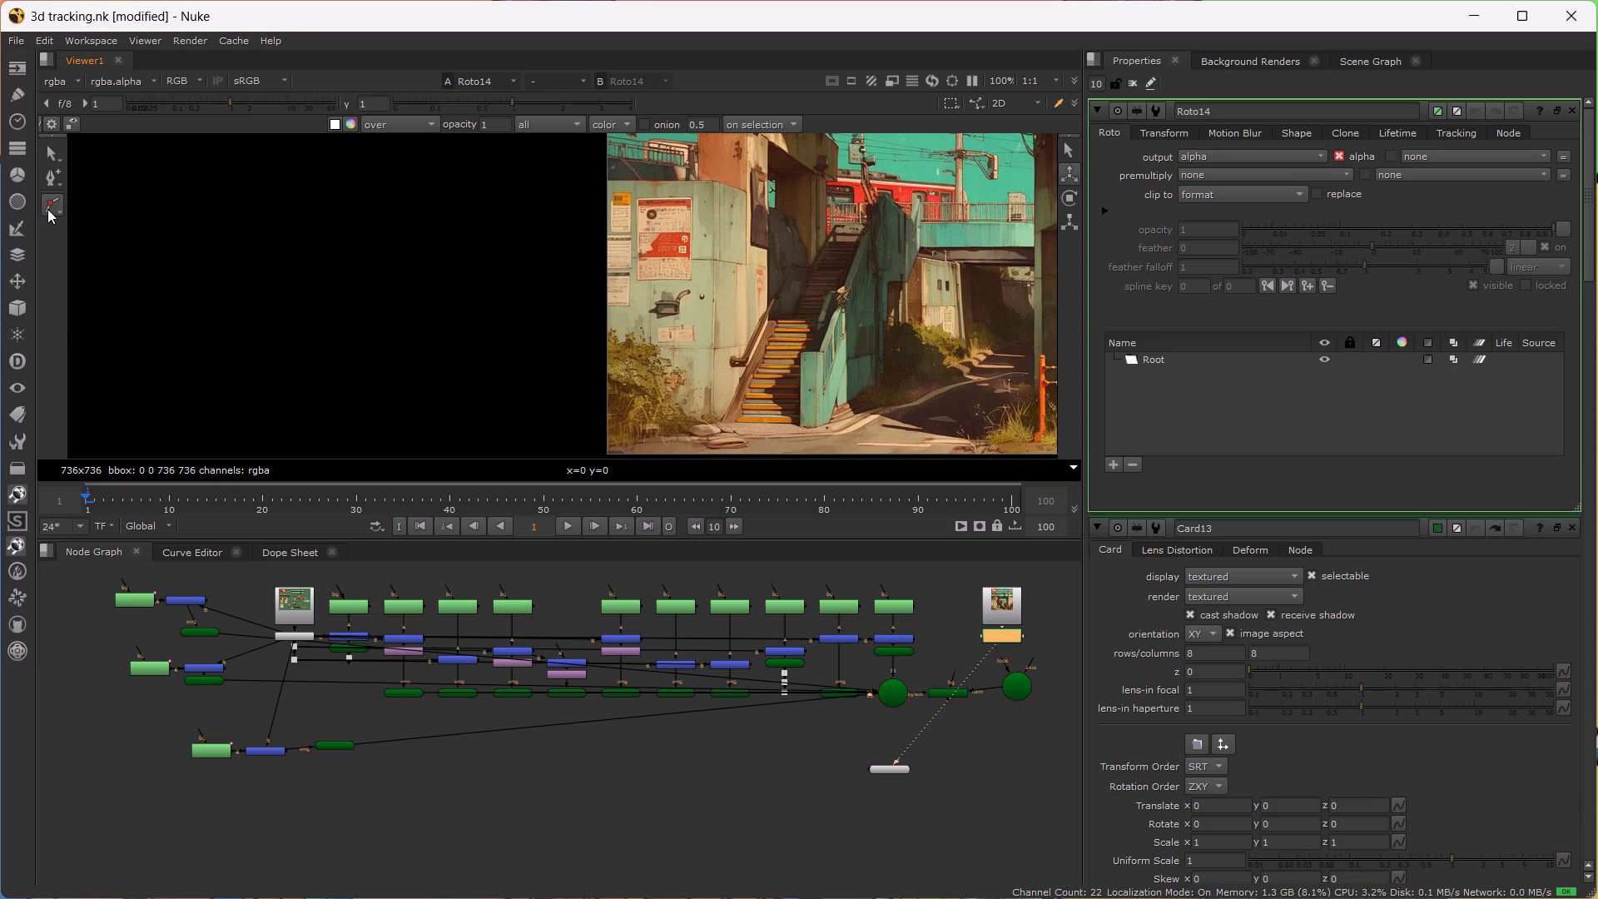
right_click(47, 209)
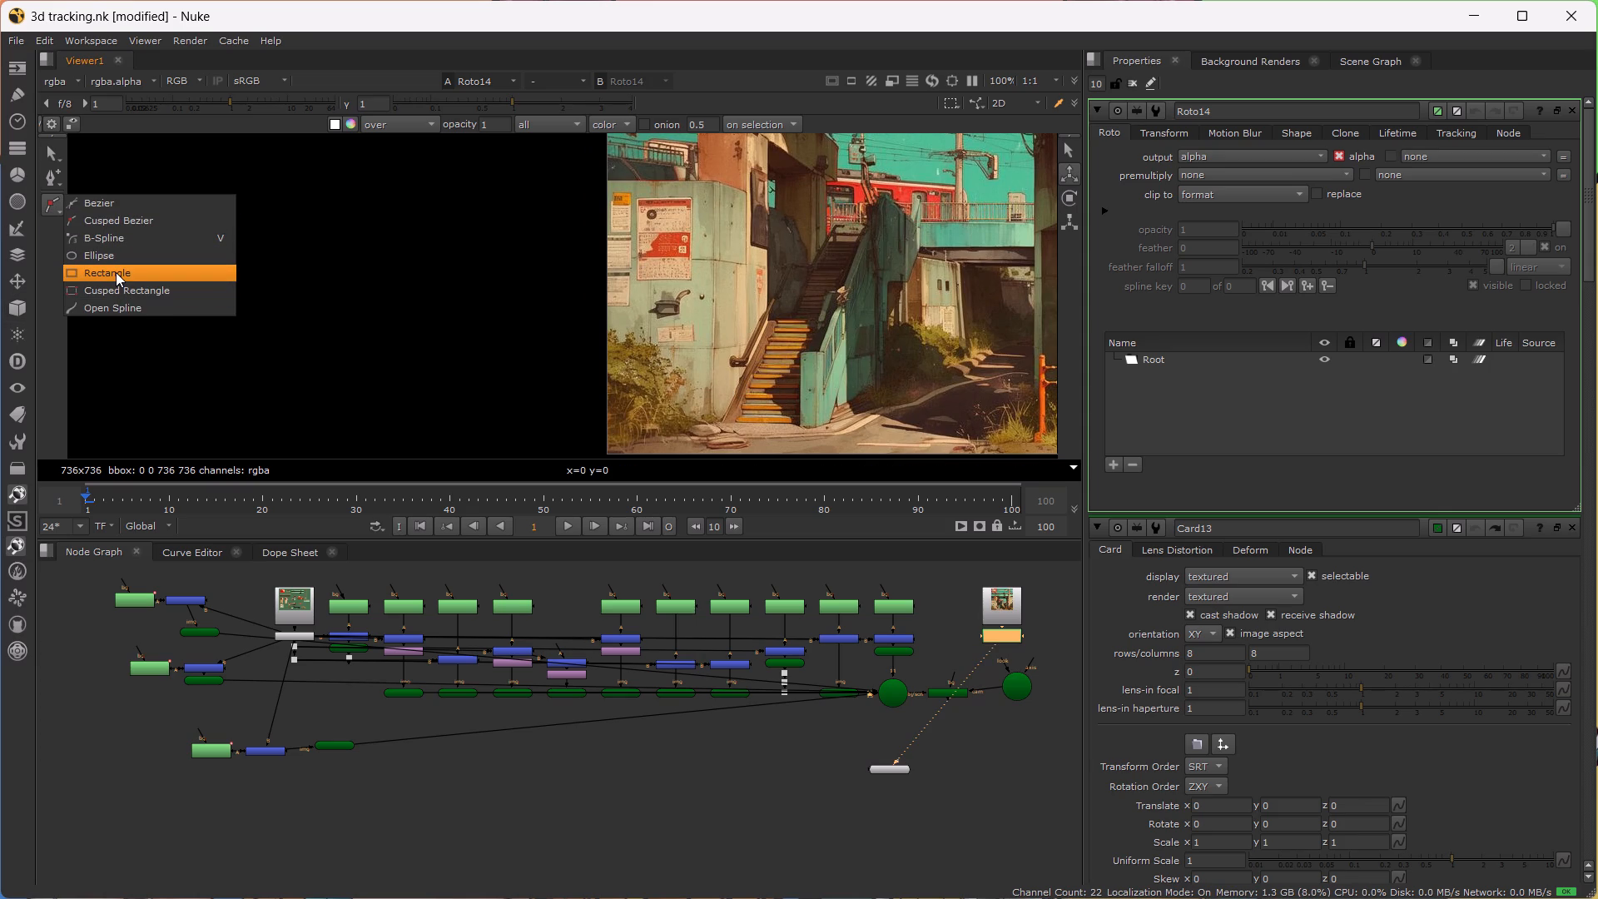
left_click(107, 205)
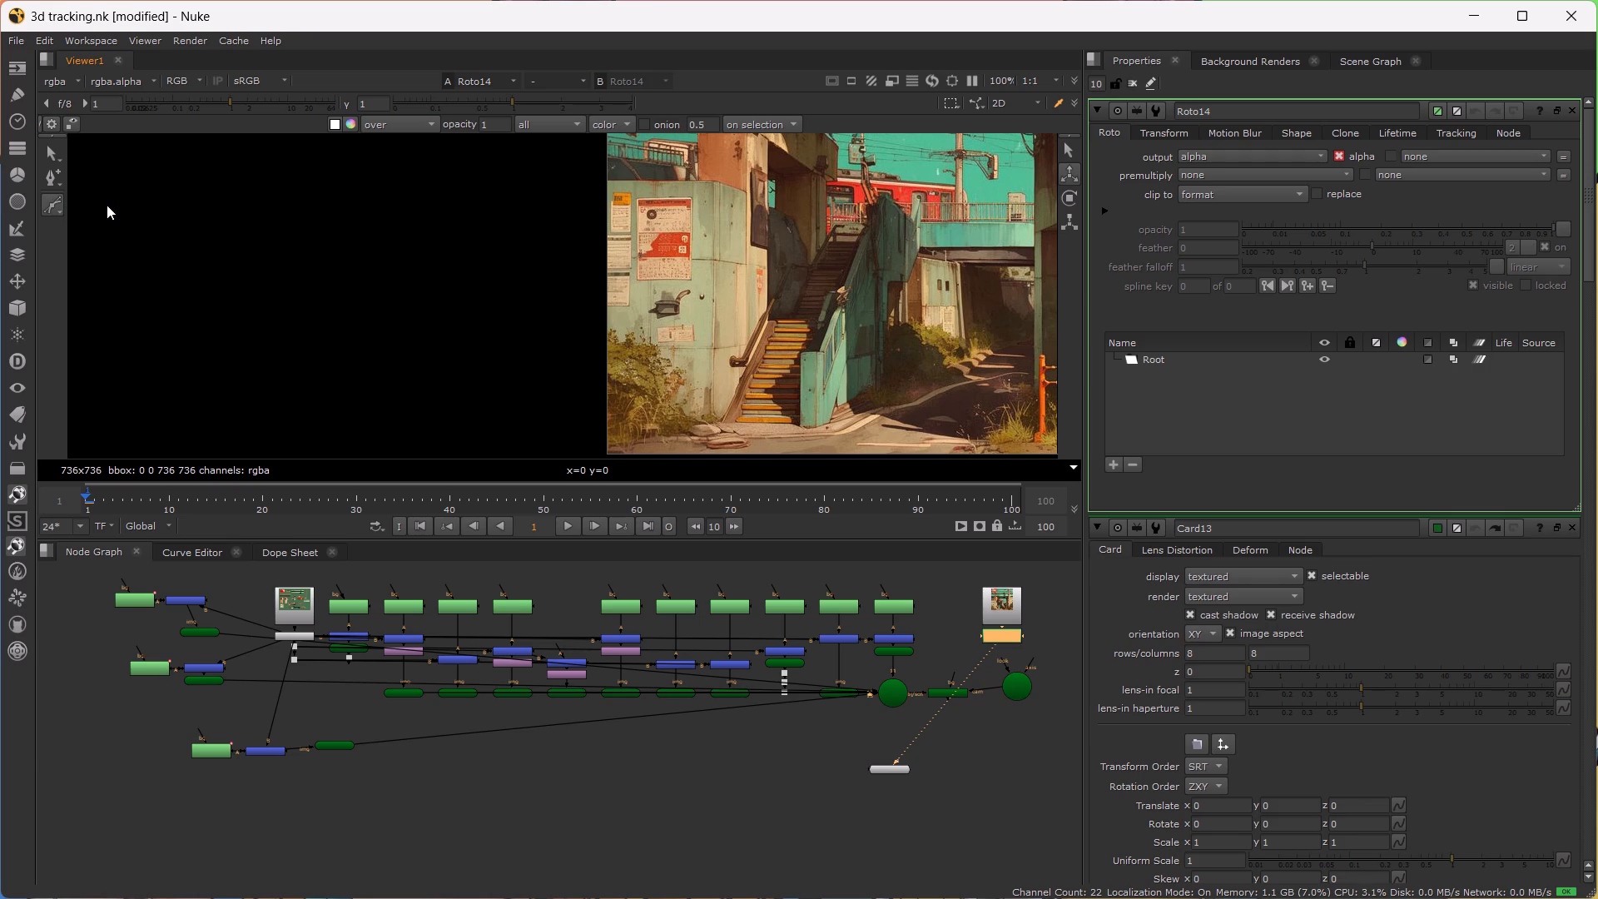
scroll(717, 219, "up", 3)
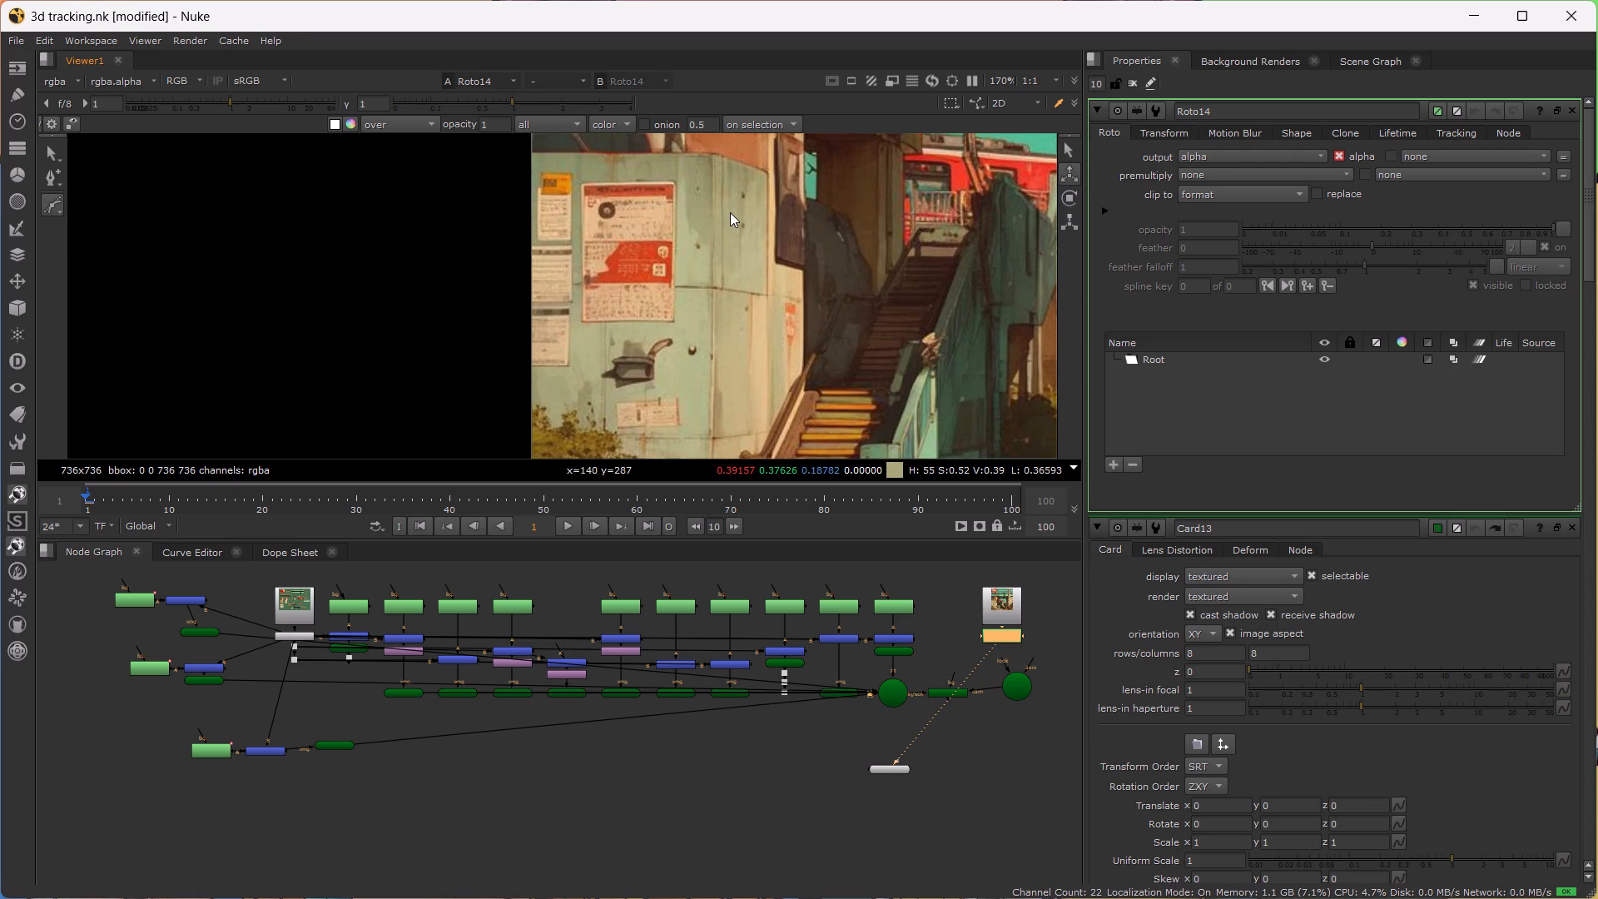
left_click_drag(730, 212, 724, 257, "alt")
scroll(712, 244, "up", 3)
left_click_drag(711, 244, 677, 298, "alt")
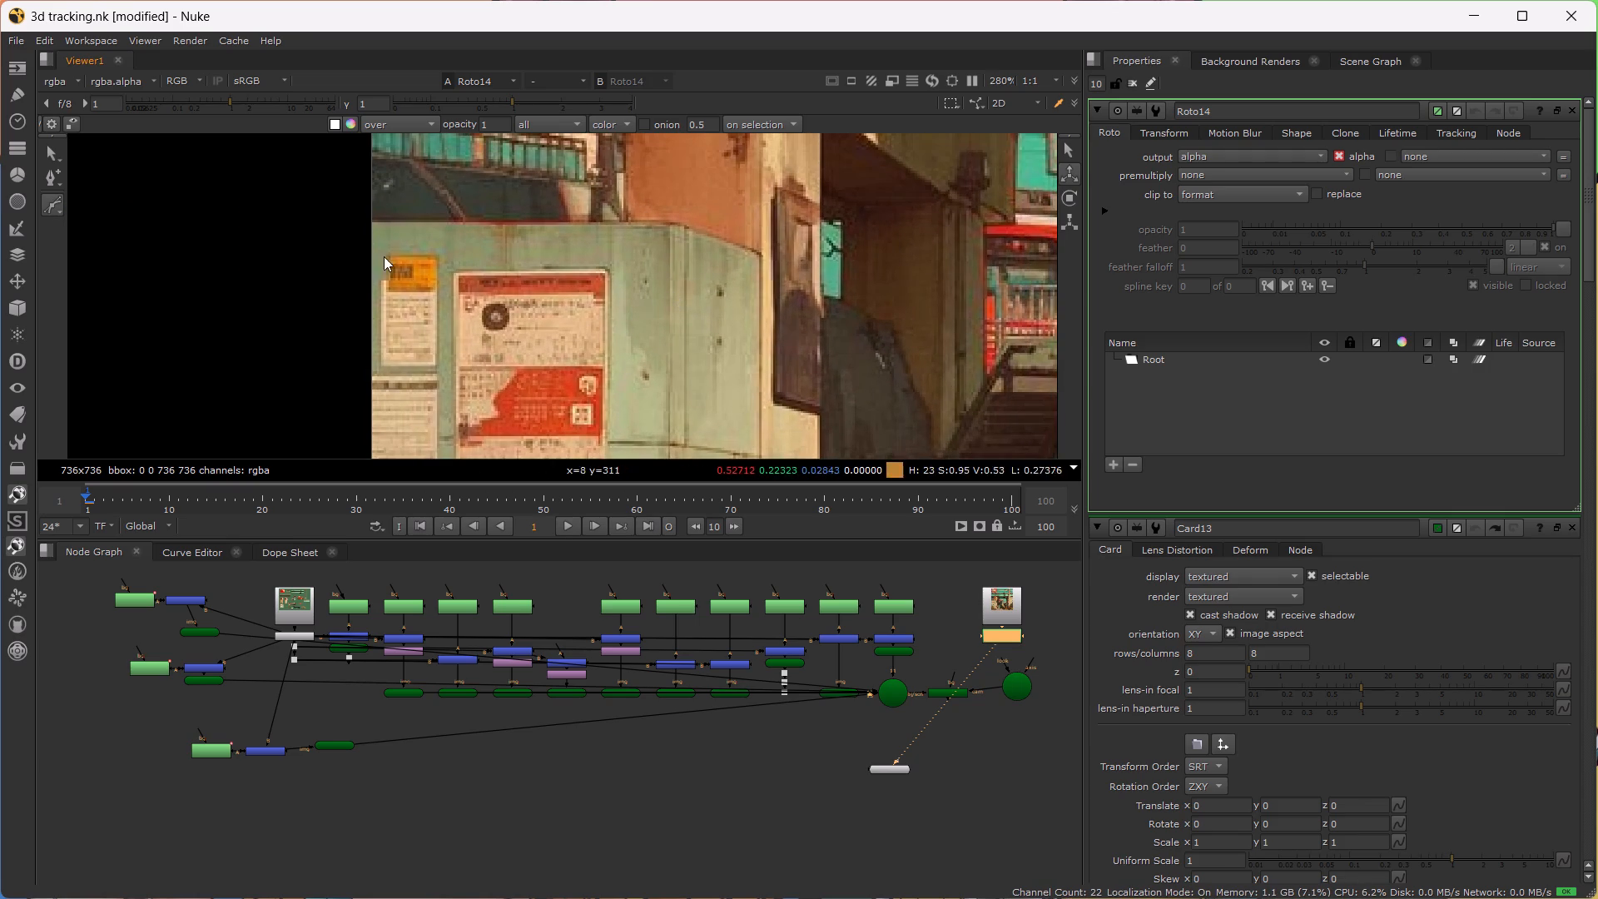
left_click(371, 219)
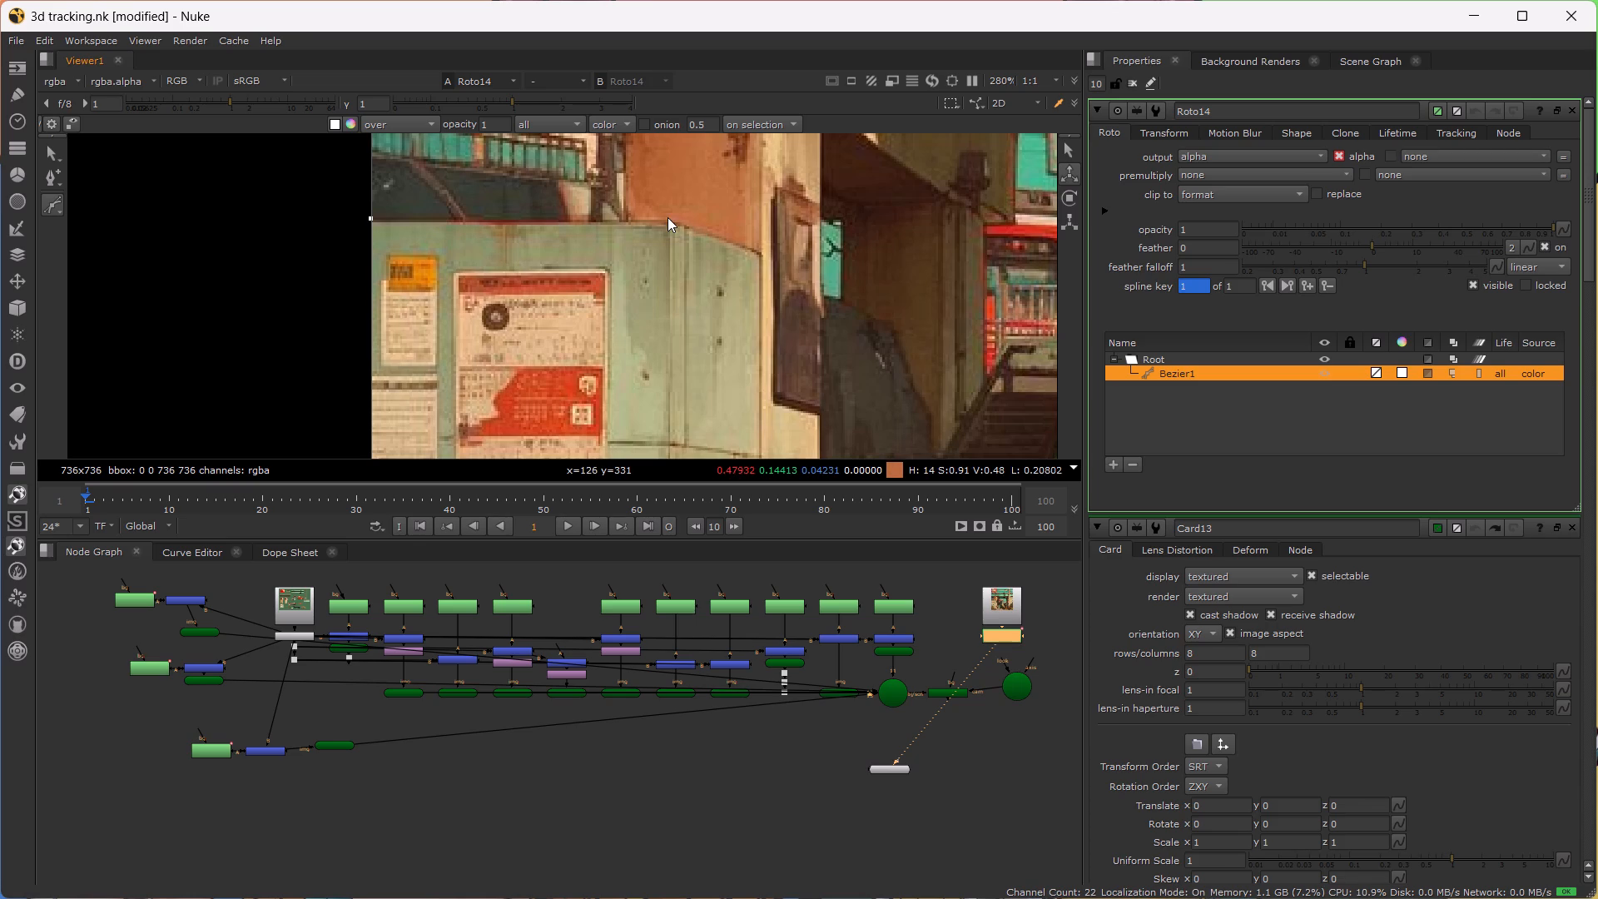
left_click(667, 220, "shift")
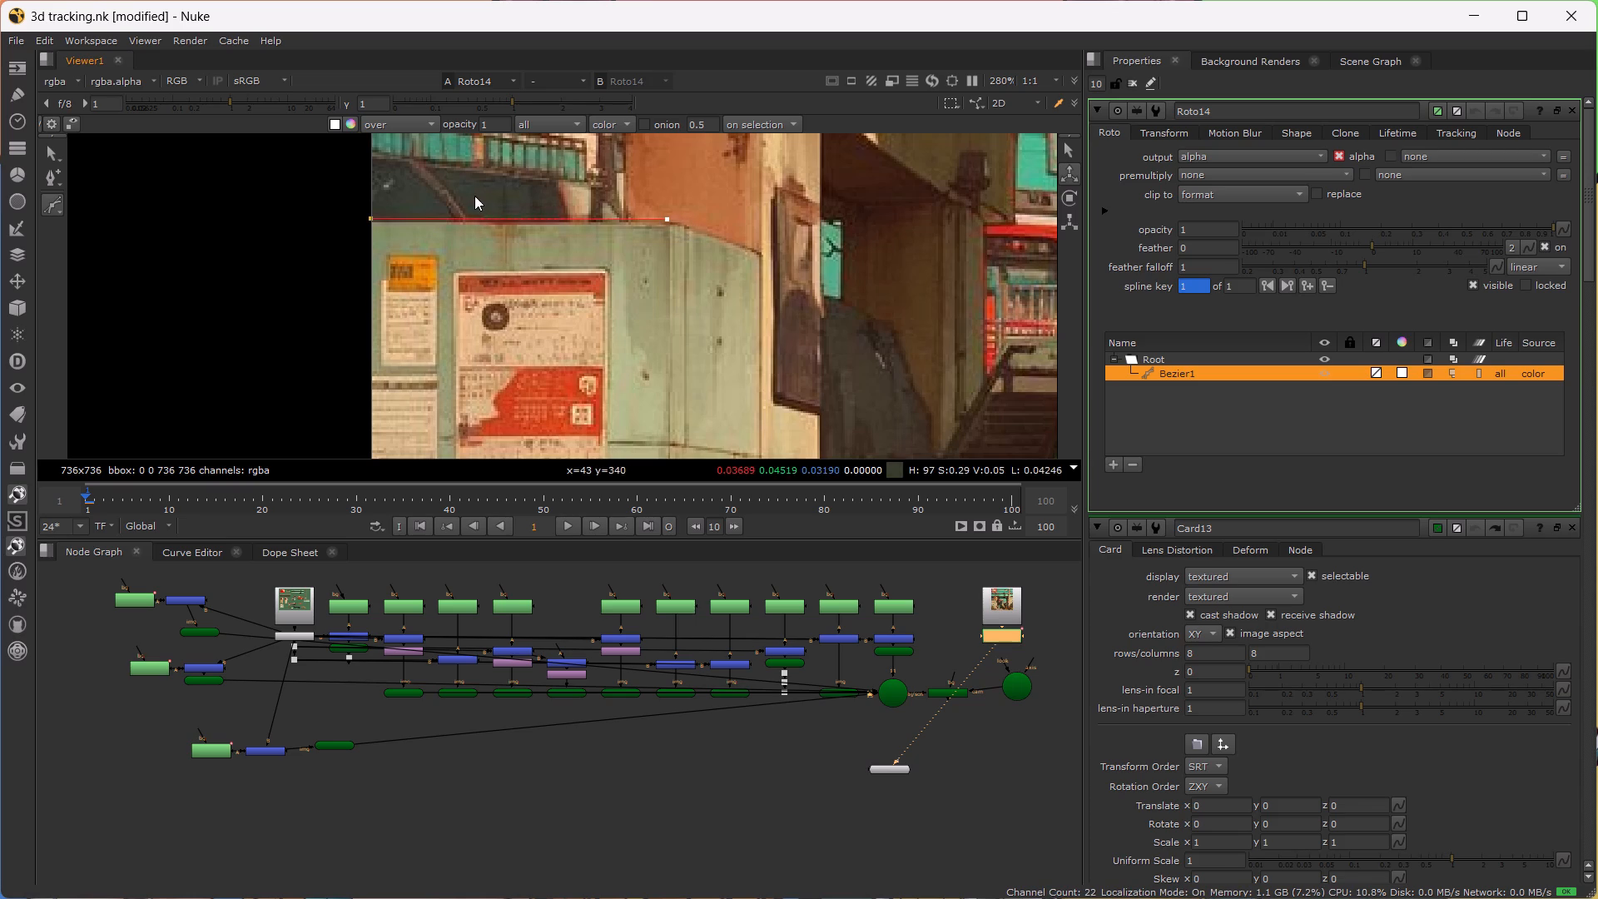
left_click_drag(326, 184, 638, 325)
key("ctrl+z")
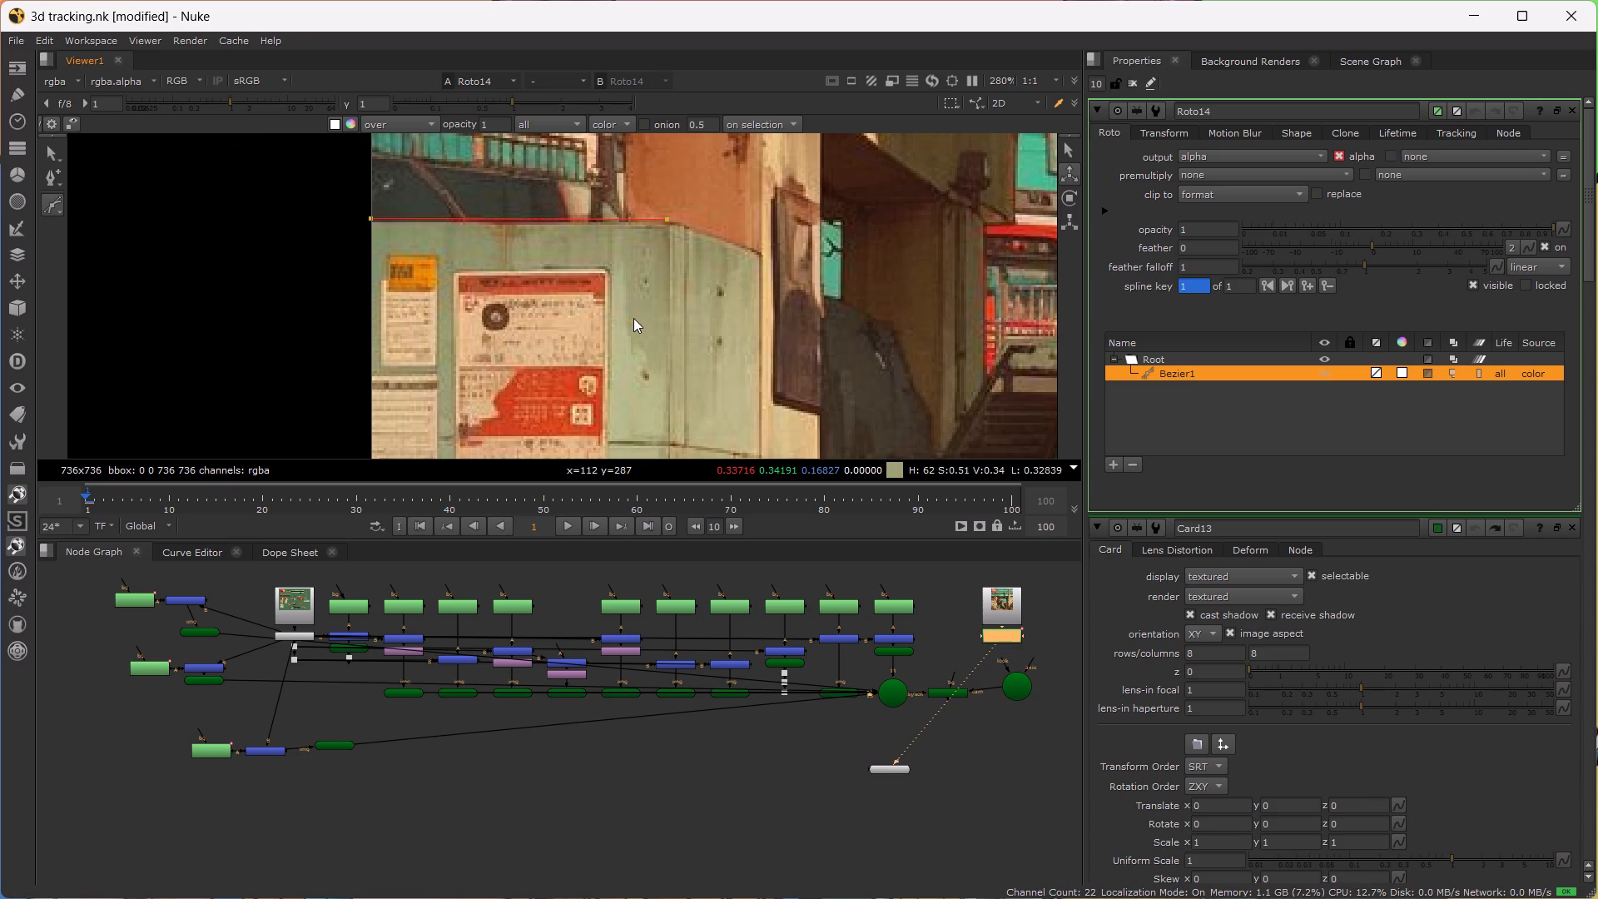
Continue the Bezier outline over the wall's sloping top corner and down its vertical edge to the stair handrail.
left_click(688, 224)
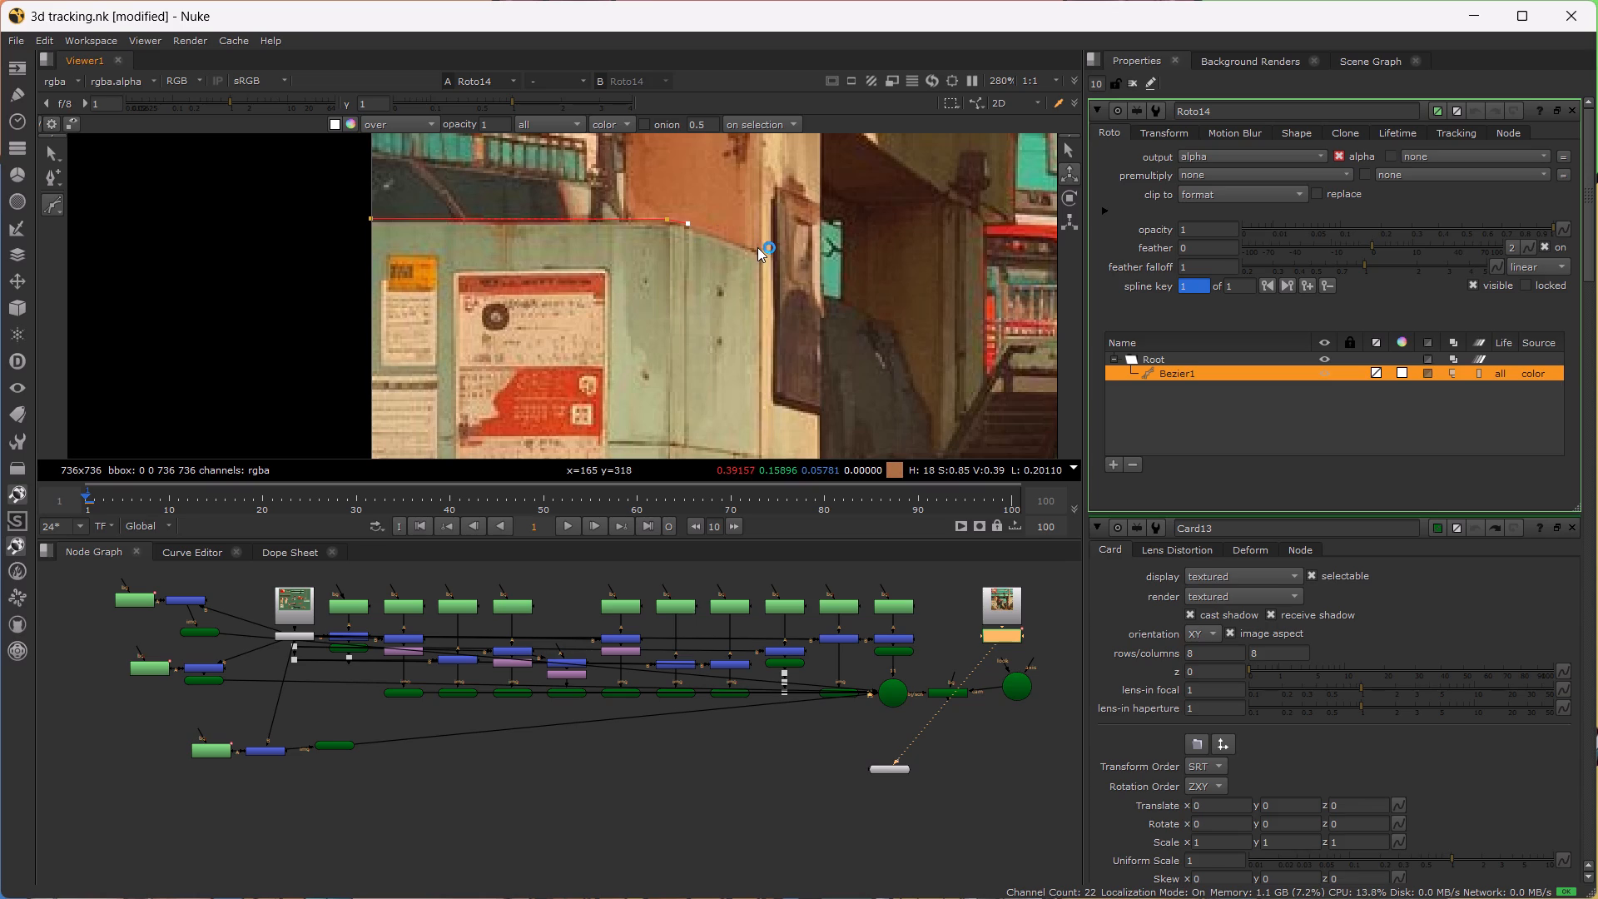
left_click(760, 251)
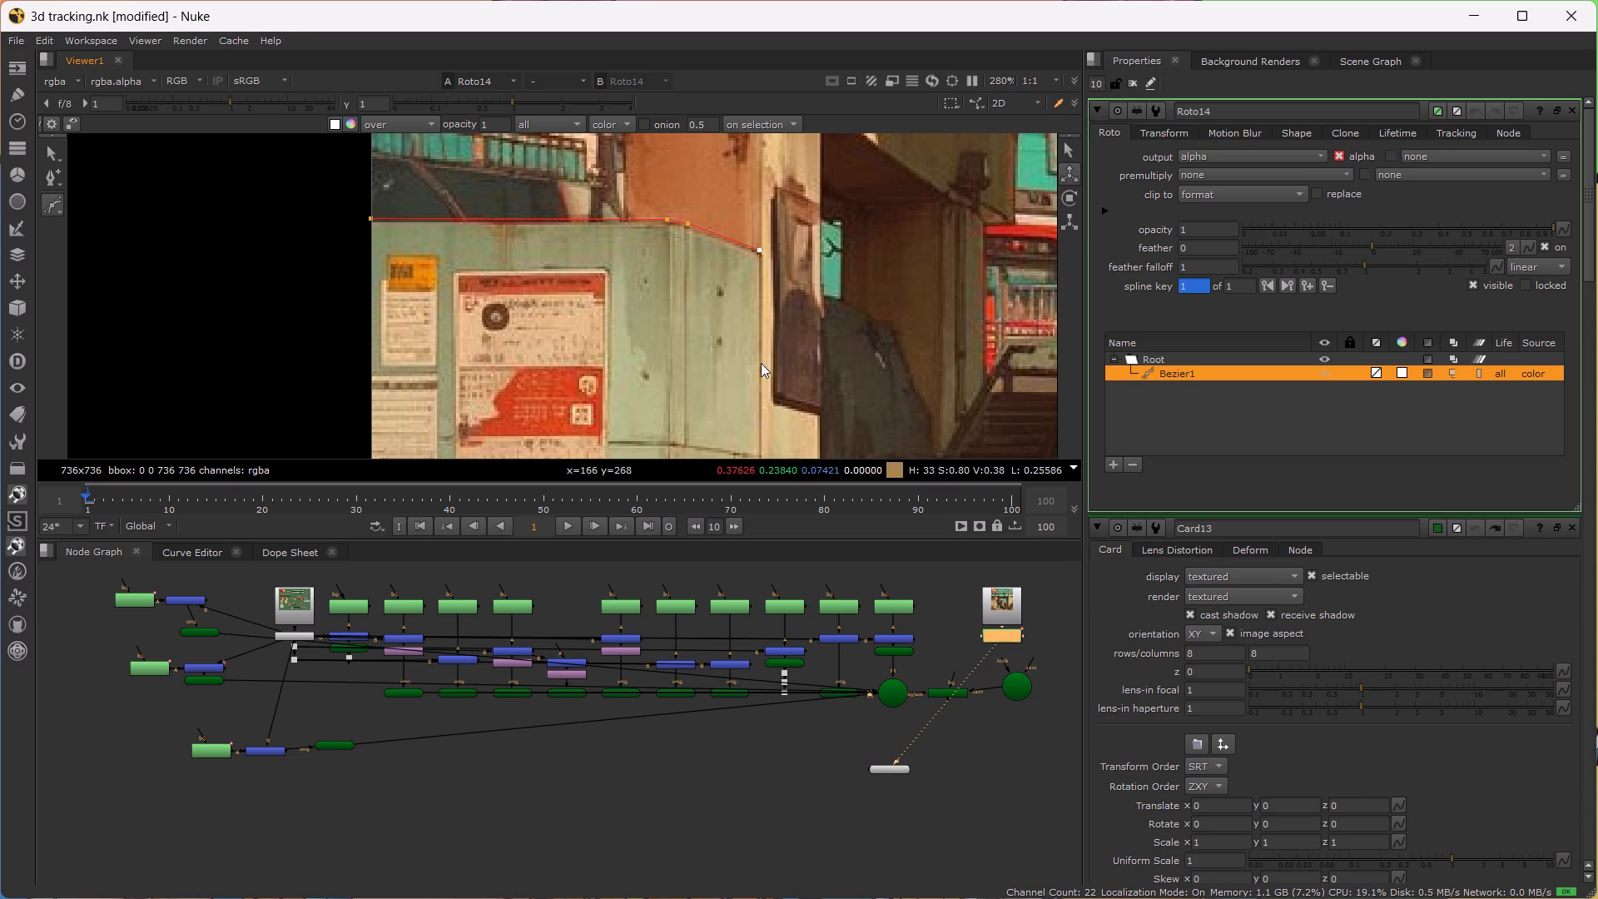
left_click(761, 416)
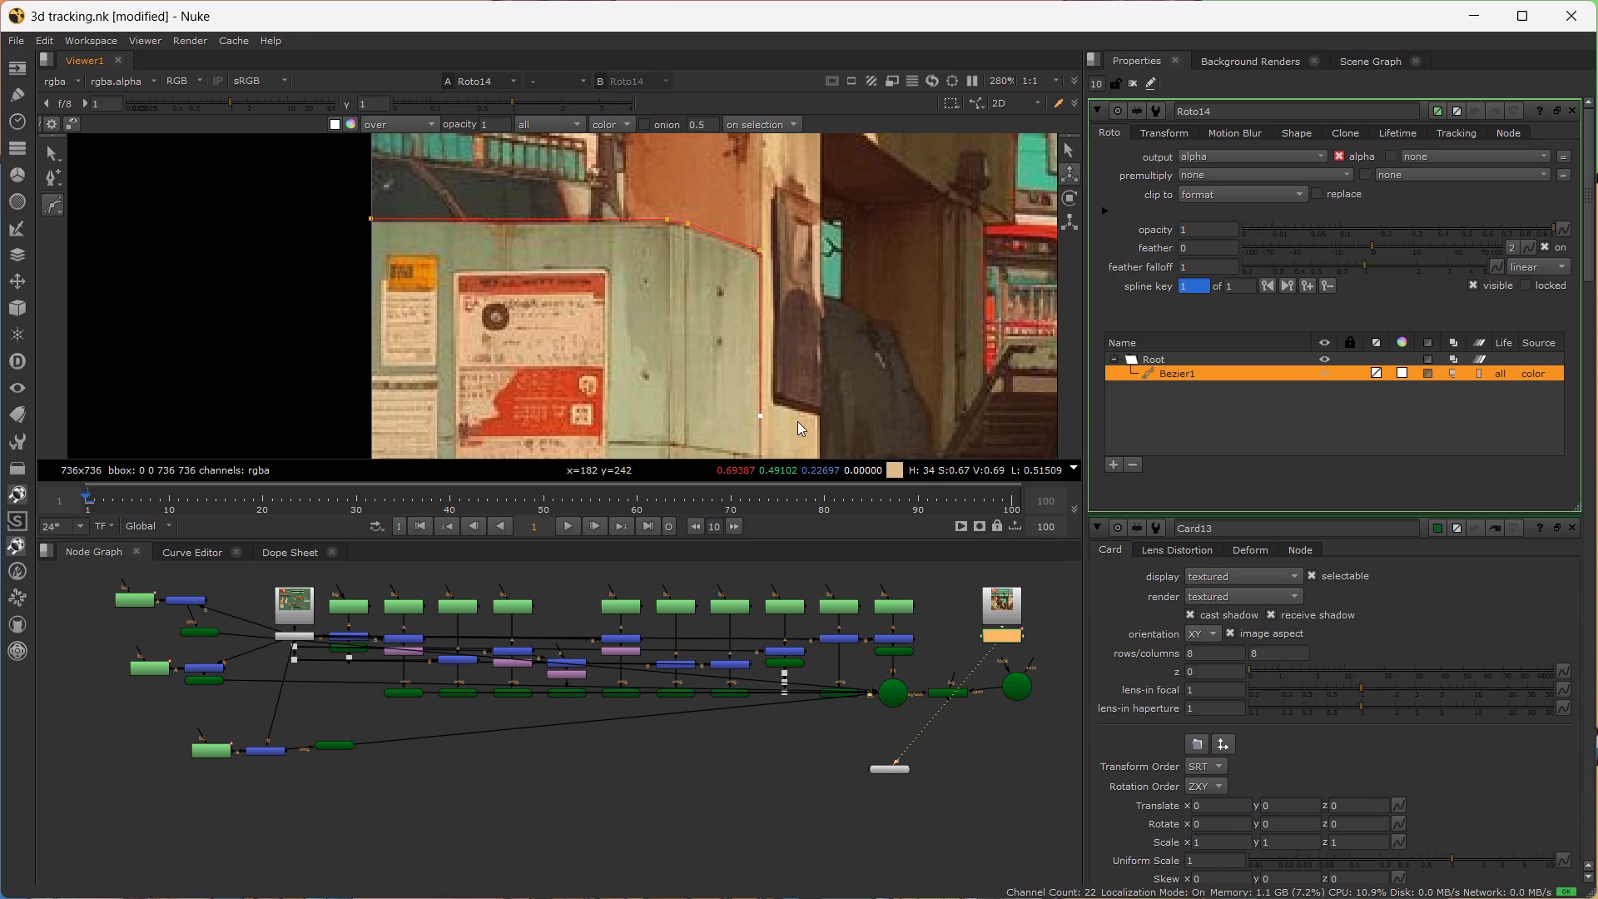
left_click_drag(797, 420, 790, 227, "alt")
scroll(782, 322, "down", 3)
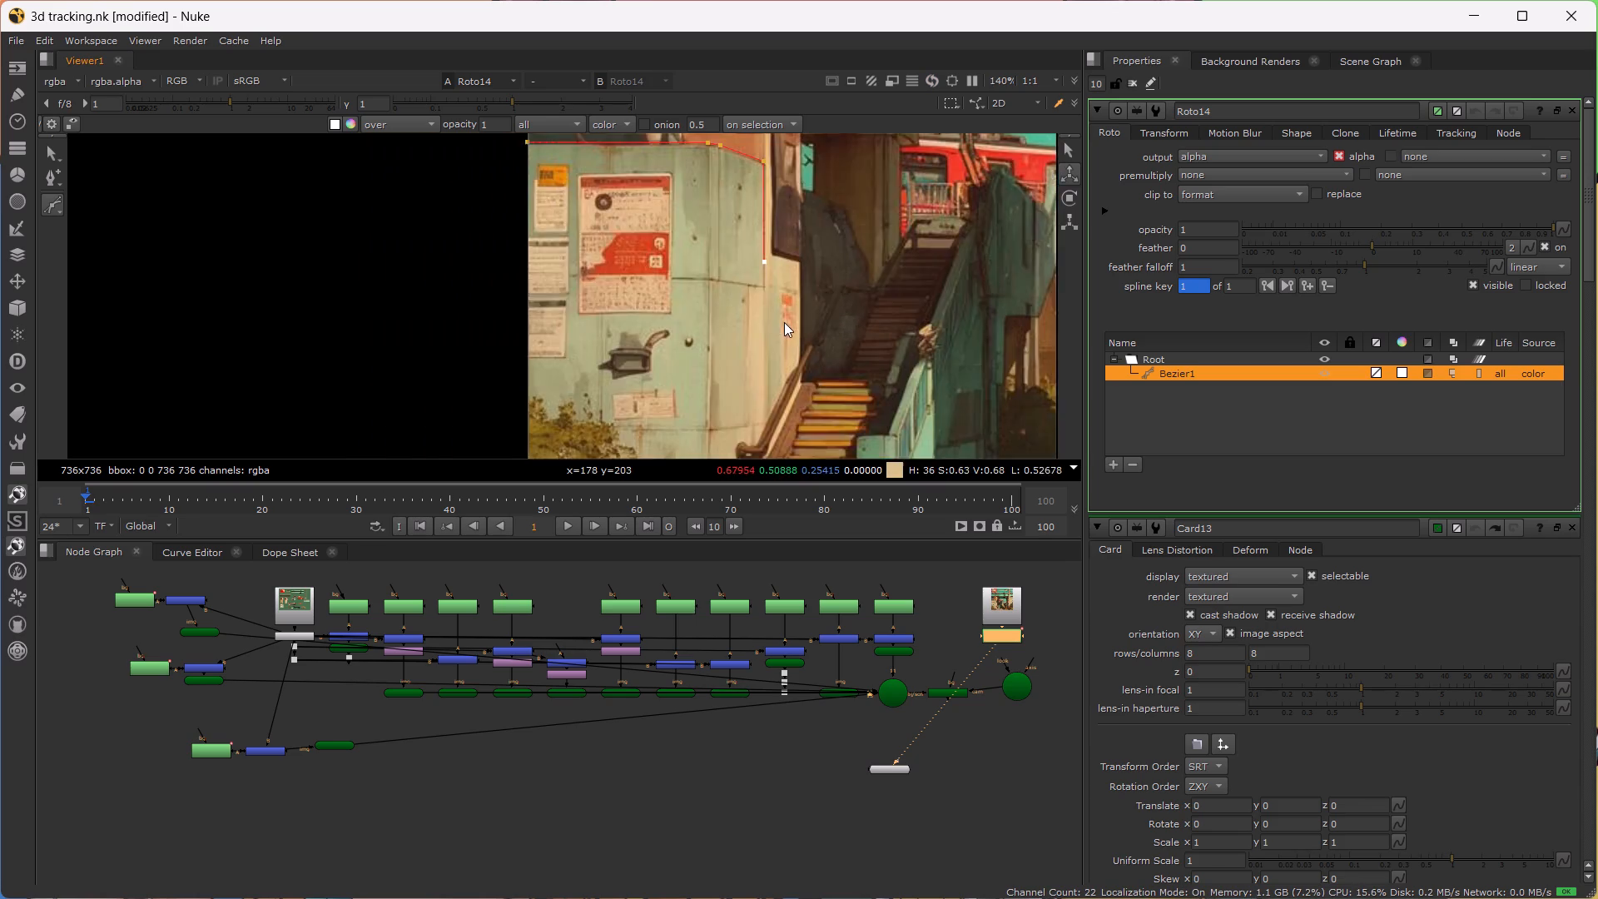
scroll(784, 322, "down", 1)
left_click_drag(798, 313, 737, 385, "alt")
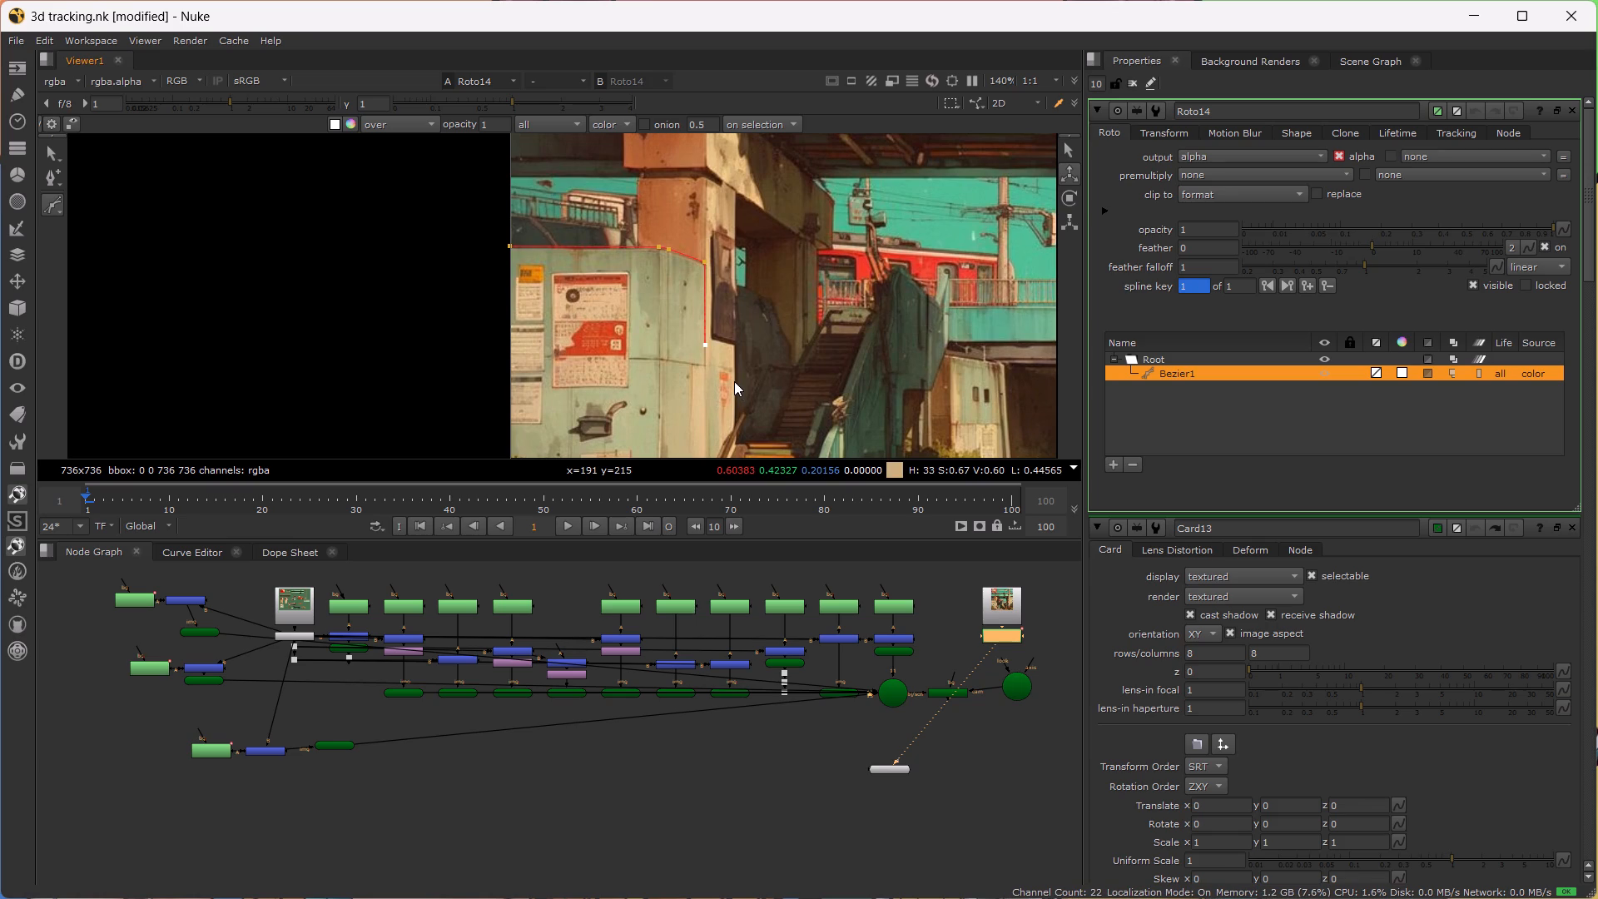
key("ctrl+z")
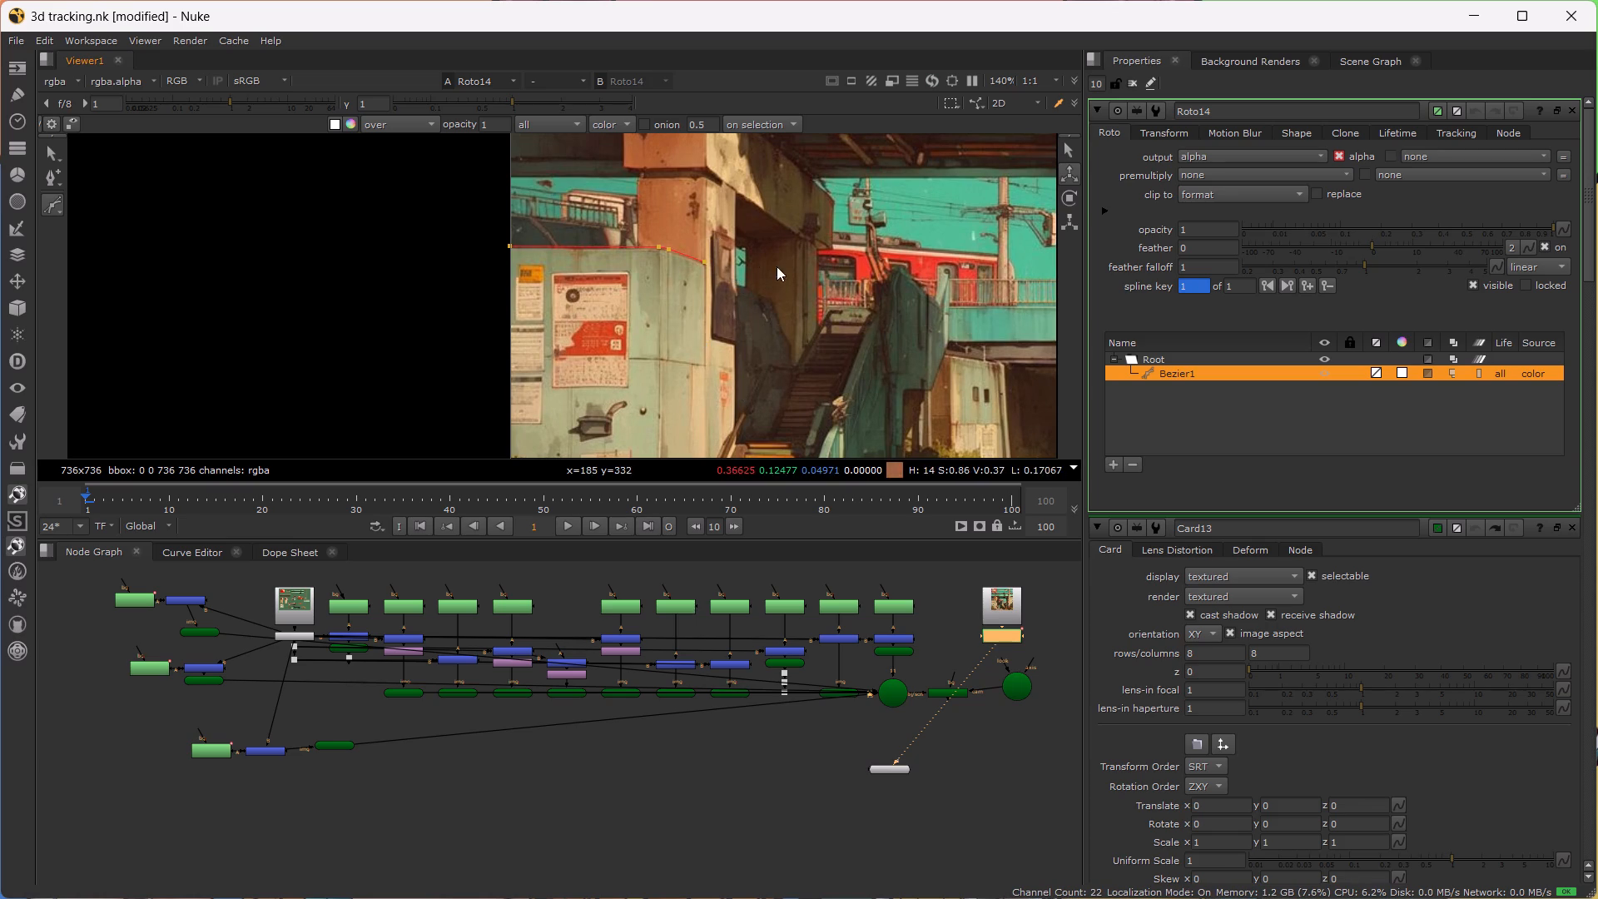
scroll(752, 352, "down", 1)
left_click_drag(752, 350, 715, 246, "alt")
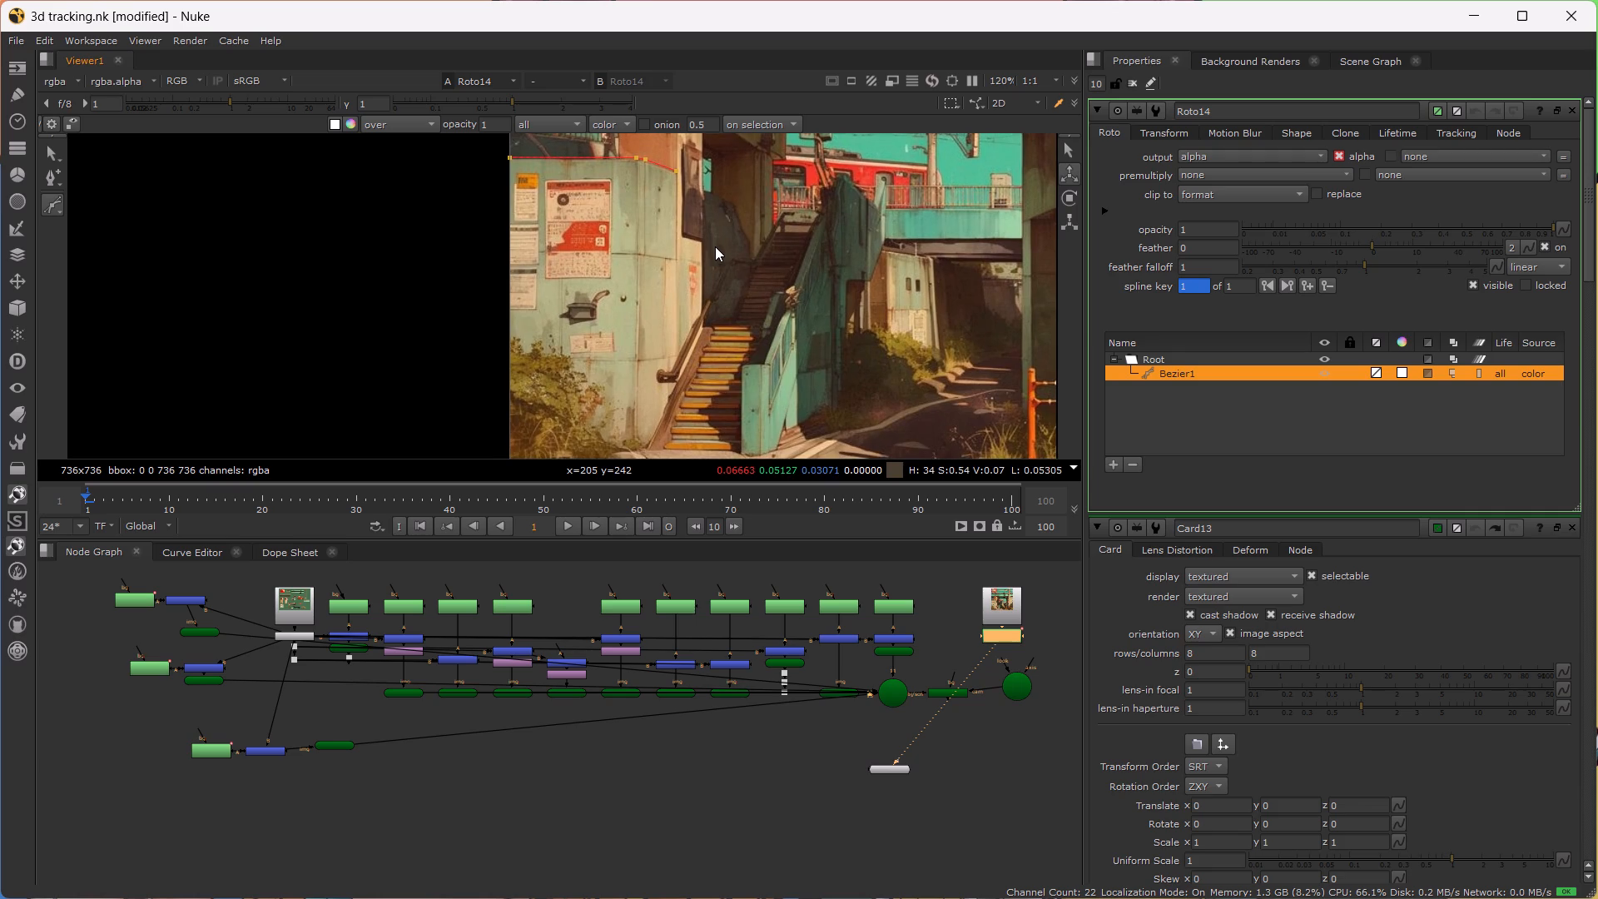
left_click_drag(715, 246, 707, 277, "alt")
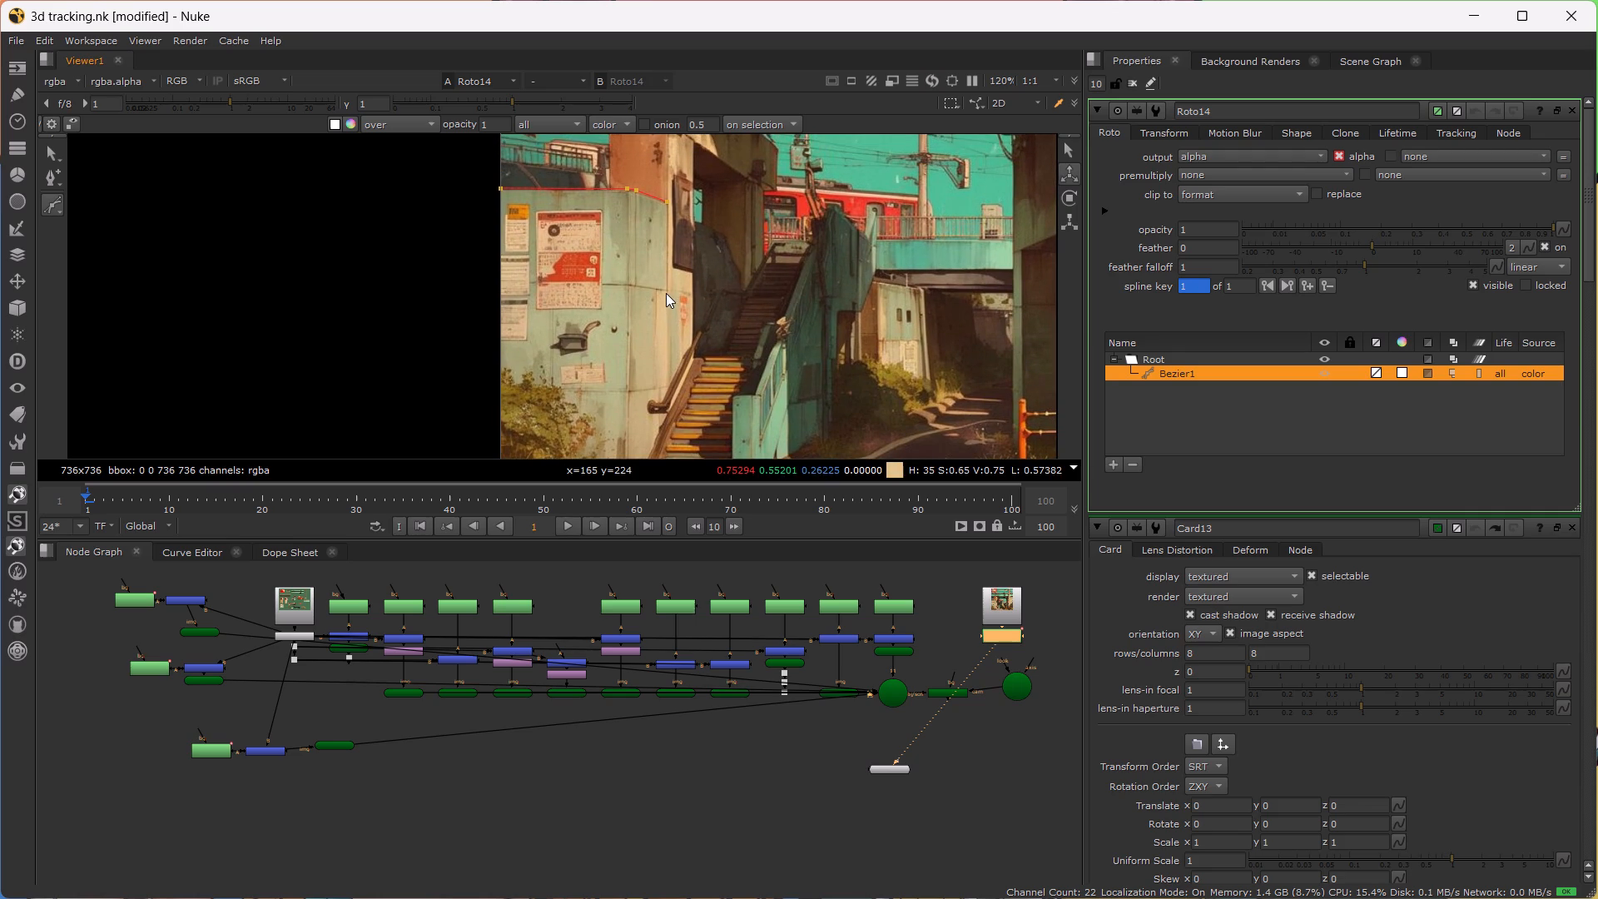
left_click(668, 290)
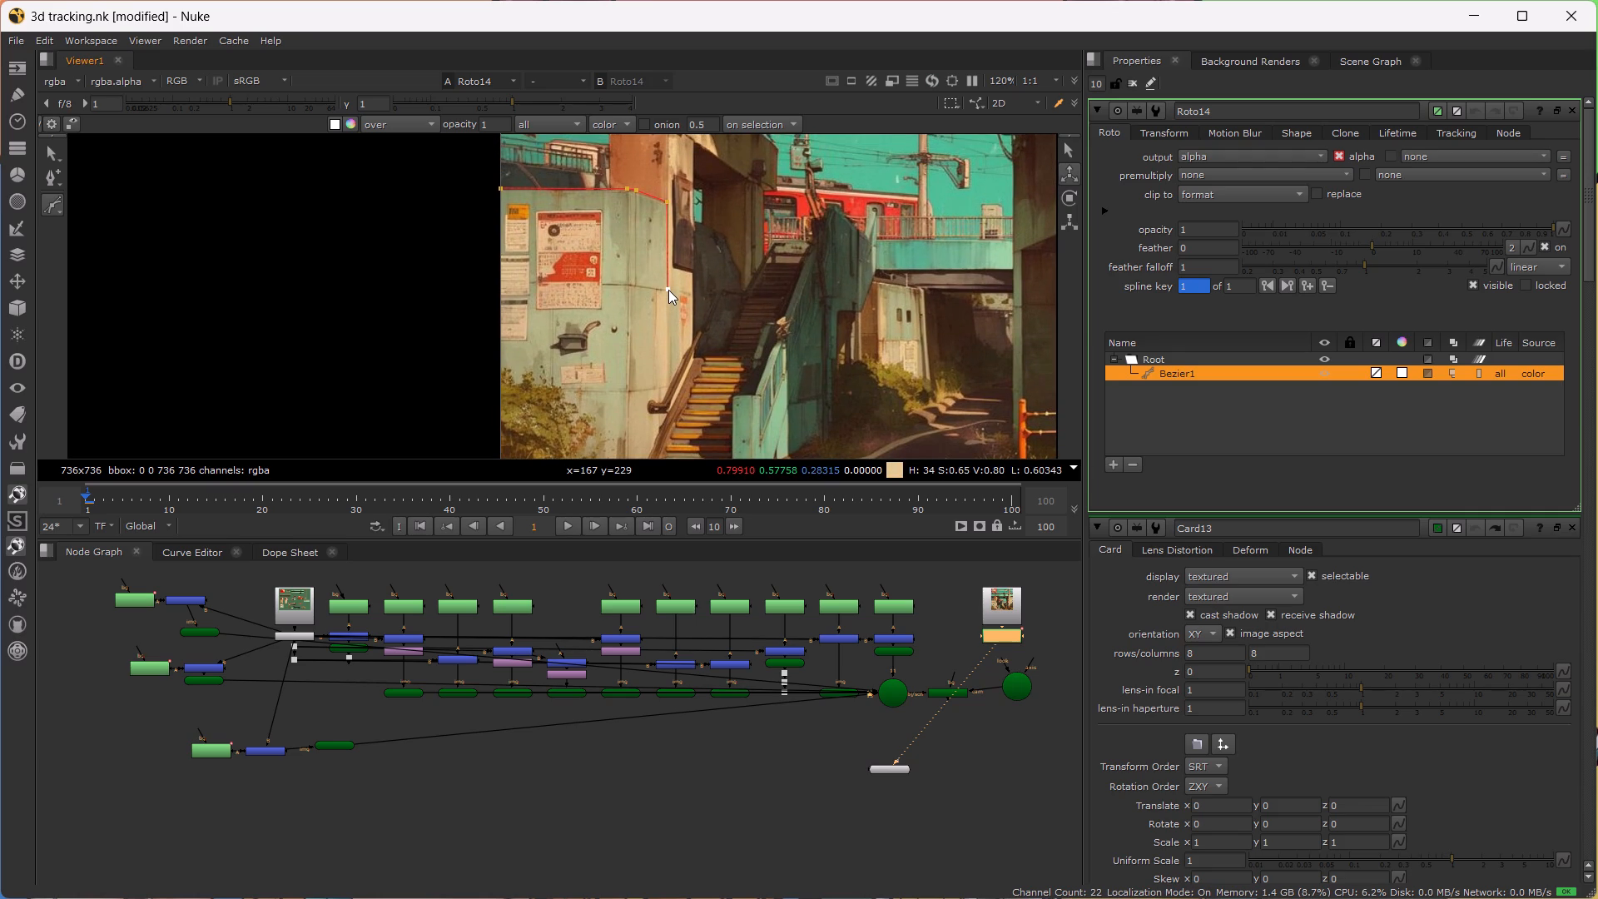
scroll(672, 373, "up", 4)
left_click_drag(687, 385, 678, 312, "alt")
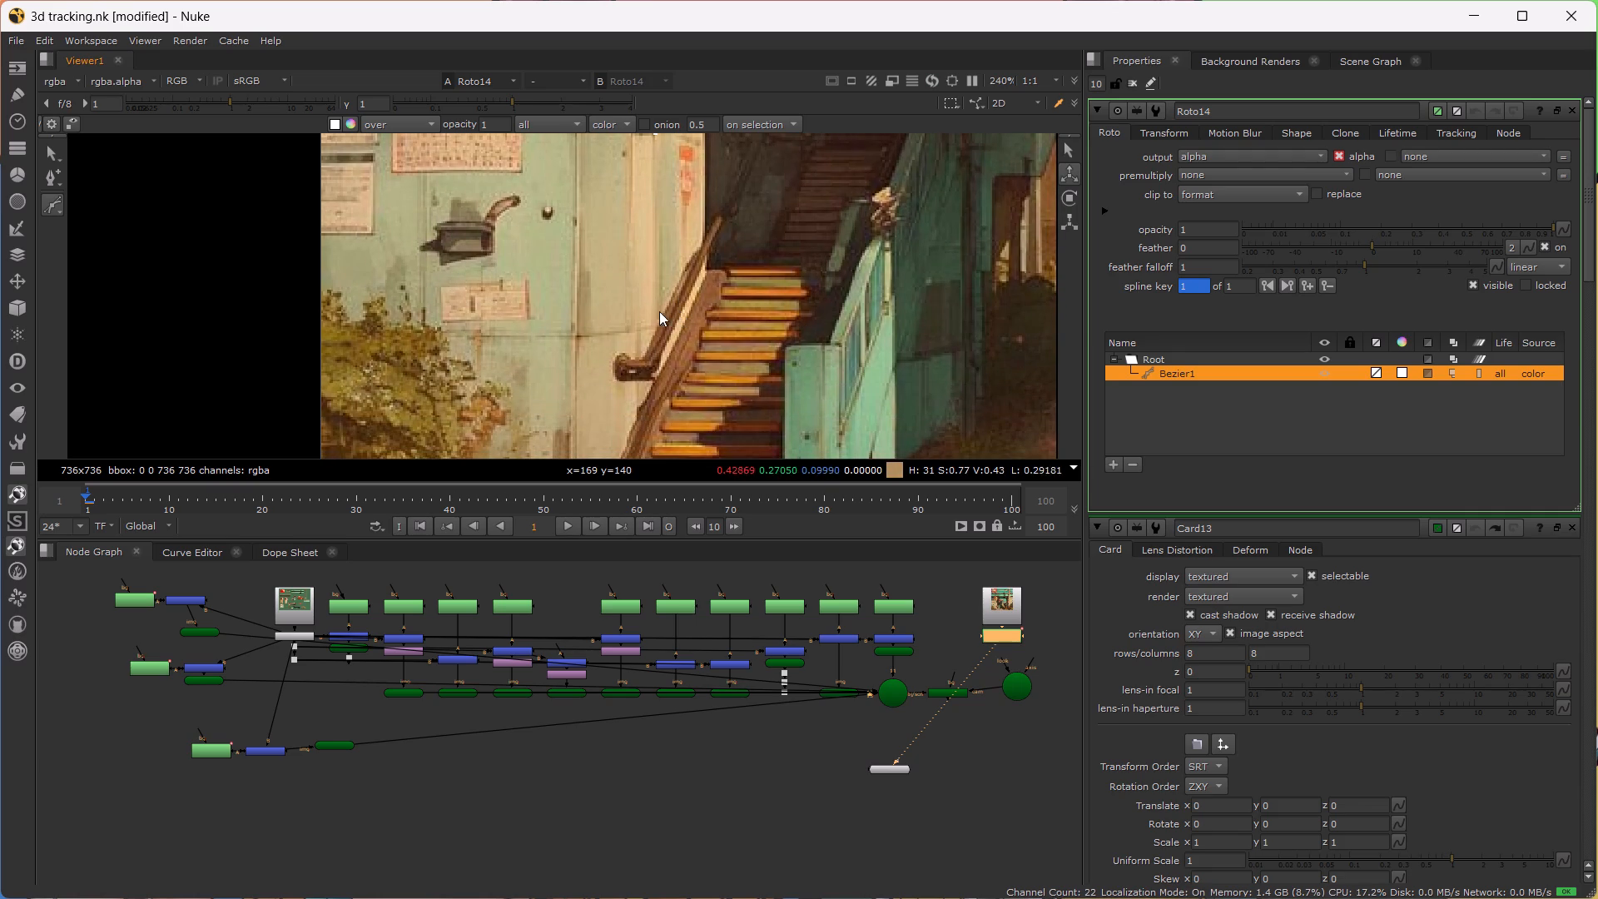
left_click(658, 323)
Compare the poster wall on the Read3 asset sheet with the wall and stairs in the Read1 street image by viewing them alternately.
scroll(692, 355, "down", 2)
left_click_drag(707, 375, 721, 313, "alt")
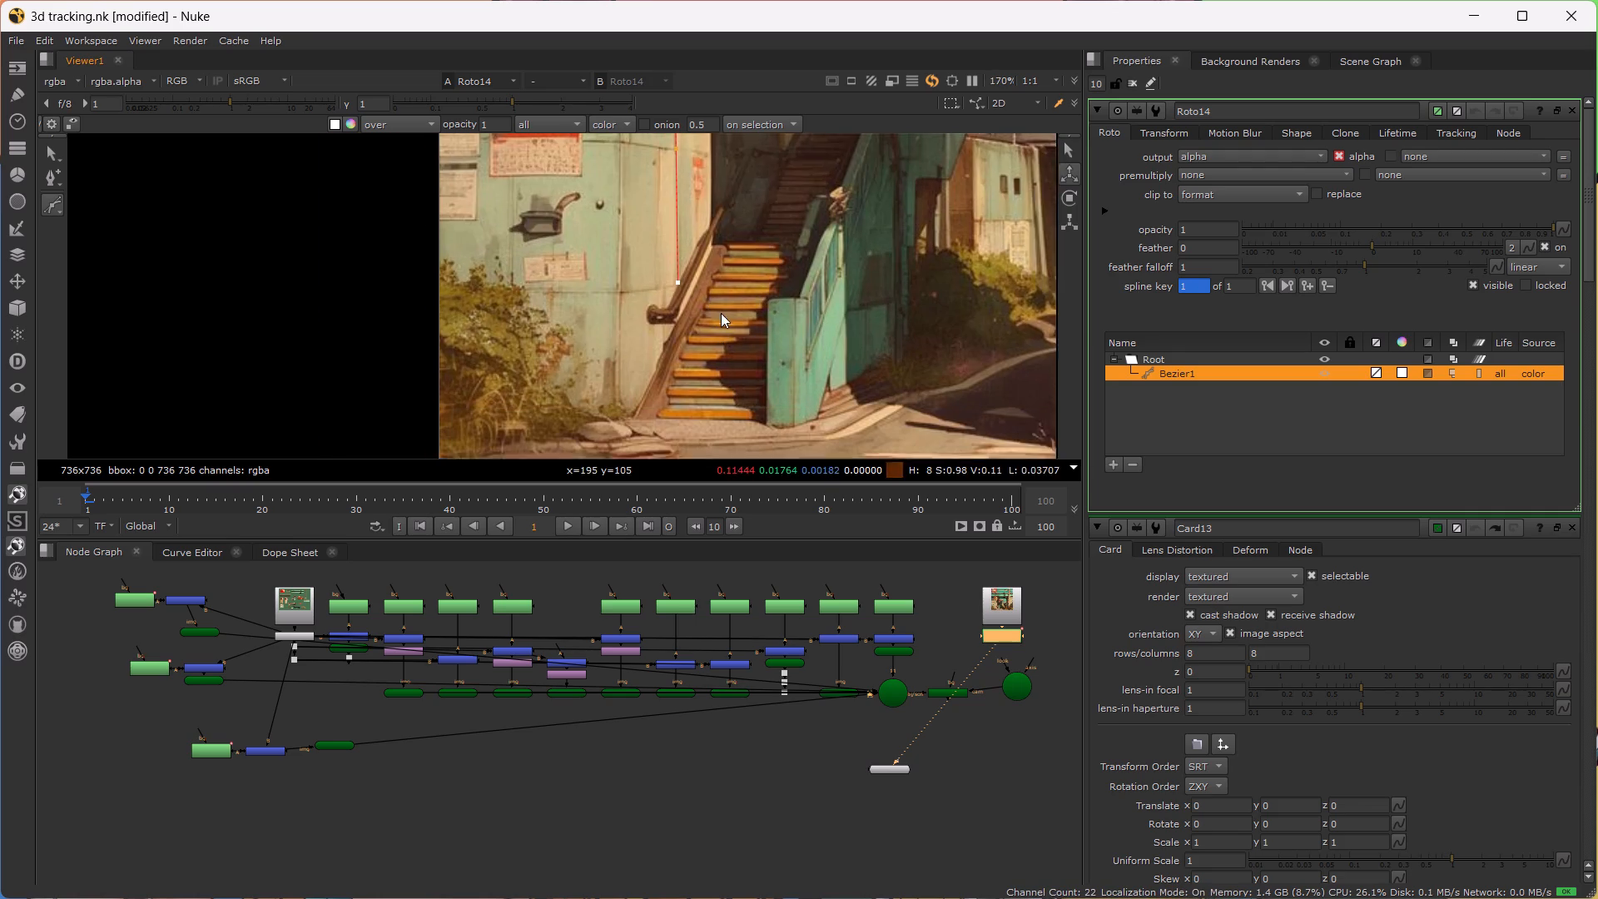
left_click_drag(721, 313, 741, 259, "alt")
left_click_drag(748, 275, 776, 430, "alt")
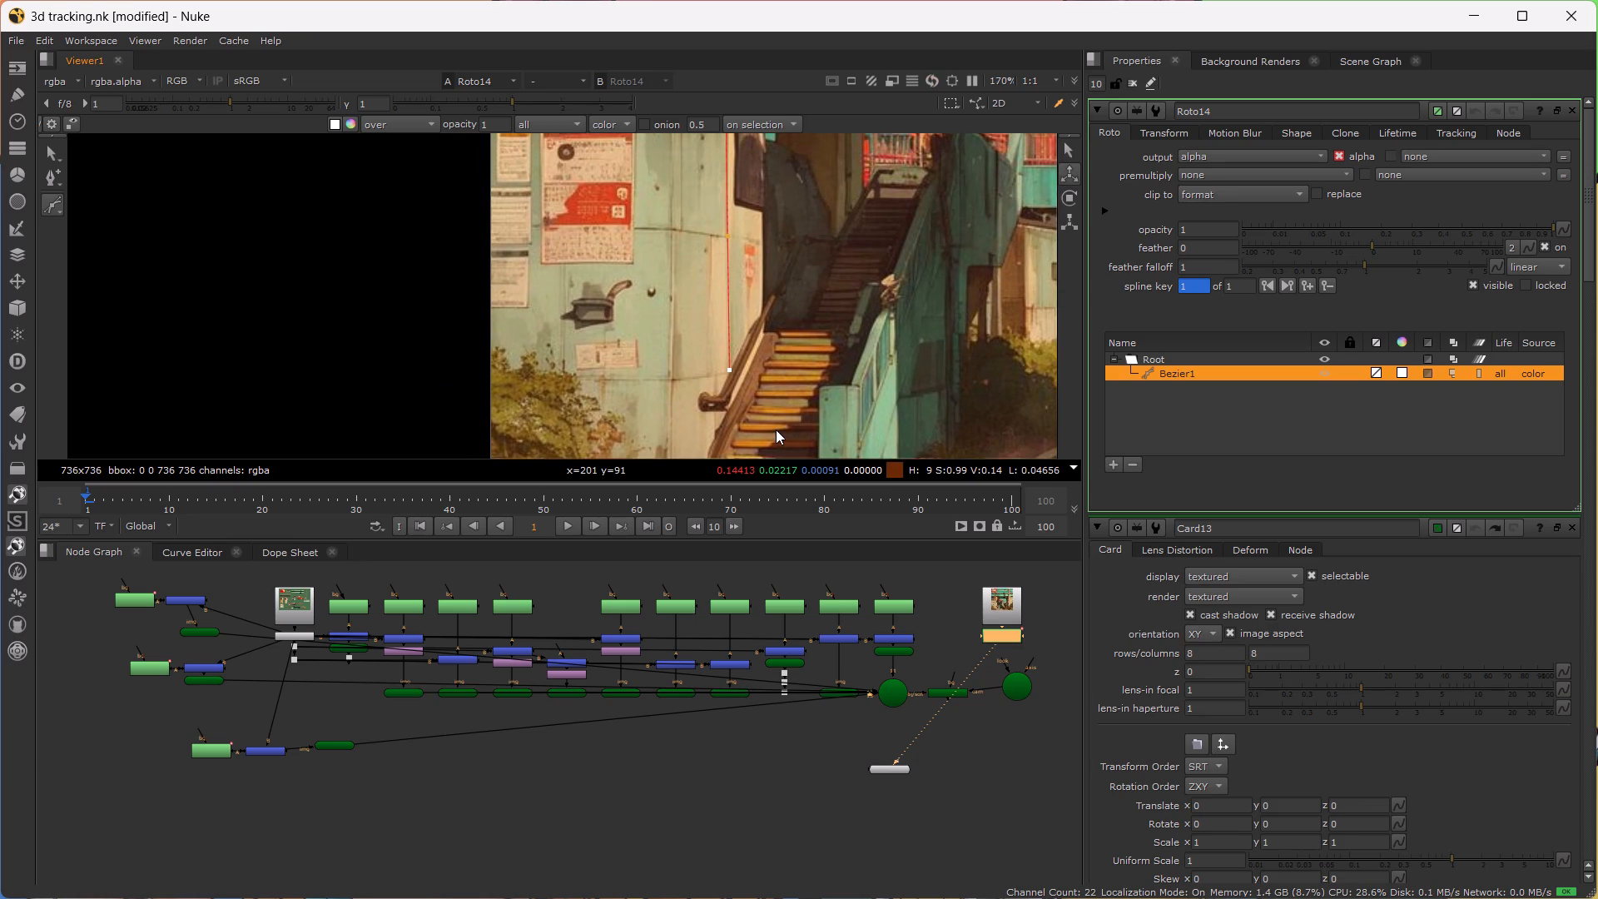
left_click(289, 613)
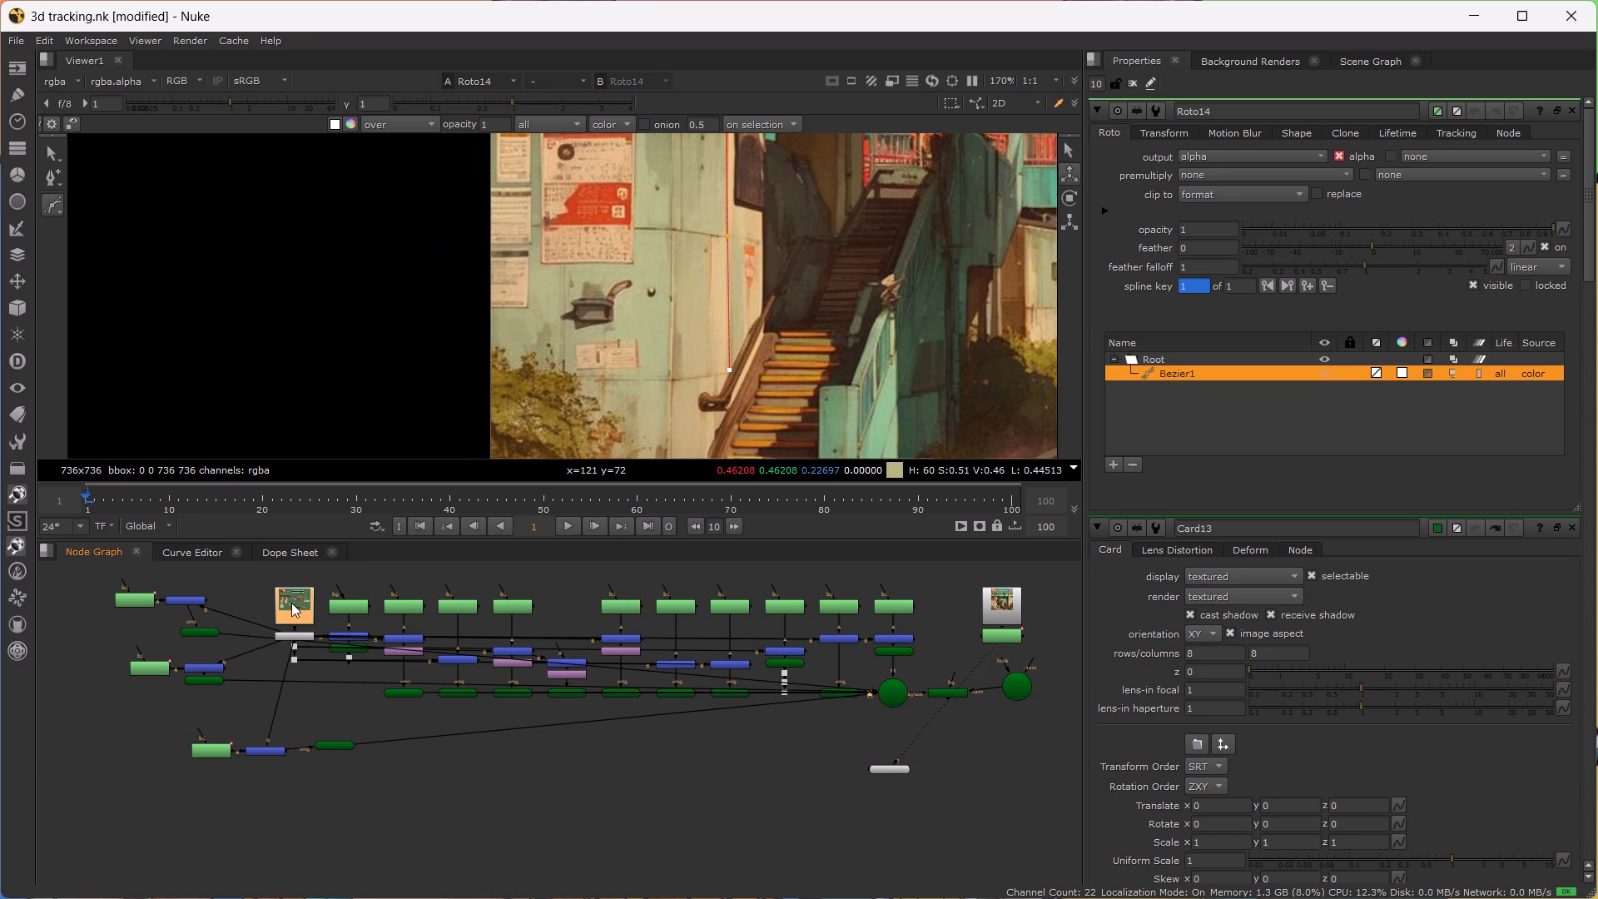
key("1")
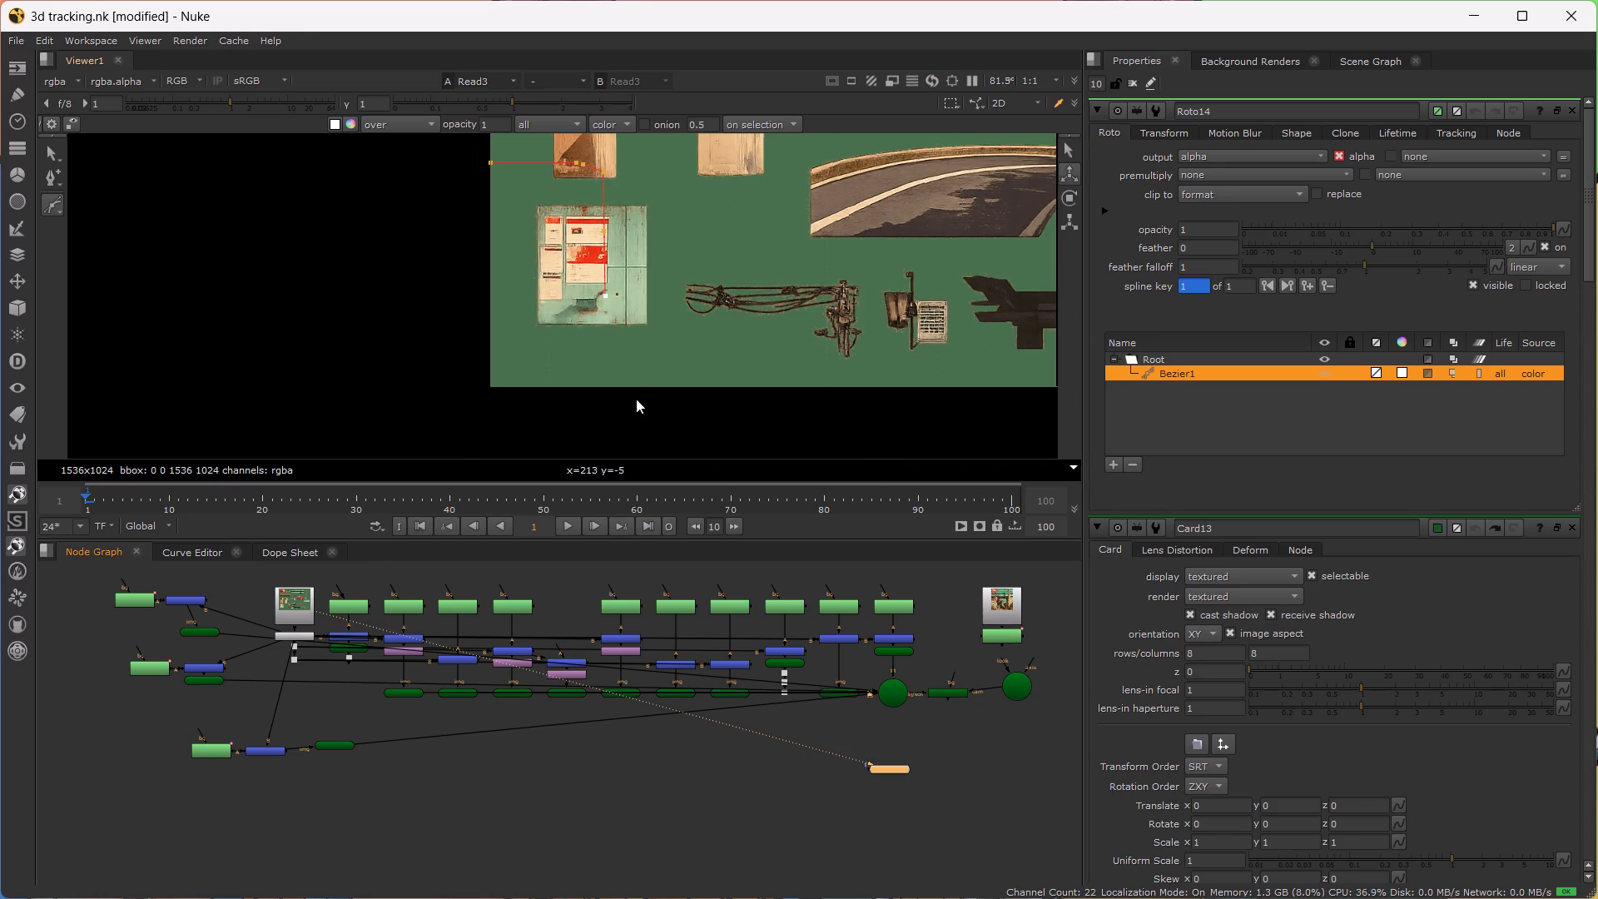
left_click(993, 605)
key("1")
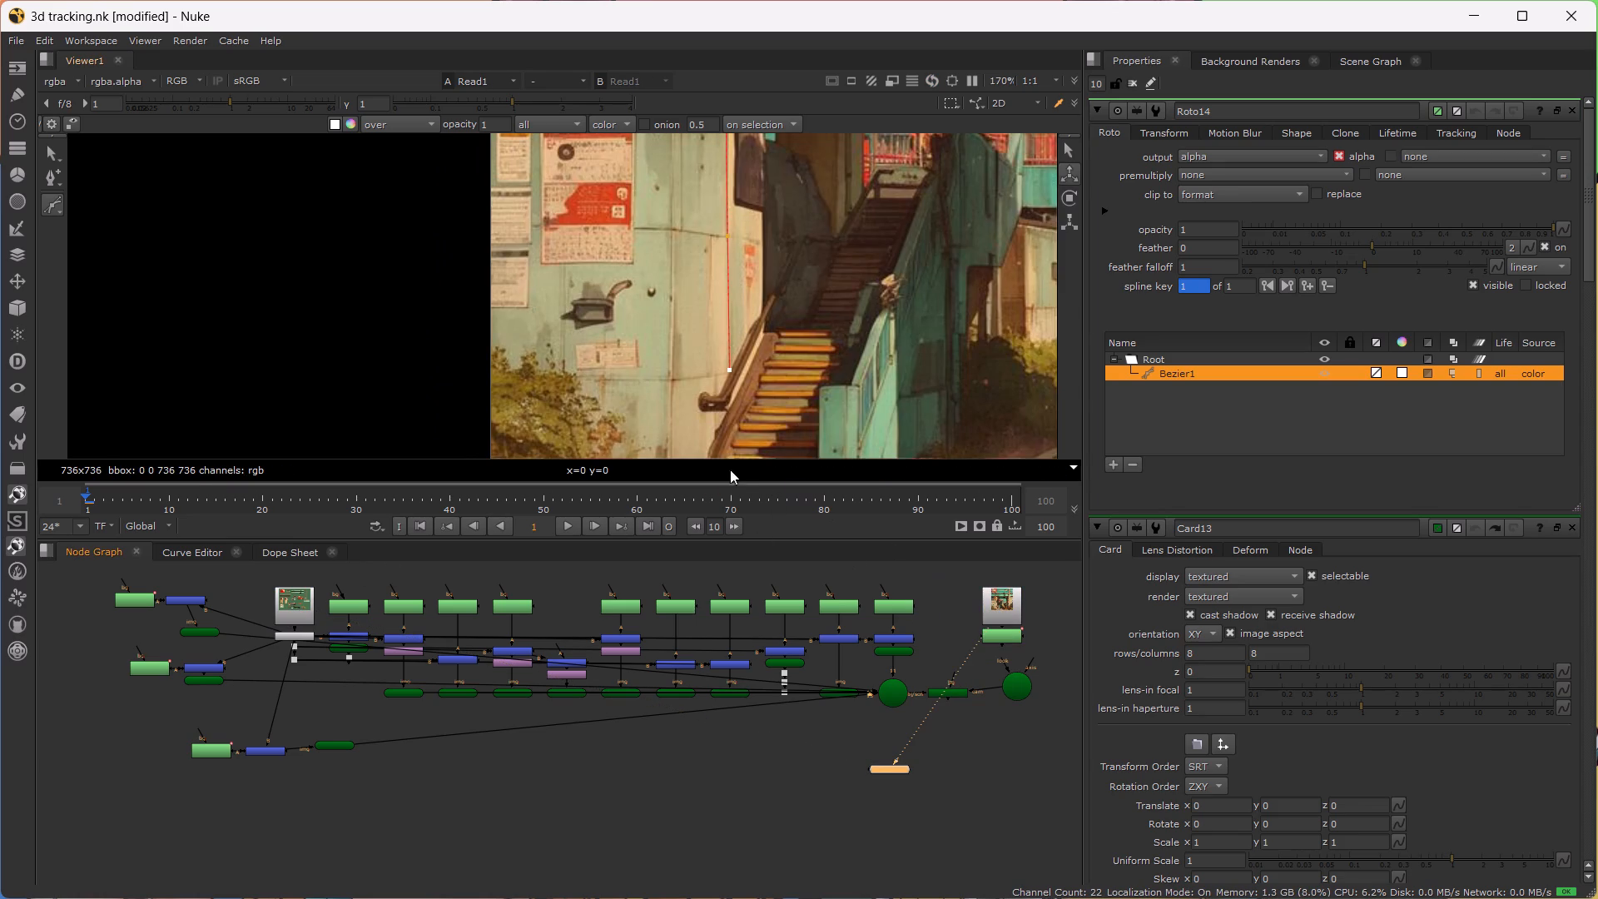
left_click_drag(736, 400, 783, 248, "alt")
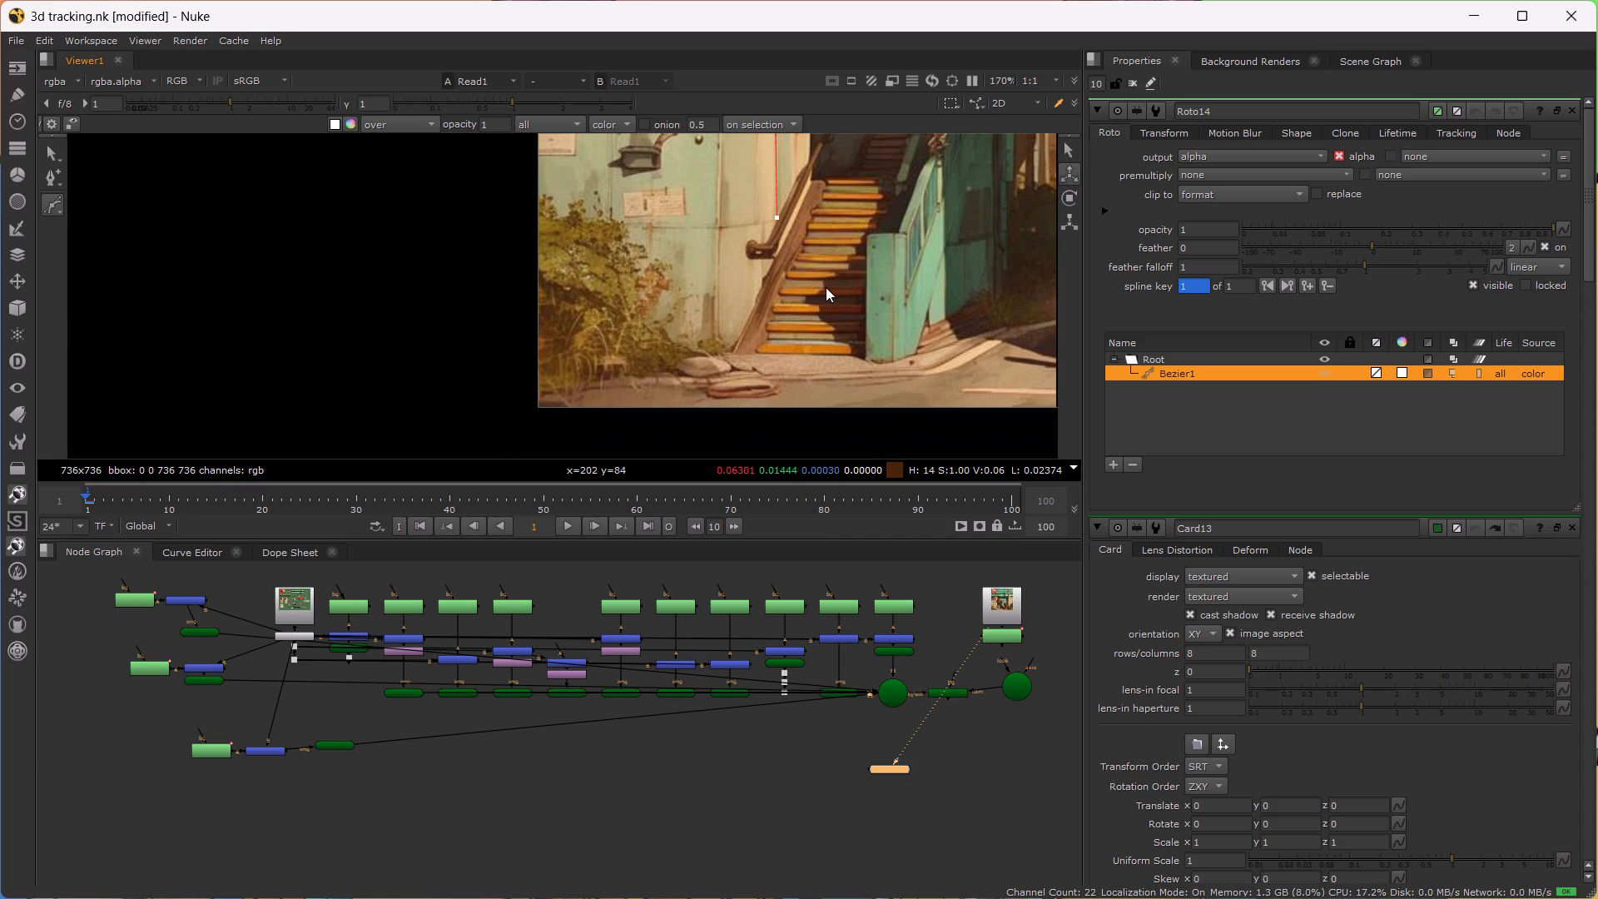
left_click_drag(821, 286, 727, 443, "alt")
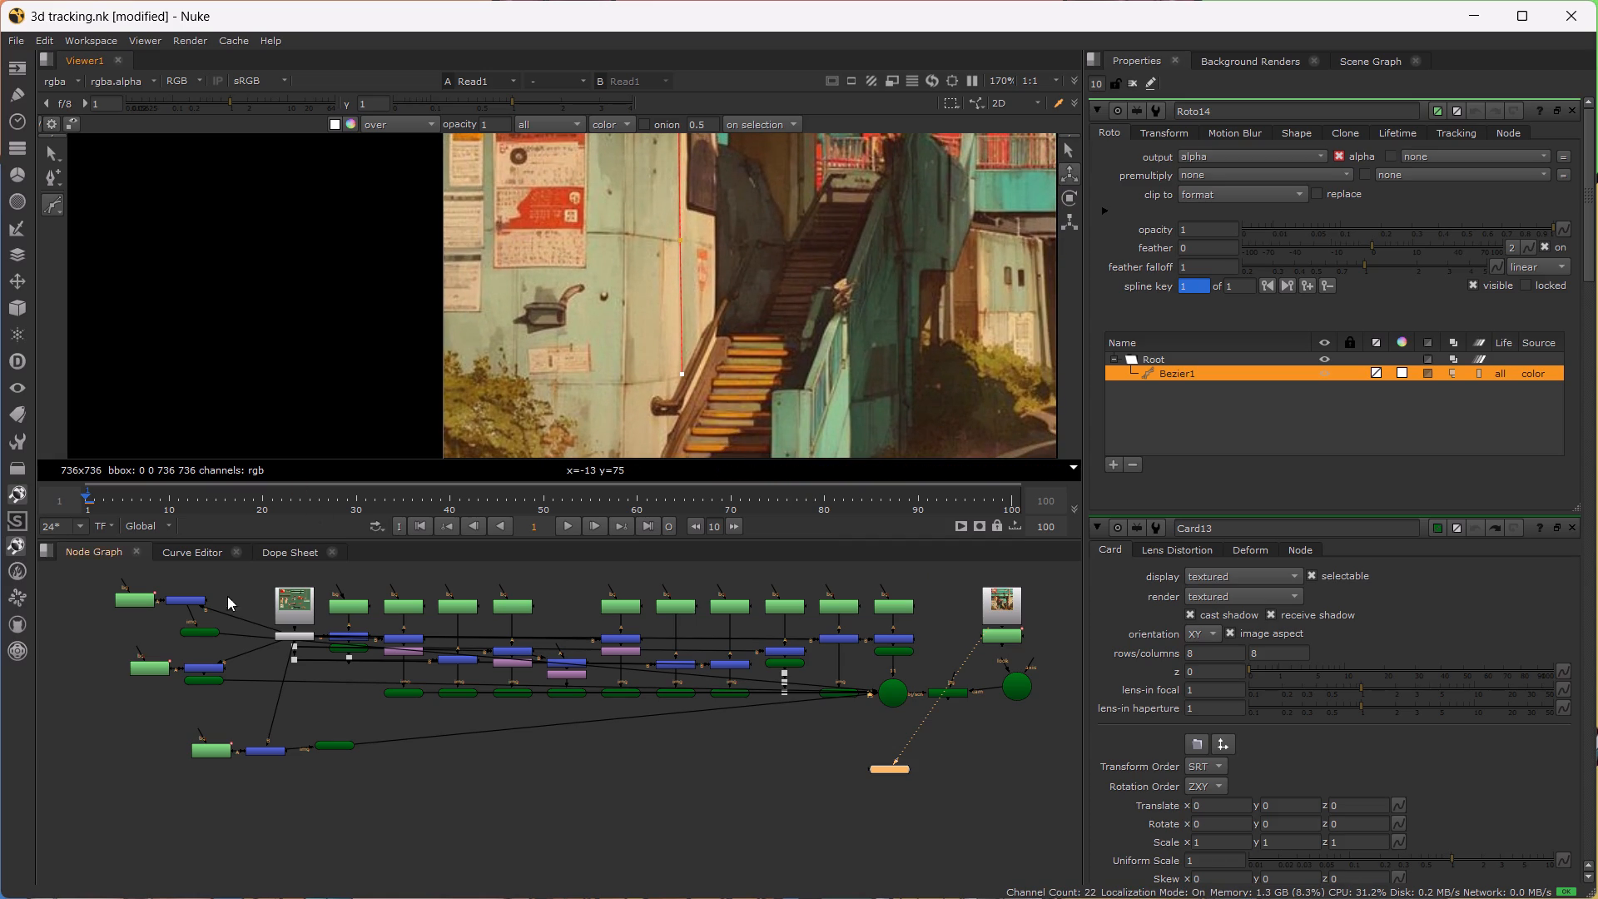
left_click(295, 608)
key("1")
scroll(508, 373, "up", 5)
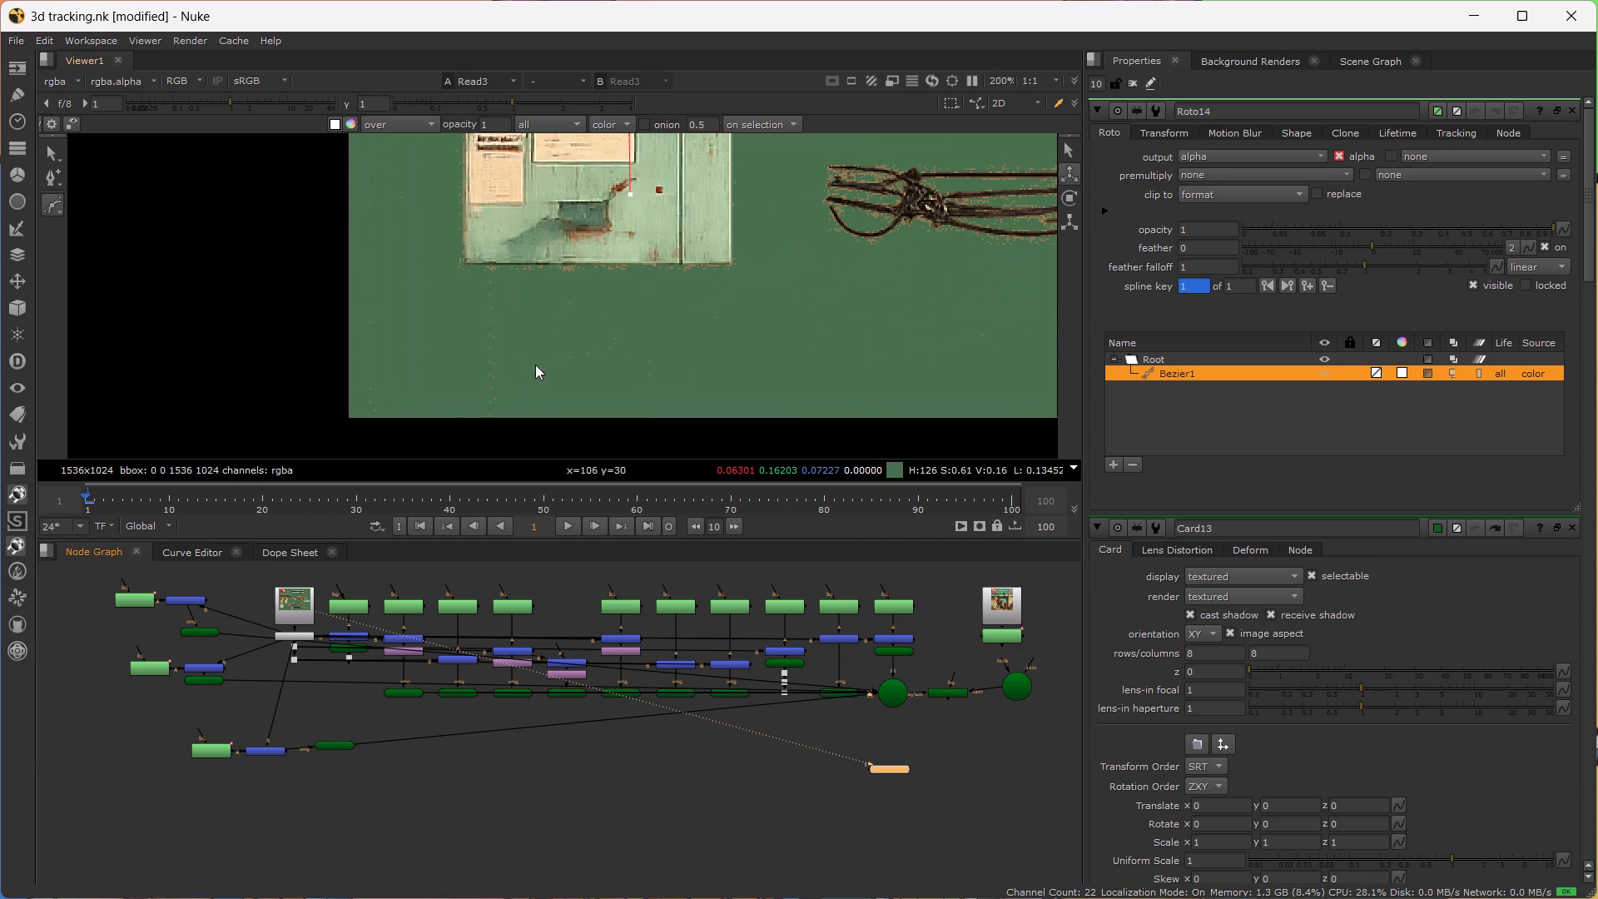
left_click_drag(708, 309, 487, 465, "alt")
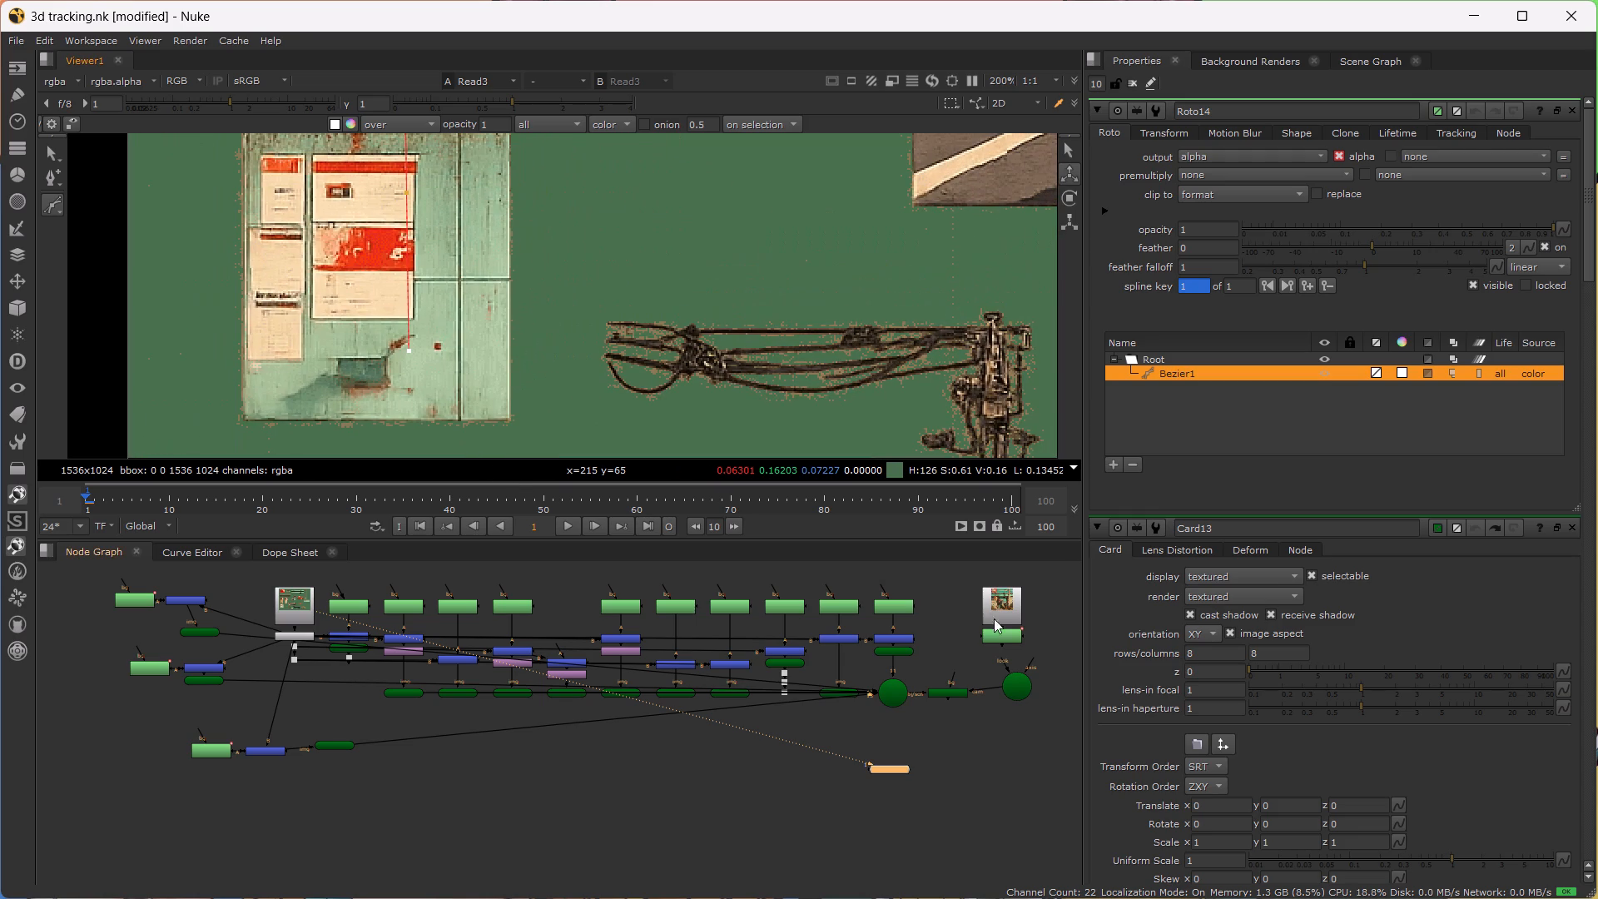
scroll(538, 382, "down", 2)
left_click_drag(538, 375, 512, 391, "alt")
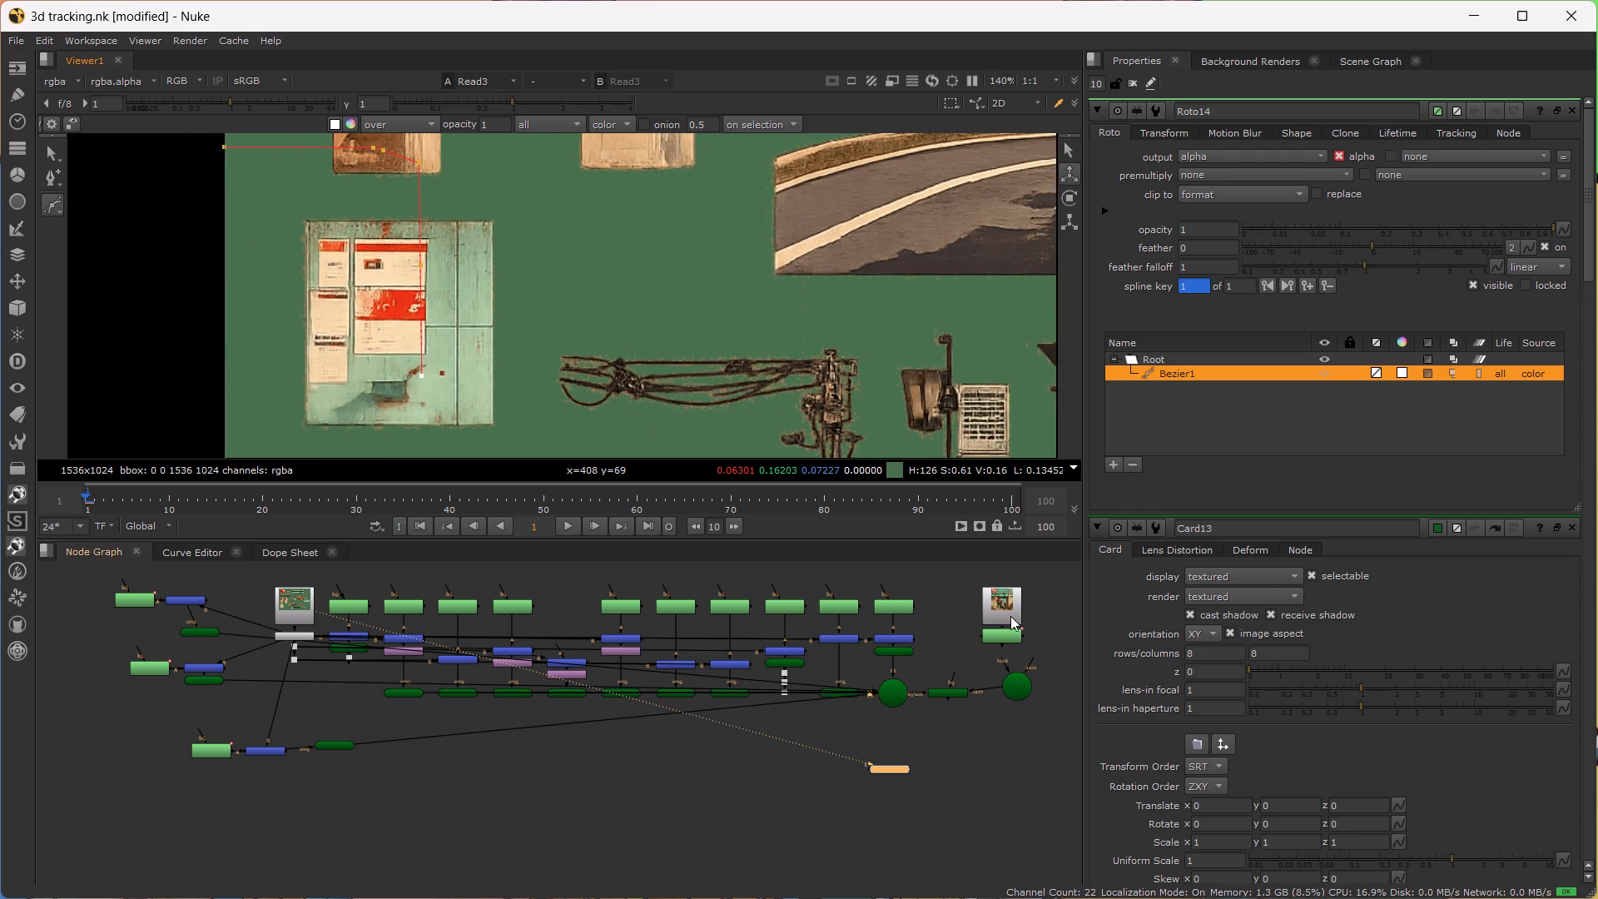
left_click(998, 601)
key("1")
scroll(756, 394, "down", 2)
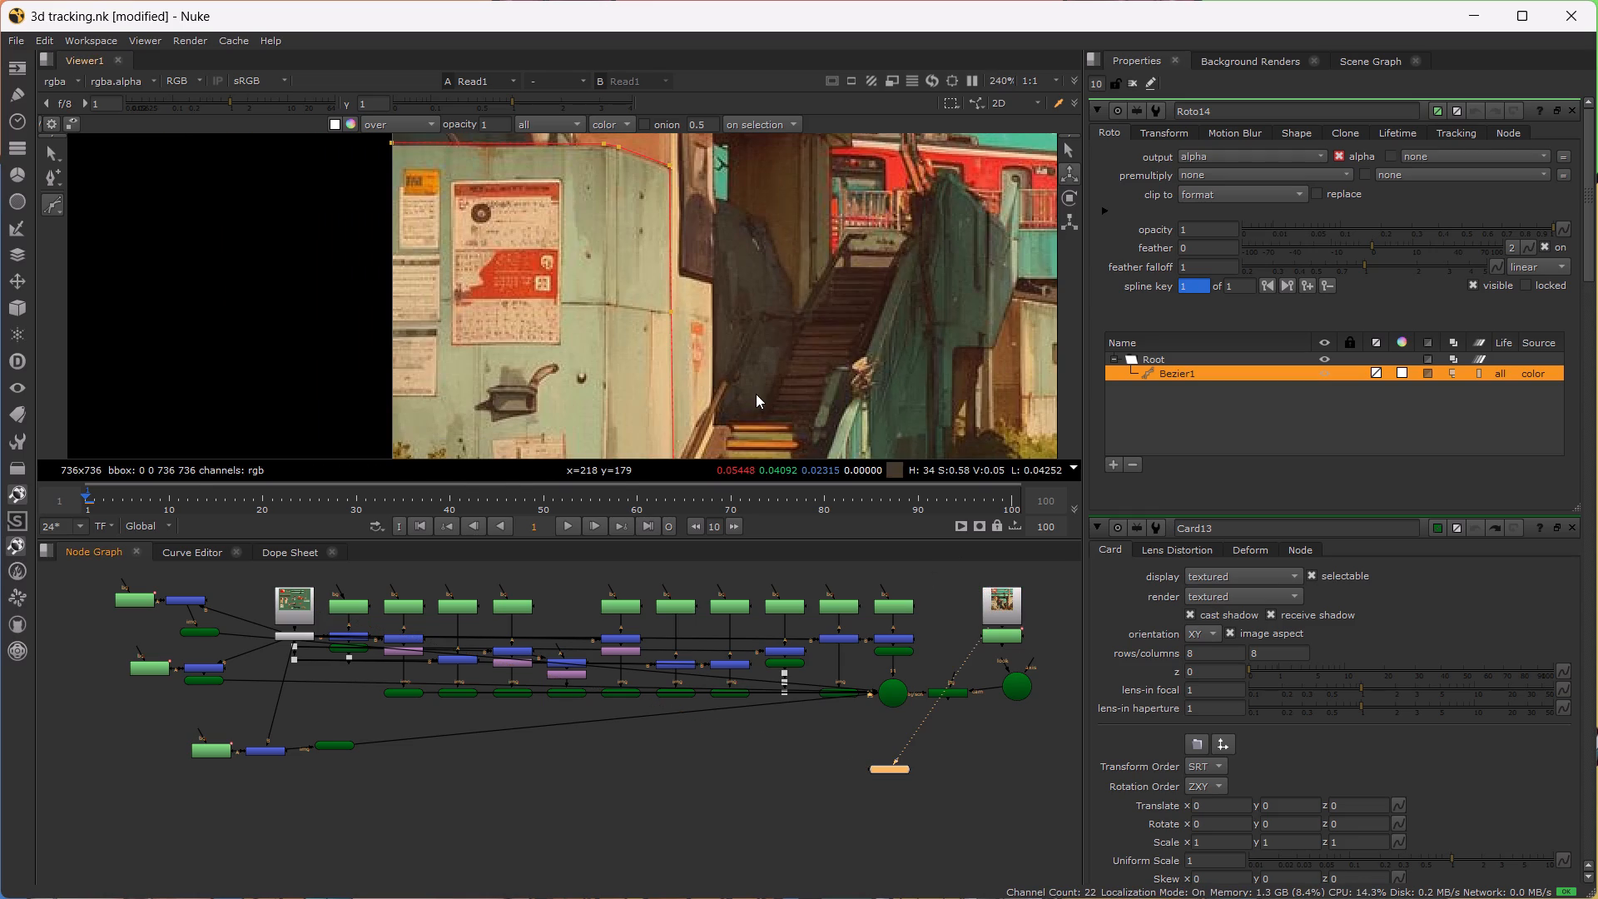
left_click(297, 610)
key("1")
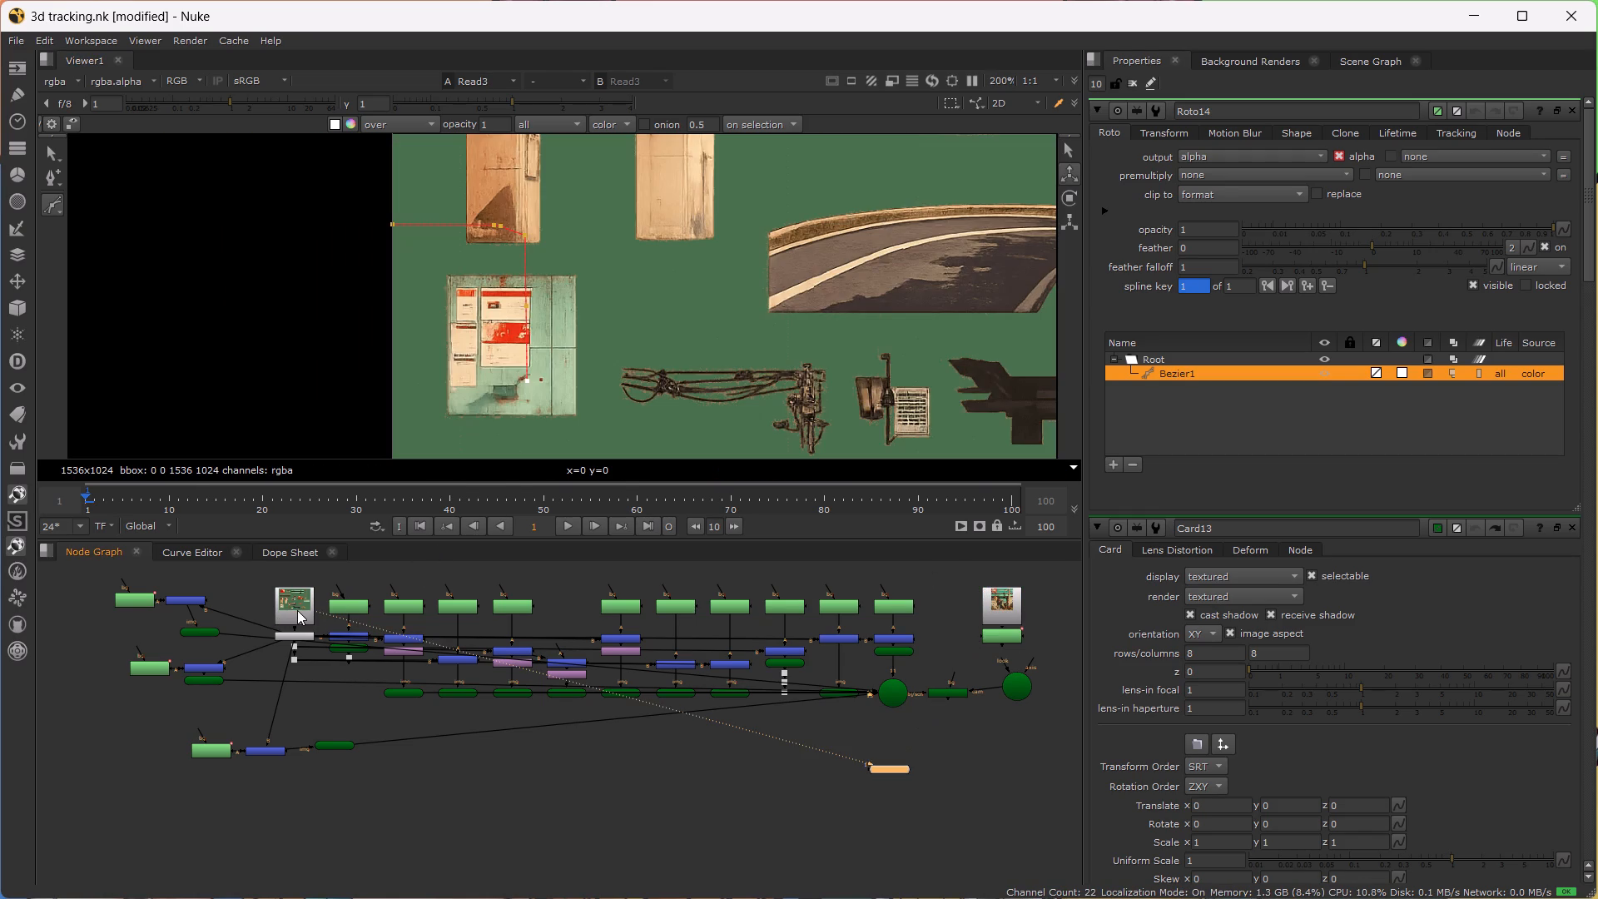
left_click(992, 606)
key("1")
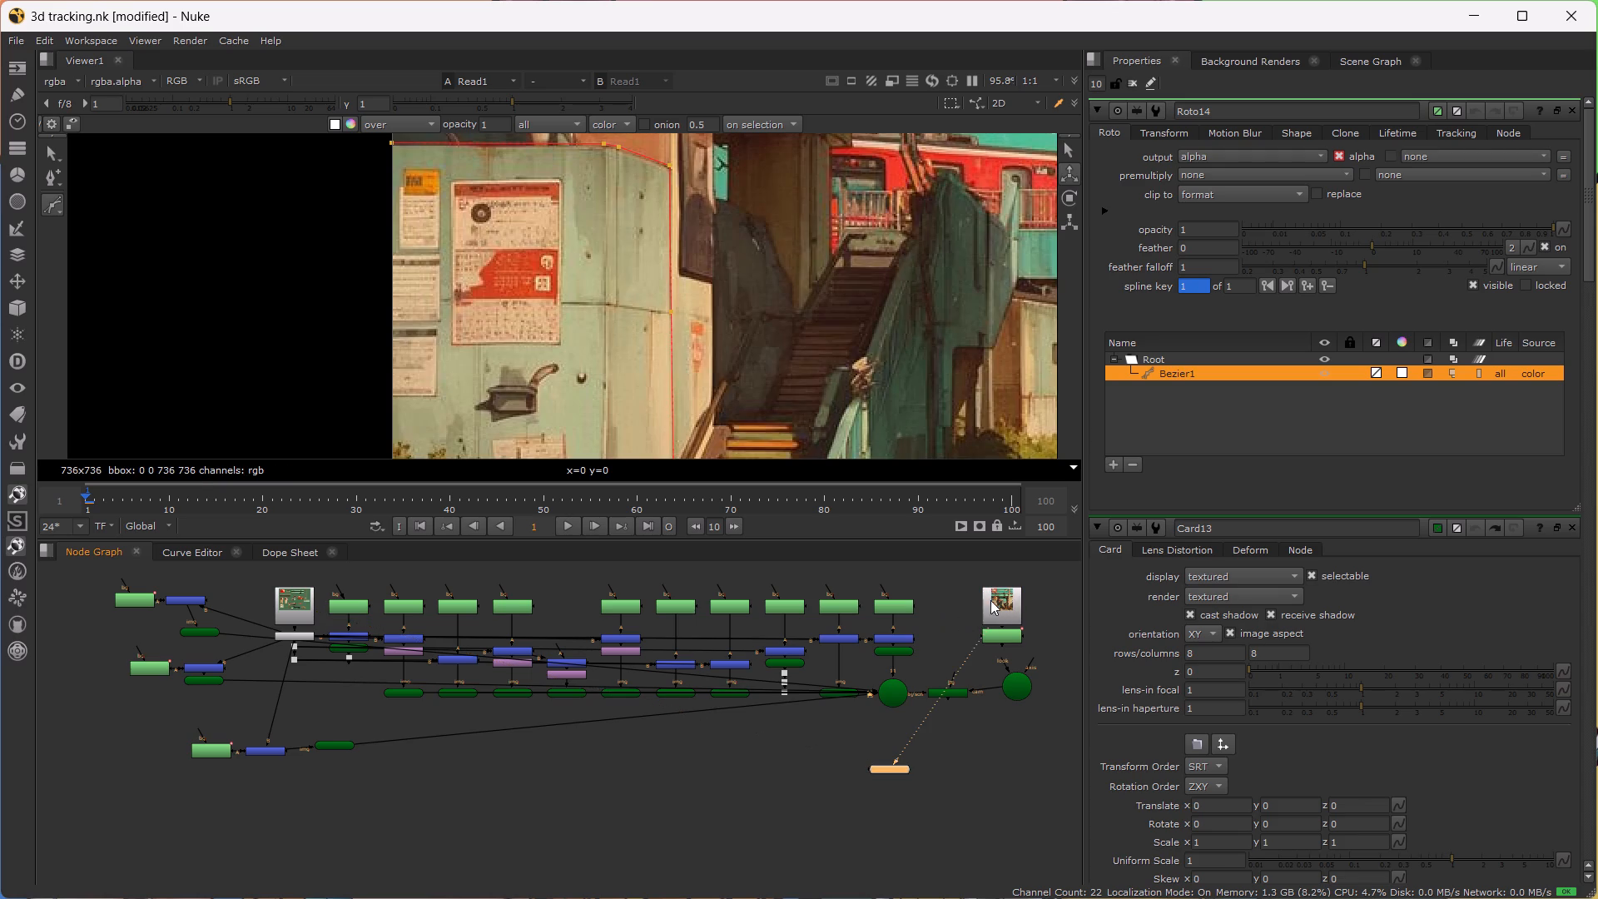
left_click_drag(851, 360, 884, 271, "alt")
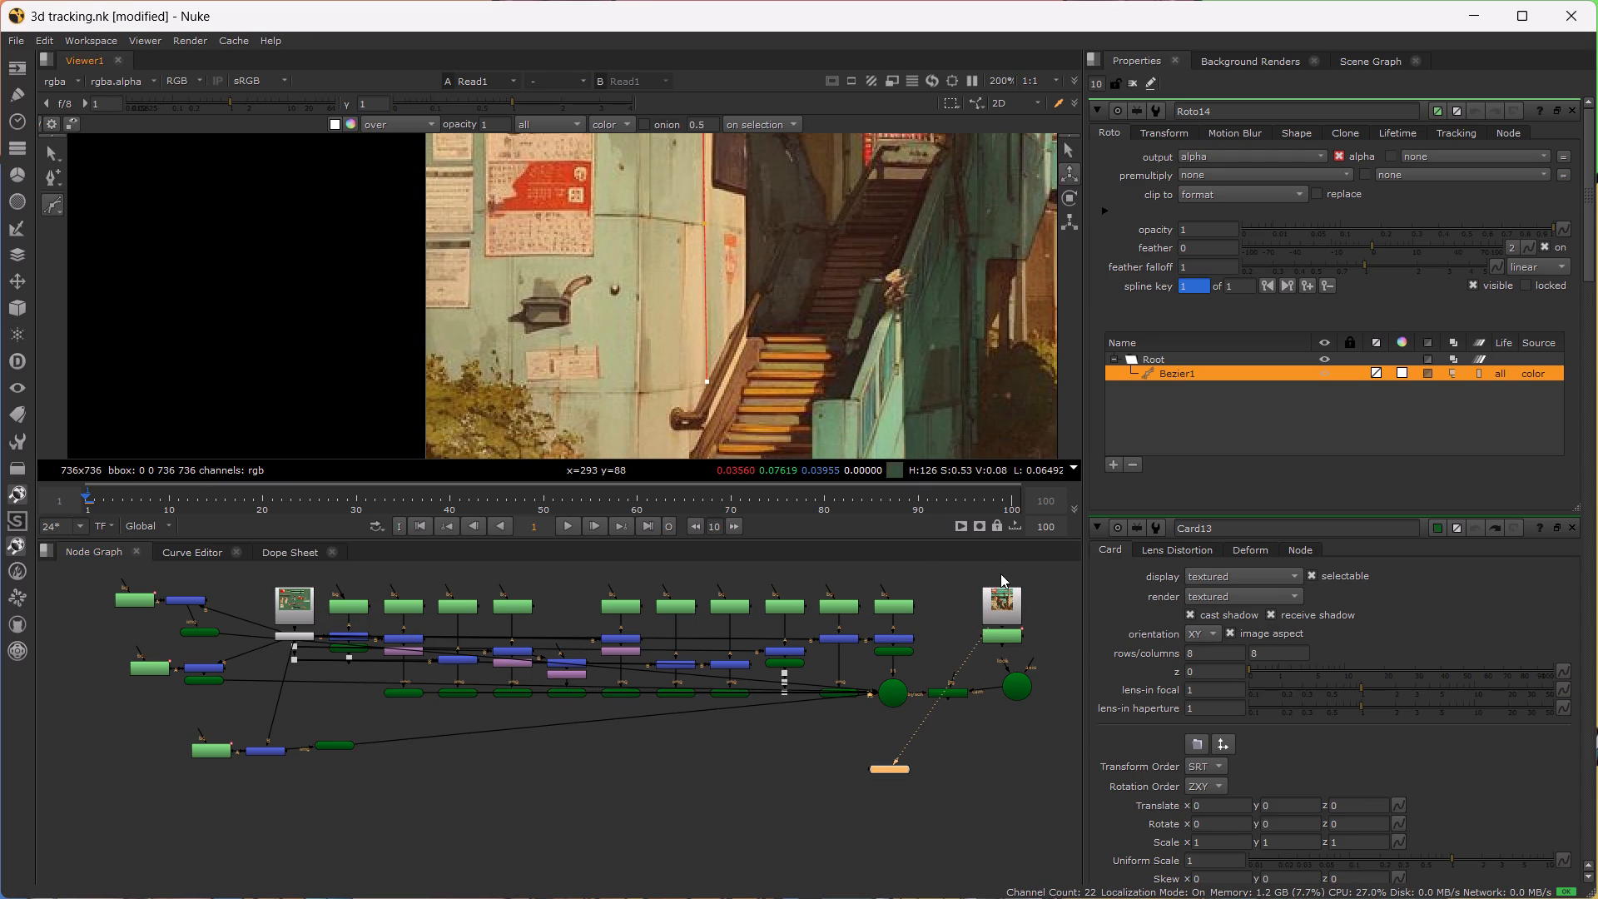
scroll(755, 337, "down", 1)
Delete the Roto14 node below Read1.
left_click(999, 632)
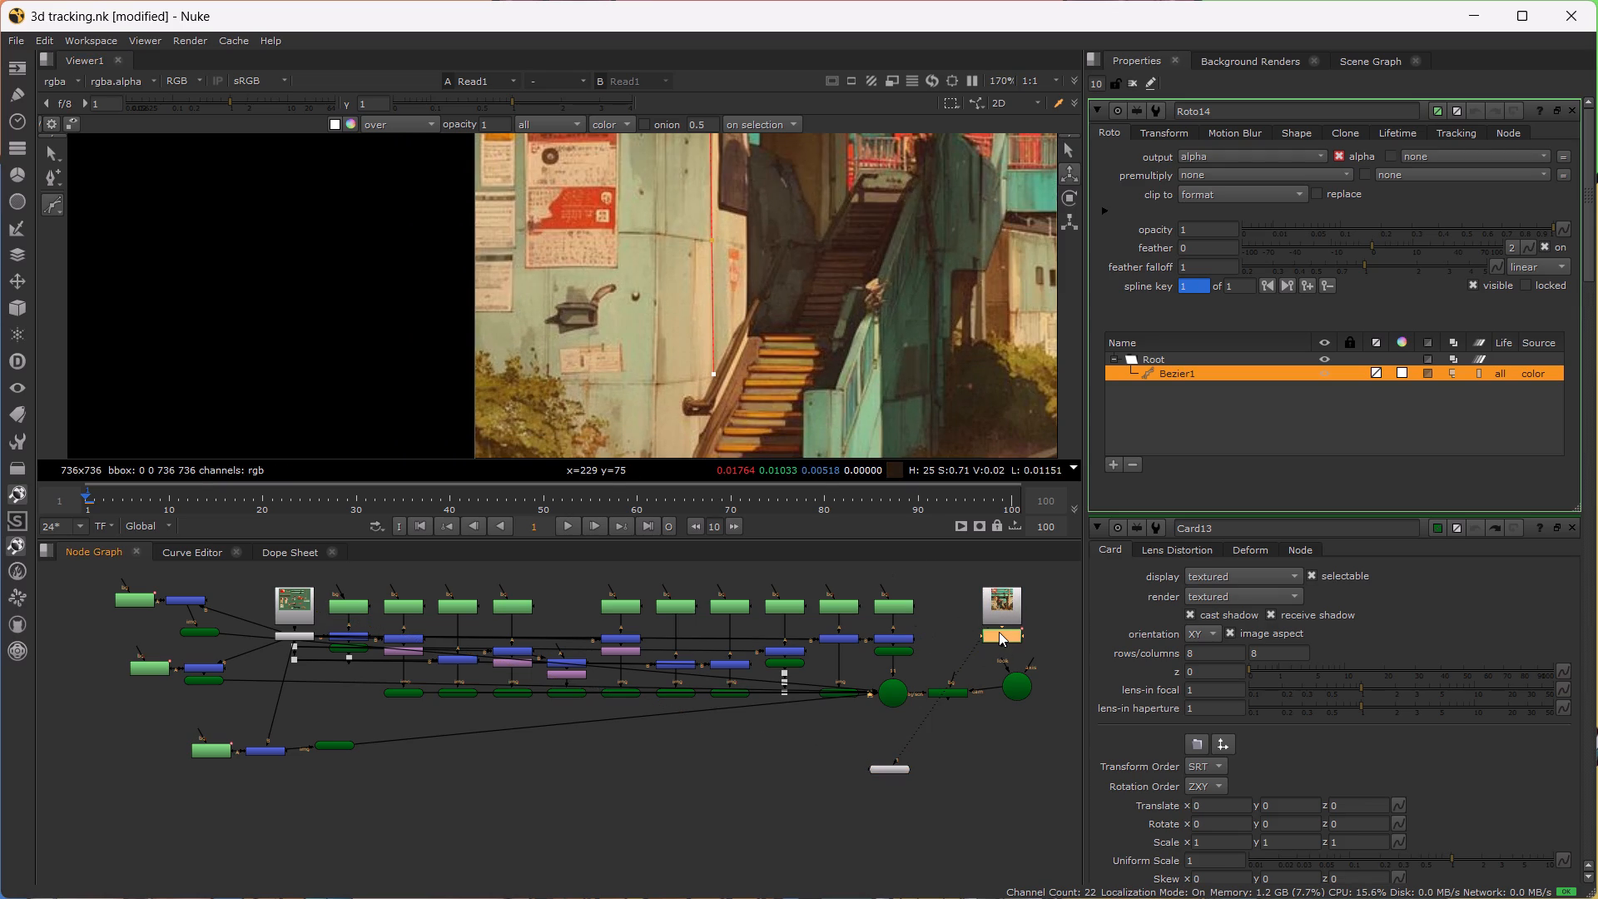
key("Delete")
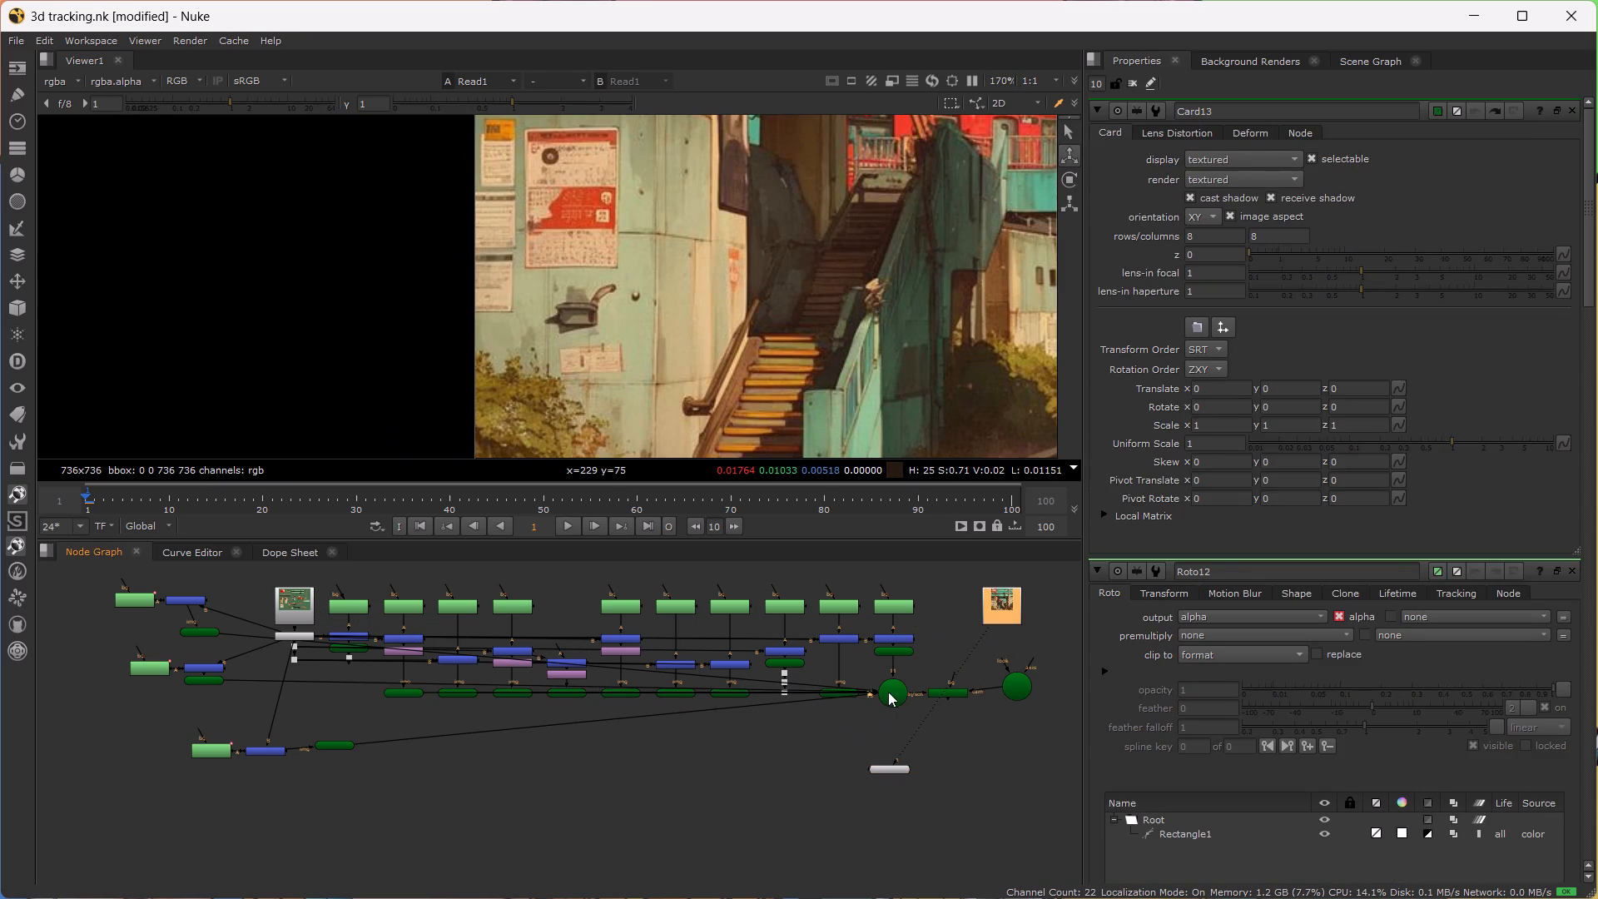
View Scene1 and examine how the overpass, pillar, poster wall, stairs and train cards are arranged in depth from several angles.
left_click(887, 692)
key("1")
left_click(181, 343)
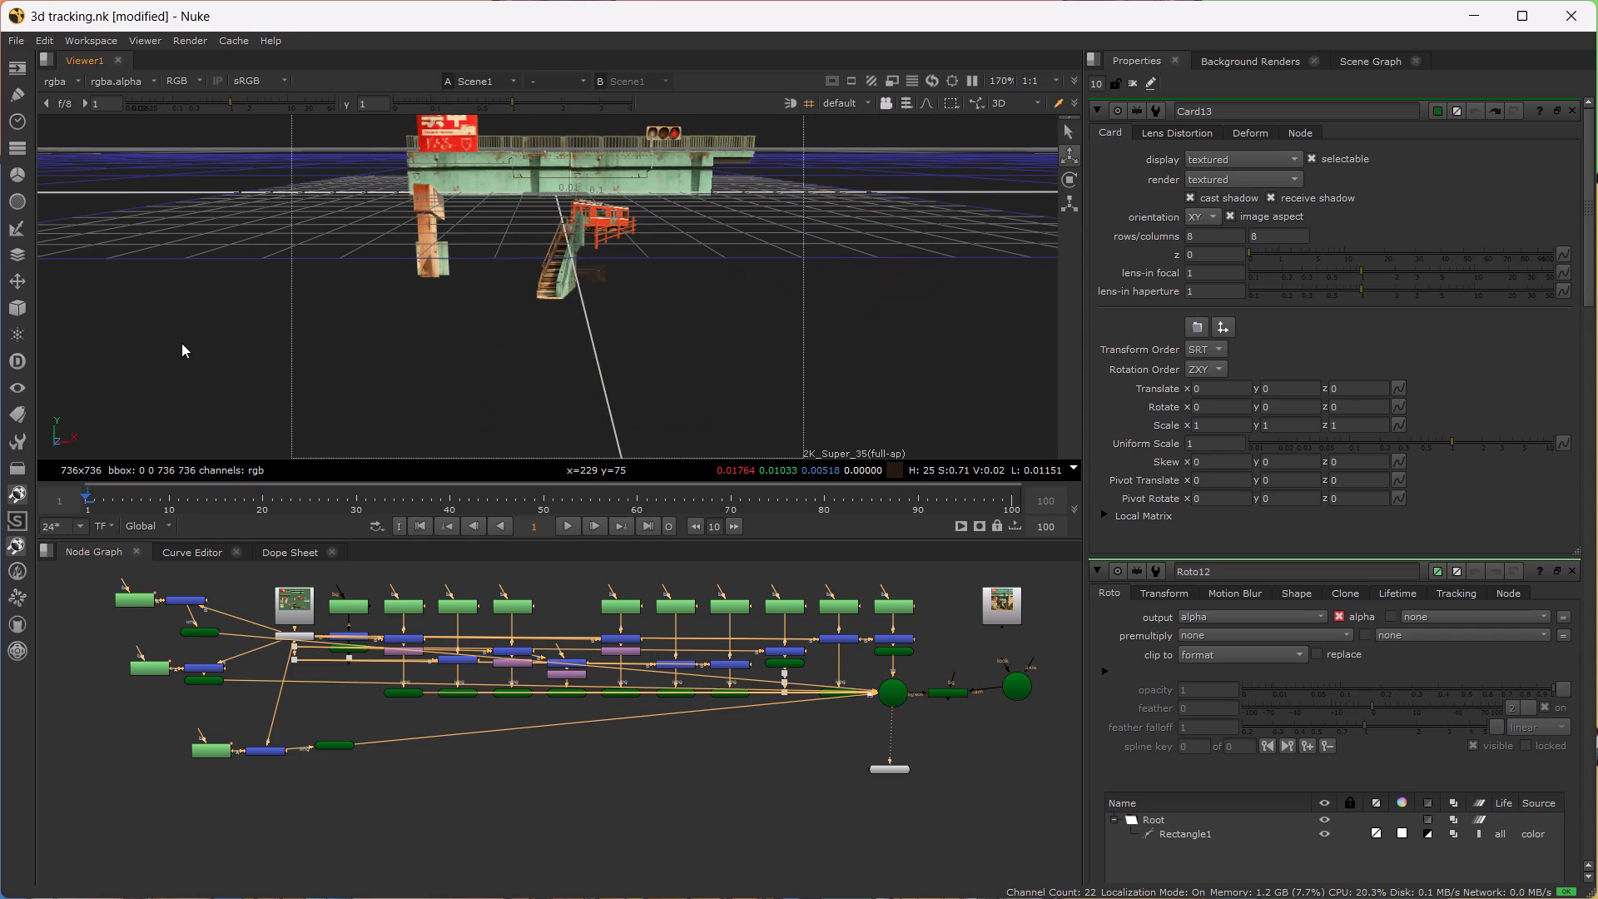
scroll(591, 268, "up", 7)
scroll(681, 300, "down", 5)
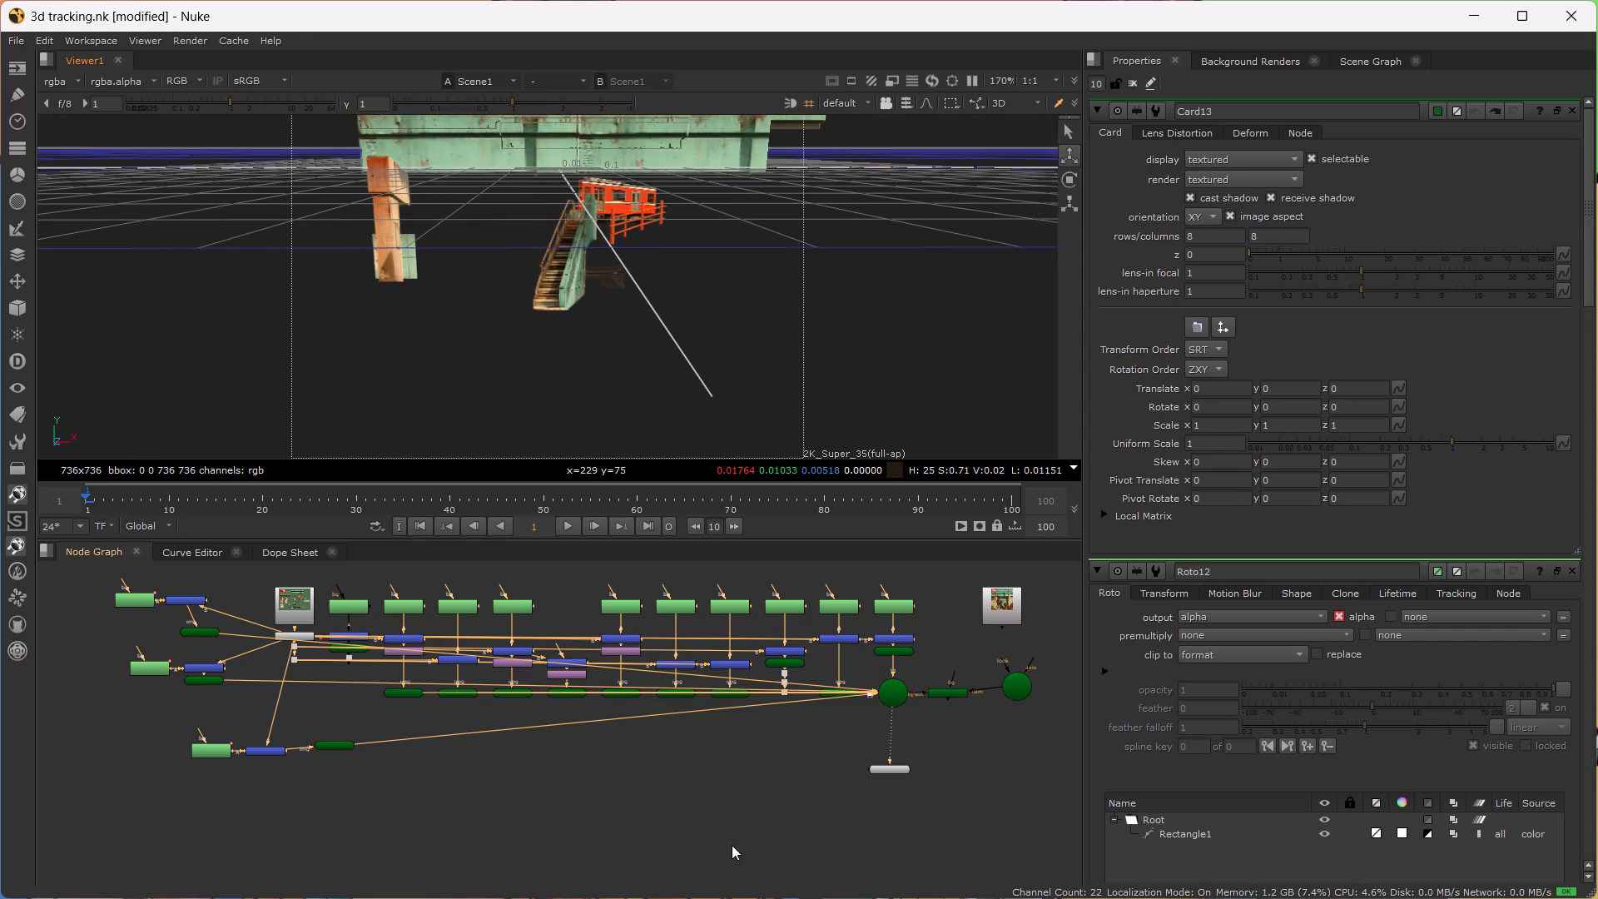
left_click_drag(622, 277, 570, 303, "alt")
left_click_drag(698, 320, 380, 391, "ctrl")
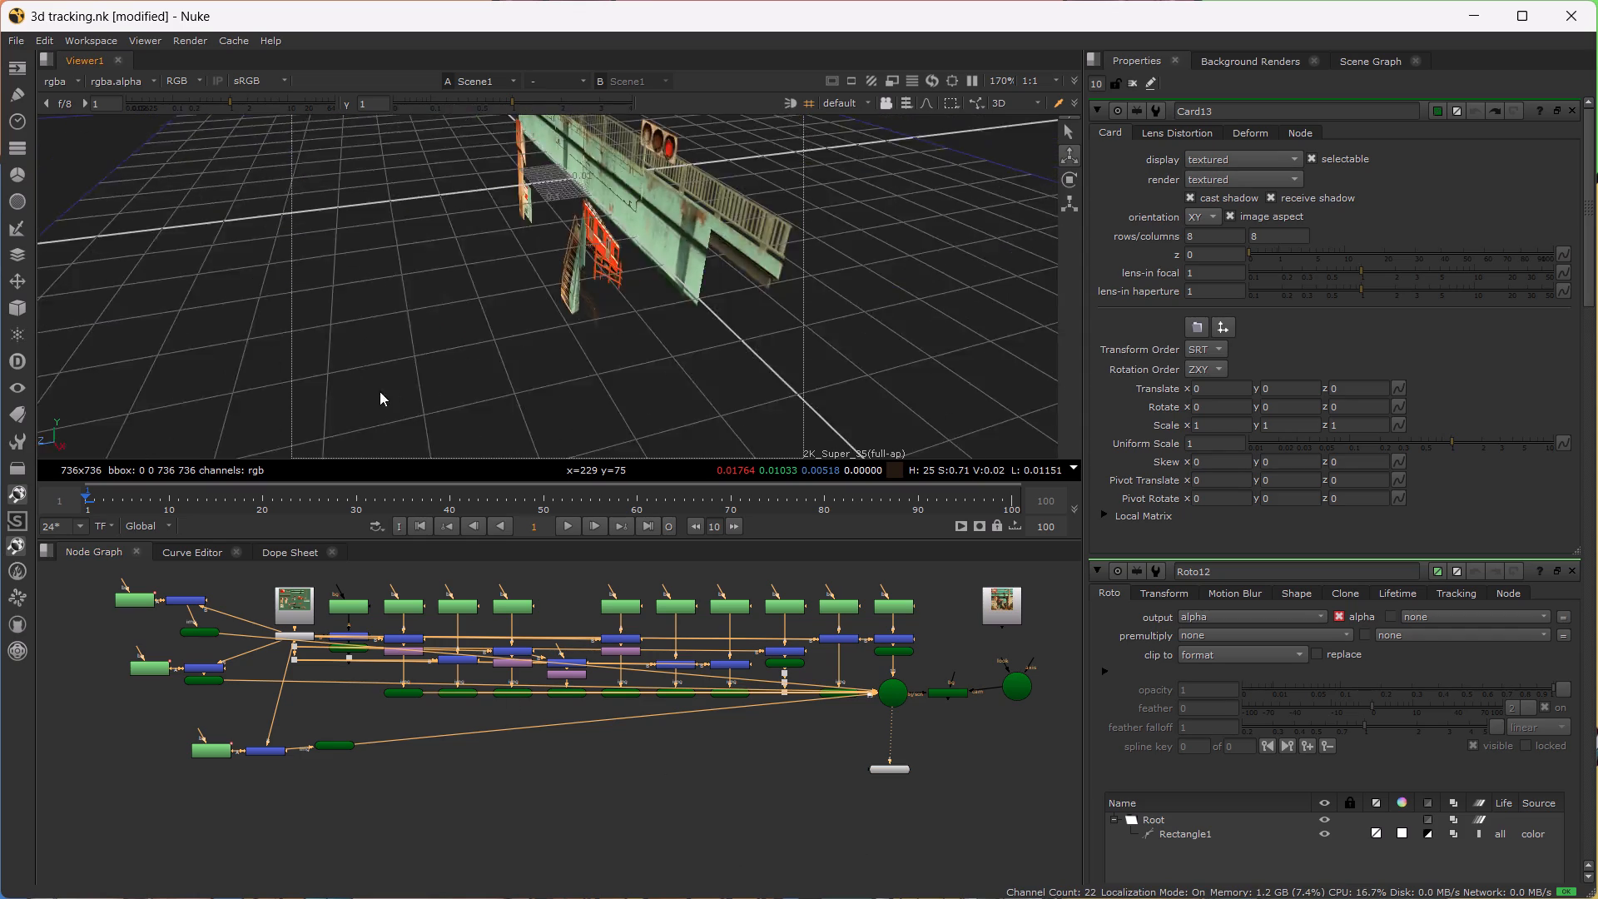
left_click_drag(380, 391, 424, 372, "ctrl")
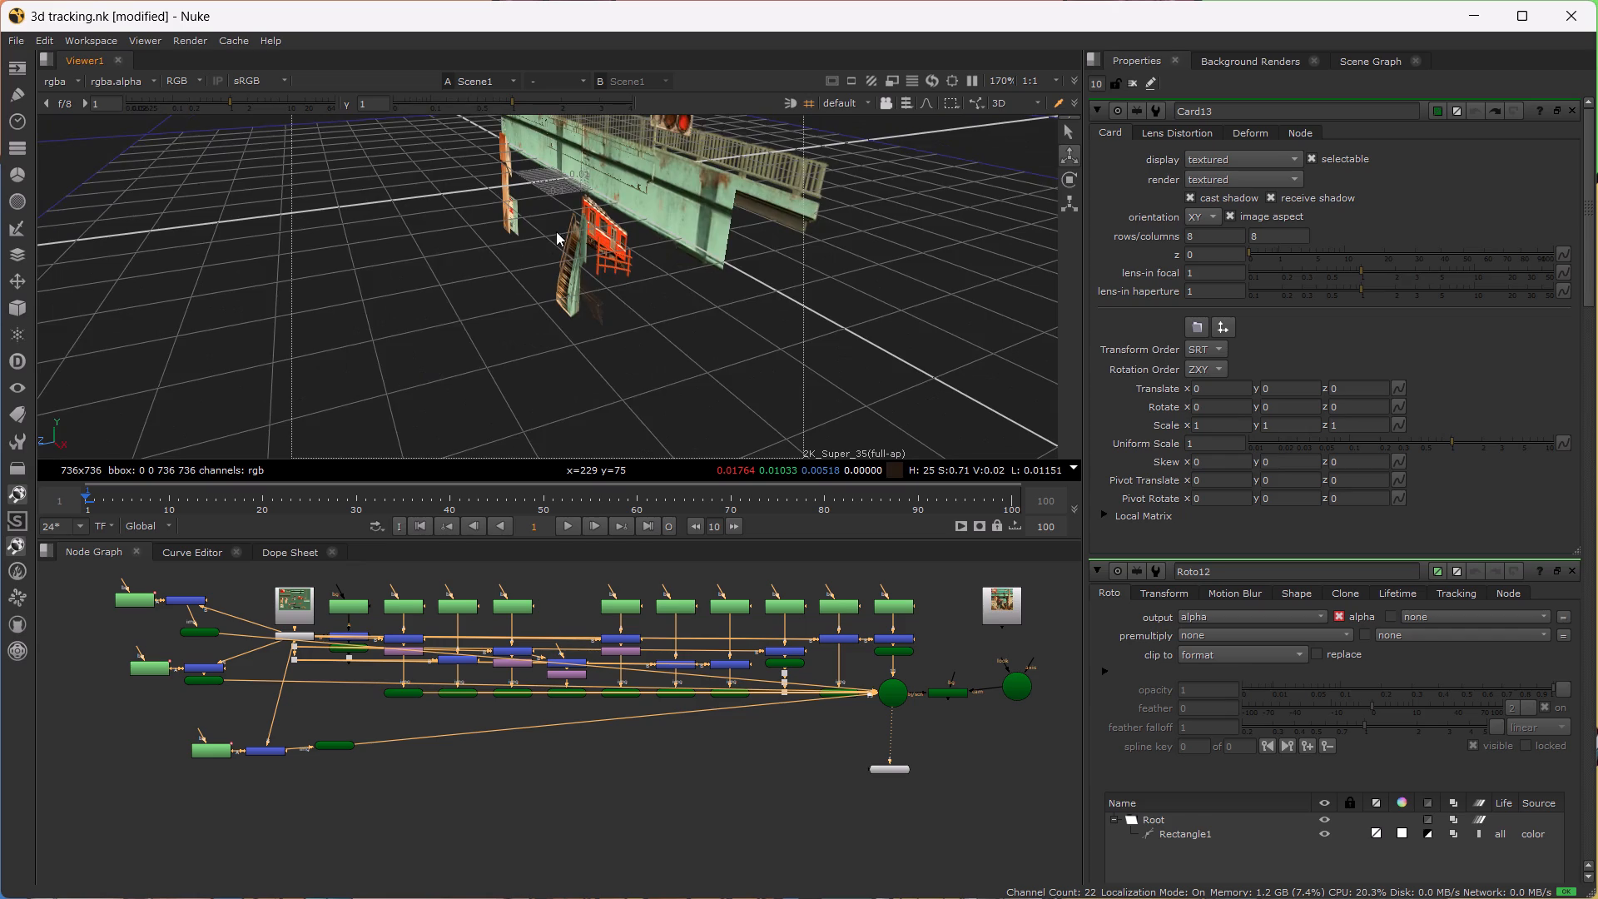
scroll(556, 231, "up", 3)
left_click_drag(611, 258, 469, 357, "alt")
scroll(502, 350, "up", 4)
left_click_drag(519, 353, 653, 354, "alt")
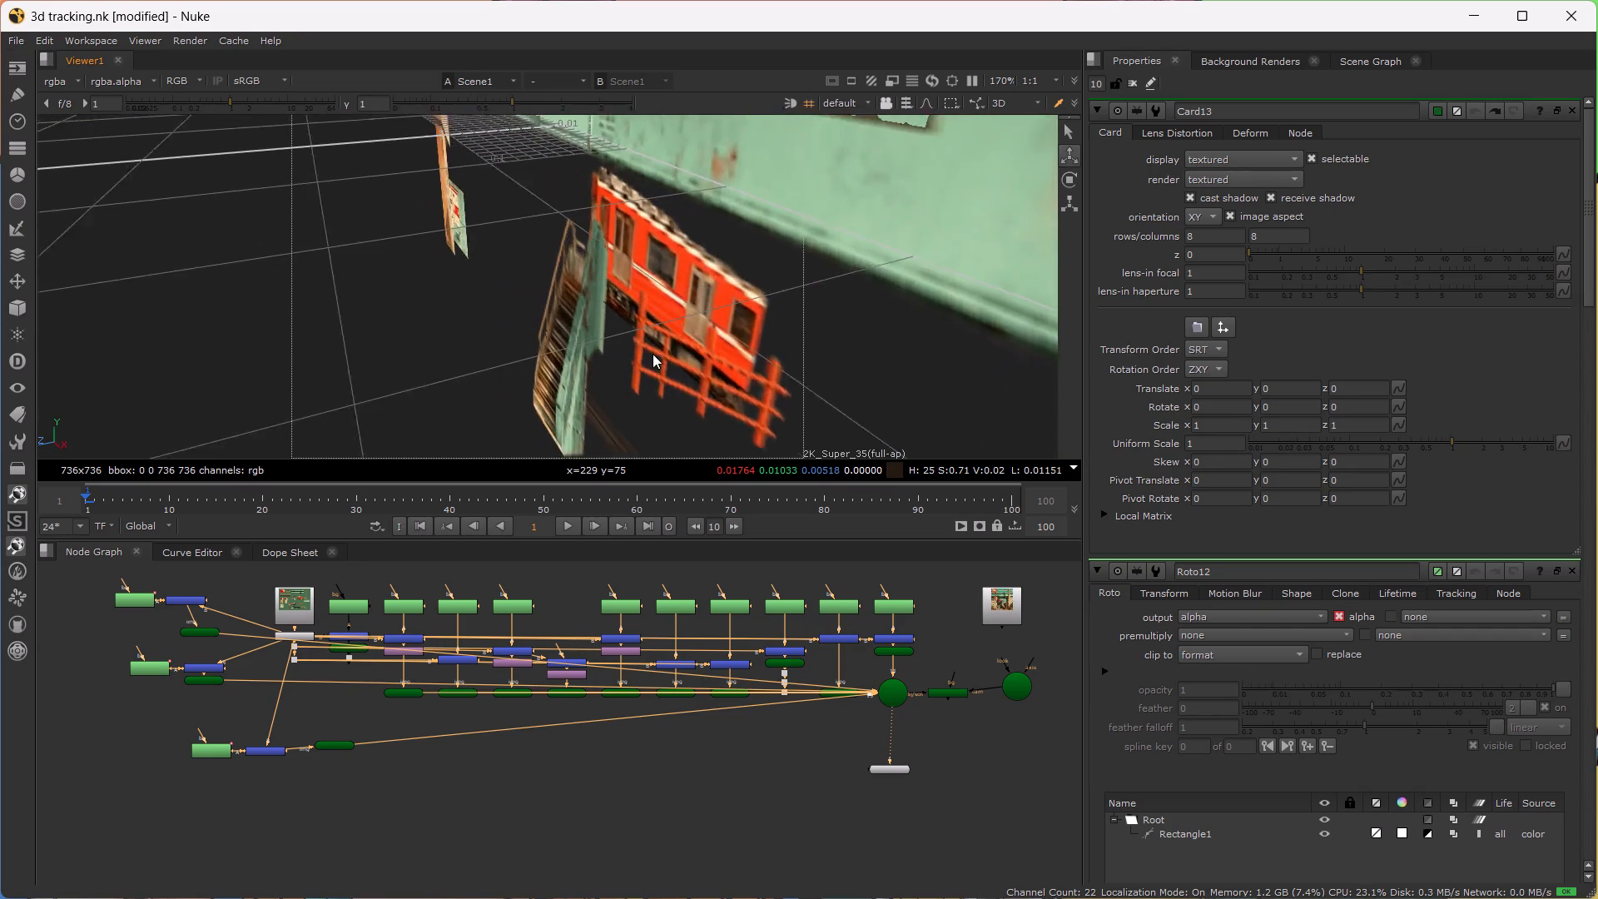
left_click_drag(653, 354, 714, 342, "alt")
scroll(752, 315, "down", 3)
left_click_drag(667, 351, 940, 318, "alt")
left_click_drag(727, 340, 960, 320, "ctrl")
left_click_drag(960, 318, 979, 295, "ctrl")
Move Card13 forward along the Z axis to about 0.18.
left_click(389, 266)
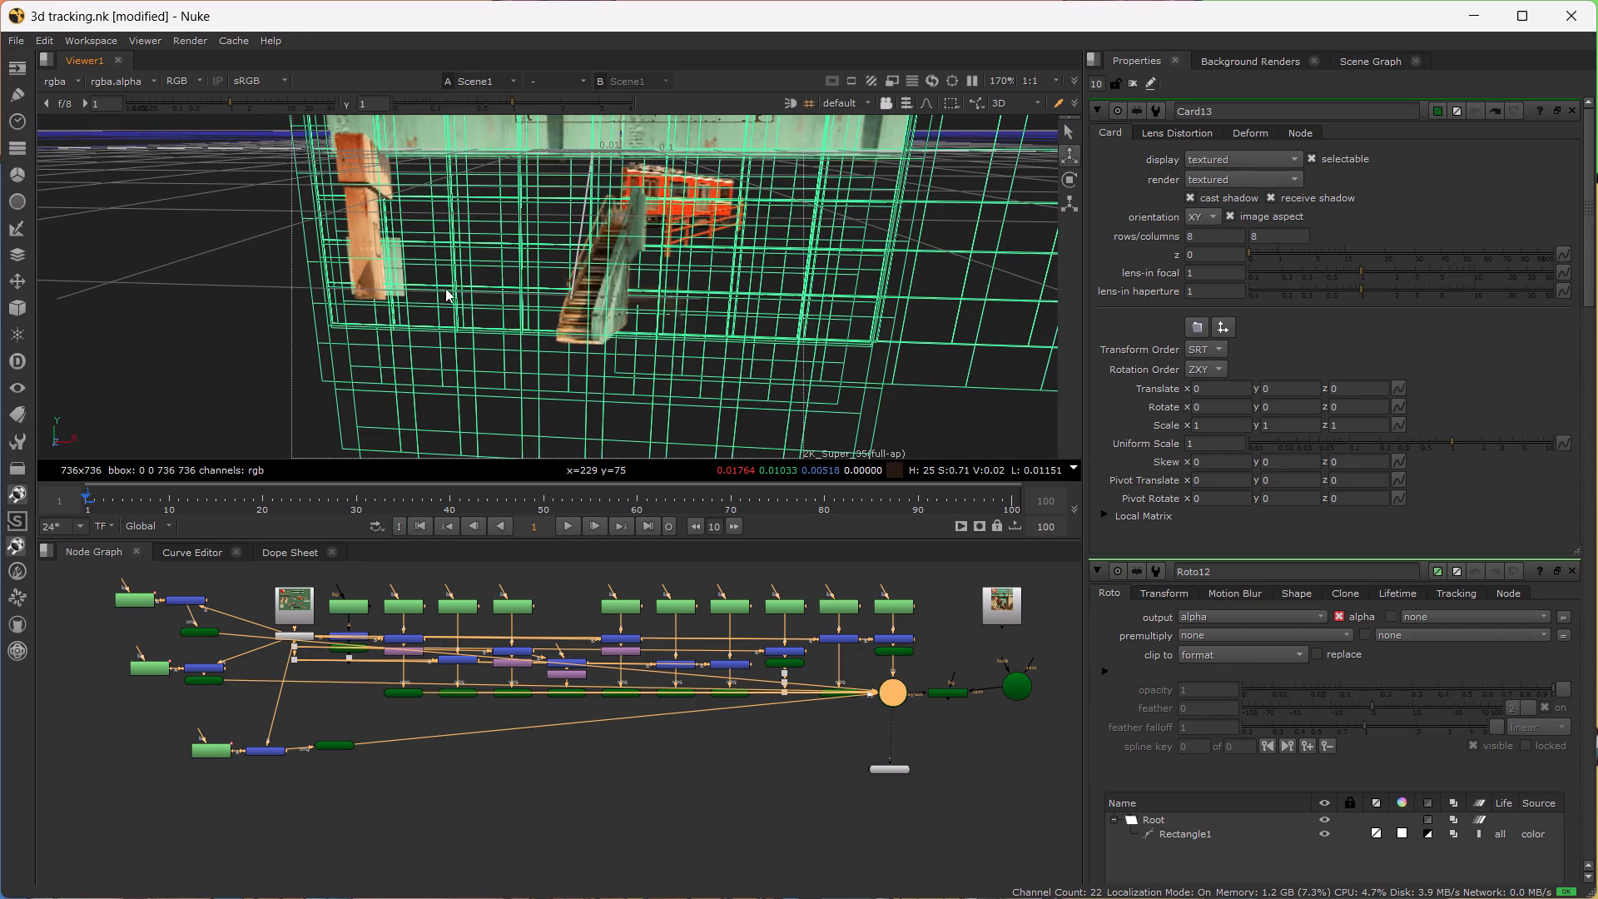
left_click(202, 291)
double_click(325, 748)
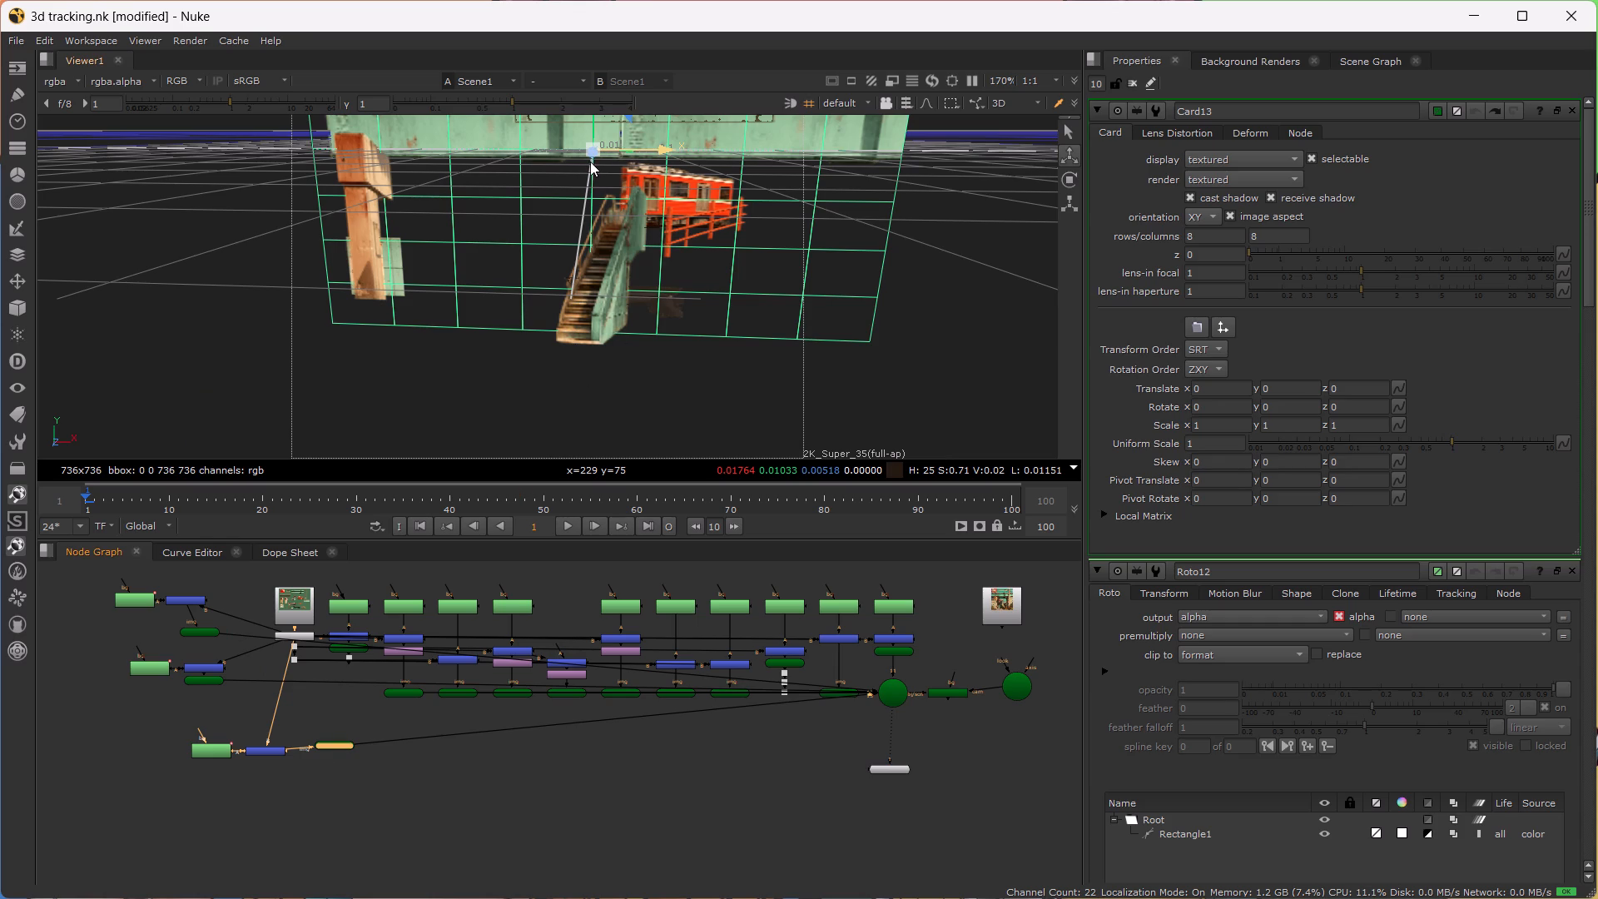
left_click_drag(592, 156, 381, 499)
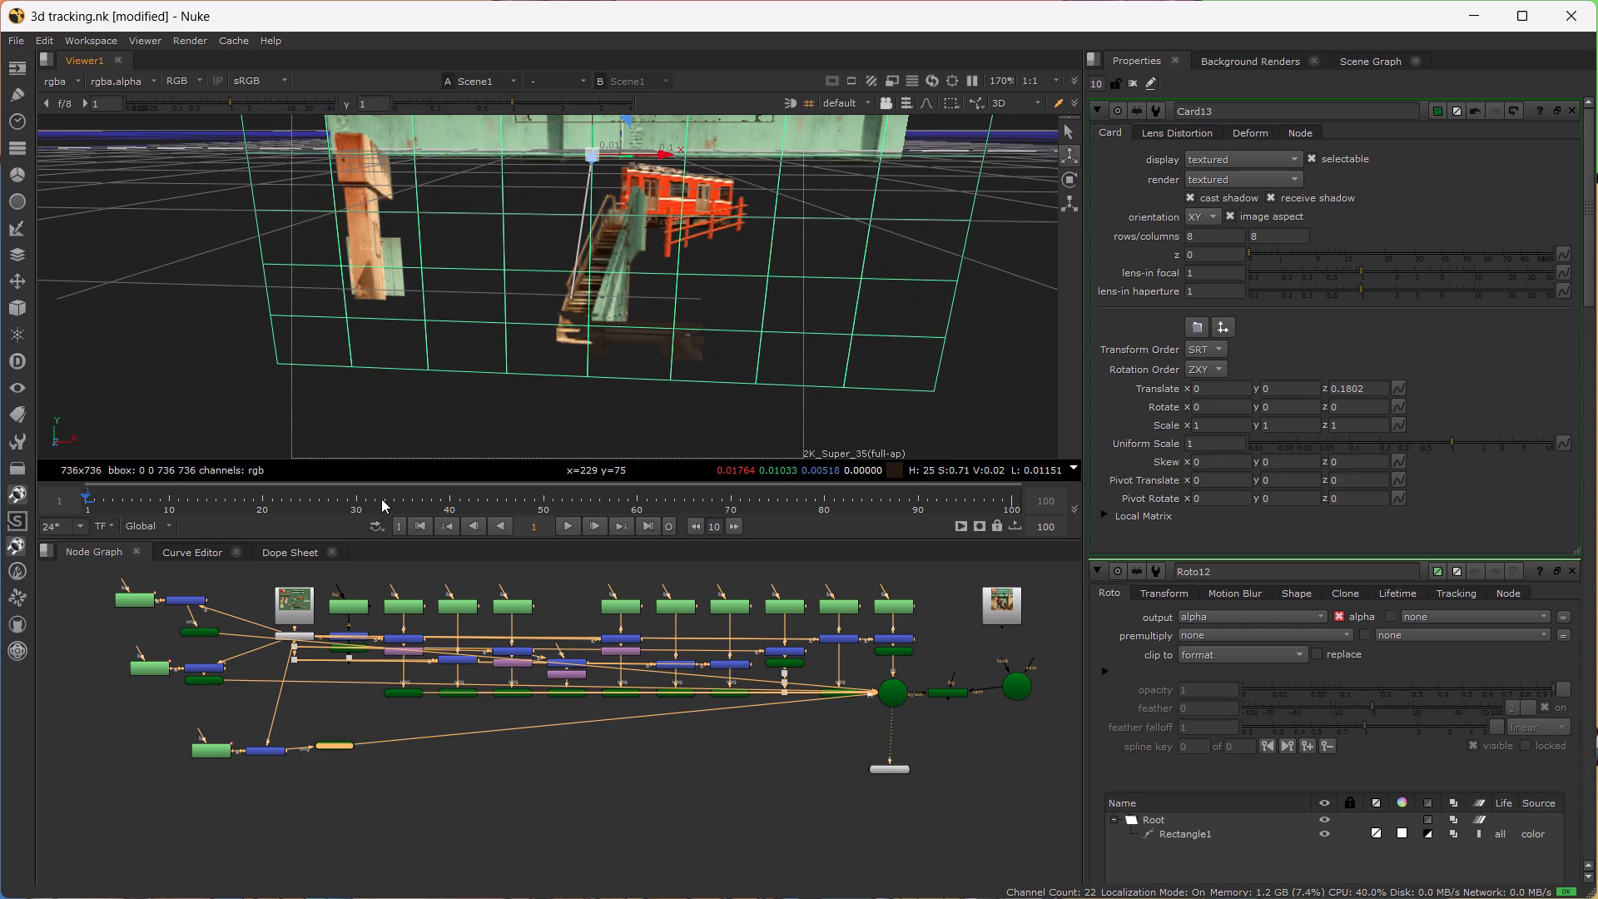
View the Read1 street image and examine the stairs, pillars, overpass, road and fence as reference for the card layout.
left_click(993, 608)
key("1")
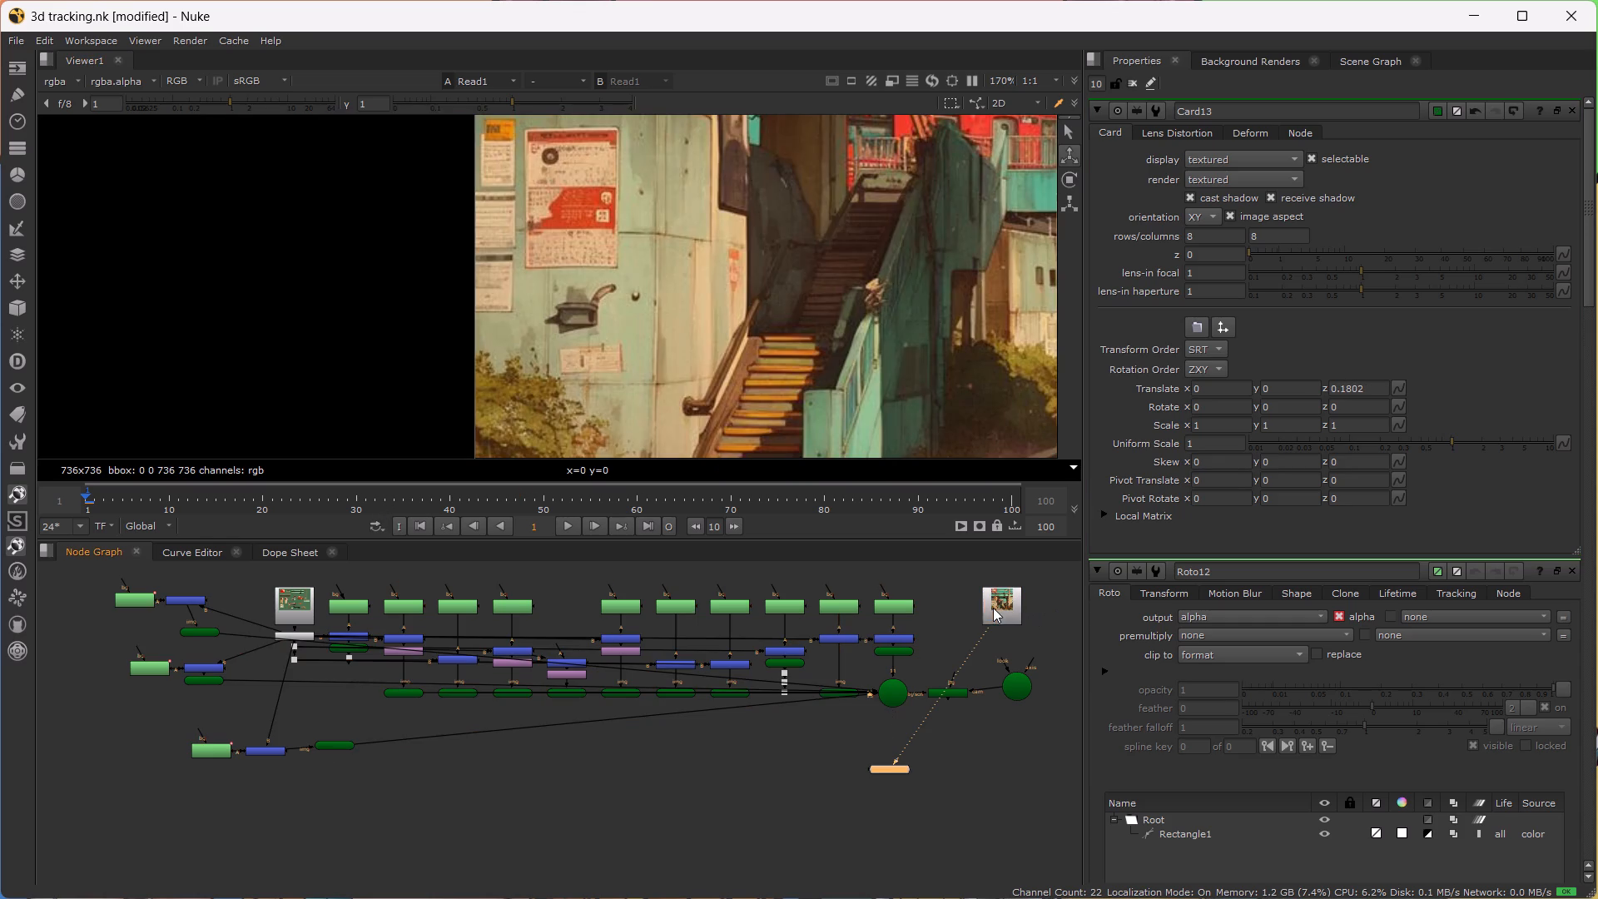
scroll(917, 449, "down", 3)
left_click_drag(909, 411, 717, 313, "alt")
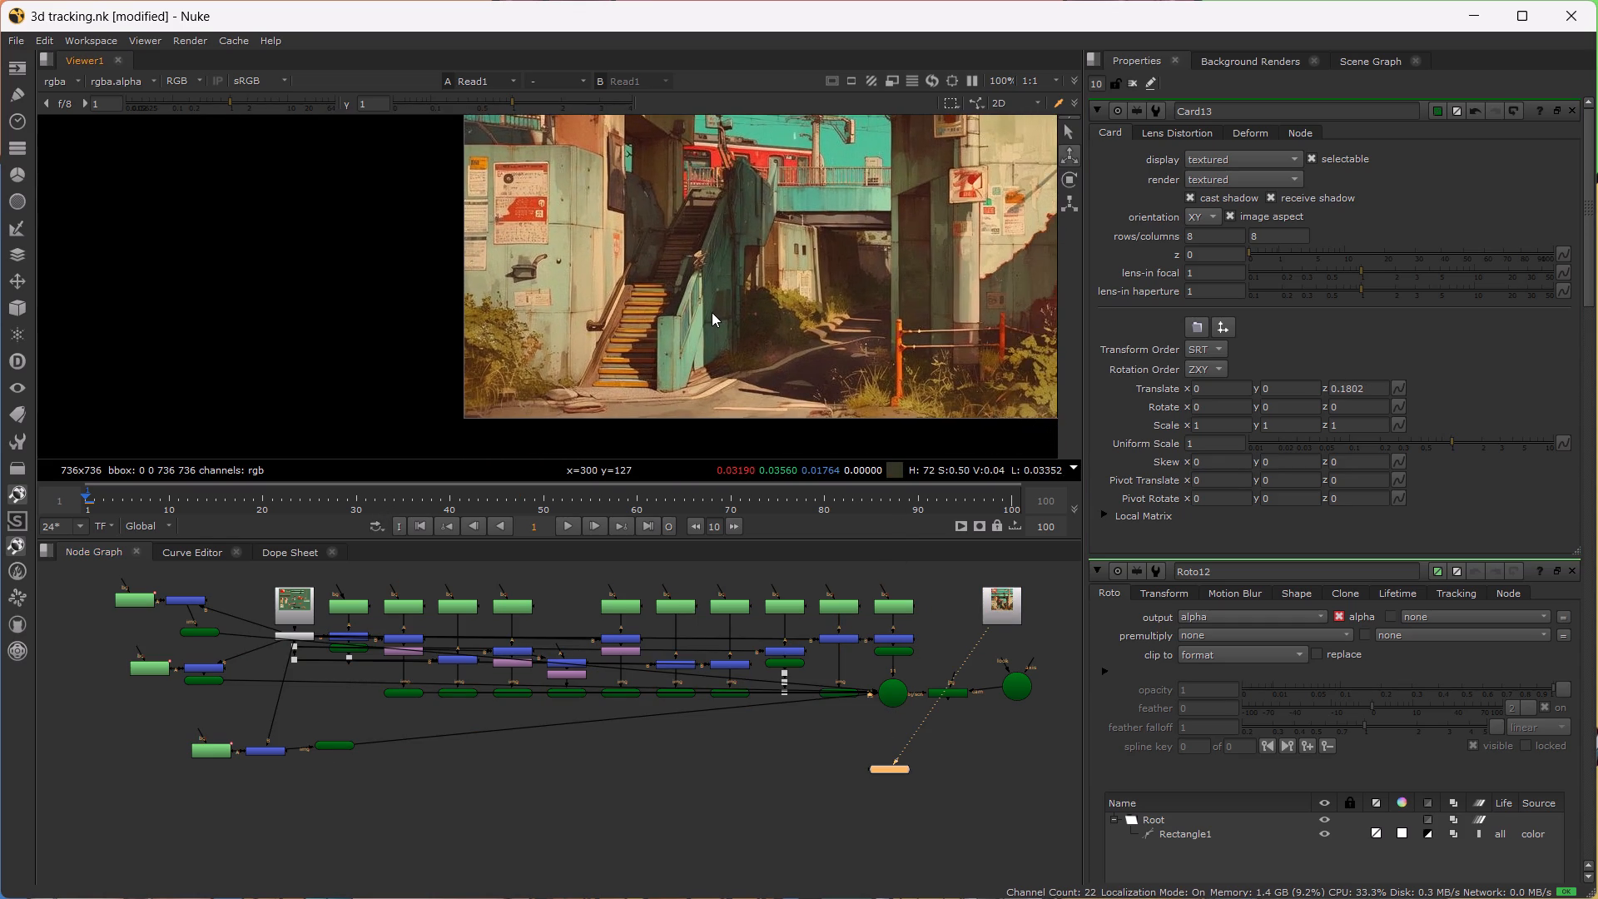
scroll(712, 312, "down", 1)
left_click_drag(712, 312, 604, 348, "alt")
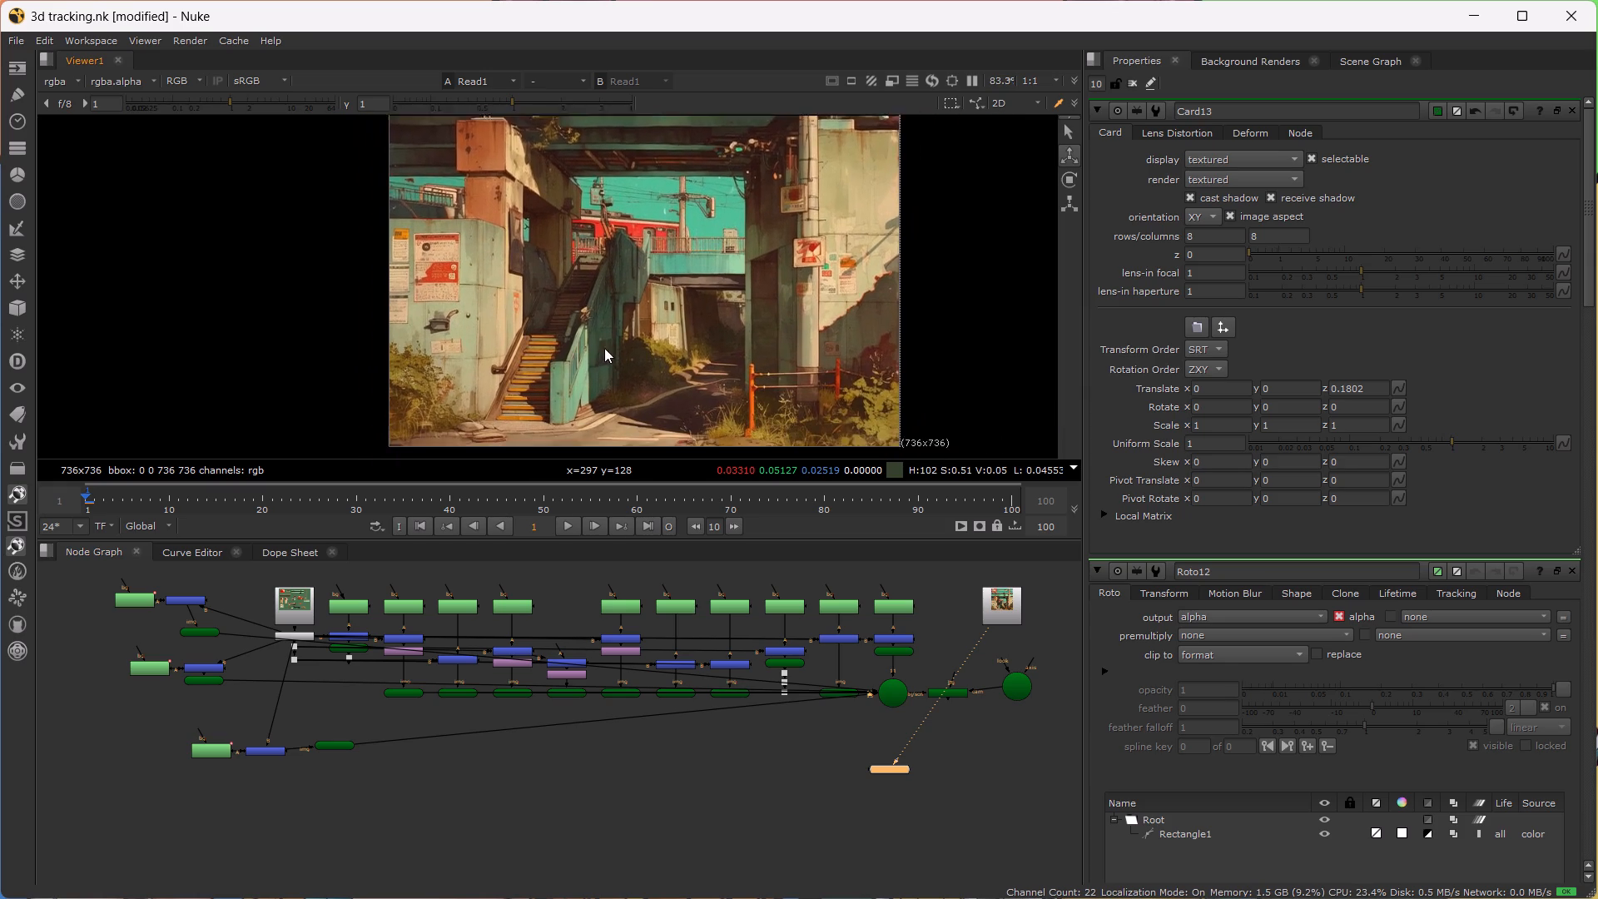
left_click_drag(604, 348, 578, 301, "alt")
scroll(925, 344, "up", 5)
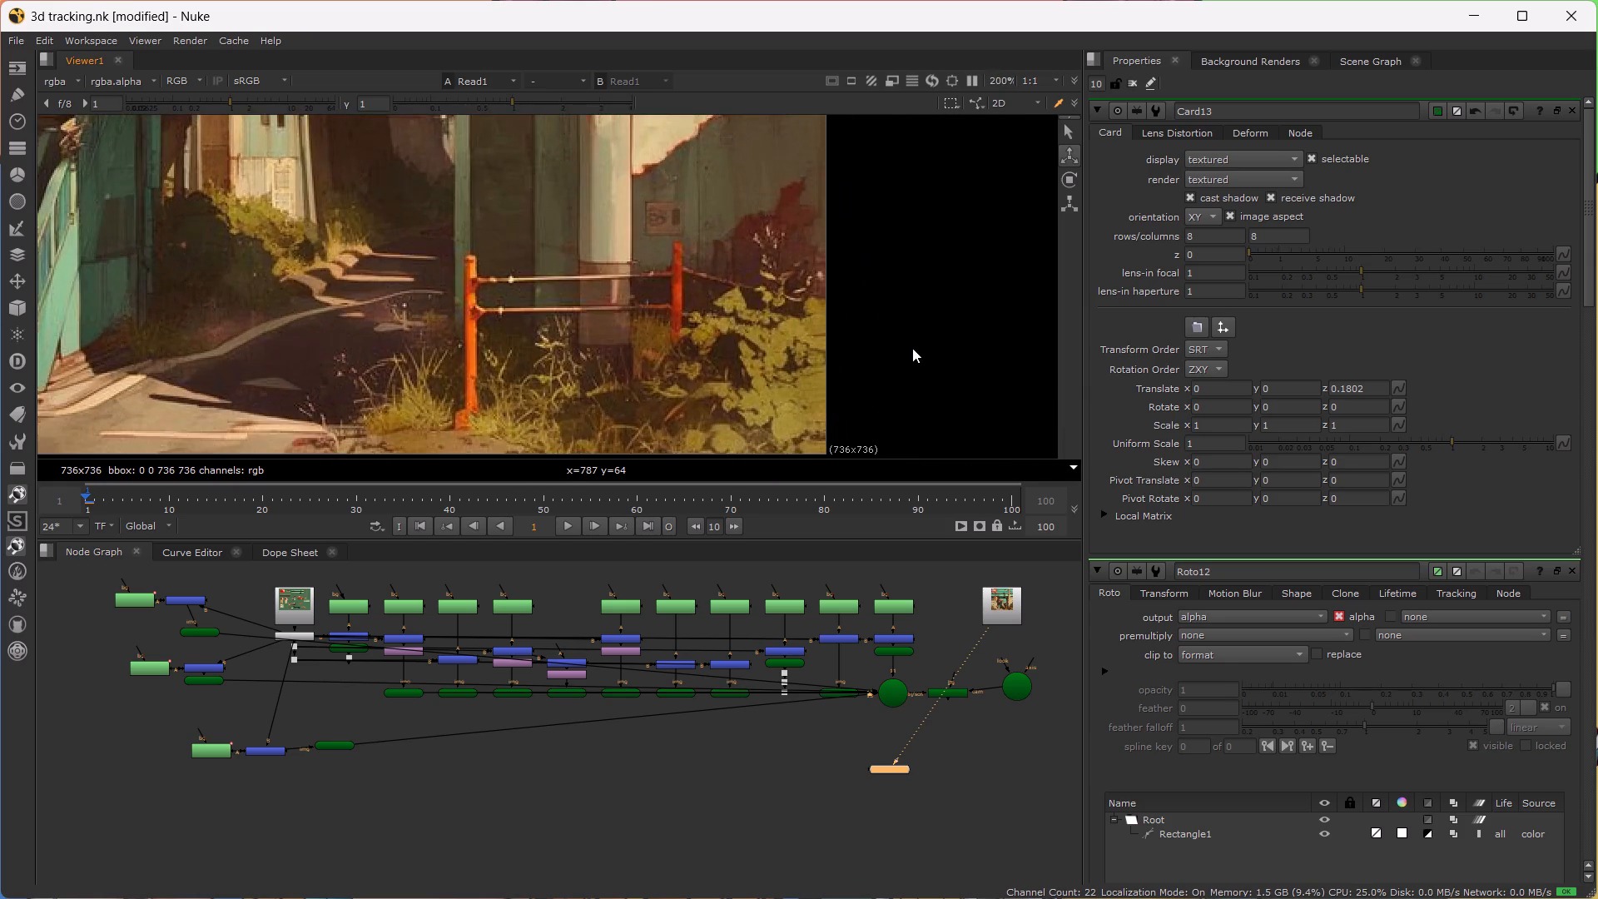
scroll(912, 349, "down", 4)
left_click_drag(525, 336, 682, 360, "alt")
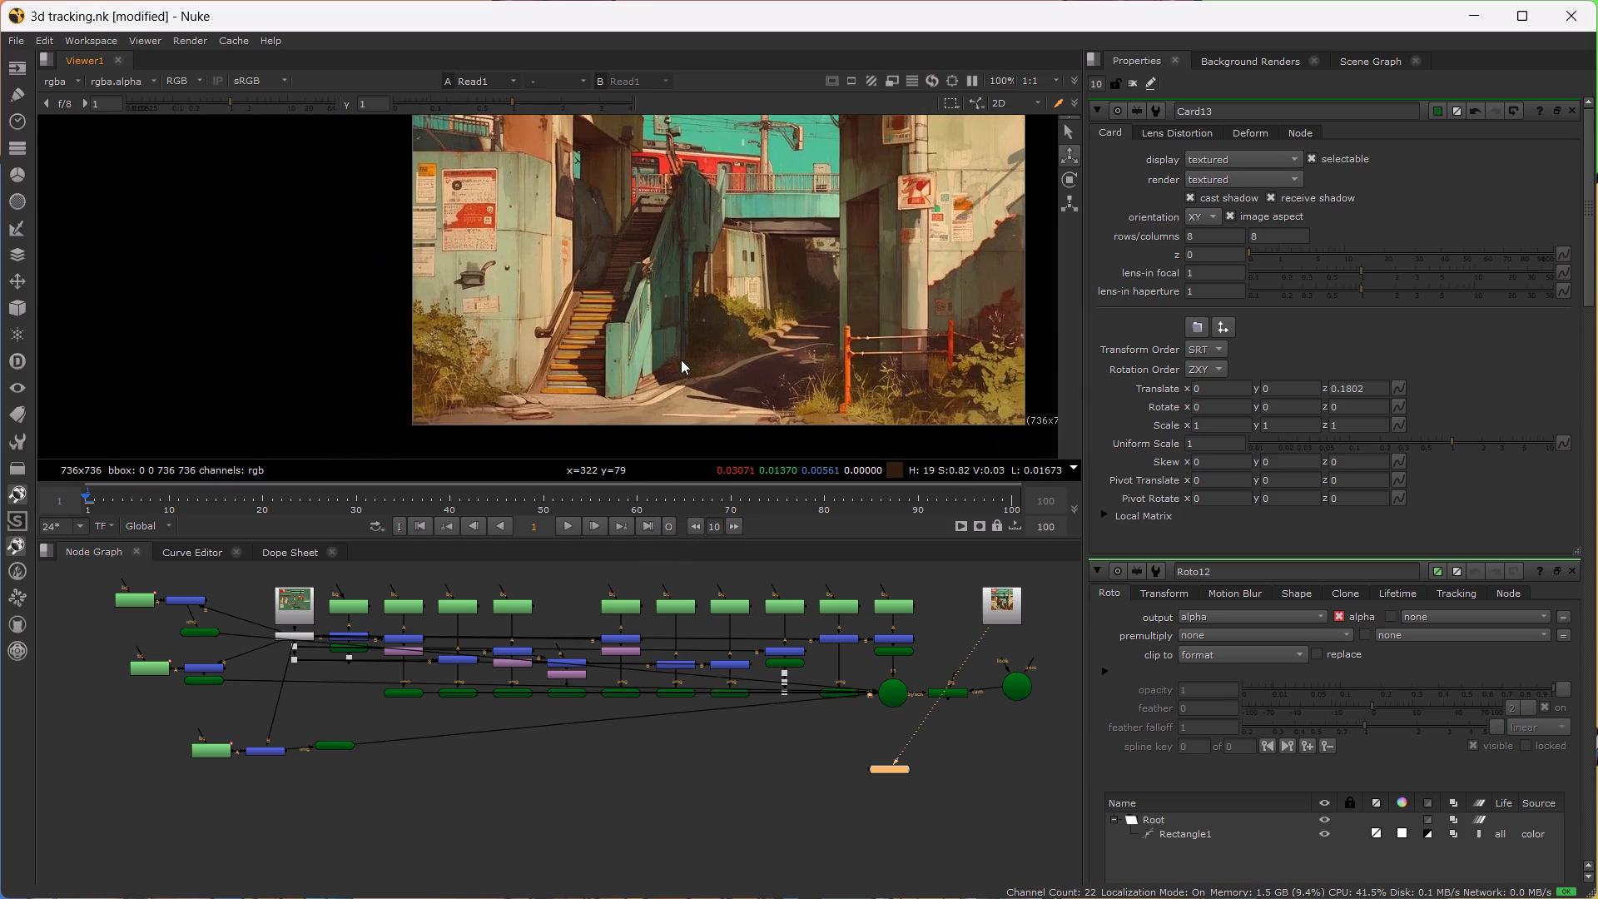
scroll(681, 351, "down", 1)
left_click_drag(685, 355, 597, 435, "alt")
scroll(602, 361, "down", 2)
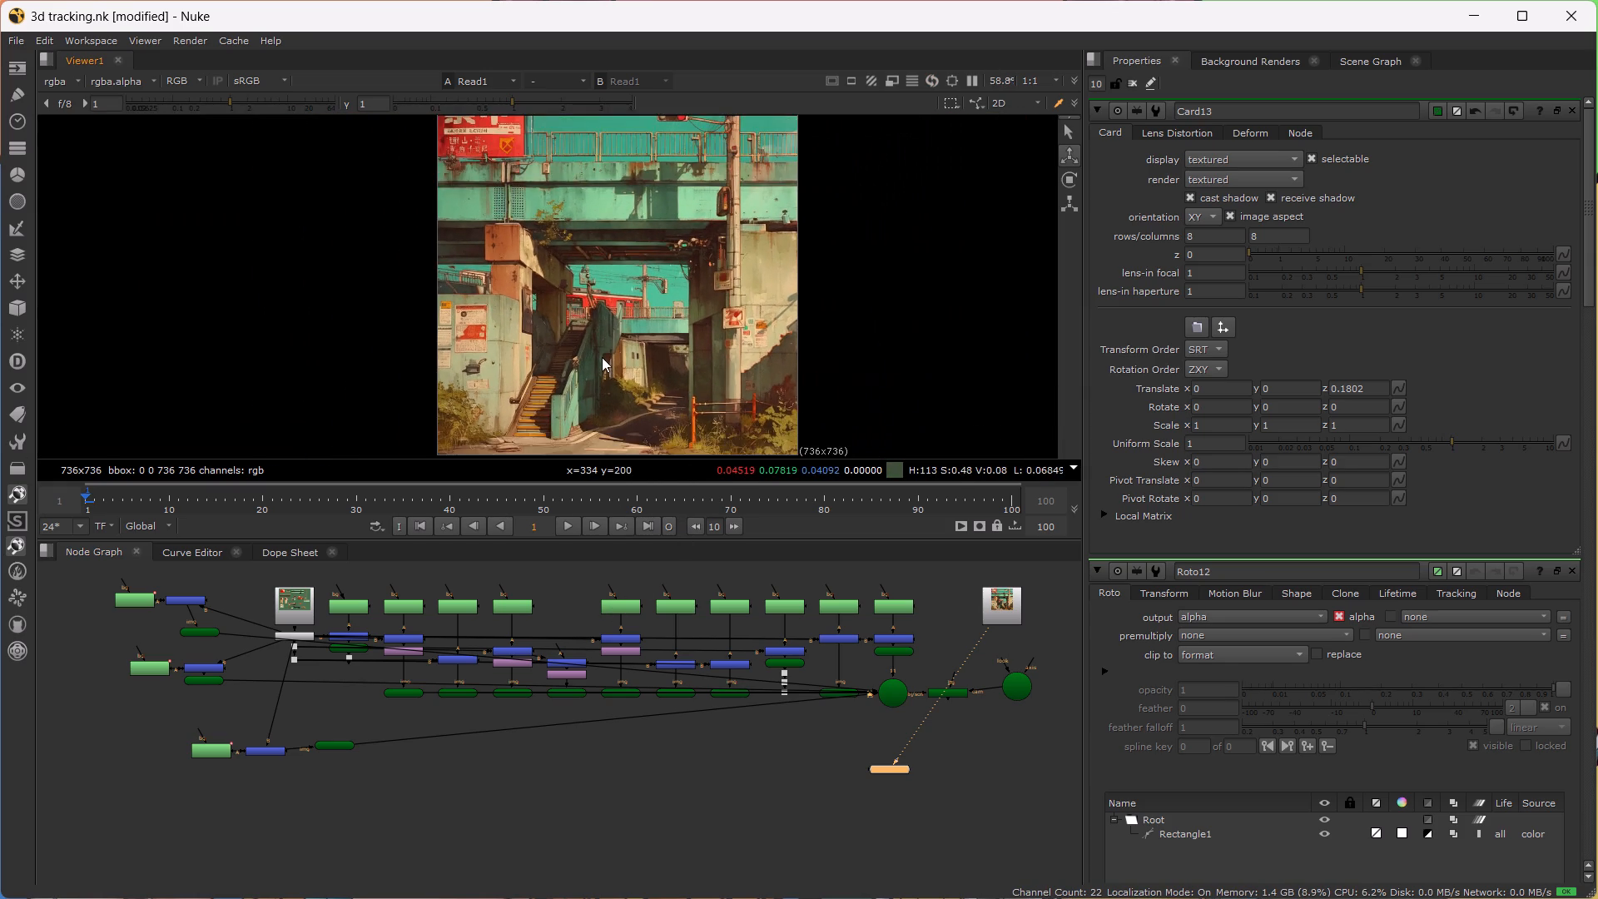
left_click_drag(602, 357, 614, 385, "alt")
scroll(630, 372, "down", 1)
left_click_drag(639, 360, 621, 370, "alt")
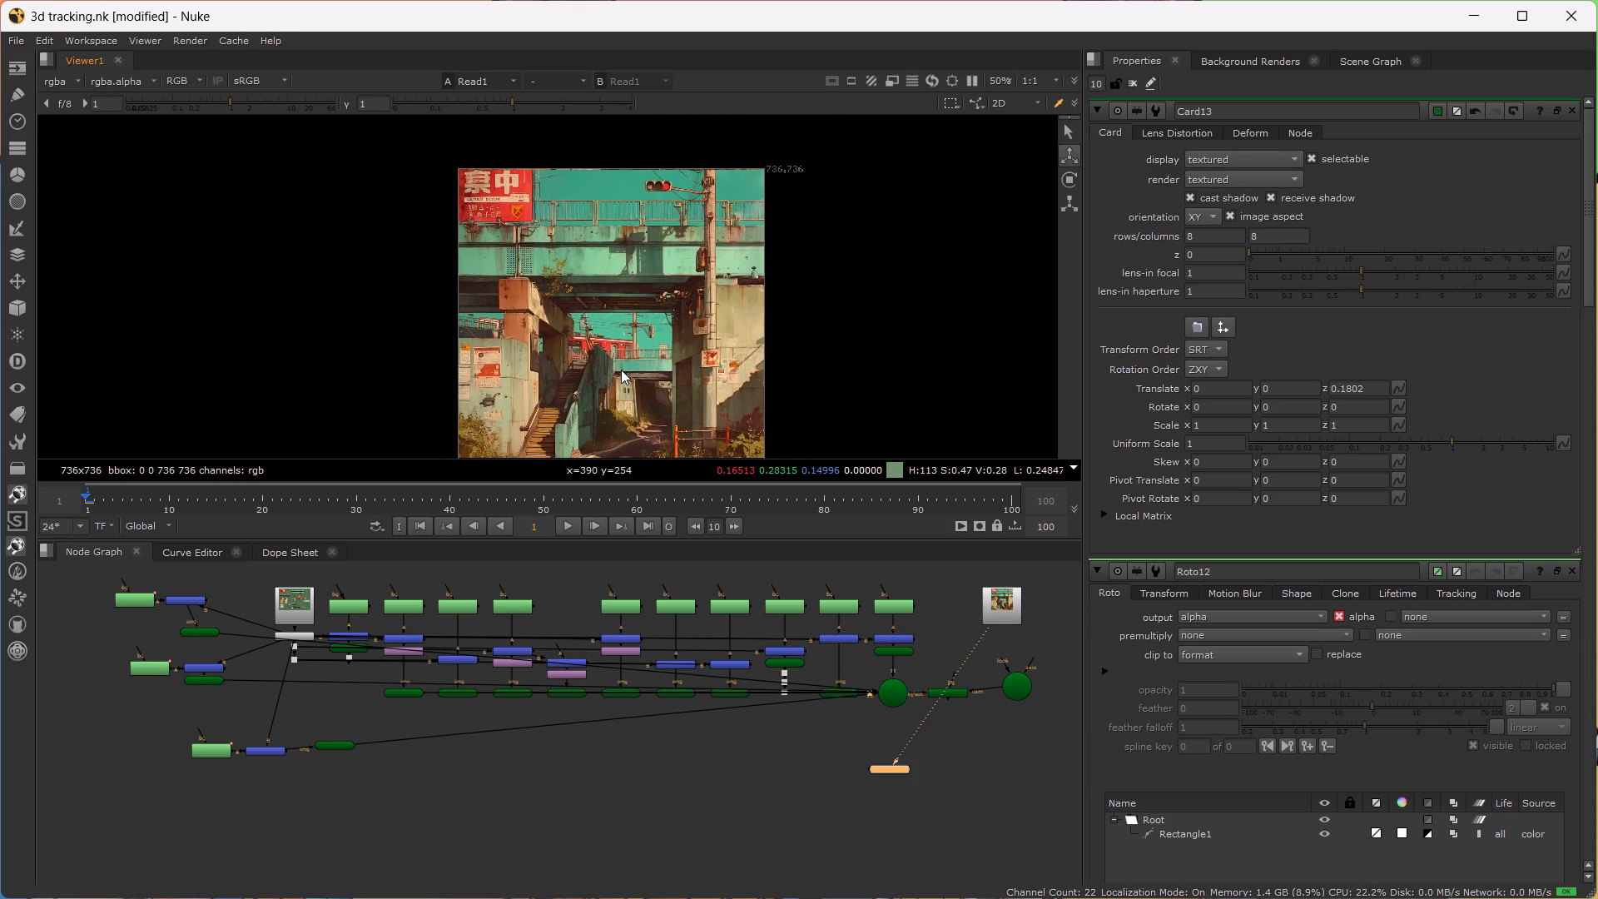
left_click_drag(621, 370, 663, 352, "alt")
scroll(739, 268, "up", 7)
left_click_drag(645, 382, 797, 304, "alt")
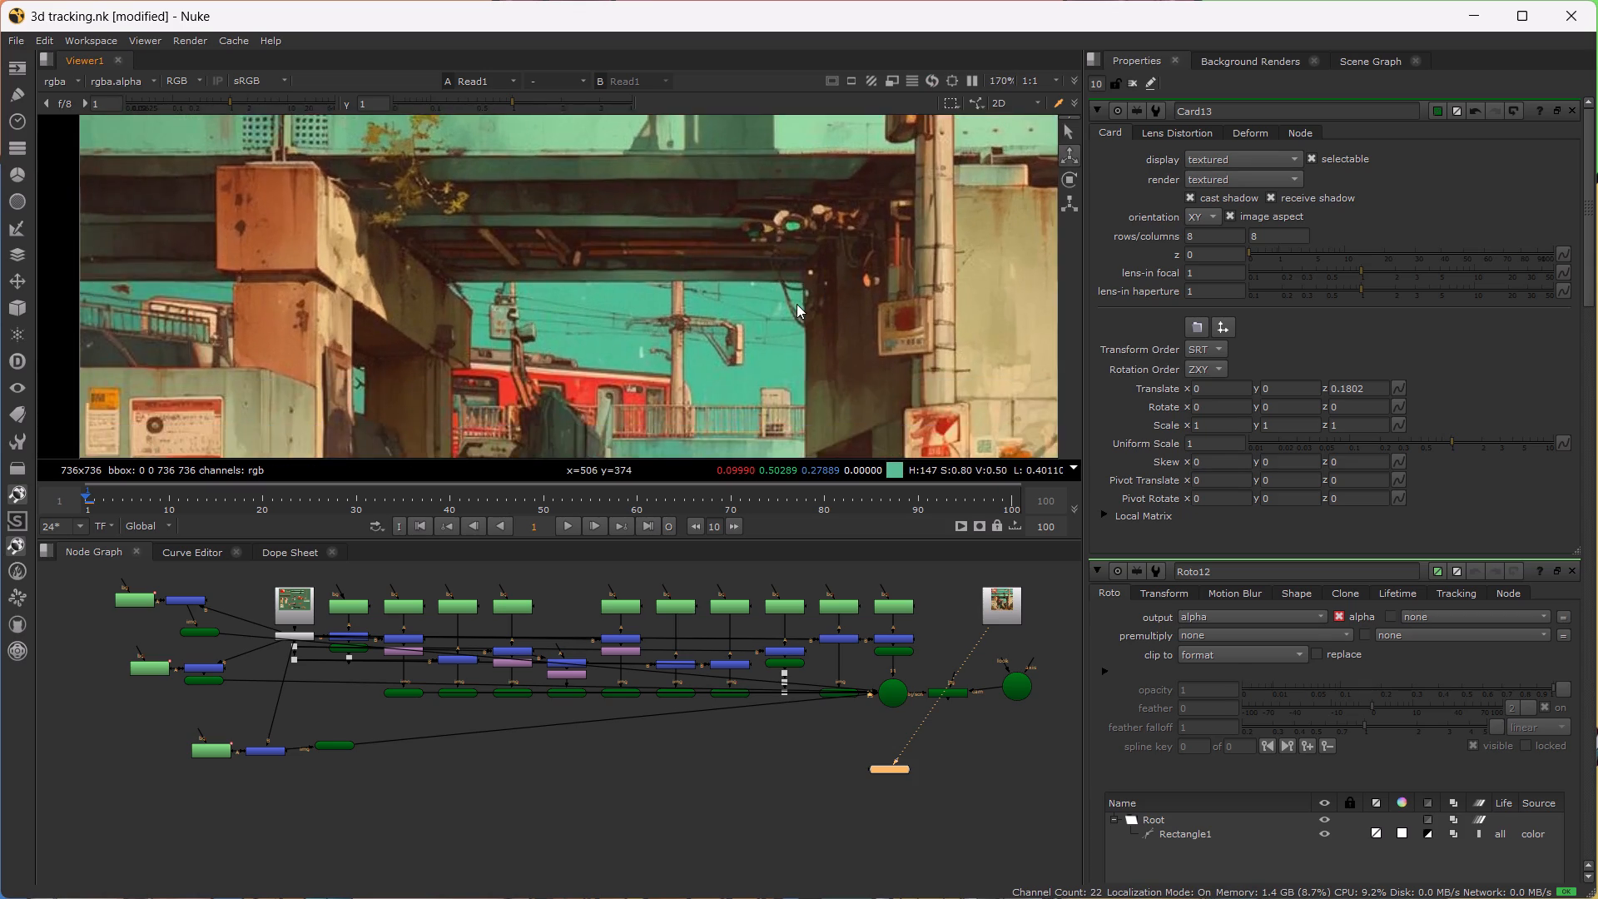
scroll(797, 304, "down", 4)
left_click_drag(716, 338, 782, 295, "alt")
left_click_drag(775, 345, 667, 296, "alt")
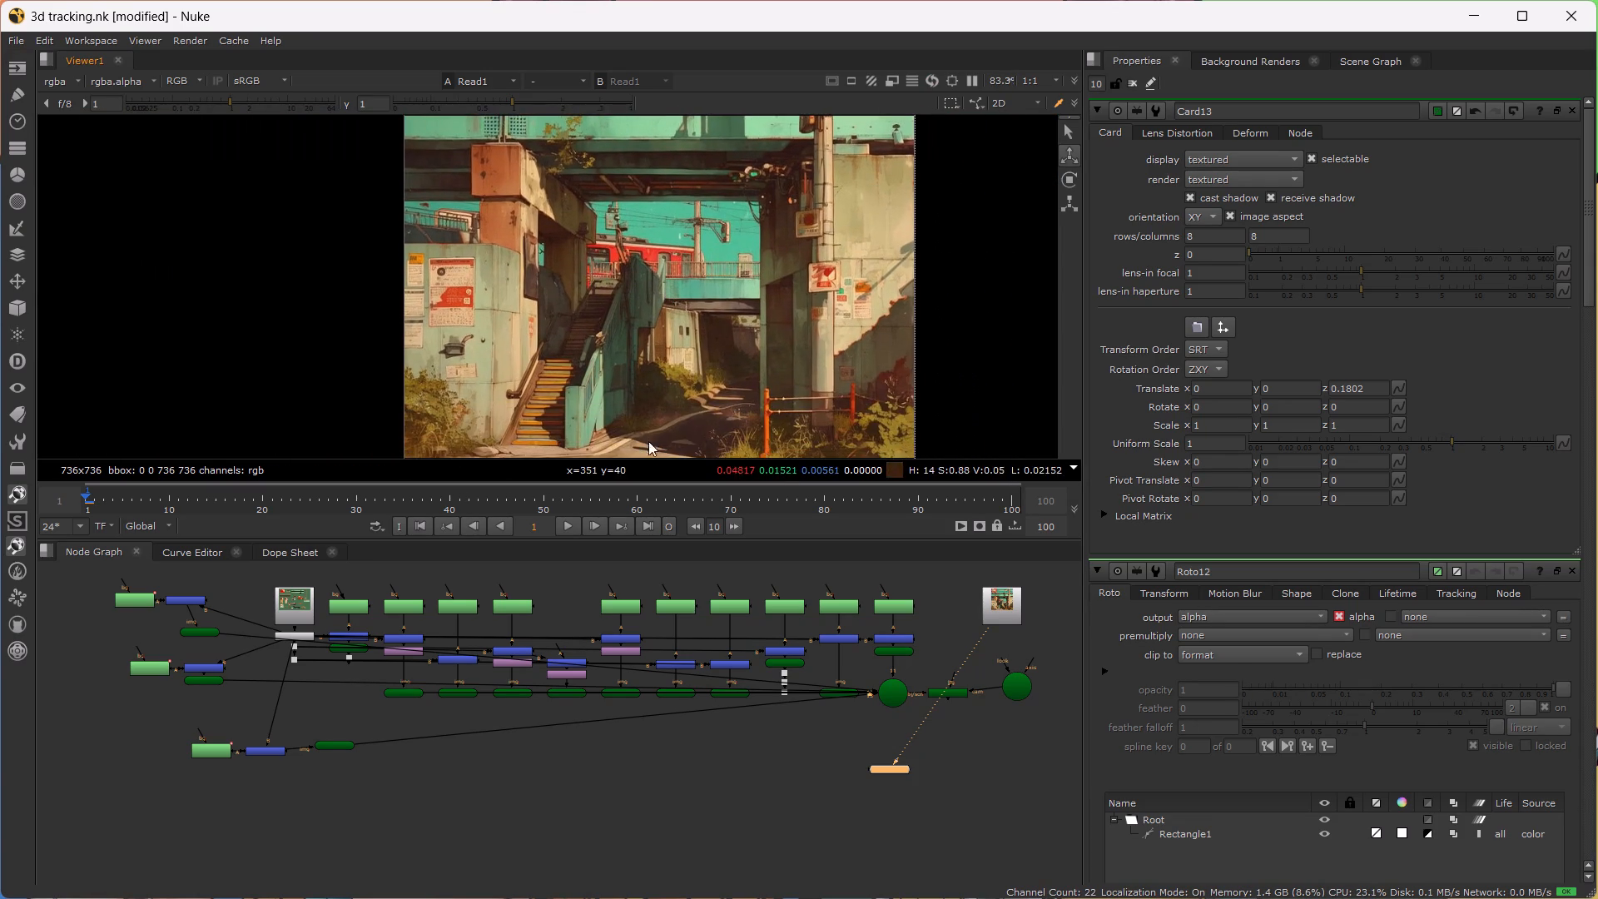
left_click_drag(653, 426, 741, 335, "alt")
scroll(633, 376, "up", 4)
left_click_drag(645, 378, 525, 464, "alt")
scroll(567, 406, "down", 3)
left_click_drag(583, 386, 578, 433, "alt")
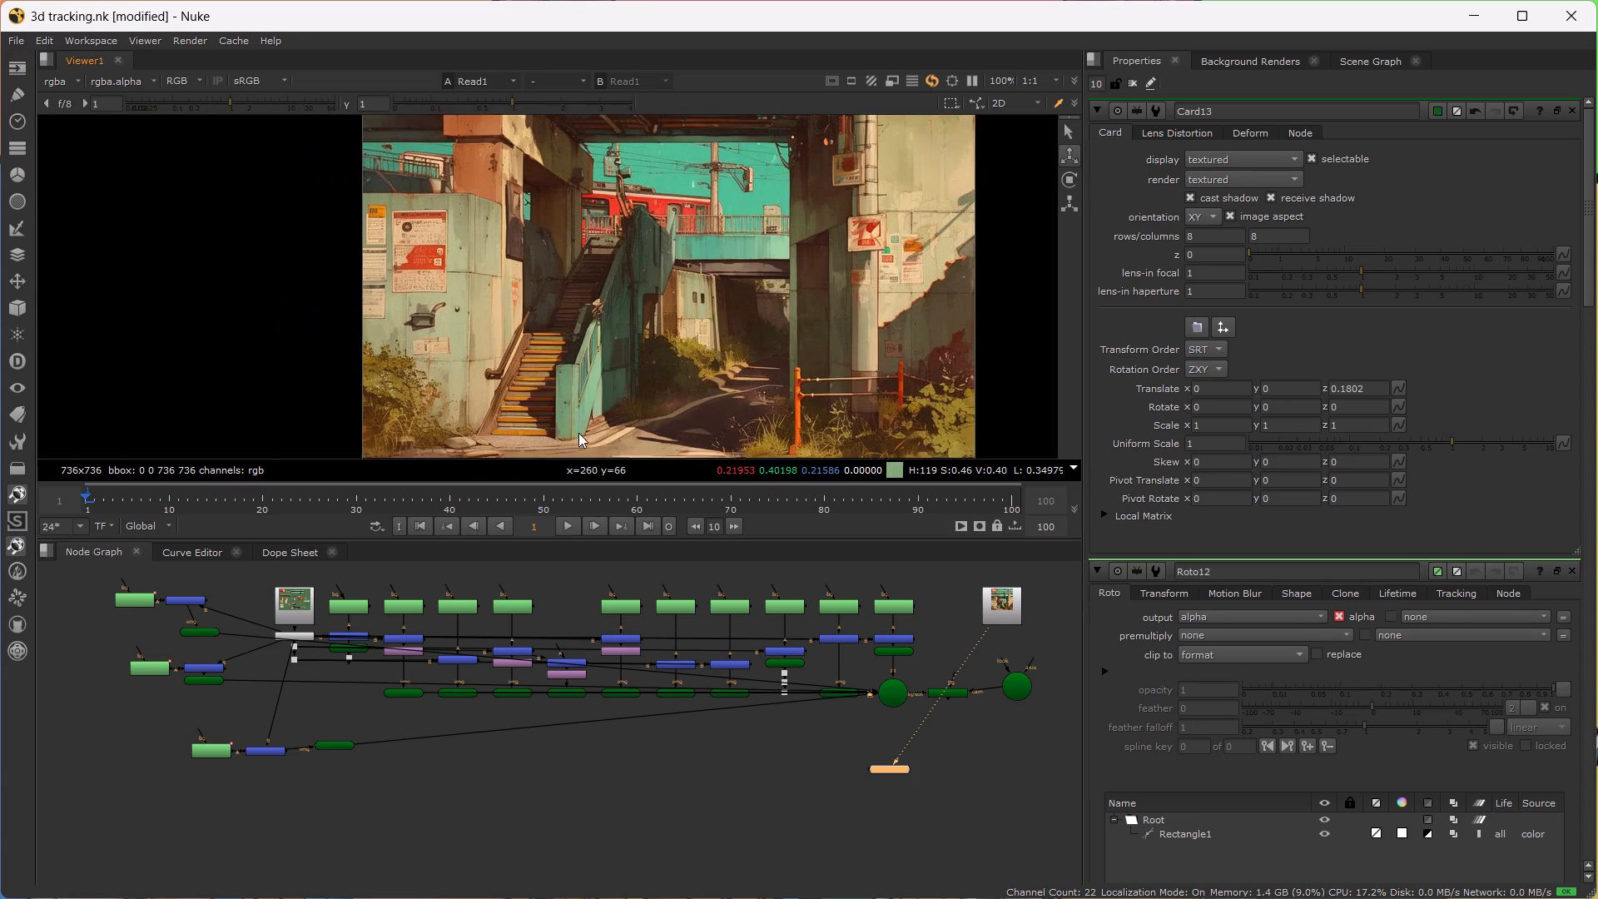
left_click_drag(578, 433, 644, 464, "alt")
scroll(429, 320, "up", 5)
left_click_drag(598, 345, 421, 390, "alt")
scroll(444, 379, "down", 2)
left_click_drag(509, 352, 390, 474, "alt")
scroll(565, 350, "up", 3)
left_click_drag(567, 350, 759, 230, "alt")
left_click_drag(704, 376, 756, 256, "alt")
scroll(756, 256, "down", 2)
left_click_drag(818, 300, 721, 378, "alt")
scroll(782, 285, "down", 3)
left_click_drag(778, 292, 646, 438, "alt")
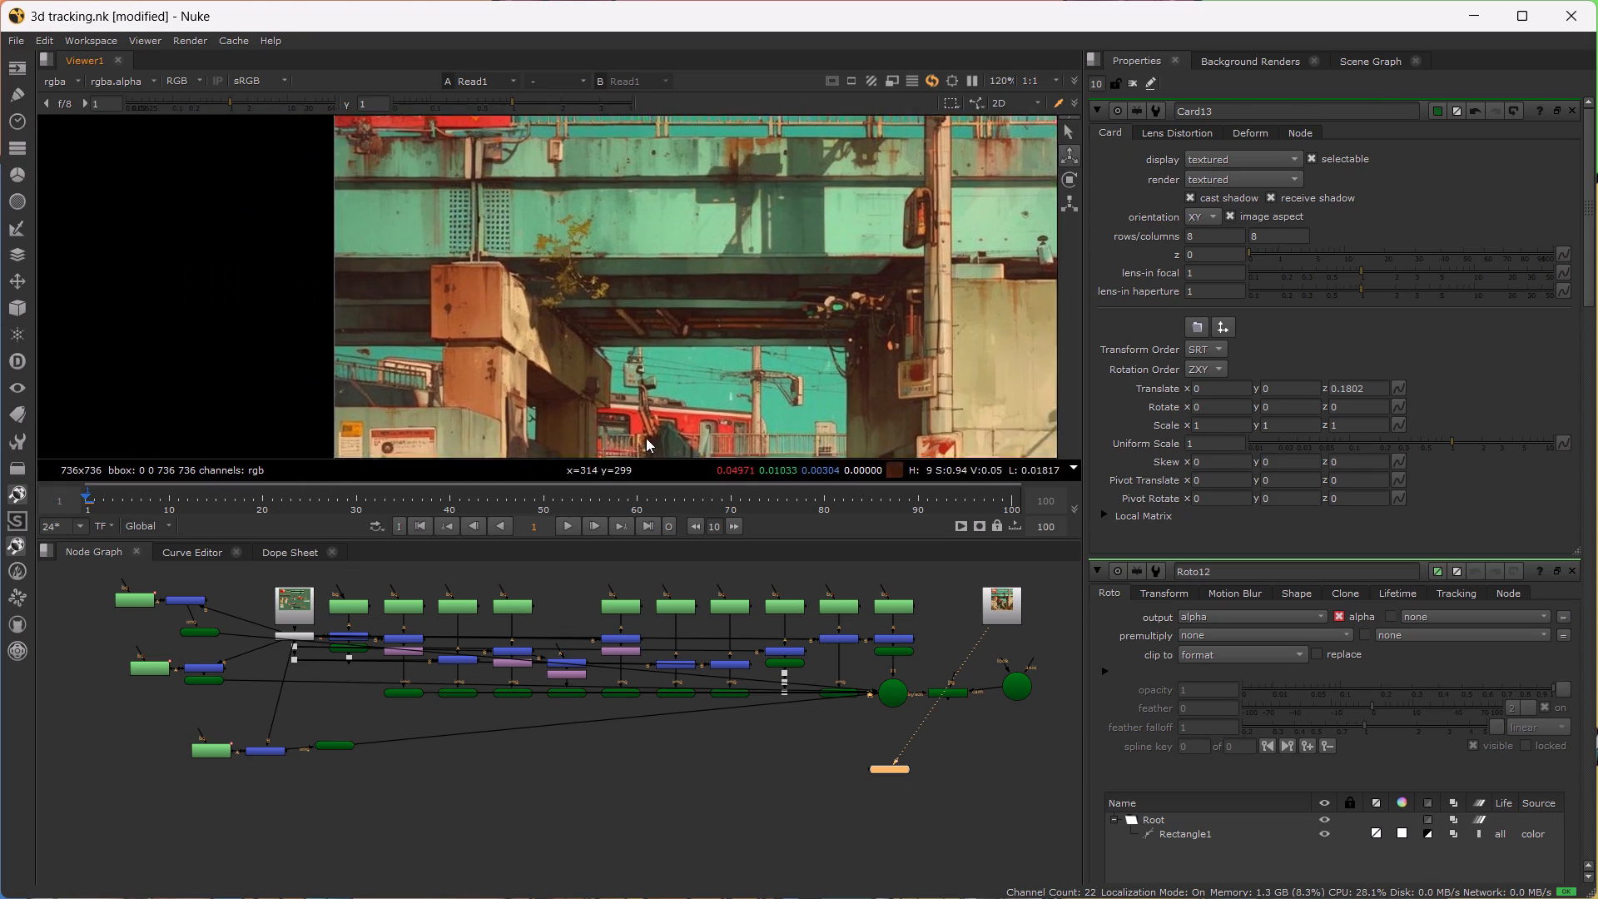
left_click_drag(646, 438, 600, 490, "alt")
left_click_drag(792, 332, 761, 345, "alt")
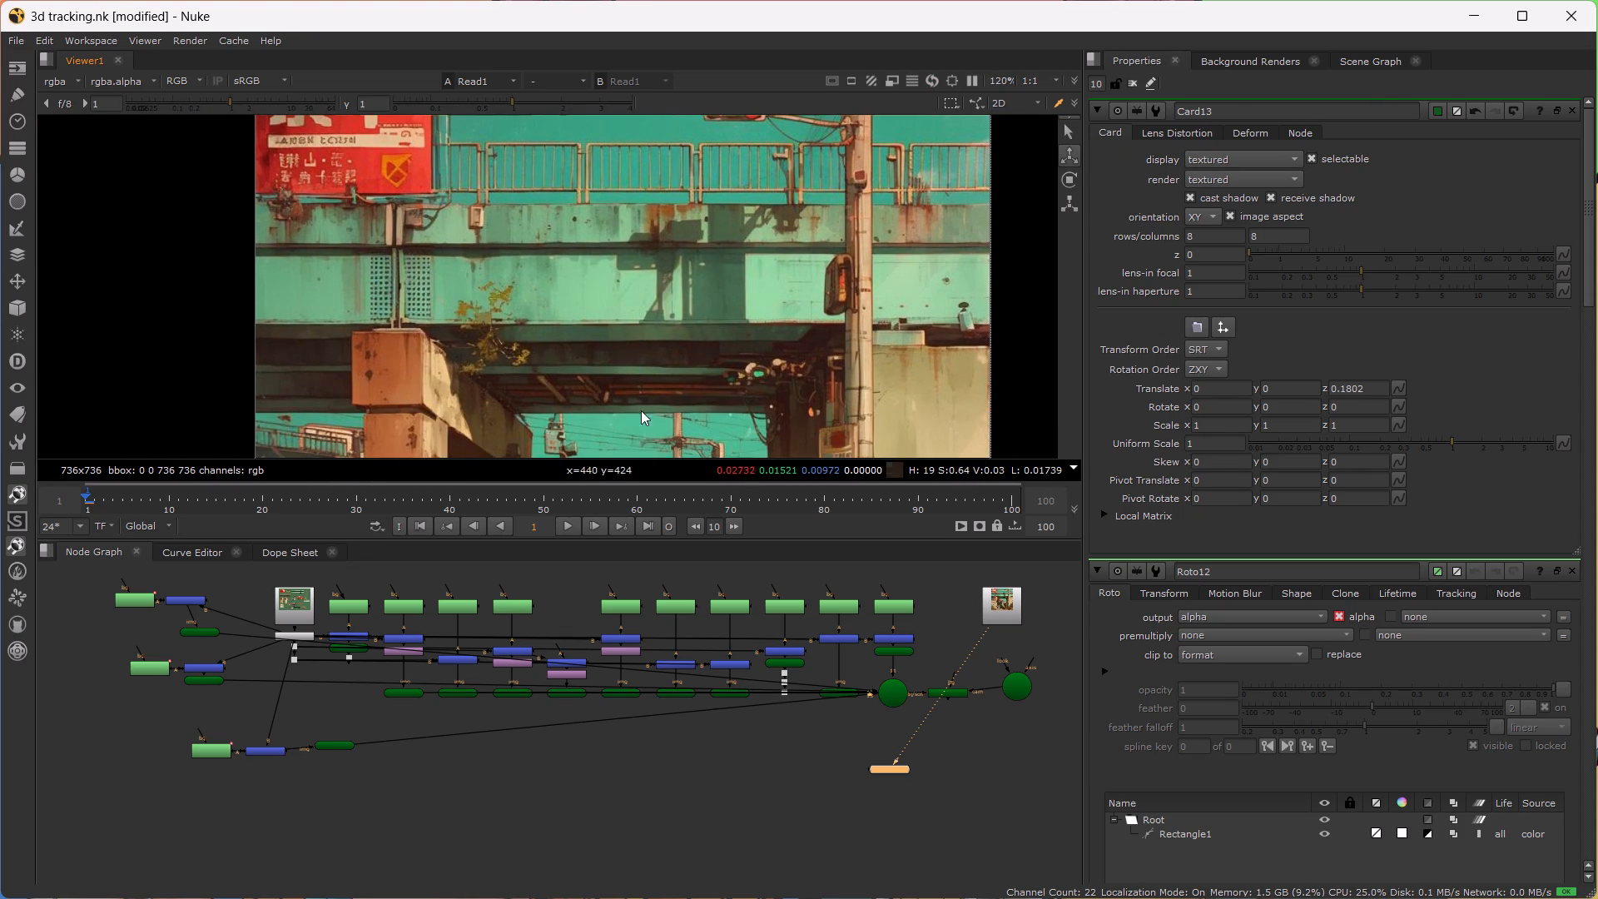
Compare the assets on the Read3 sheet with the full Read1 street image.
left_click(300, 618)
key("1")
left_click_drag(770, 317, 801, 236, "alt")
left_click_drag(732, 396, 814, 236, "alt")
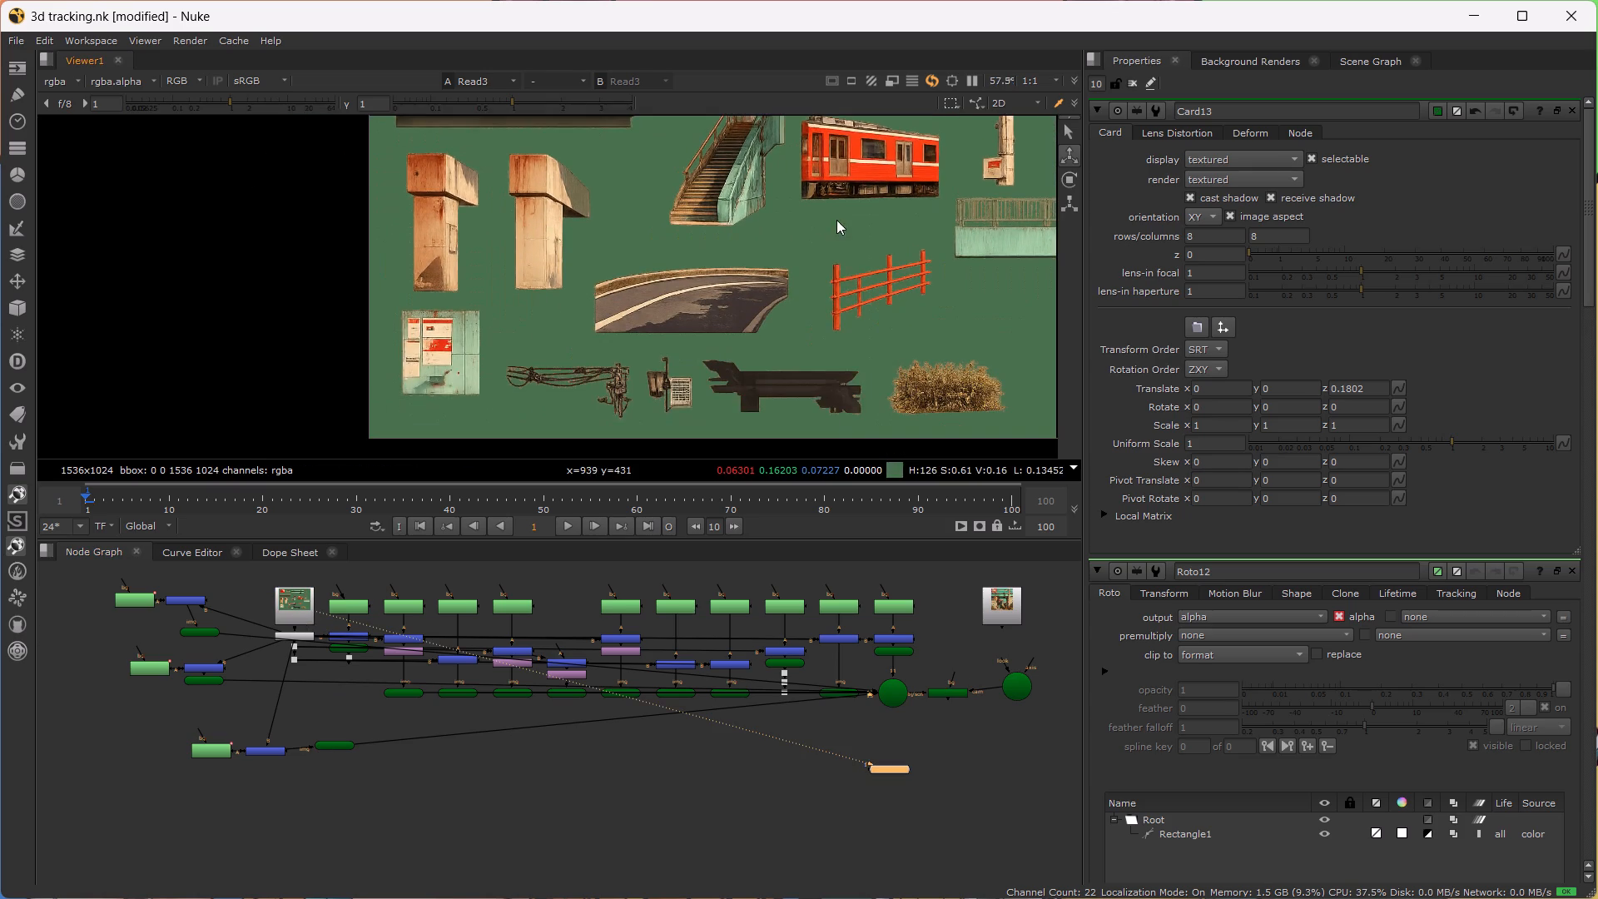
left_click_drag(845, 369, 791, 355, "alt")
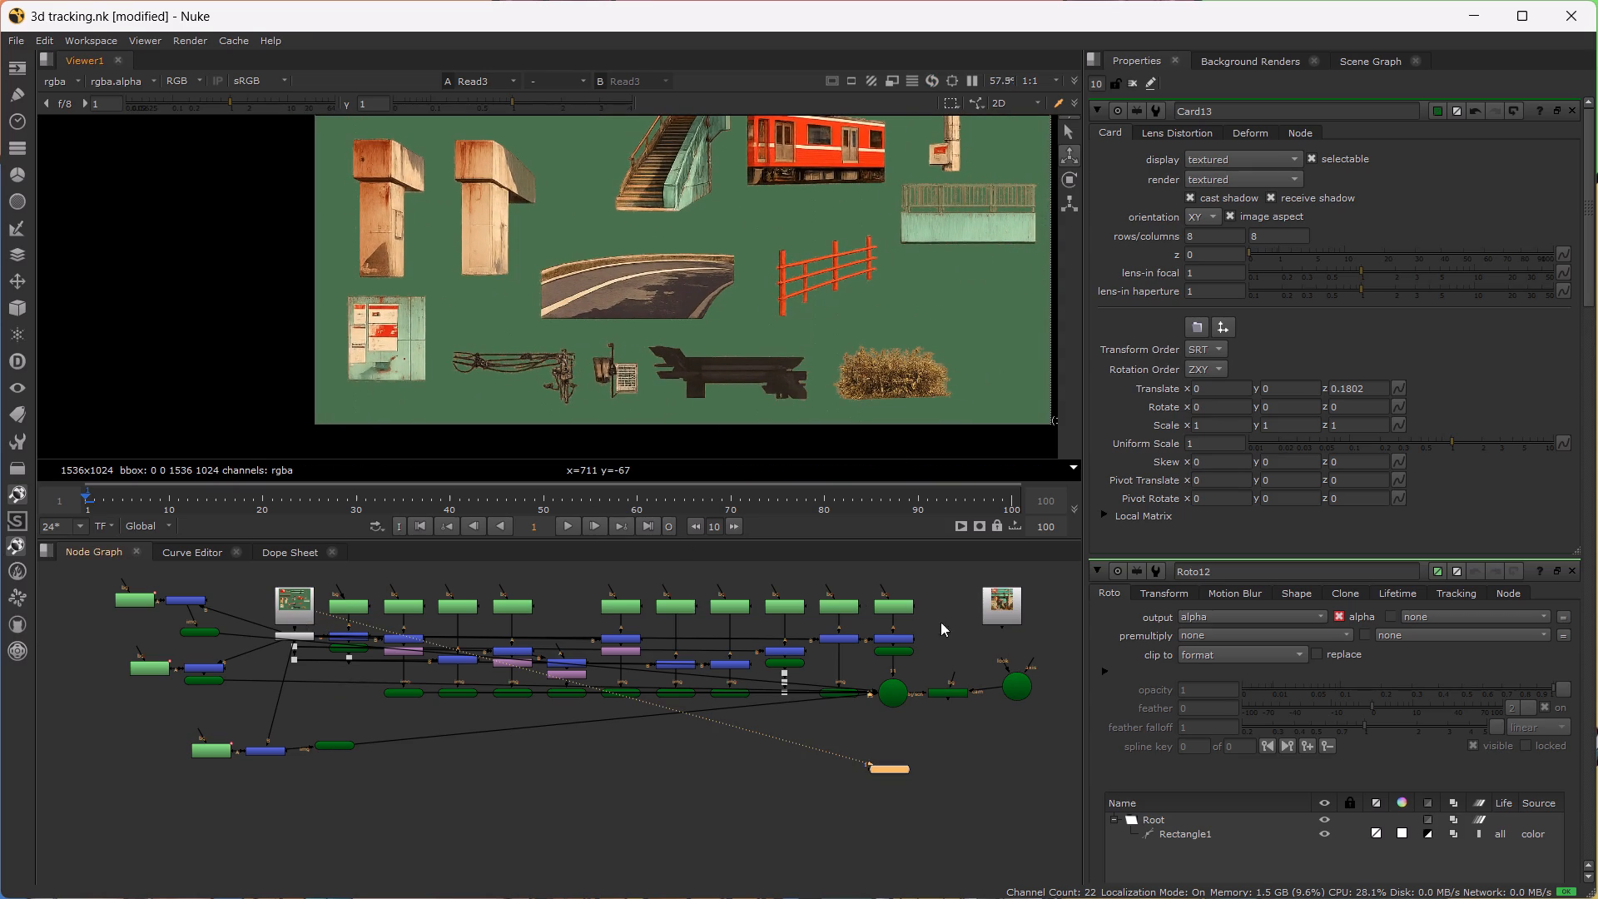
left_click(1001, 594)
key("1")
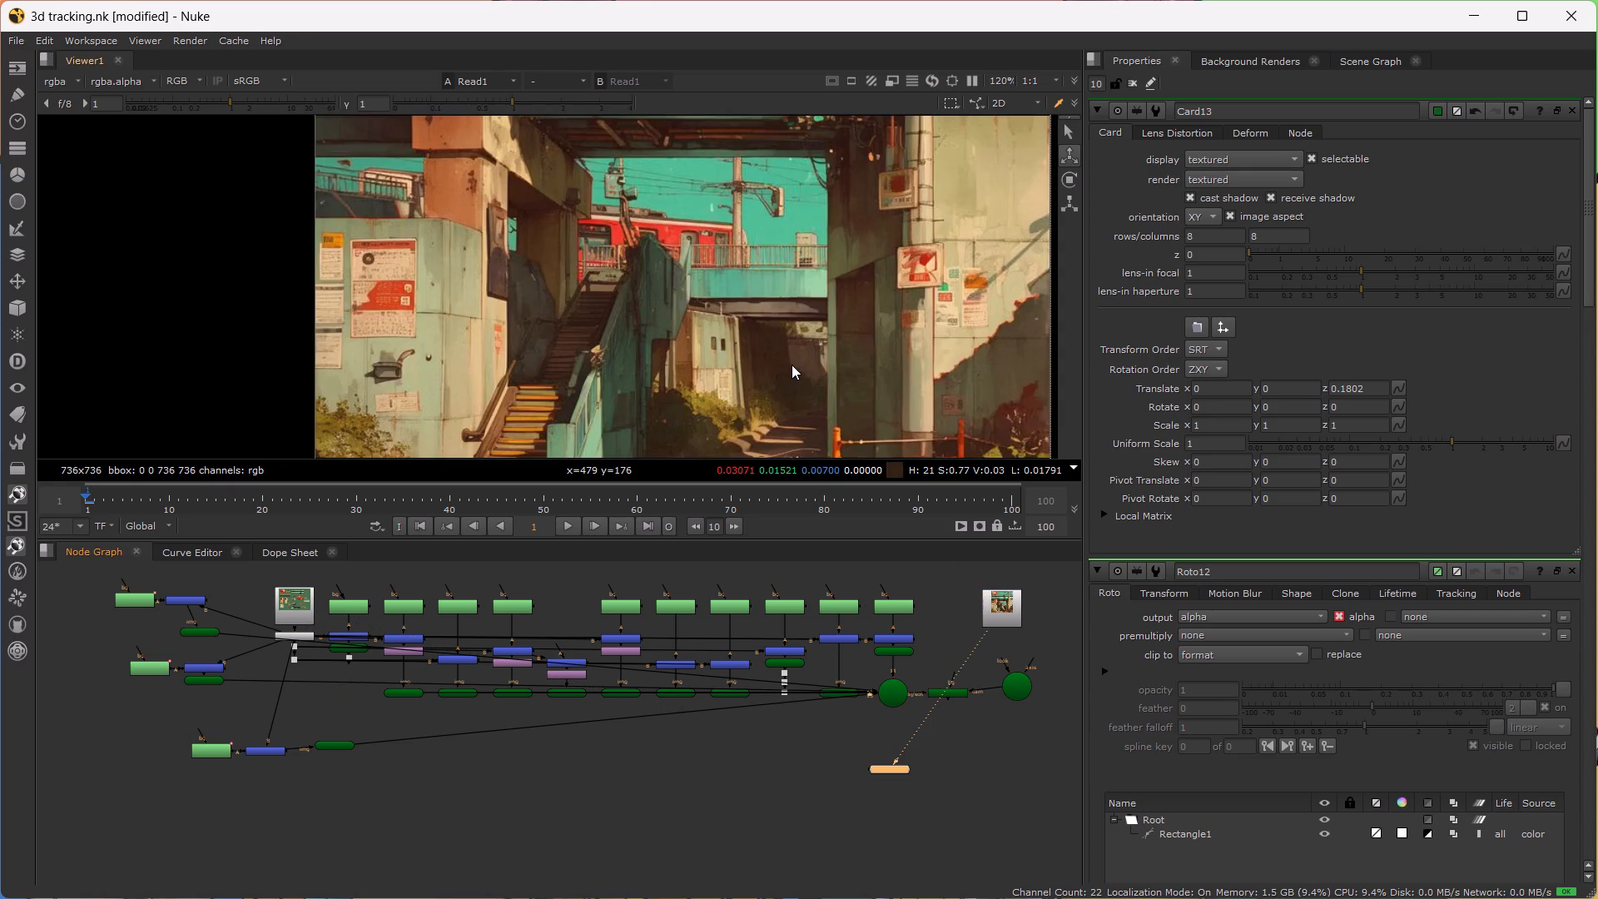
scroll(788, 356, "down", 2)
left_click_drag(788, 356, 731, 386, "alt")
scroll(731, 386, "down", 2)
left_click(731, 386, "alt")
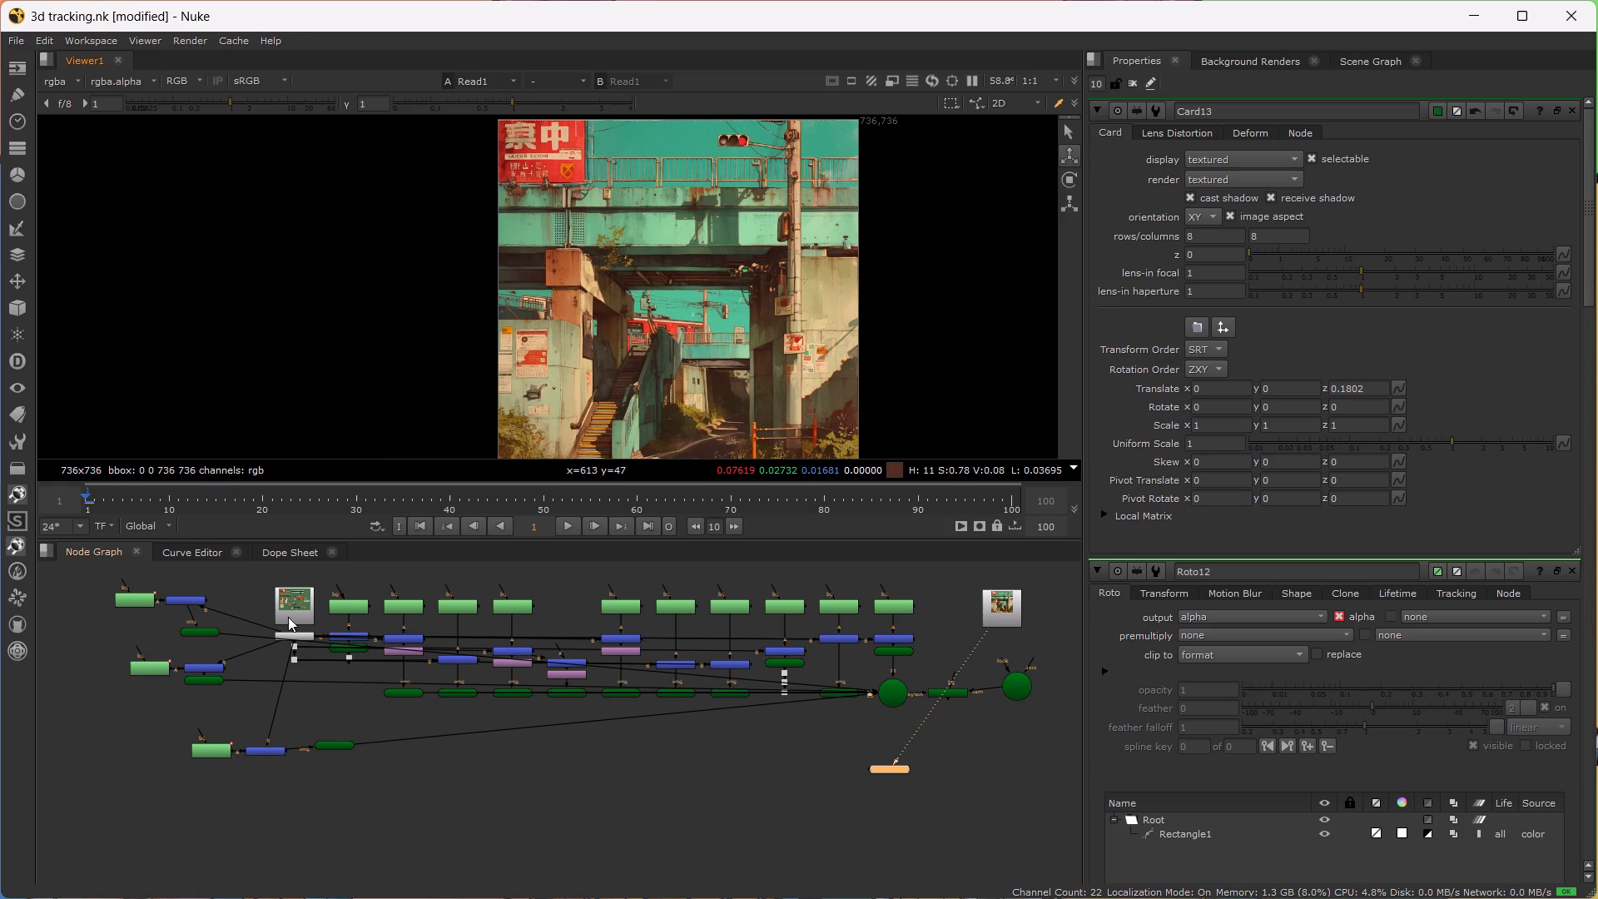
View Card14 on its own and shift it along the Z axis to 0.002.
double_click(208, 675)
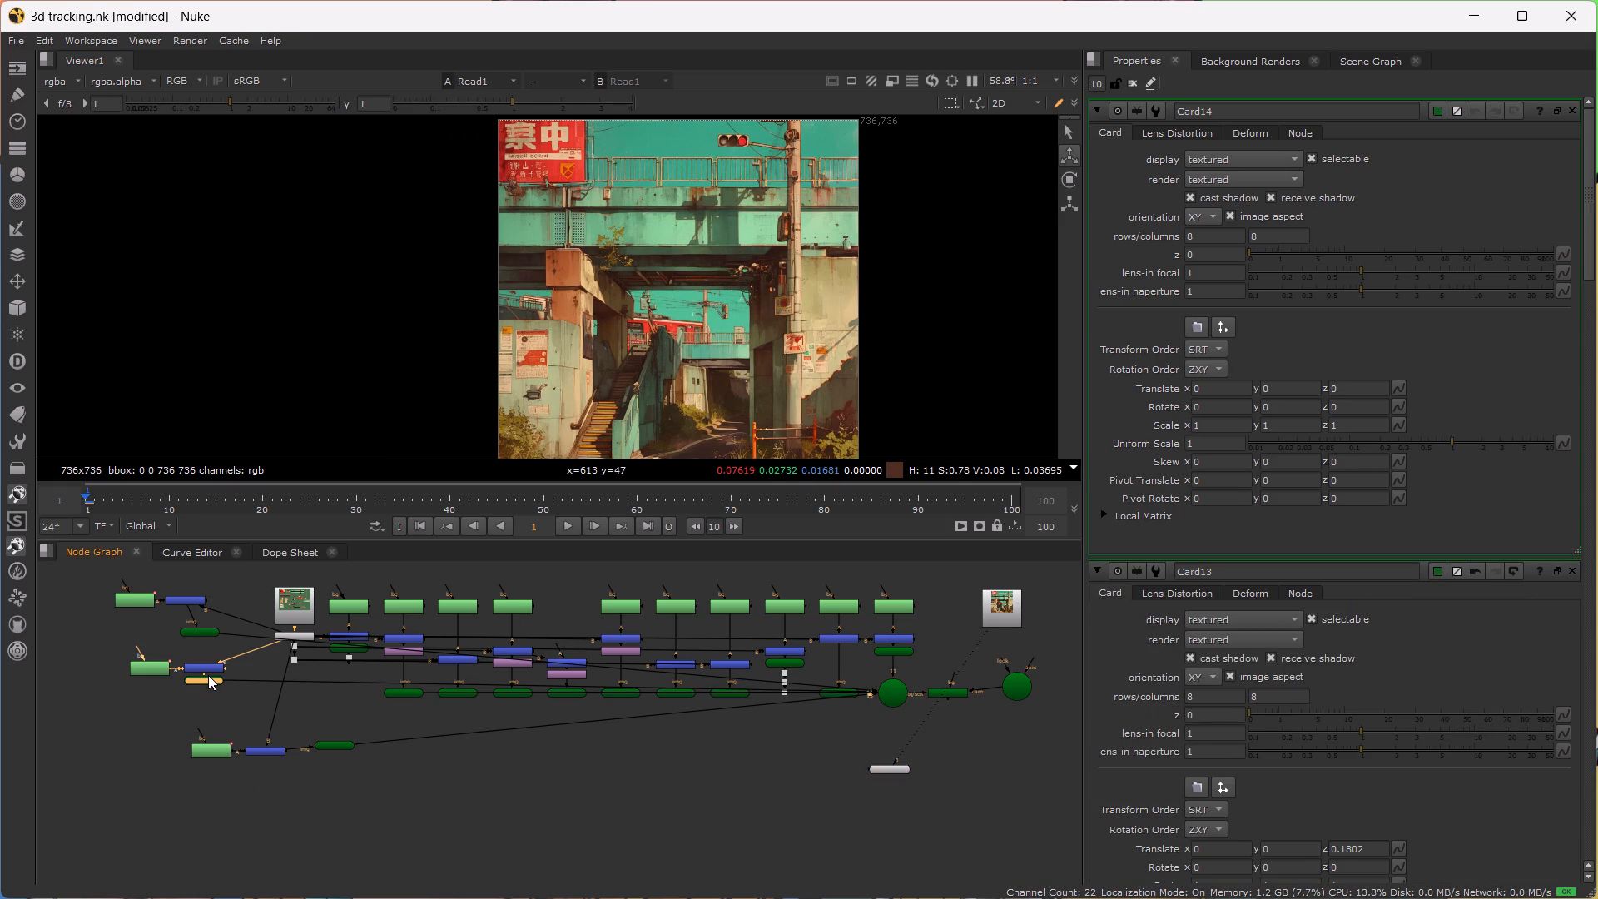
key("1")
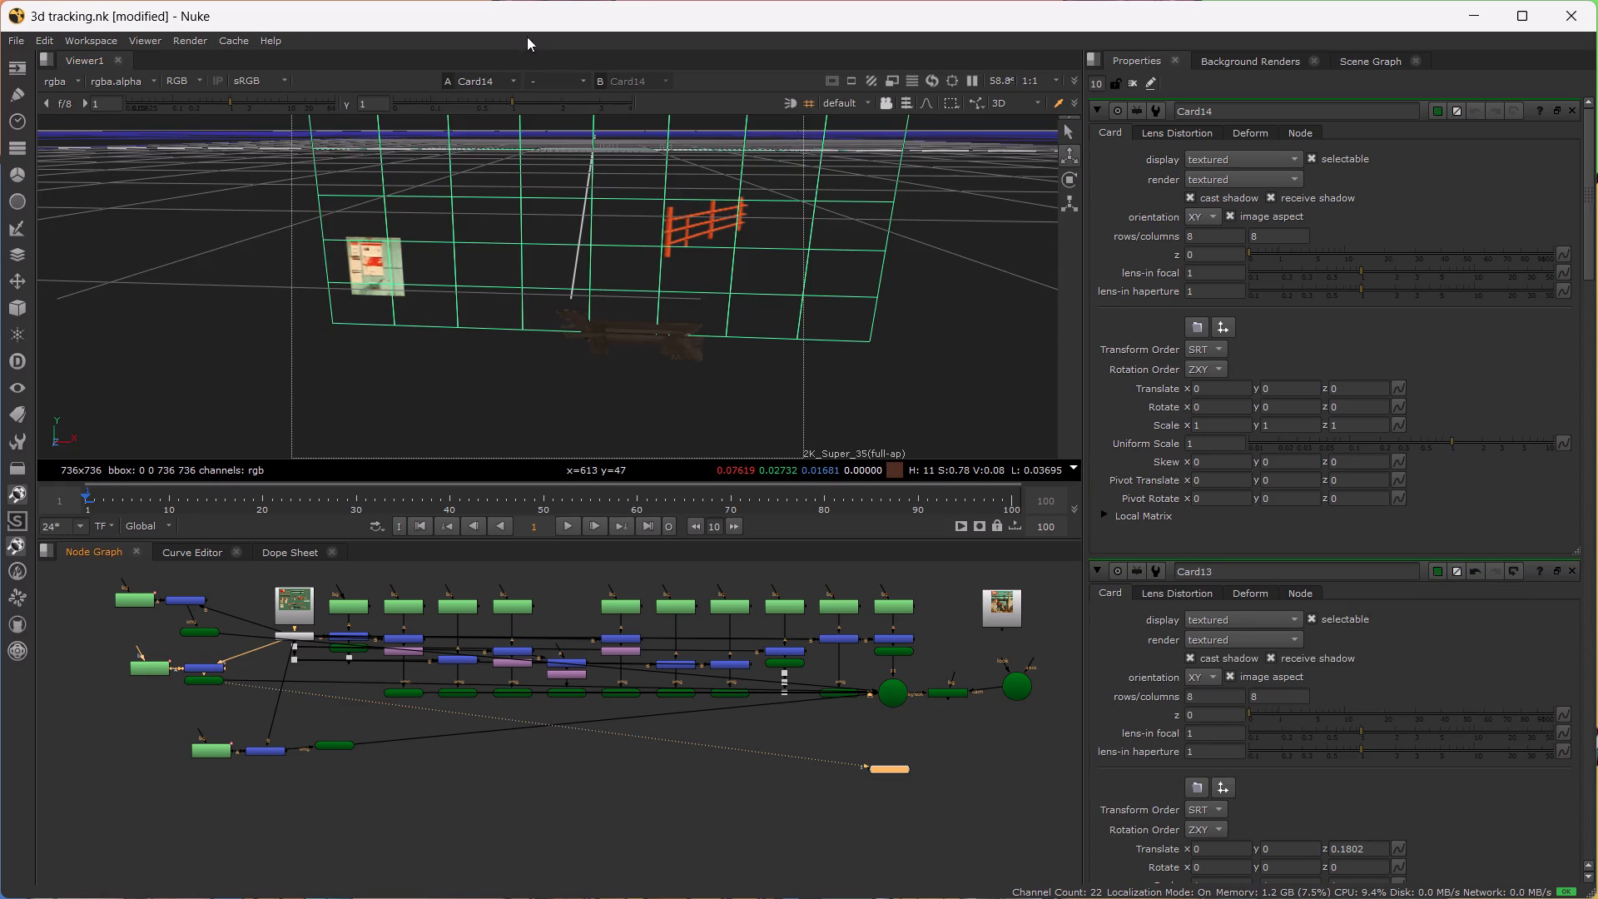
scroll(557, 222, "down", 2)
scroll(558, 321, "down", 3)
left_click_drag(548, 329, 476, 409, "alt")
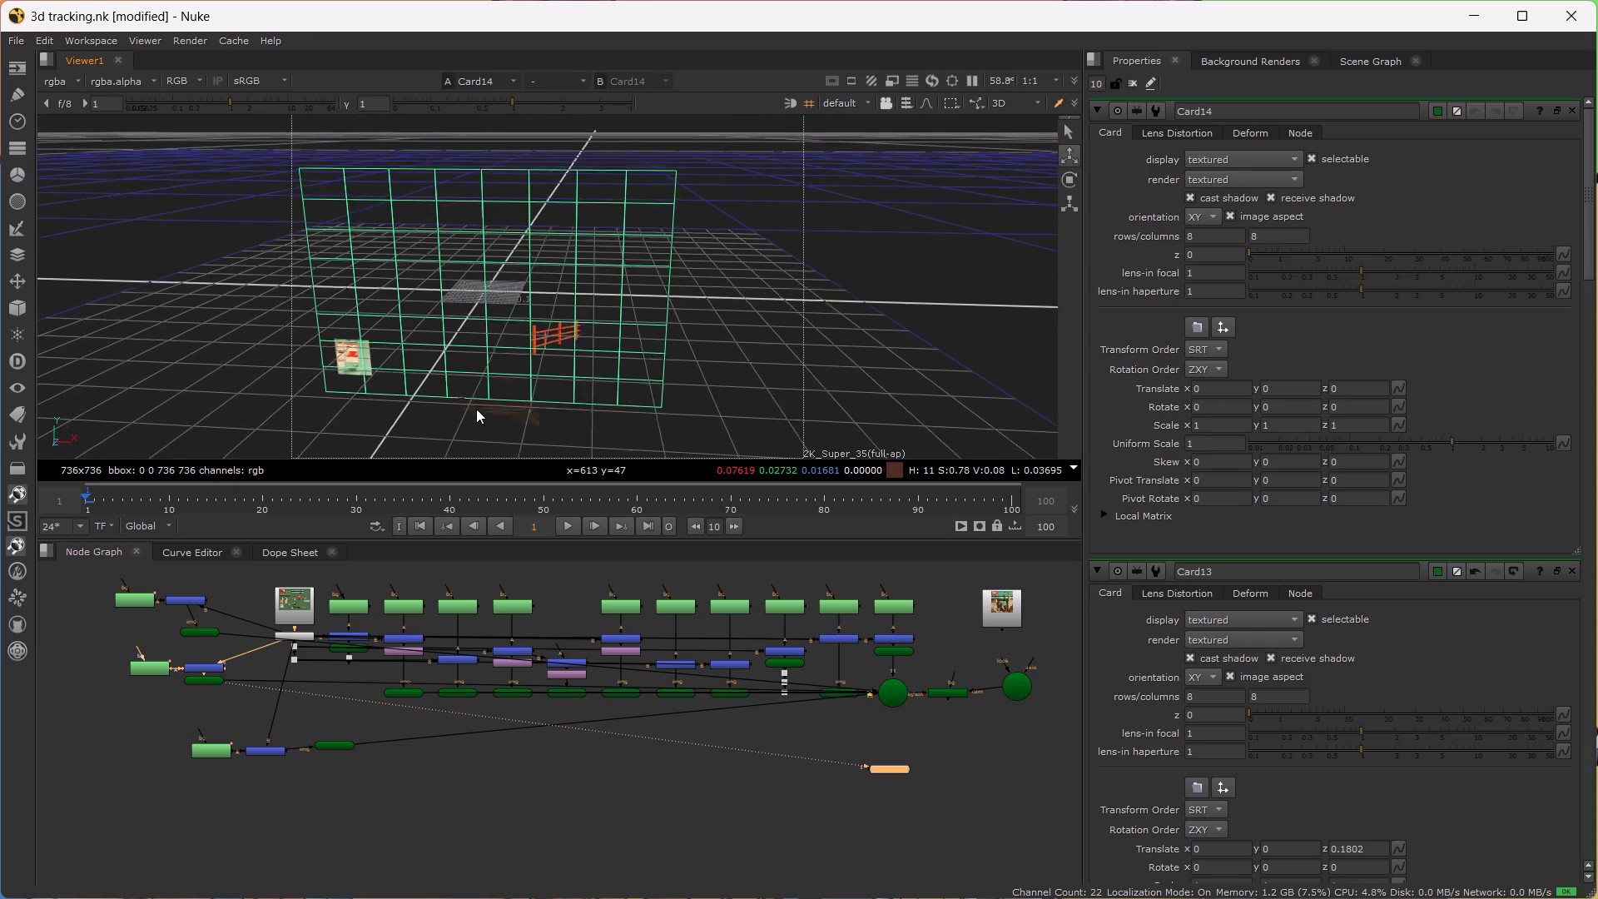
left_click_drag(476, 409, 475, 409, "alt")
scroll(476, 407, "down", 1)
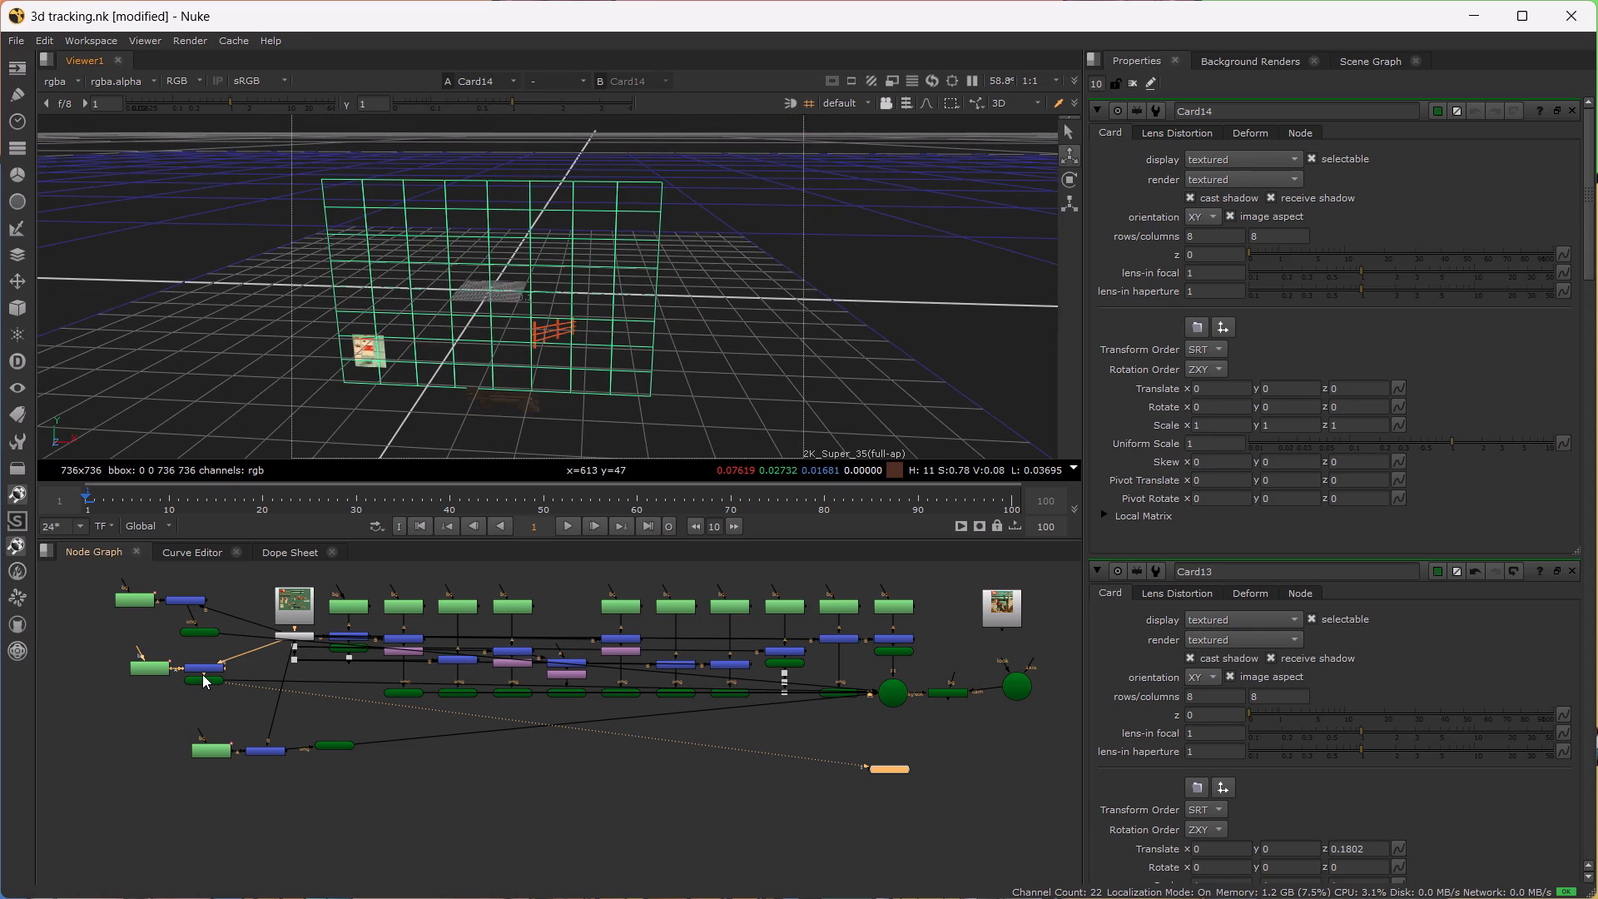
double_click(202, 674)
double_click(202, 680)
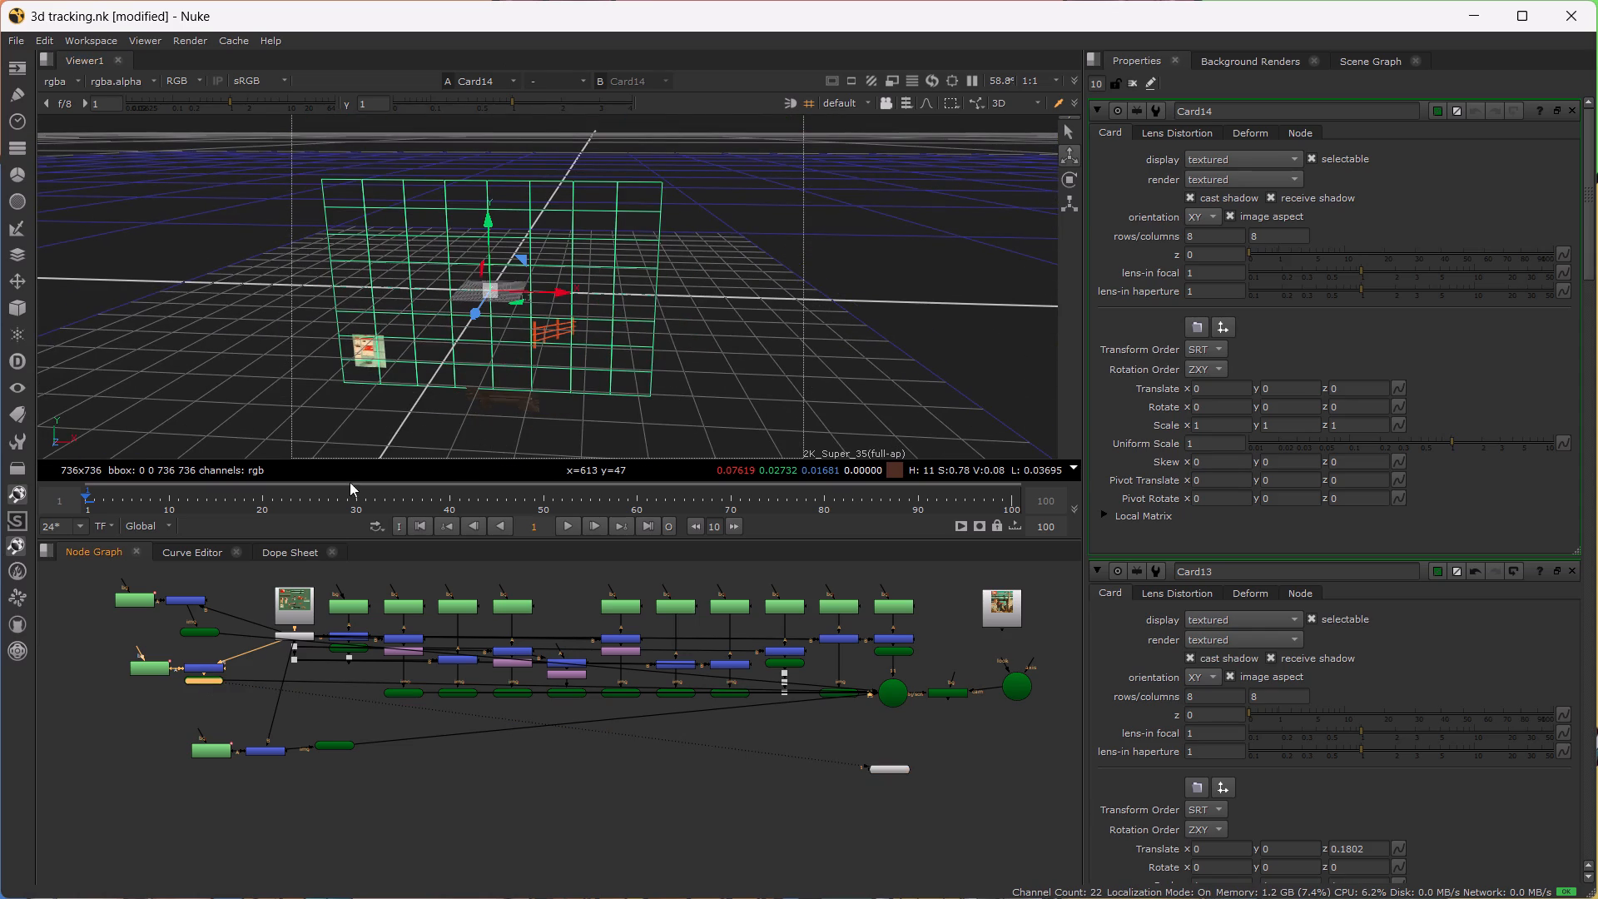
left_click_drag(474, 309, 538, 206)
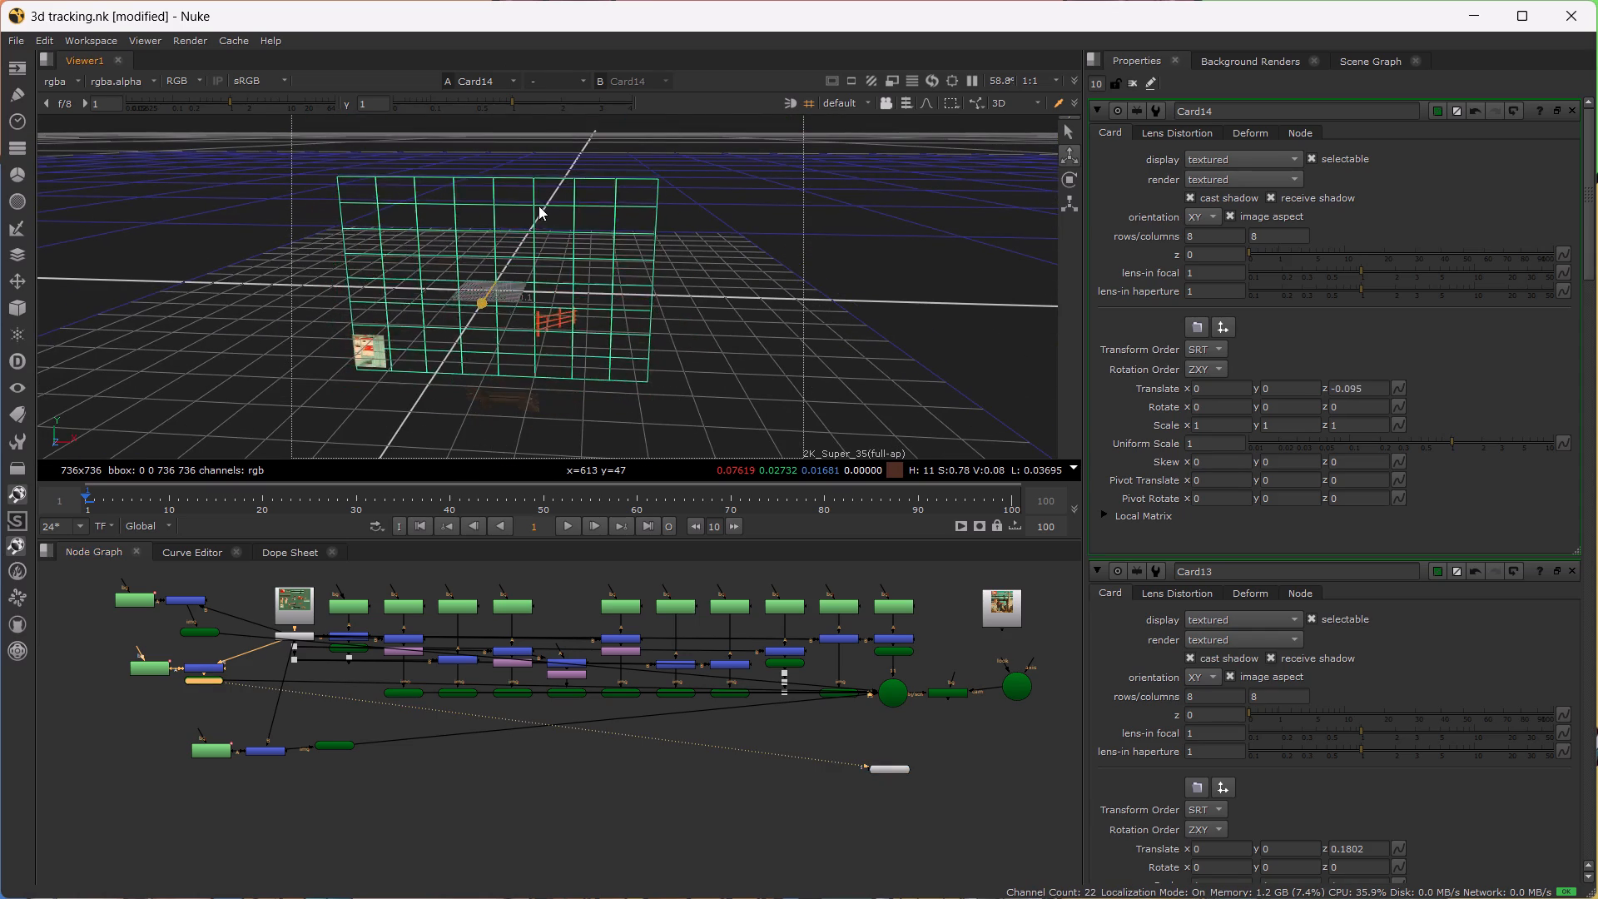
left_click_drag(538, 206, 460, 307)
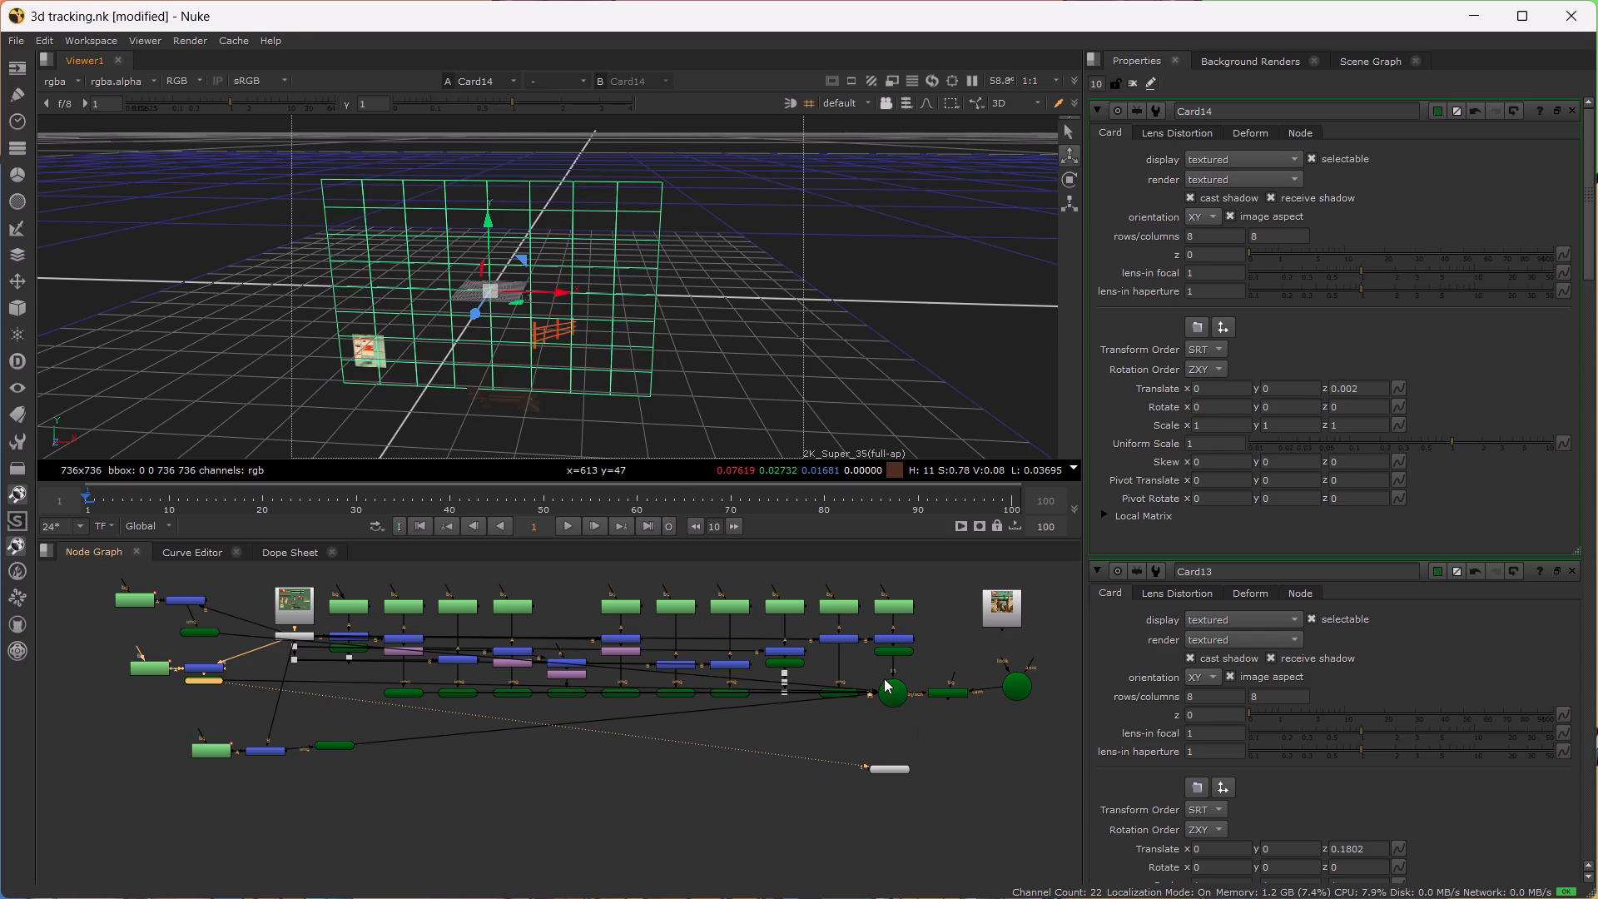
View Scene1 again and check the layout of the assembled cards from an angle.
left_click(884, 680)
key("1")
scroll(481, 413, "up", 4)
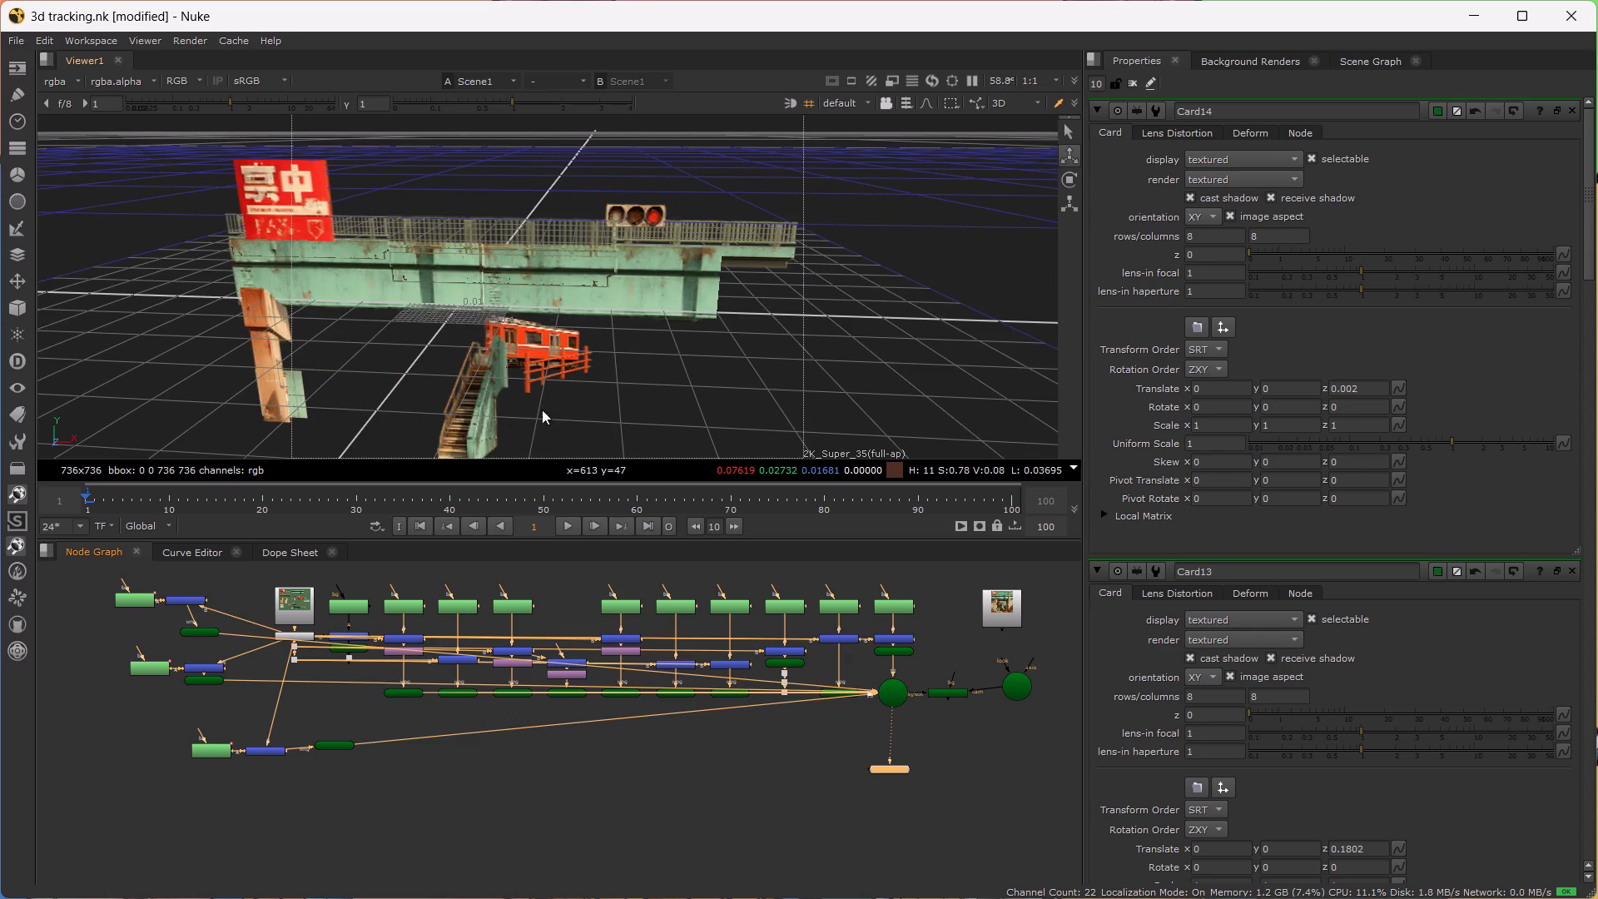
left_click_drag(571, 392, 689, 81, "alt")
left_click_drag(682, 90, 584, 221, "alt")
left_click_drag(646, 248, 524, 528, "alt")
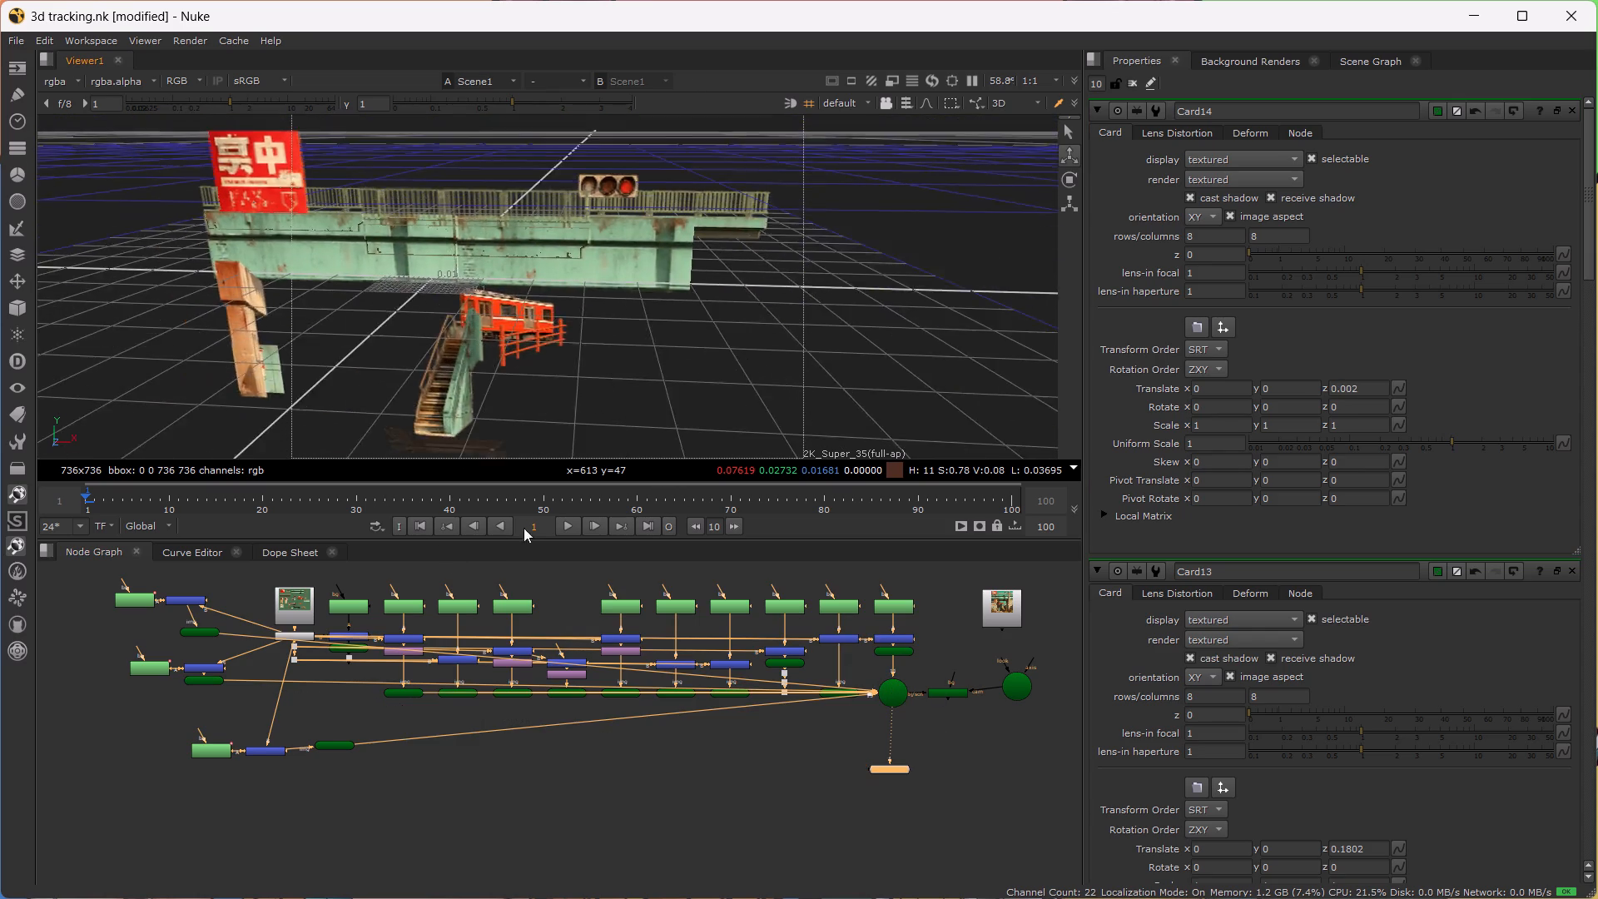
Move the red fence card, Card14, to about X 0.14, Y -0.178, Z 0.0913 in Scene1.
left_click_drag(524, 528, 560, 481, "alt")
double_click(207, 680)
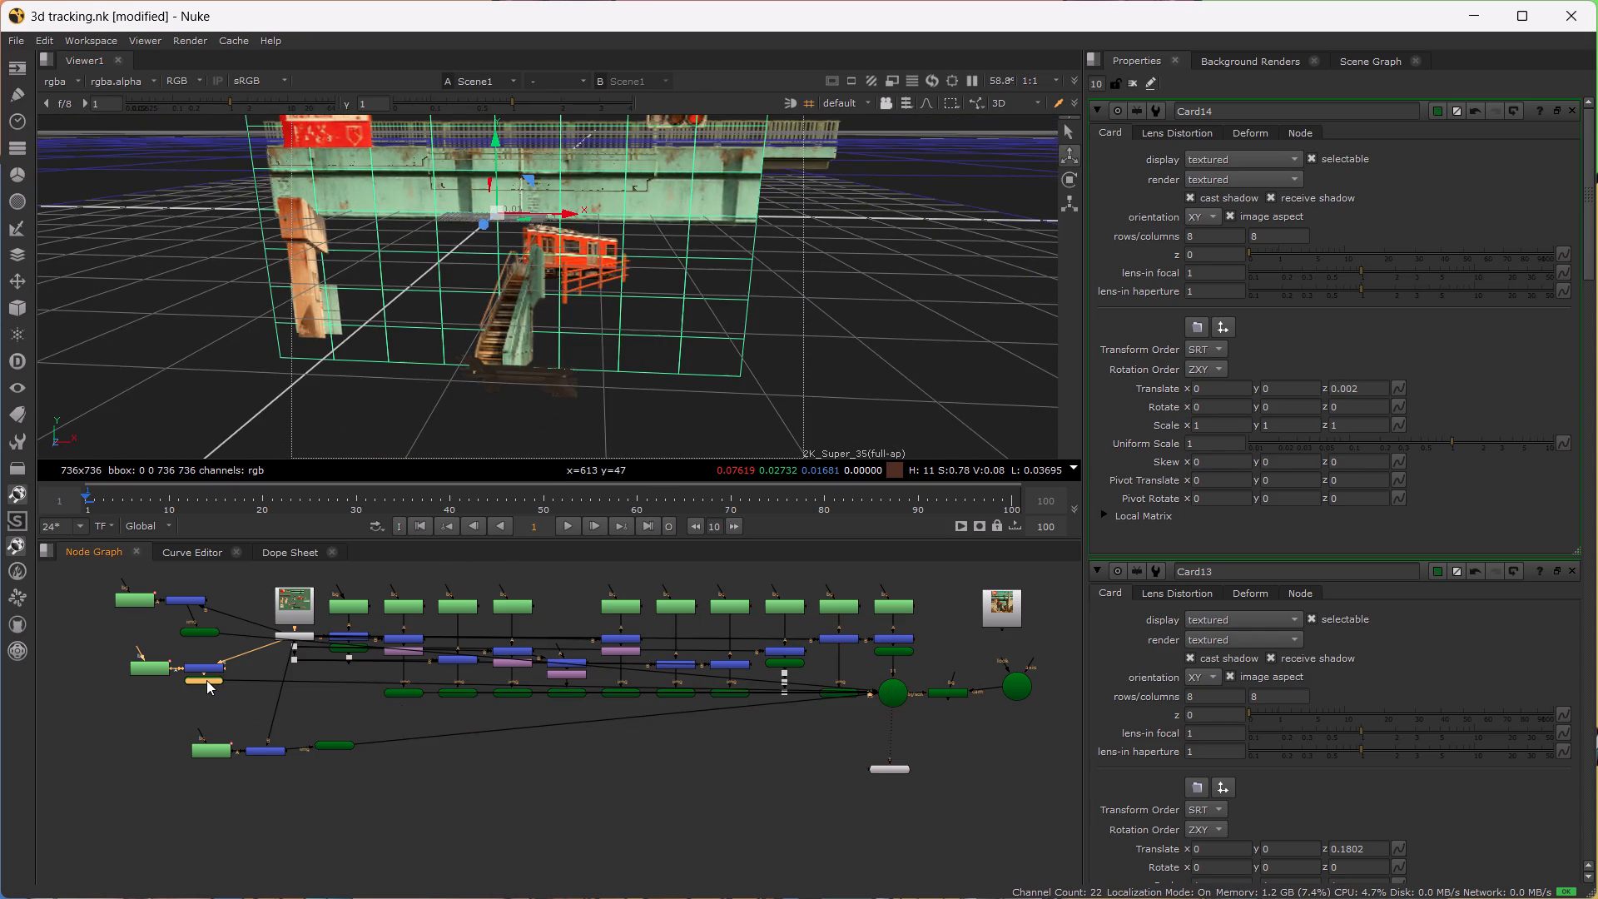
left_click_drag(483, 226, 397, 373)
left_click_drag(536, 221, 613, 240)
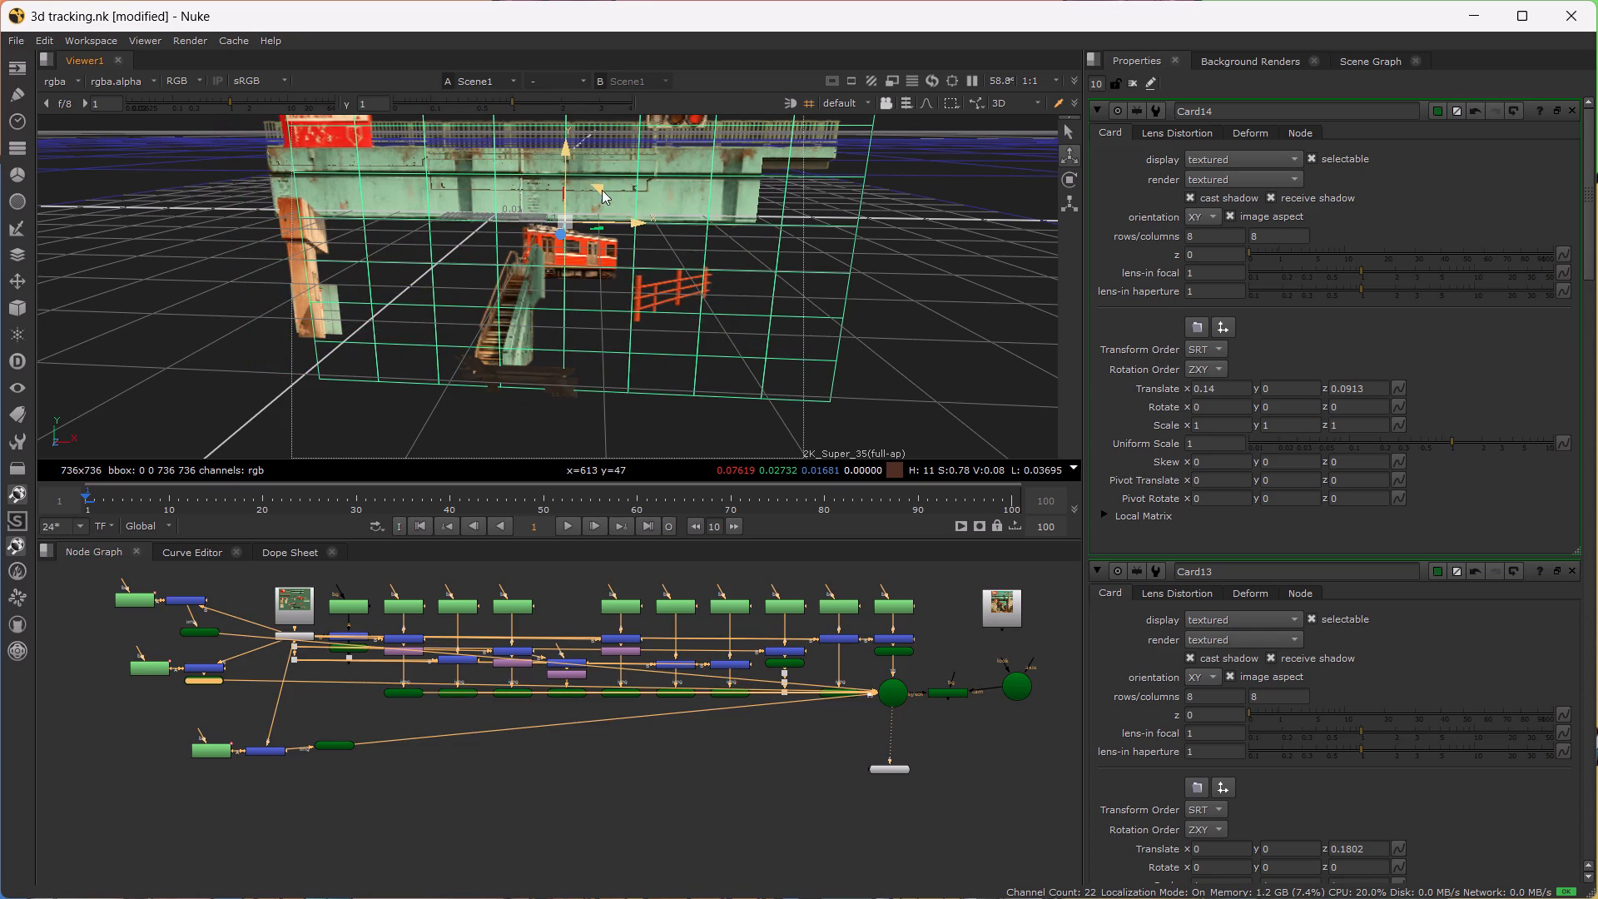
left_click_drag(563, 157, 538, 232)
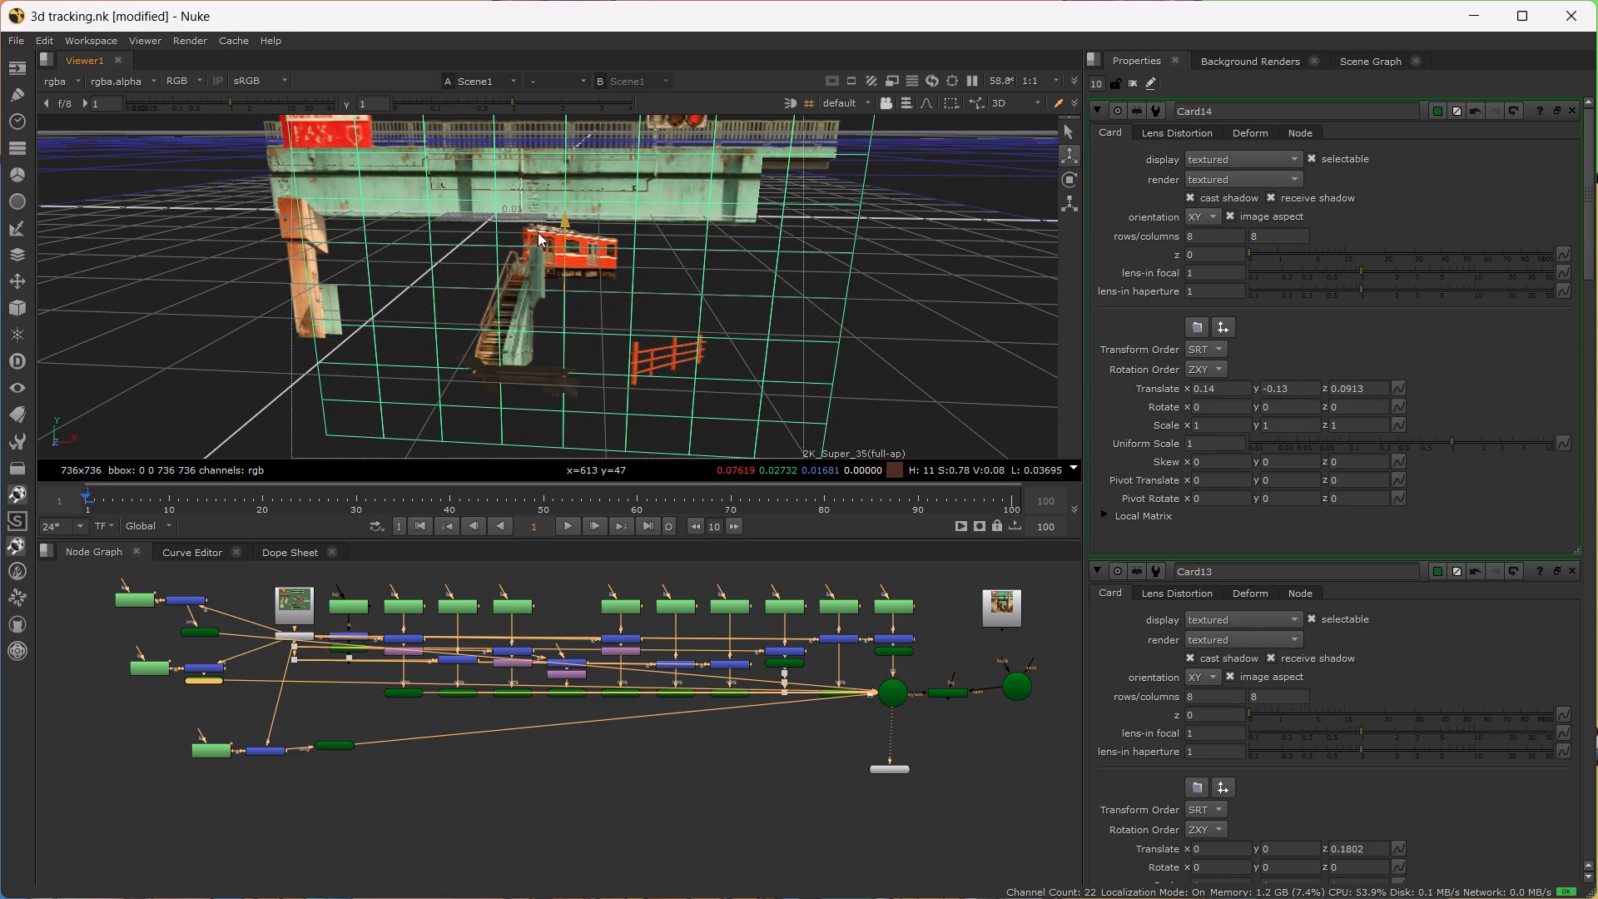
left_click_drag(538, 232, 538, 218)
scroll(601, 377, "up", 3)
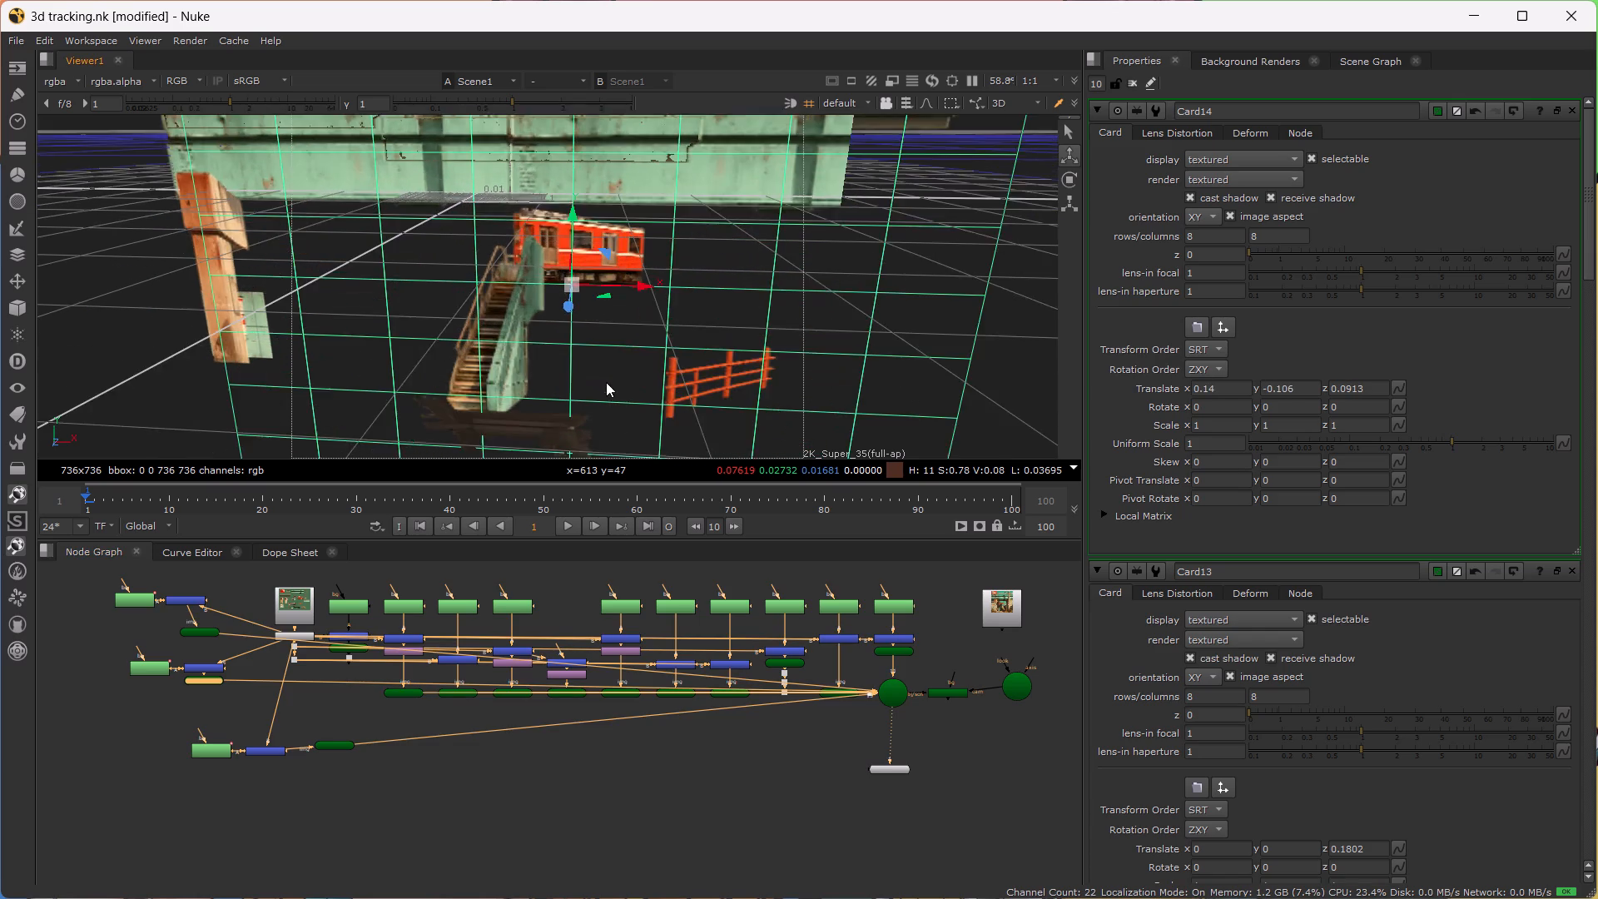
left_click_drag(605, 380, 638, 256, "alt")
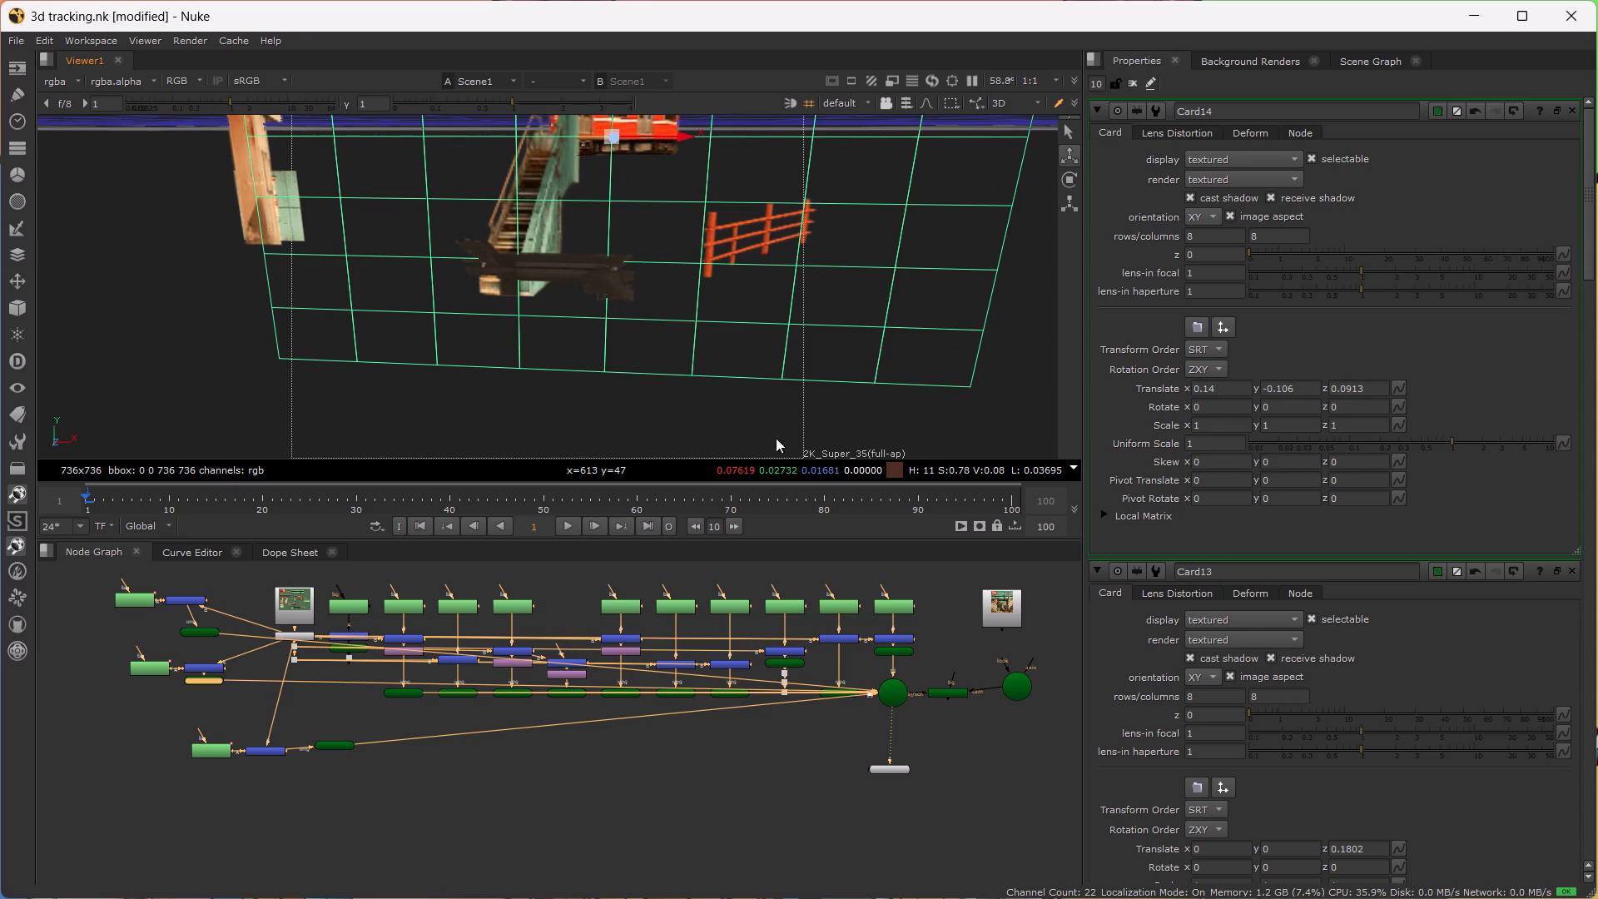
left_click_drag(680, 325, 659, 353, "alt")
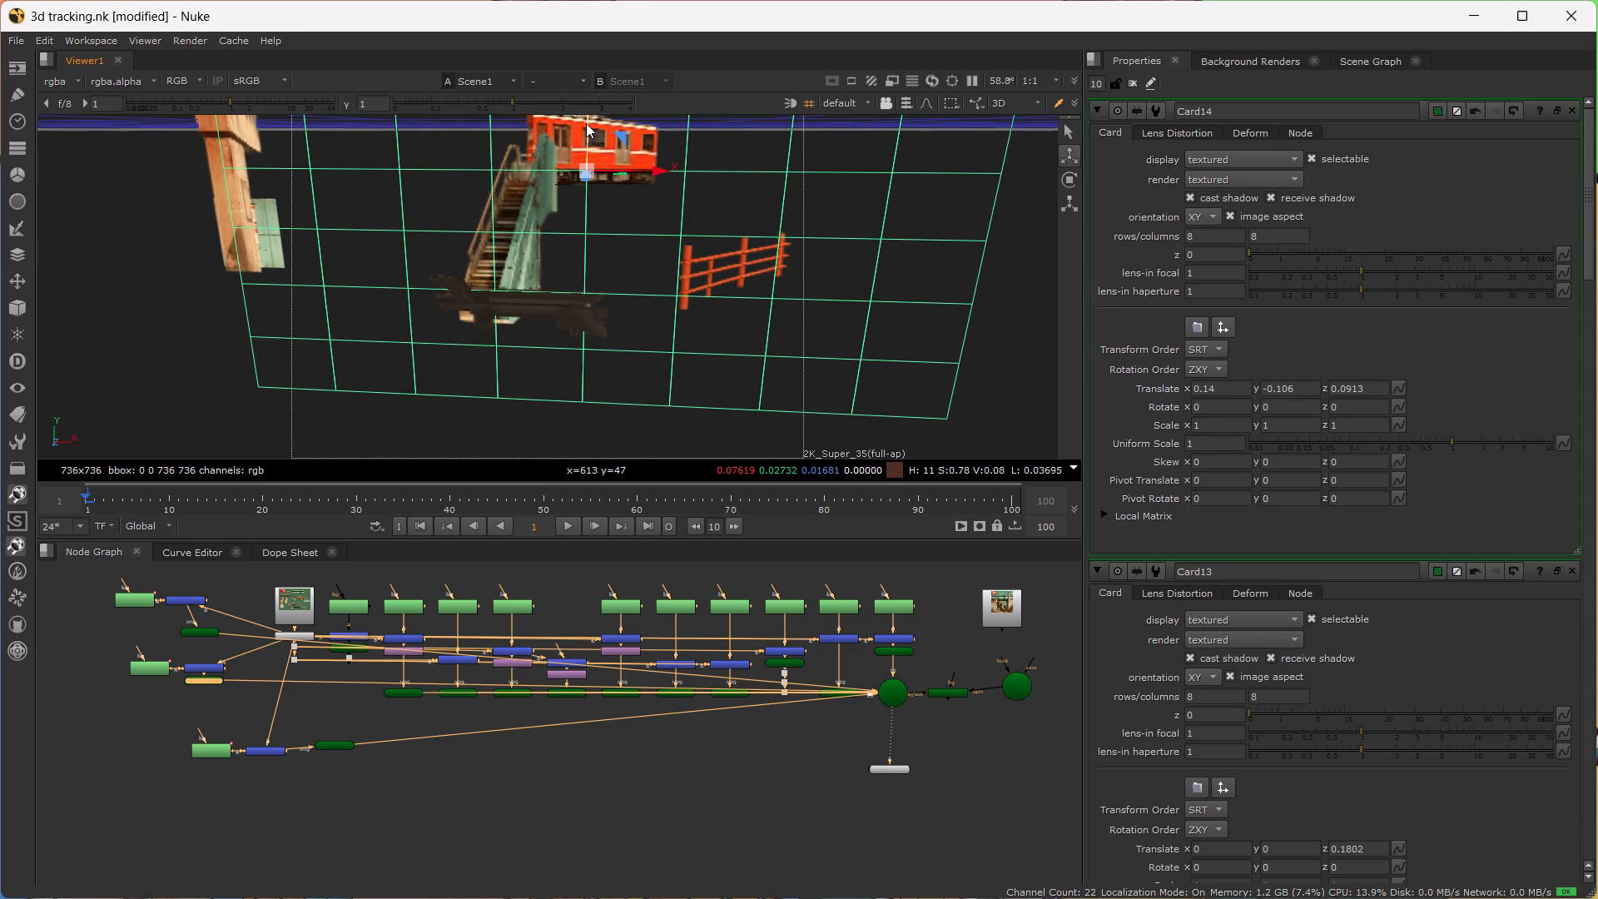
left_click_drag(586, 123, 582, 181)
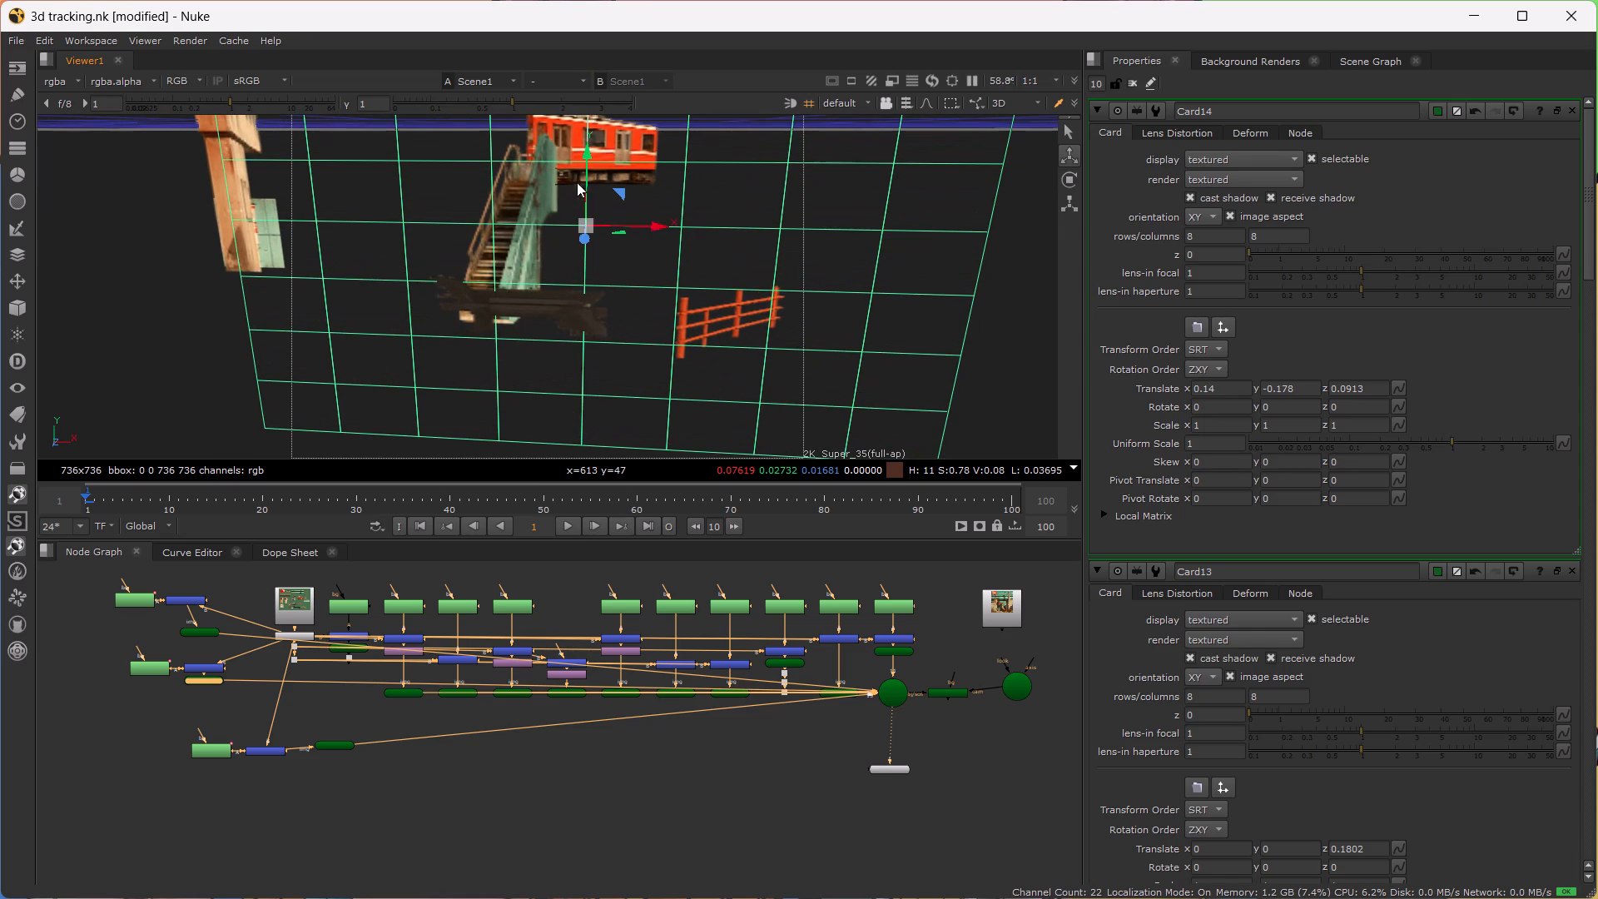
scroll(633, 348, "down", 2)
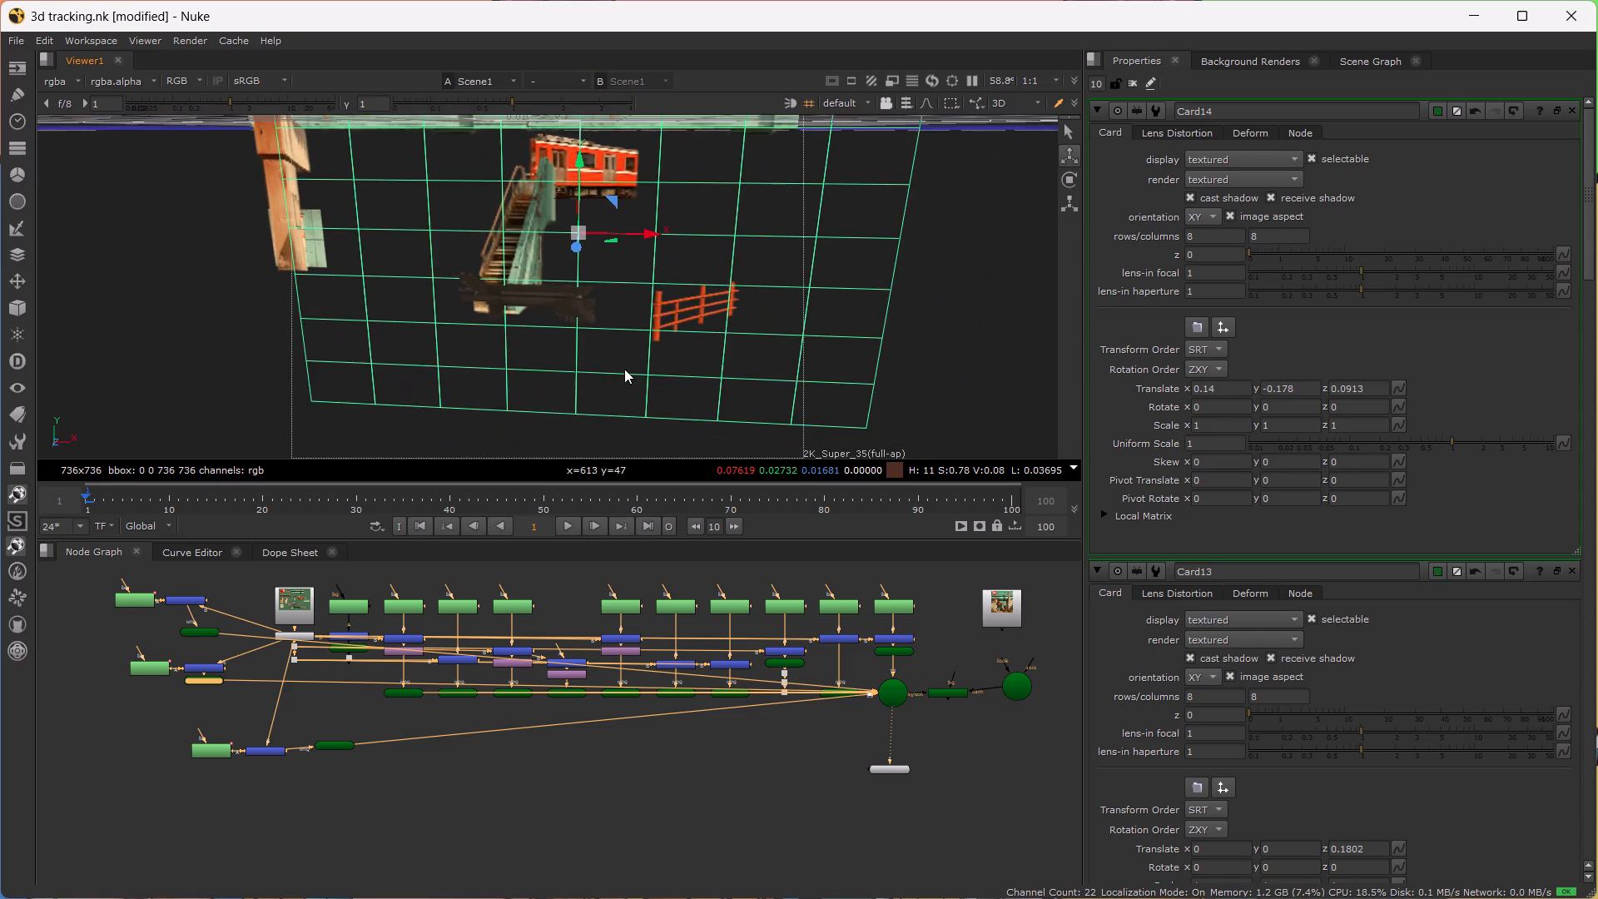
left_click_drag(624, 369, 653, 314, "alt")
scroll(652, 310, "down", 2)
left_click_drag(481, 305, 503, 381, "alt")
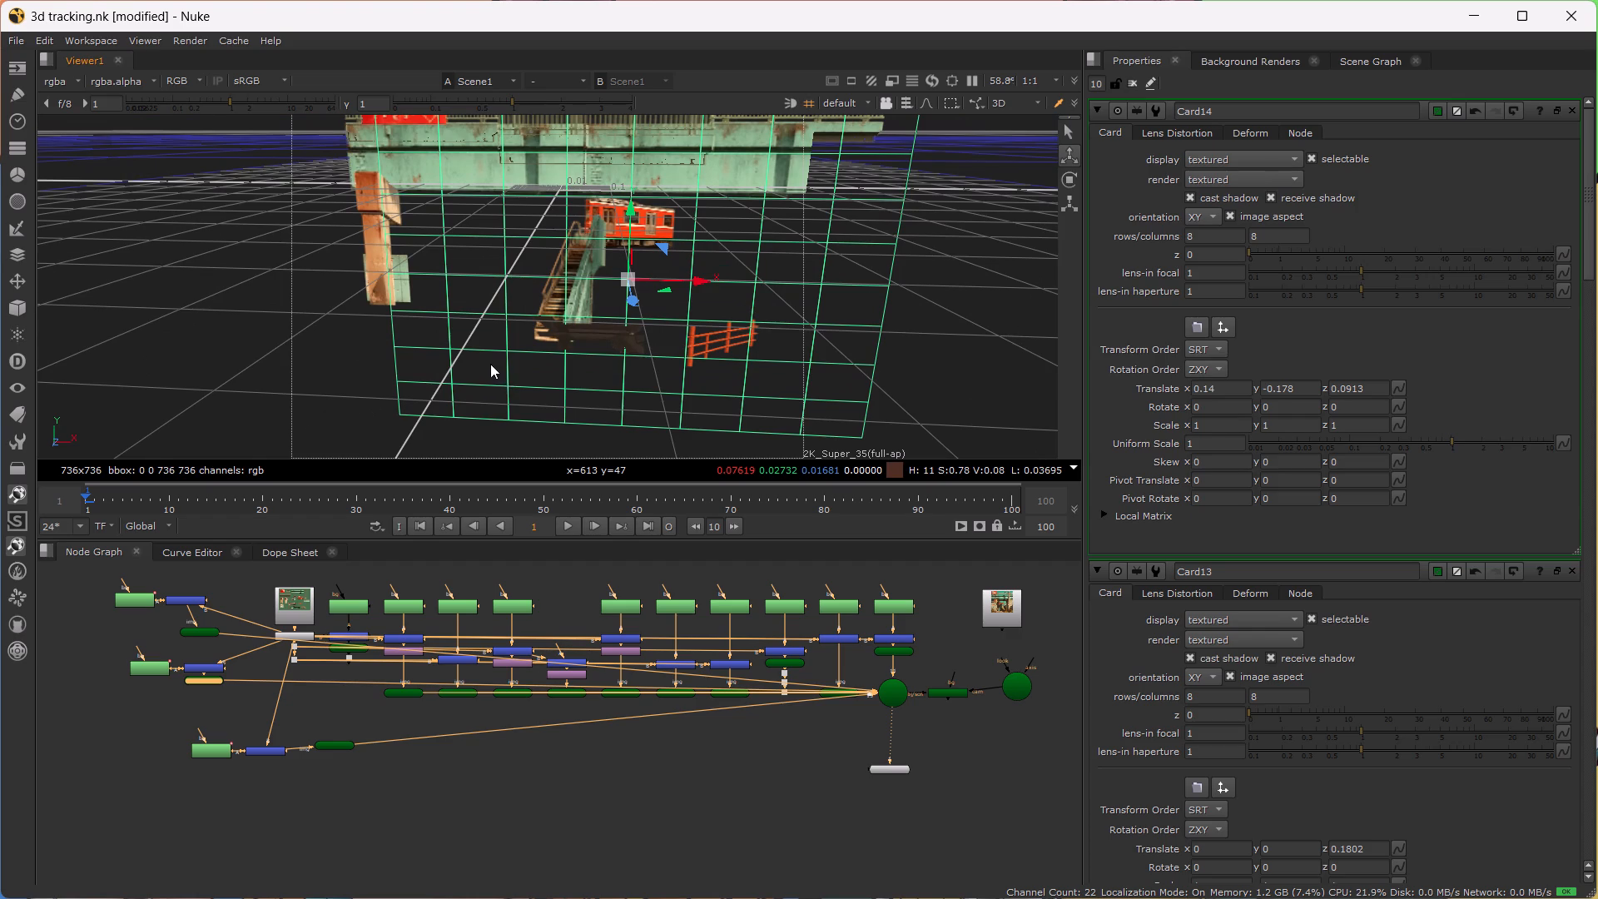
left_click_drag(490, 369, 522, 379, "alt")
left_click(326, 345)
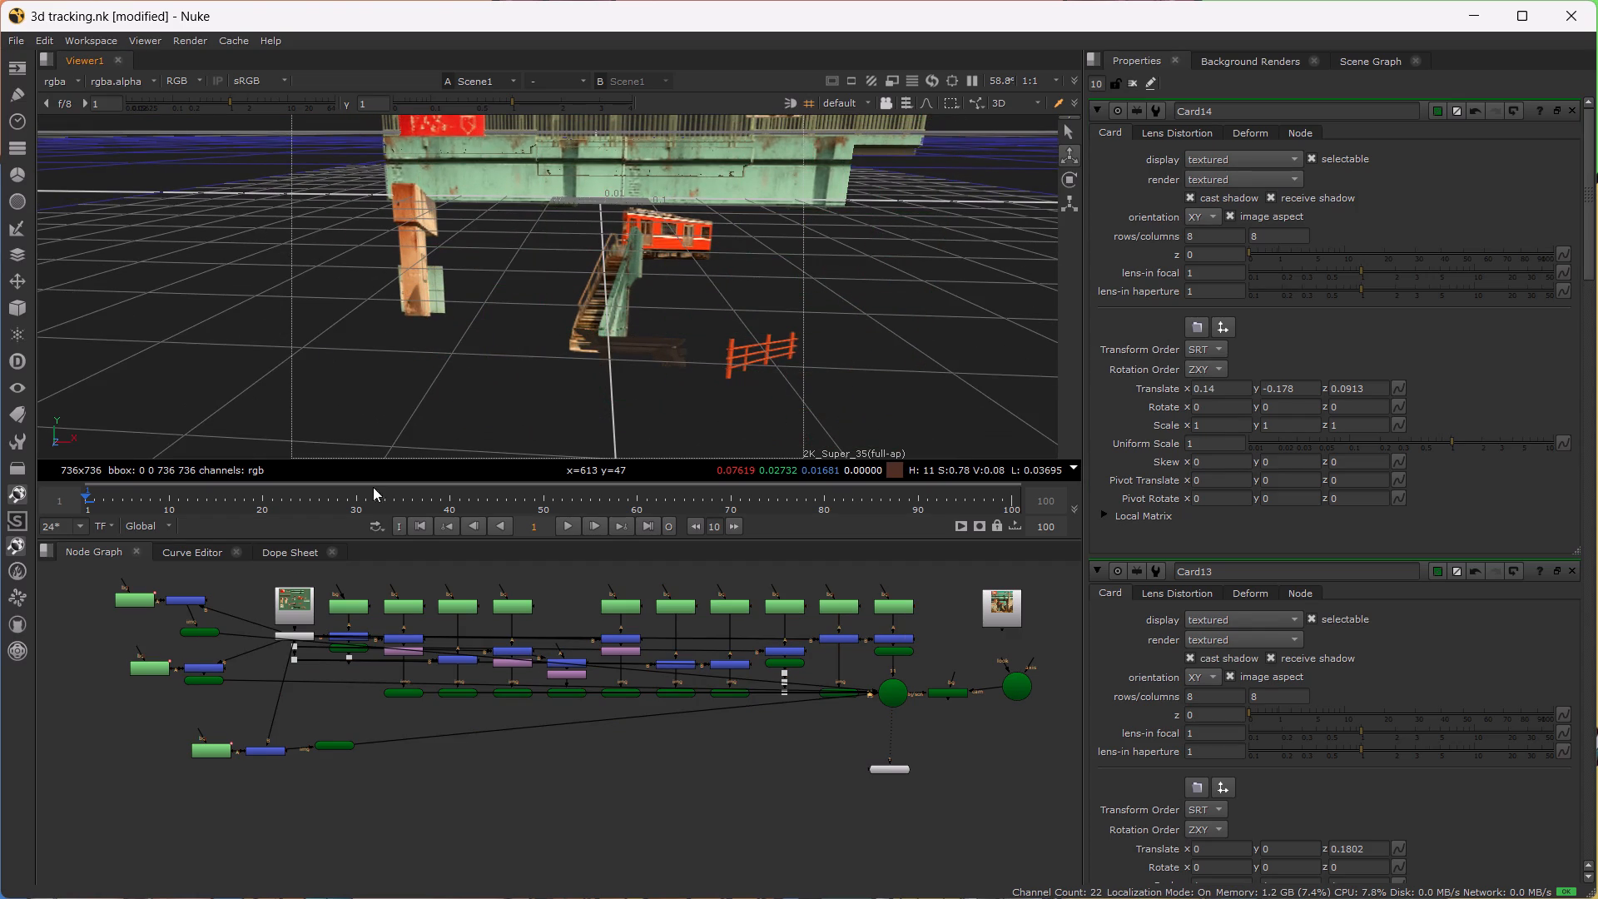
Move the sign panel card, Card12, to about X 0.034, Y 0.098, Z 0.072, in front of the pillar.
double_click(204, 632)
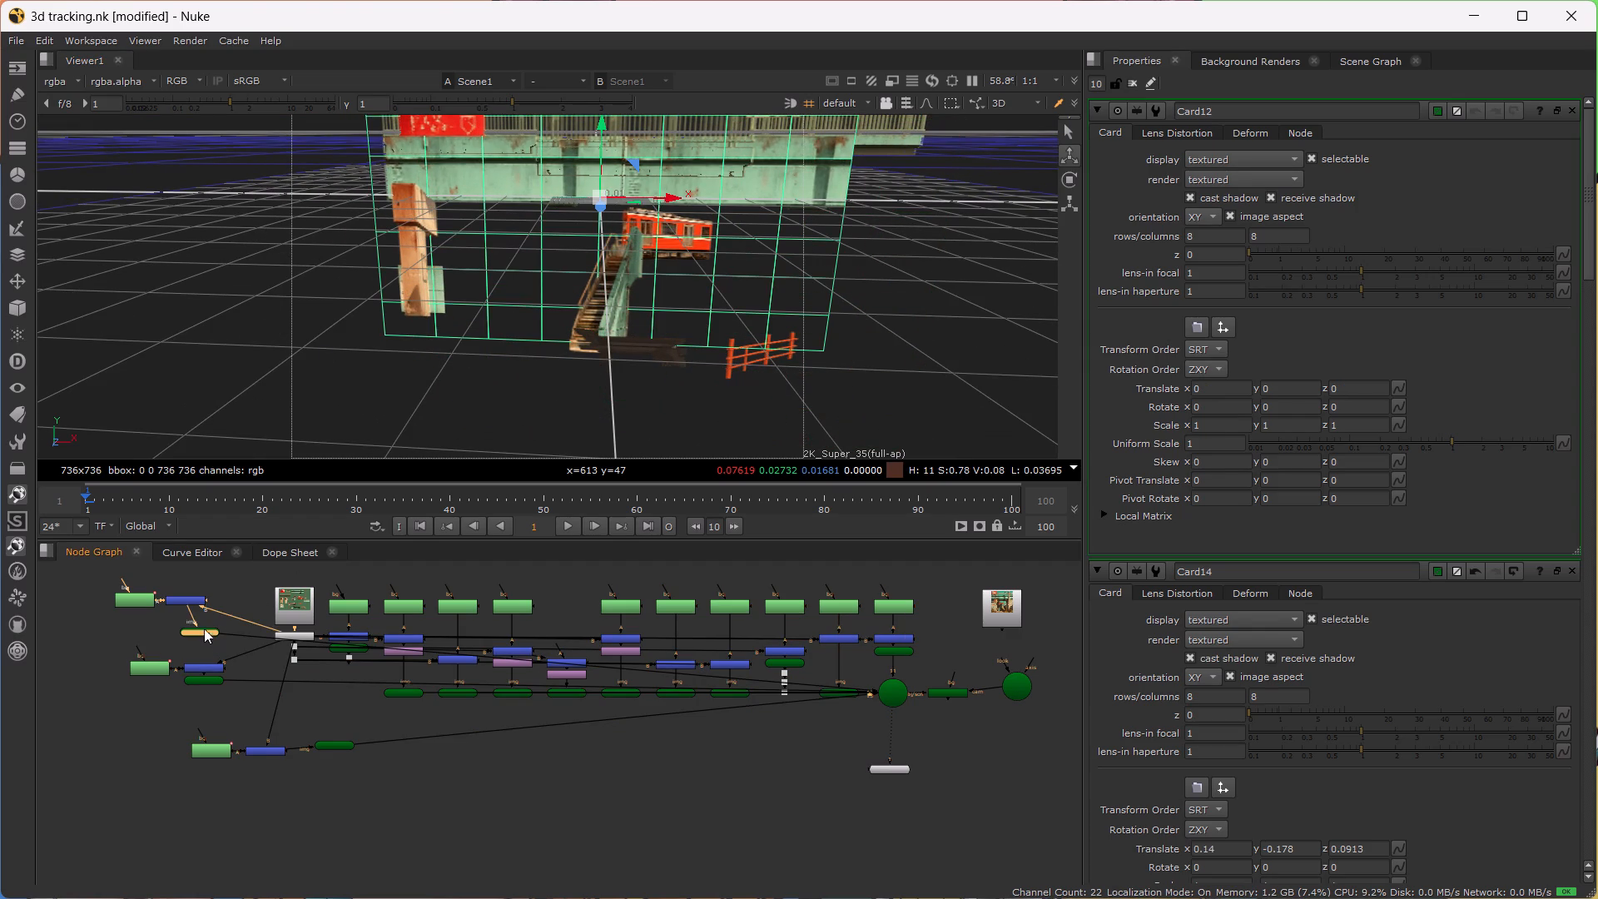
left_click_drag(599, 140, 597, 95)
left_click(599, 159)
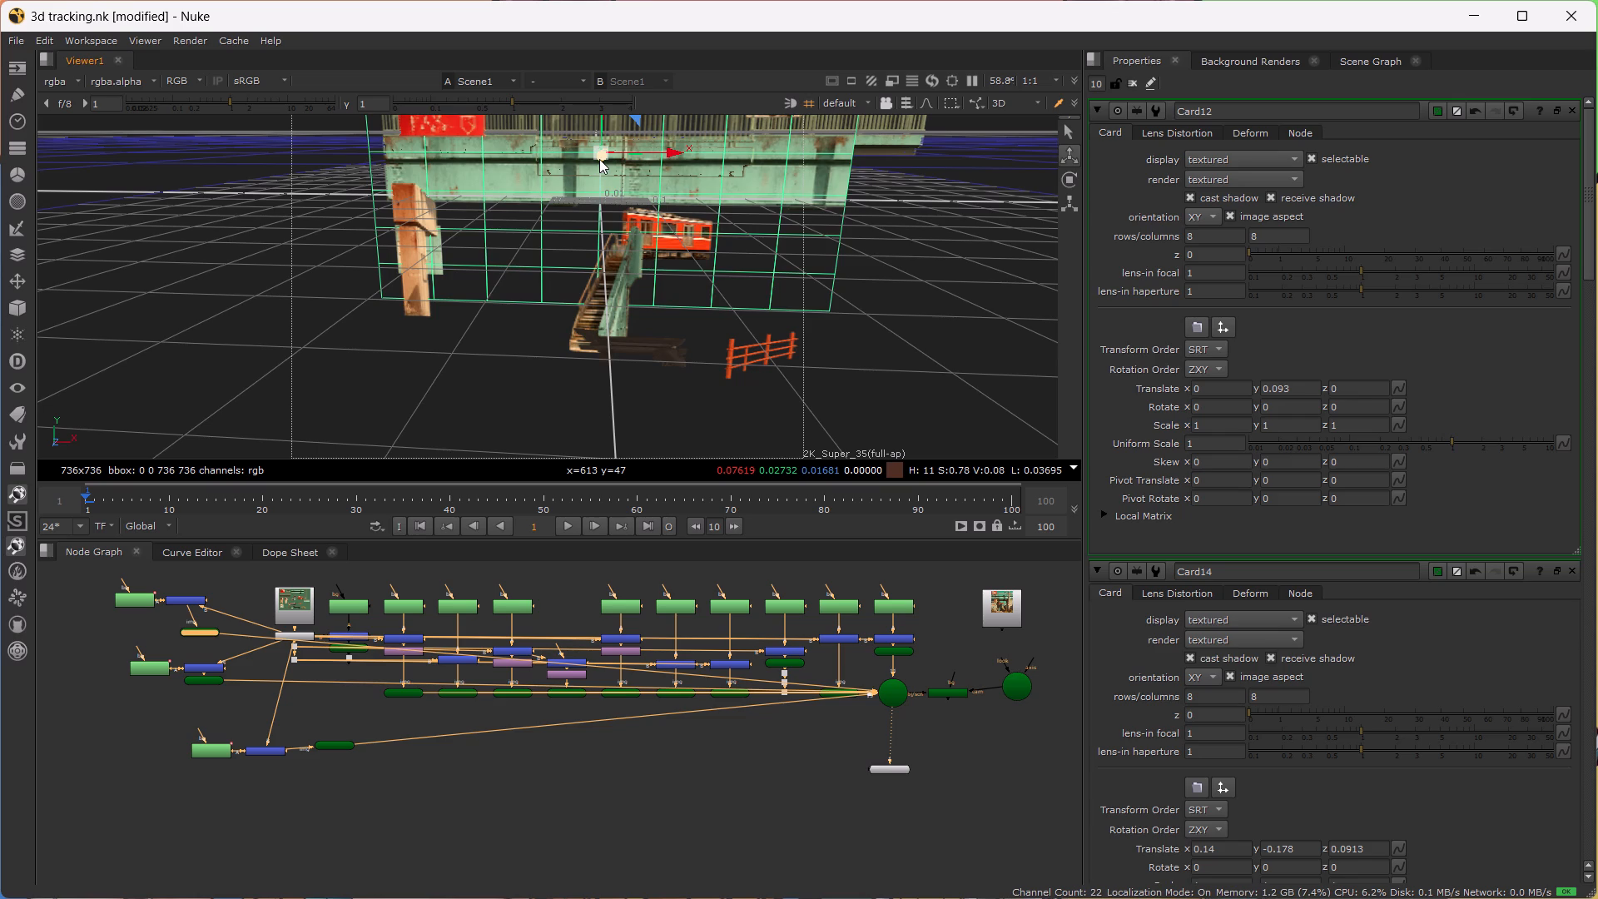
left_click_drag(599, 159, 533, 272)
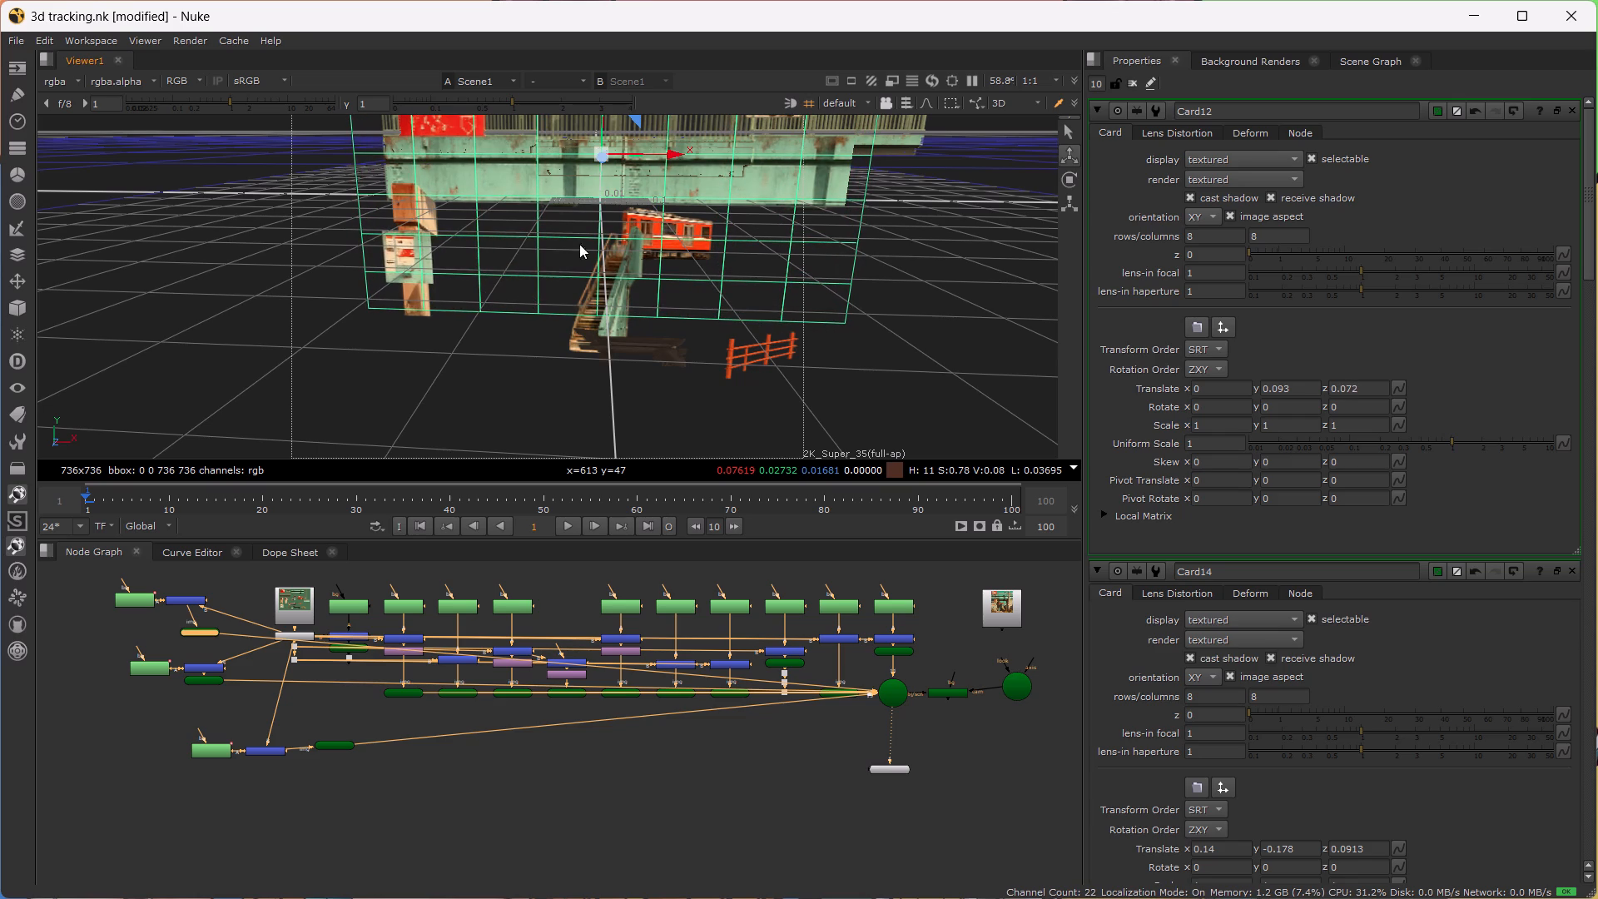
left_click_drag(655, 156, 677, 156)
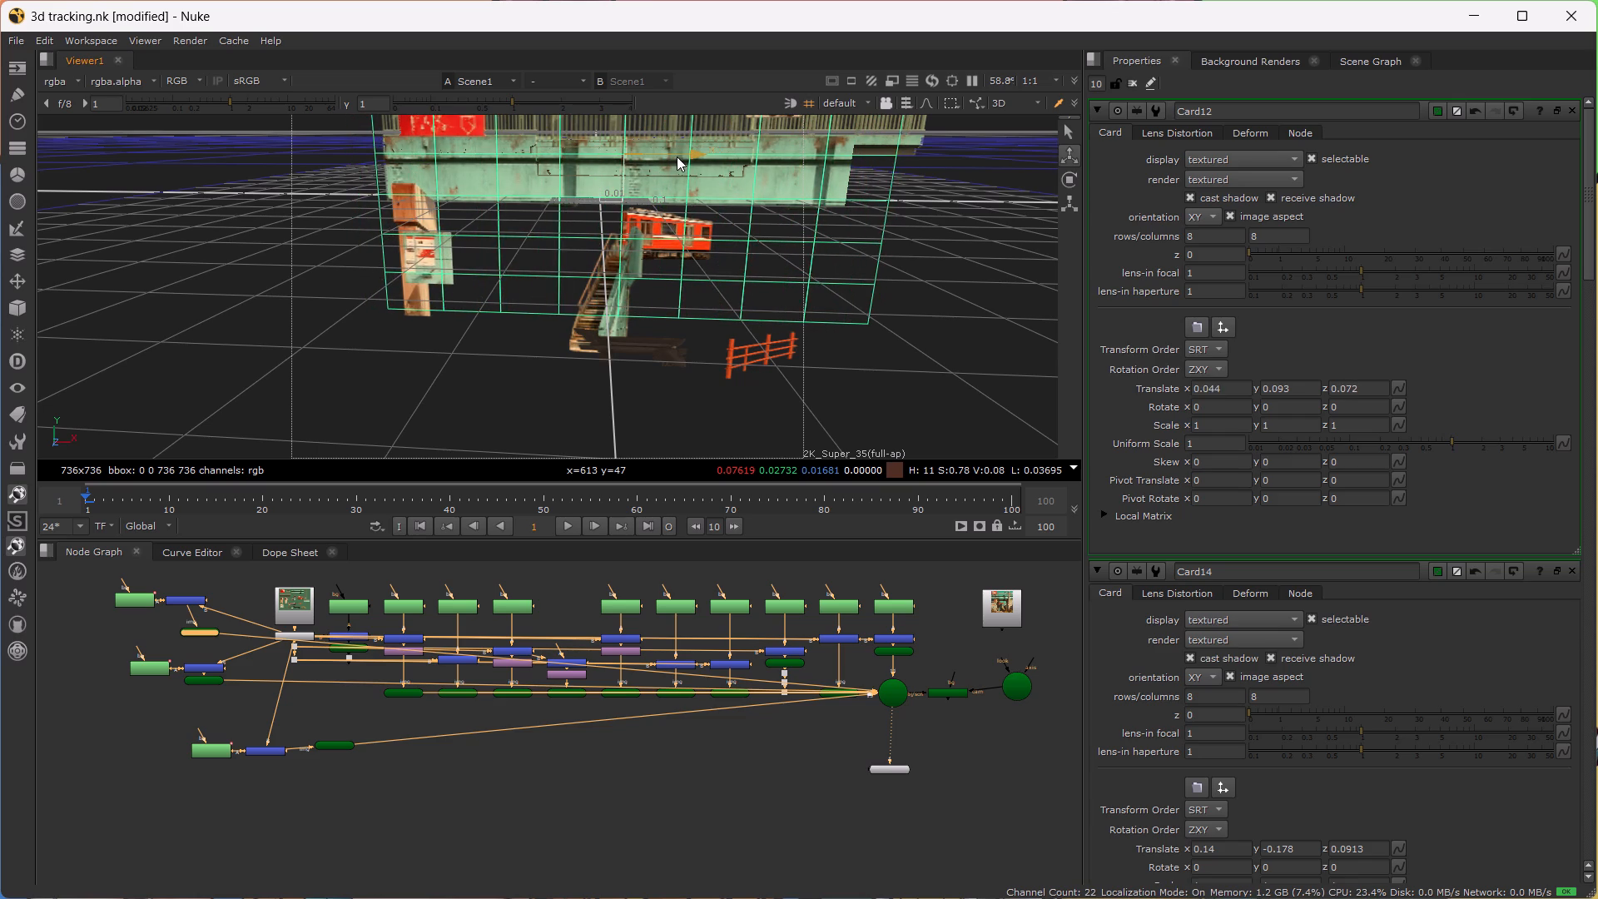
left_click_drag(677, 156, 672, 156)
left_click(620, 129)
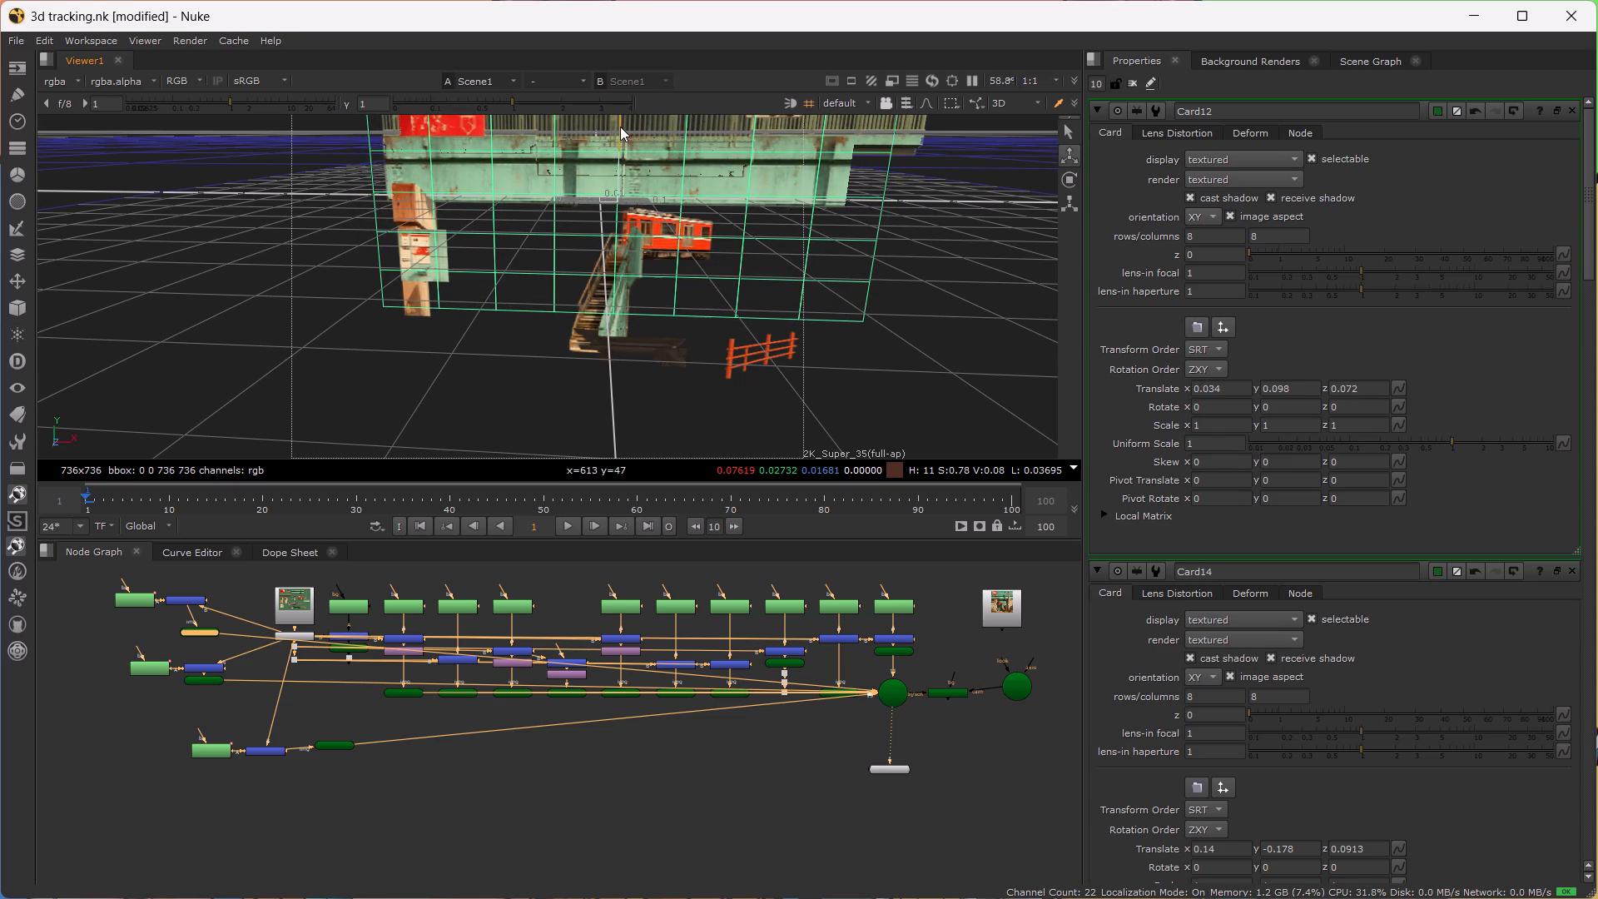
Enlarge Card12 to a scale of about 1.478 in X and 1.352 in Y.
scroll(482, 281, "up", 5)
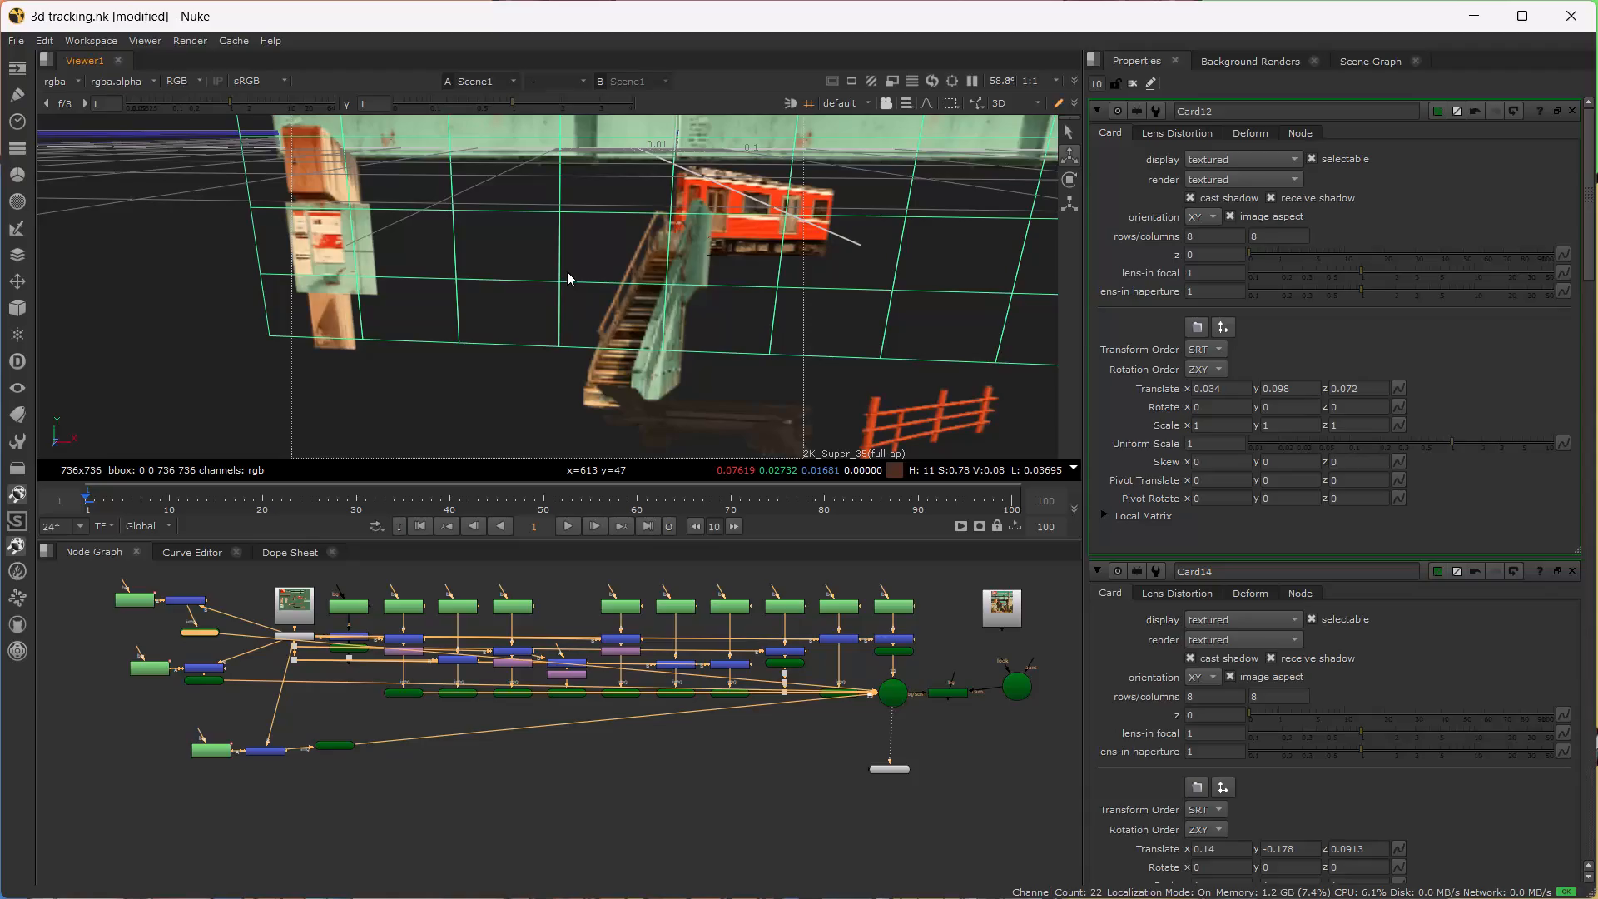
key("r")
scroll(567, 271, "down", 5)
left_click_drag(653, 254, 651, 269, "alt")
left_click_drag(656, 232, 650, 266, "alt")
left_click_drag(618, 142, 618, 113)
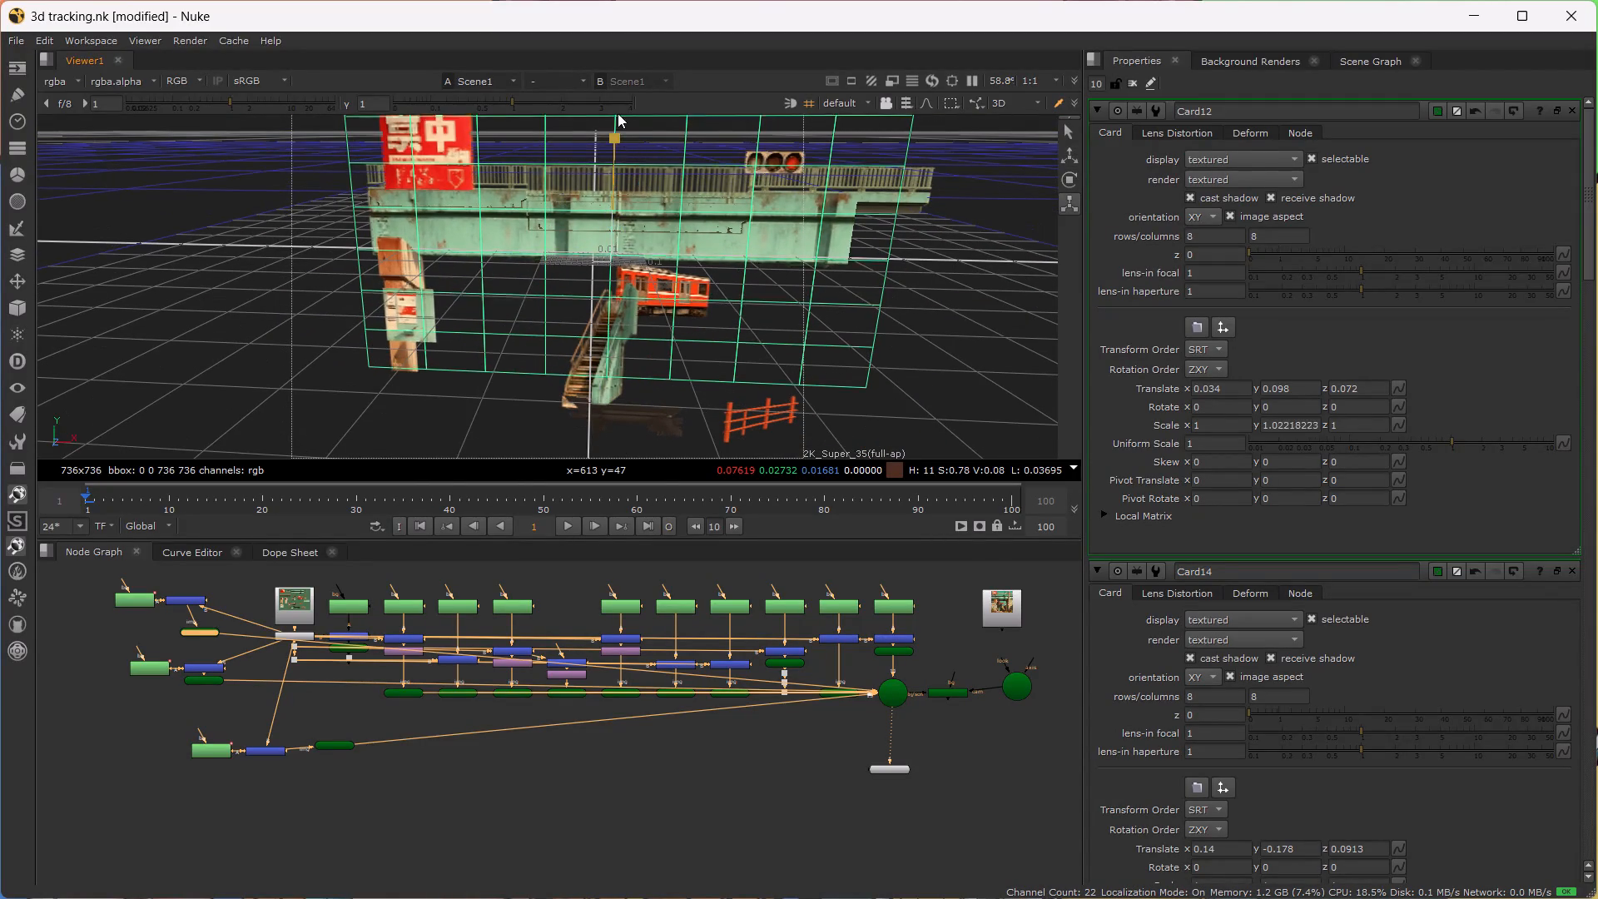
left_click_drag(618, 113, 618, 24)
left_click_drag(660, 207, 800, 206)
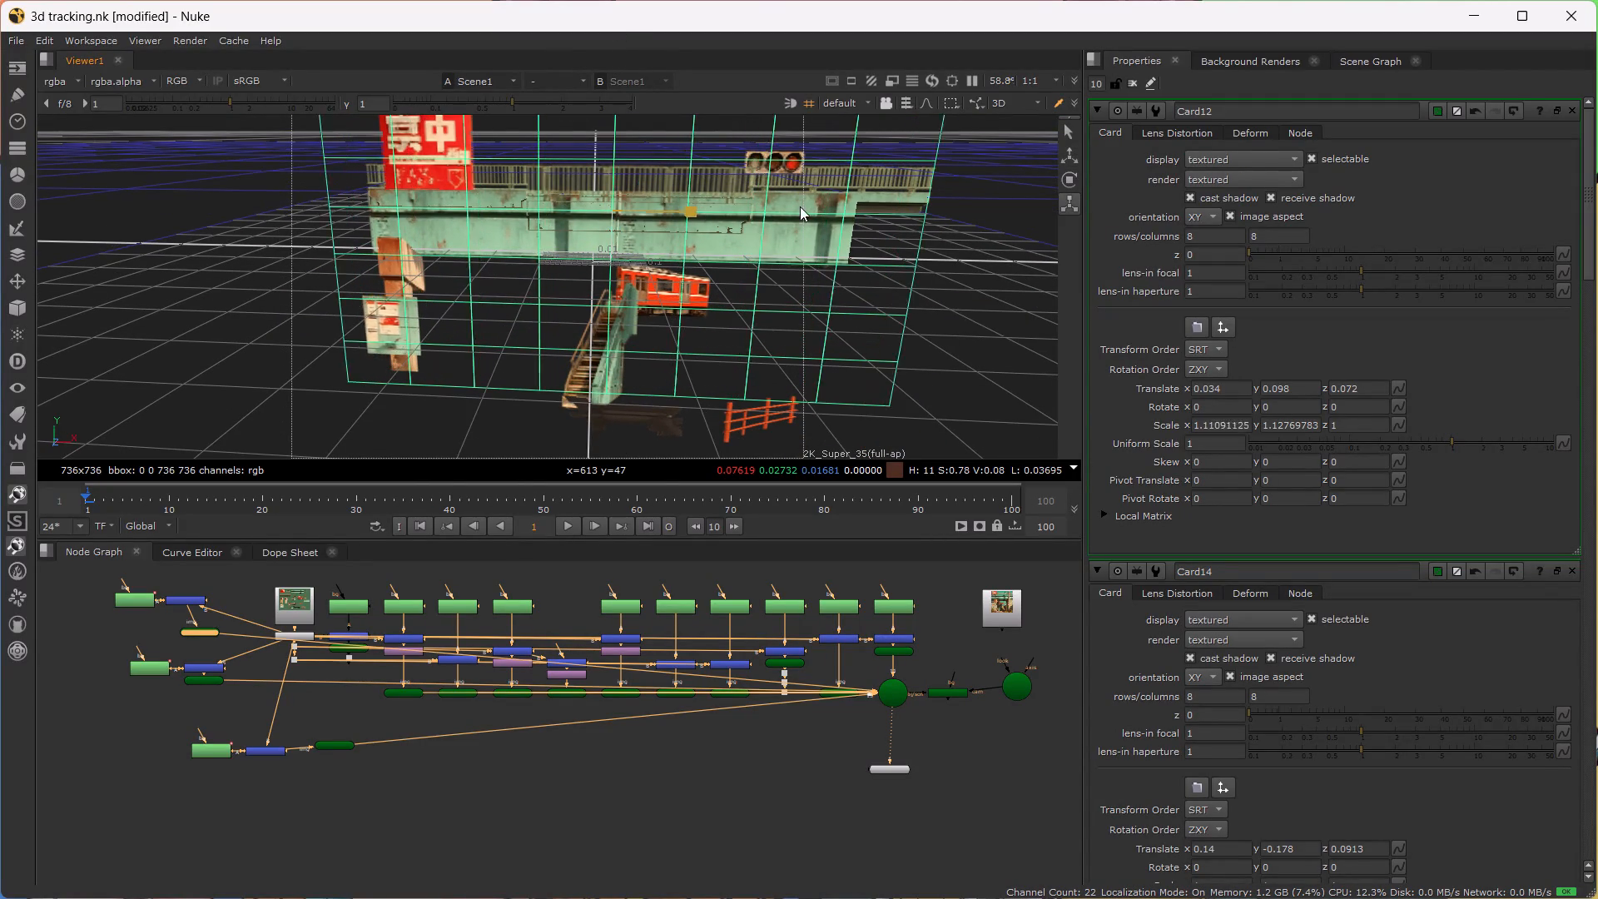
left_click_drag(800, 206, 943, 210)
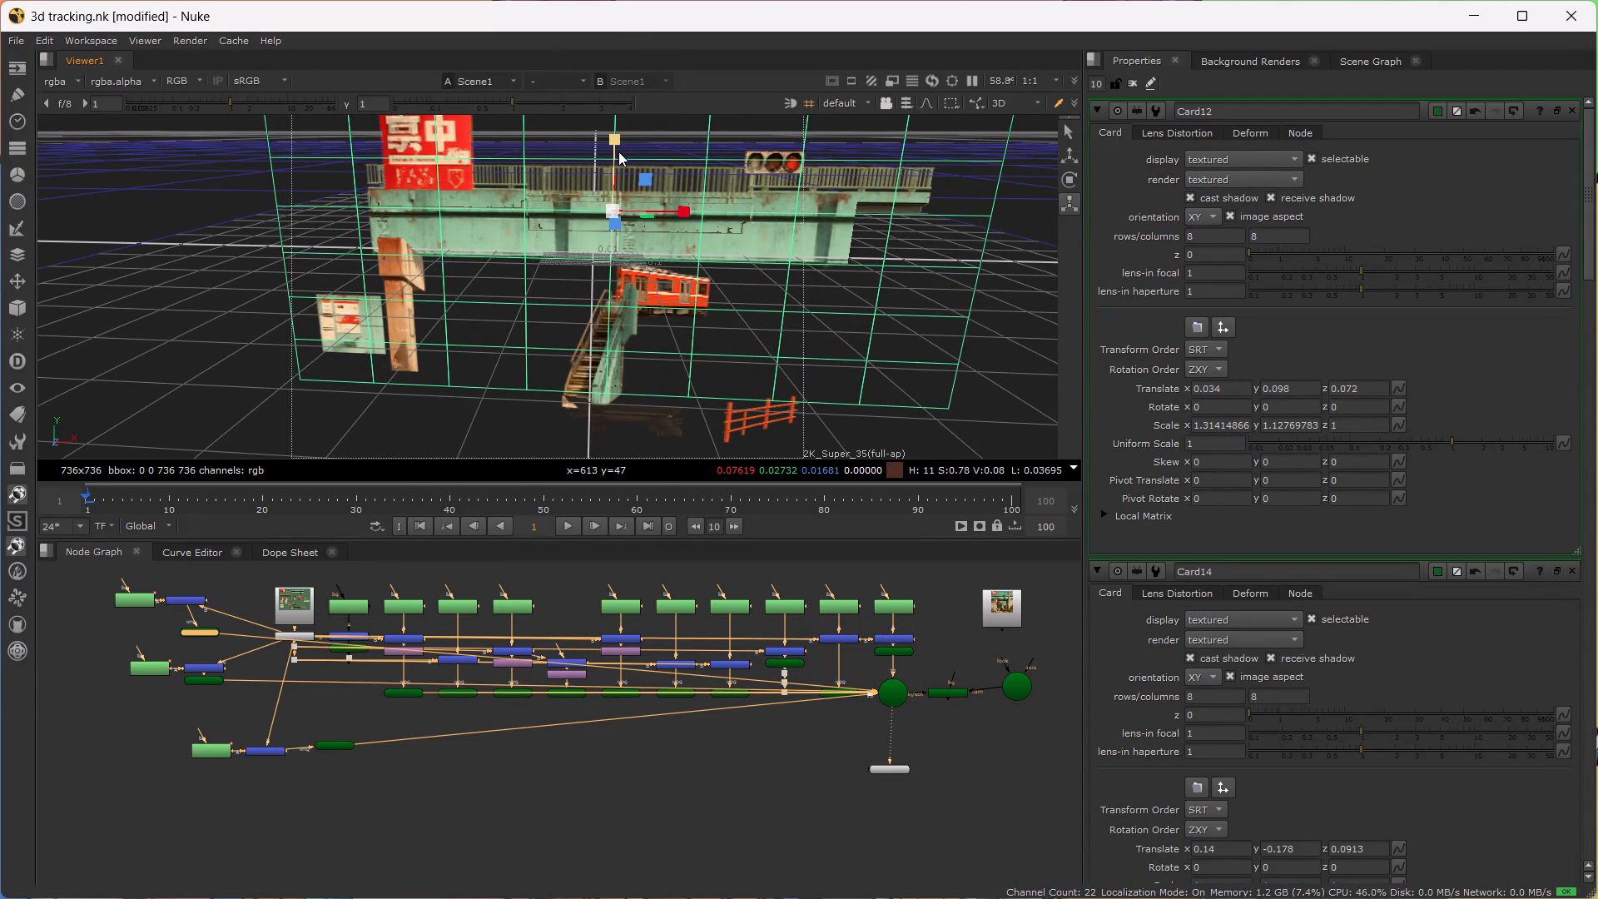
left_click_drag(615, 151, 621, 0)
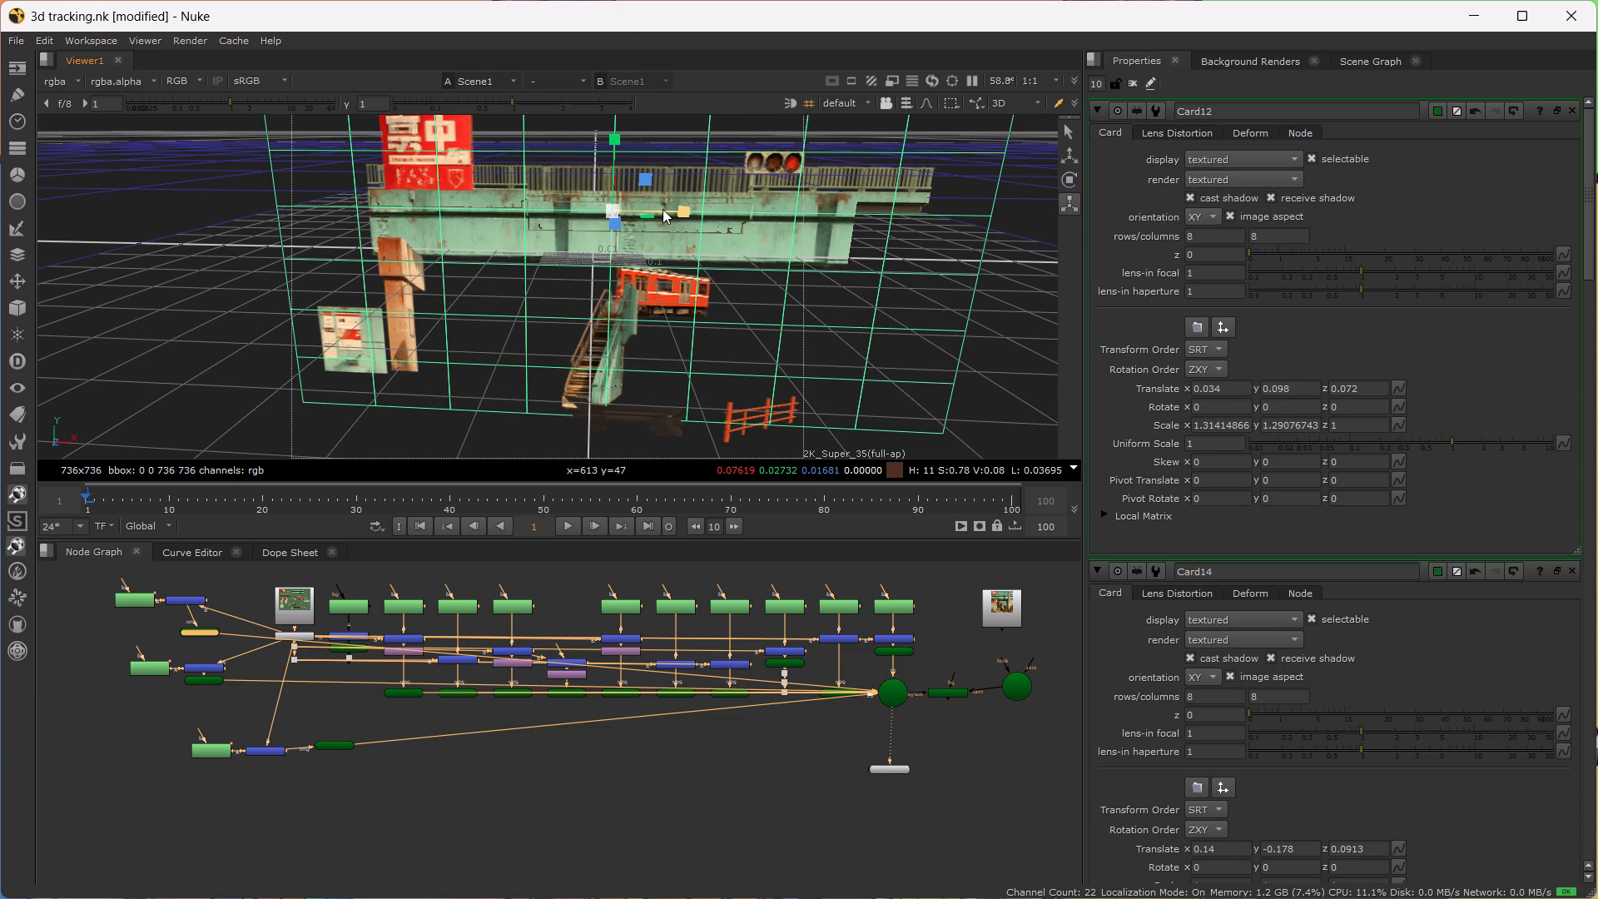
left_click_drag(664, 211, 812, 205)
left_click_drag(613, 161, 618, 105)
Shift the enlarged Card12 to about X 0.239, Y 0.176 so its sign panel sits over the pillar.
key("w")
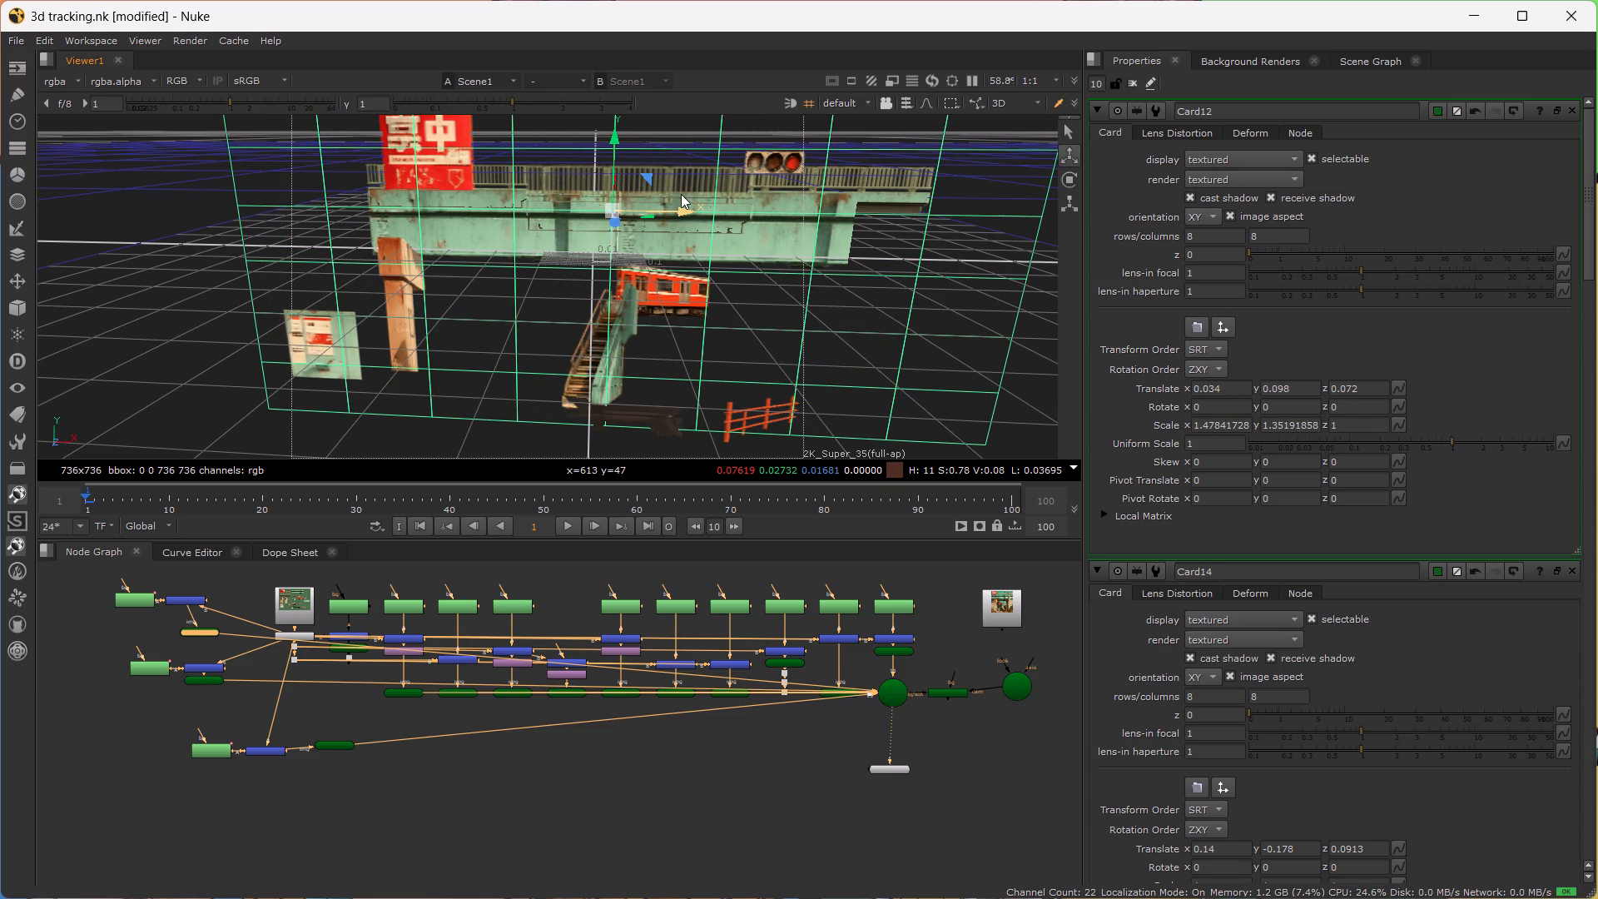
left_click_drag(678, 216, 789, 220)
left_click(789, 220)
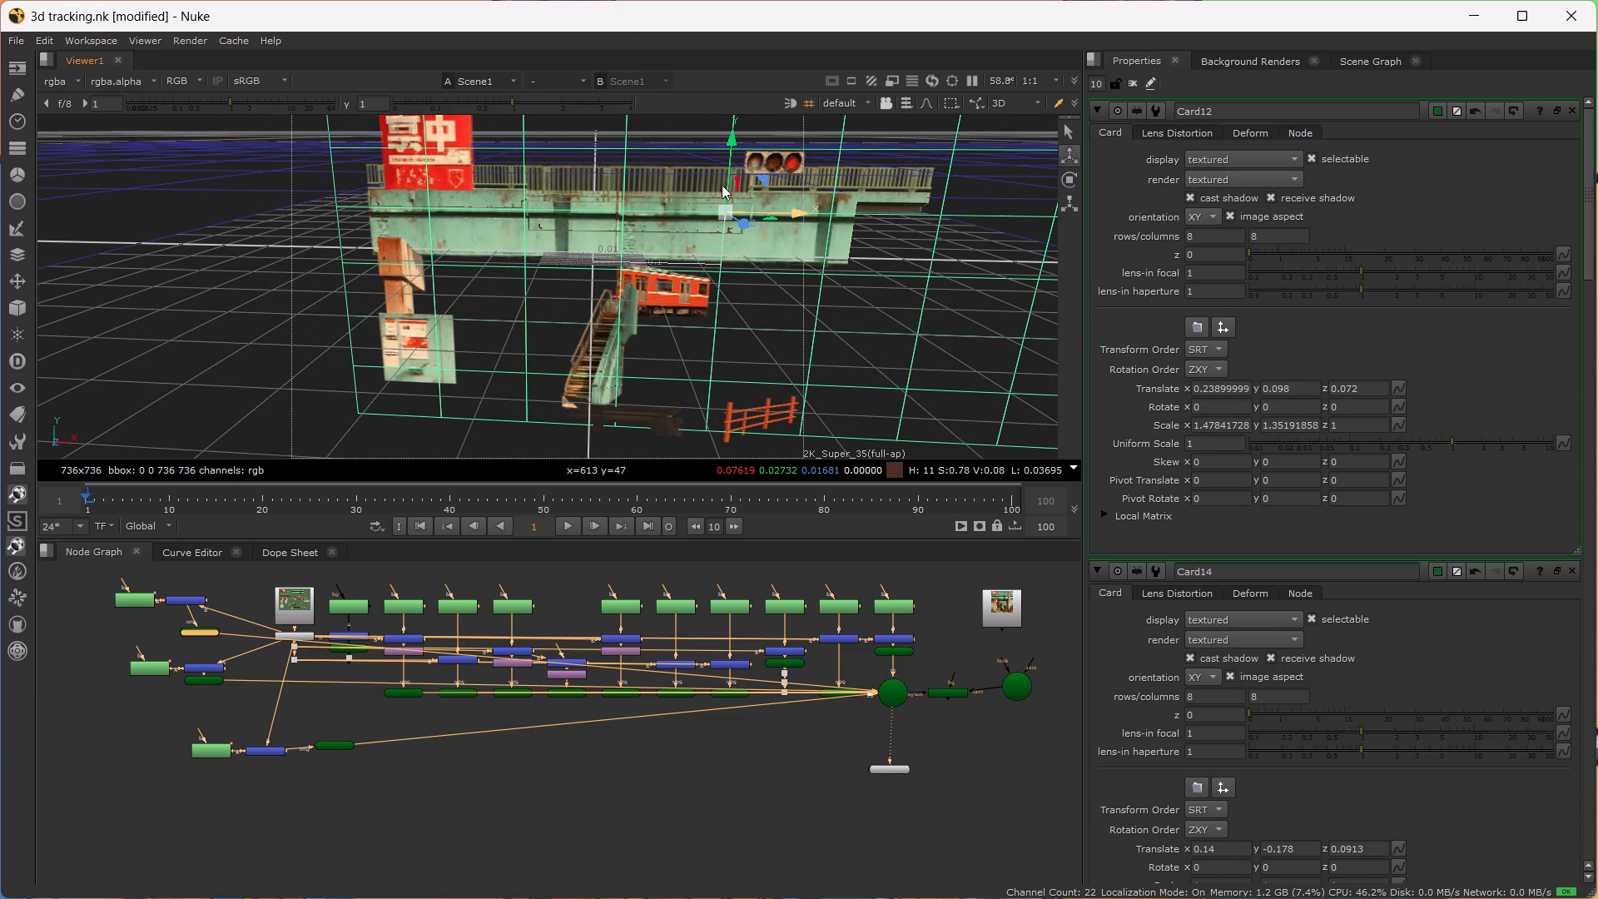
left_click_drag(725, 175, 726, 141)
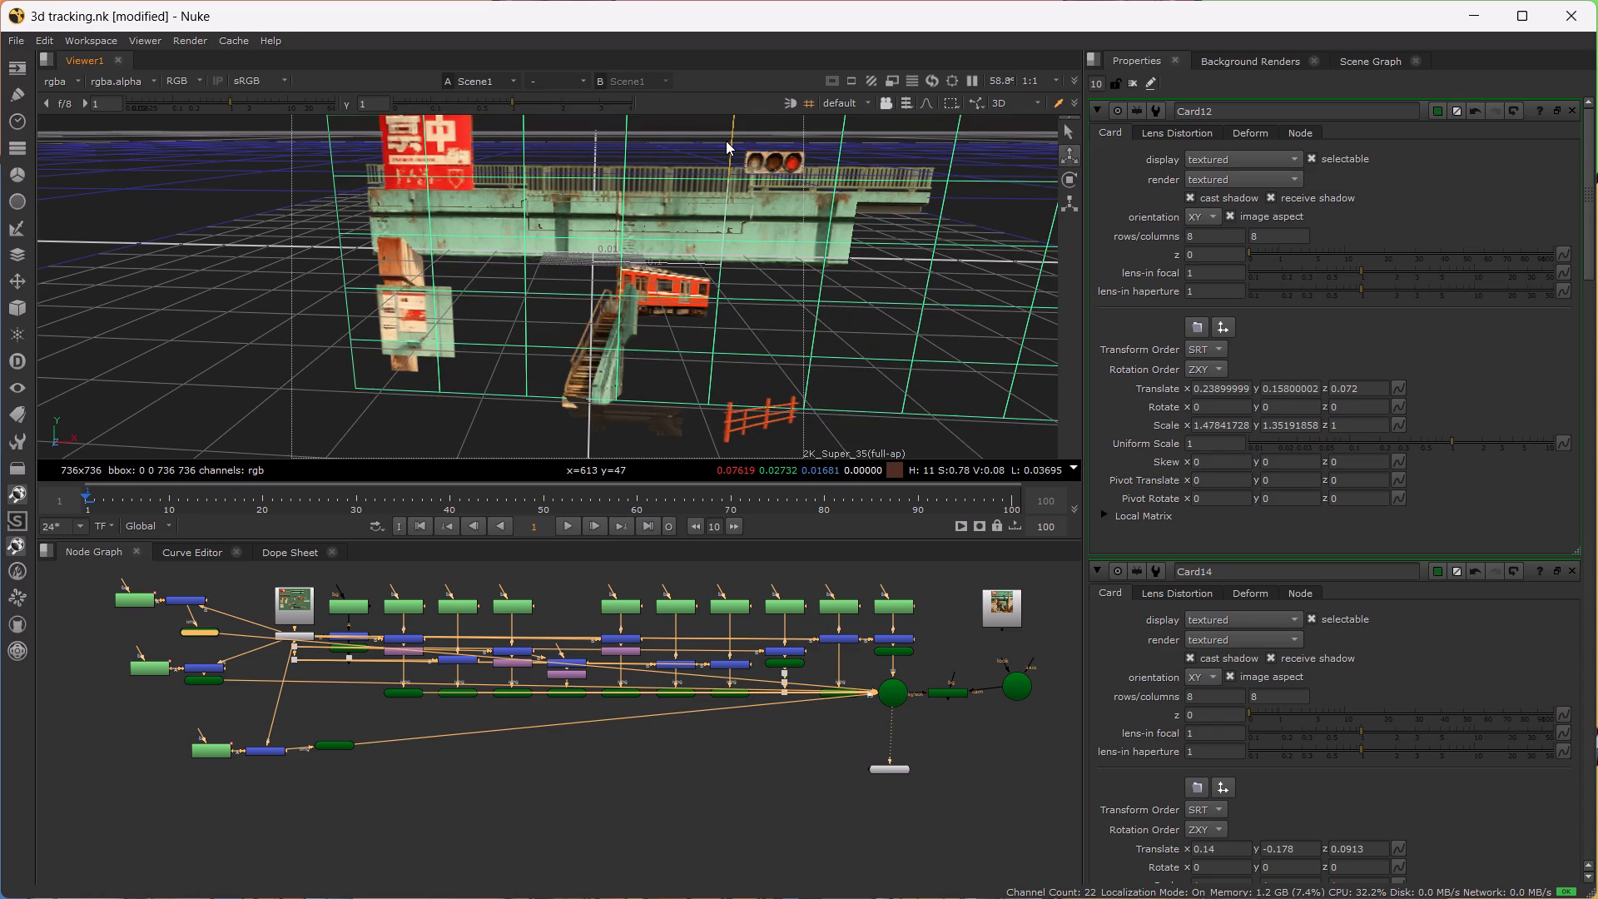
left_click_drag(726, 141, 727, 131)
Examine the sign panel's fit against the pillar up close and within the overall card layout.
scroll(437, 329, "up", 4)
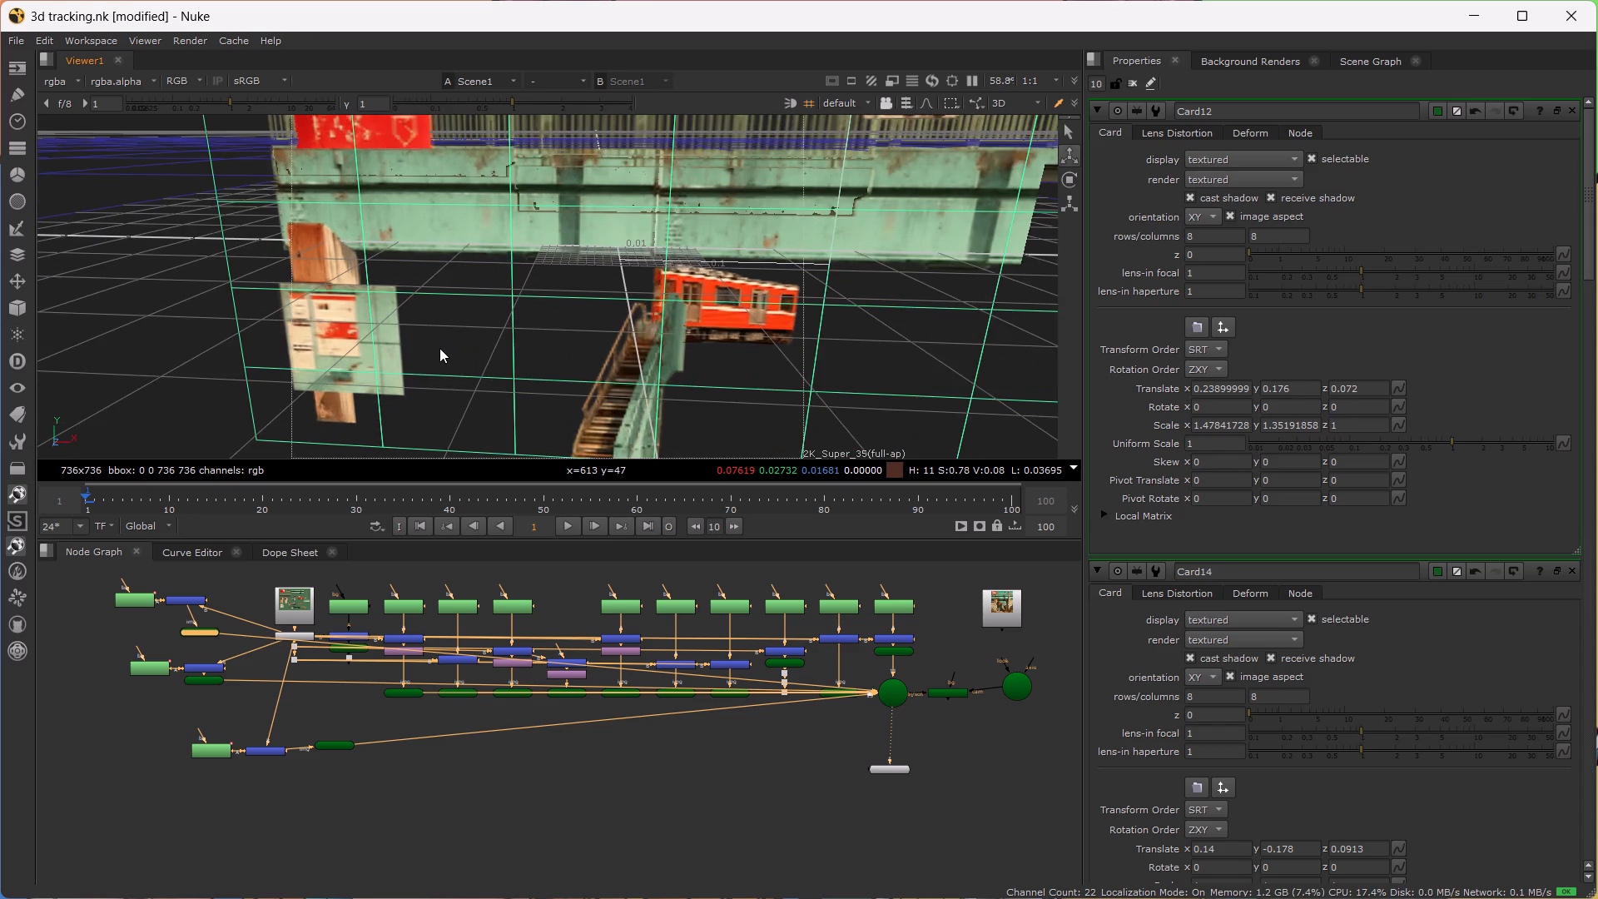
scroll(439, 348, "up", 4)
left_click_drag(439, 360, 634, 228, "alt")
scroll(638, 224, "down", 1)
left_click_drag(629, 243, 593, 280, "alt")
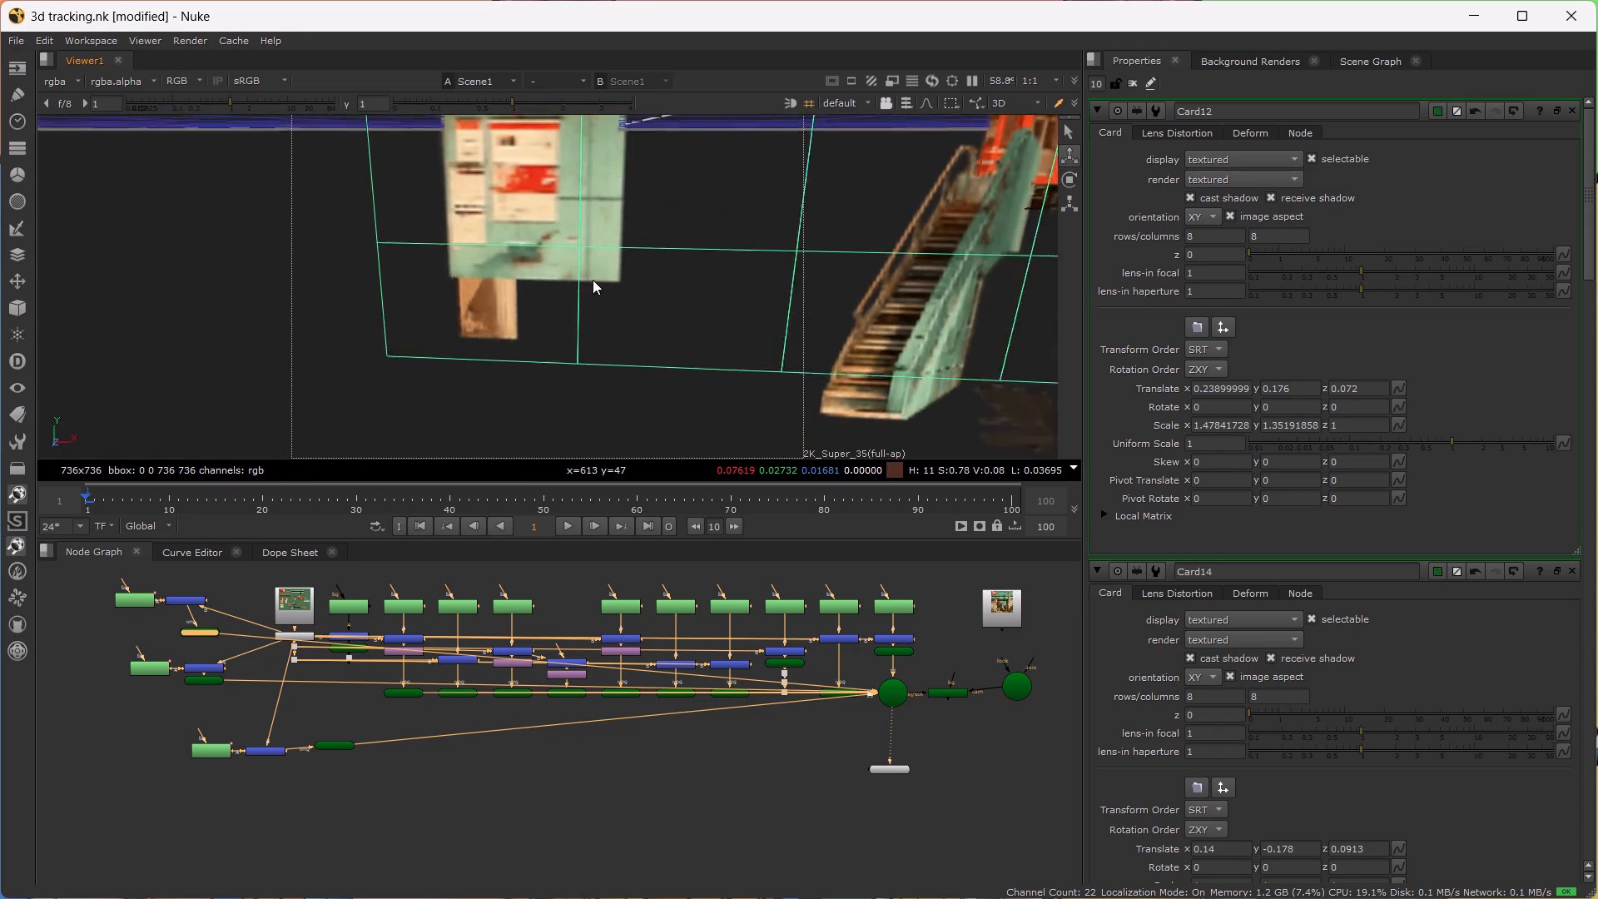
left_click_drag(593, 280, 558, 332, "alt")
scroll(554, 325, "down", 2)
left_click_drag(572, 327, 497, 355, "alt")
scroll(496, 355, "down", 4)
left_click_drag(500, 393, 675, 360, "alt")
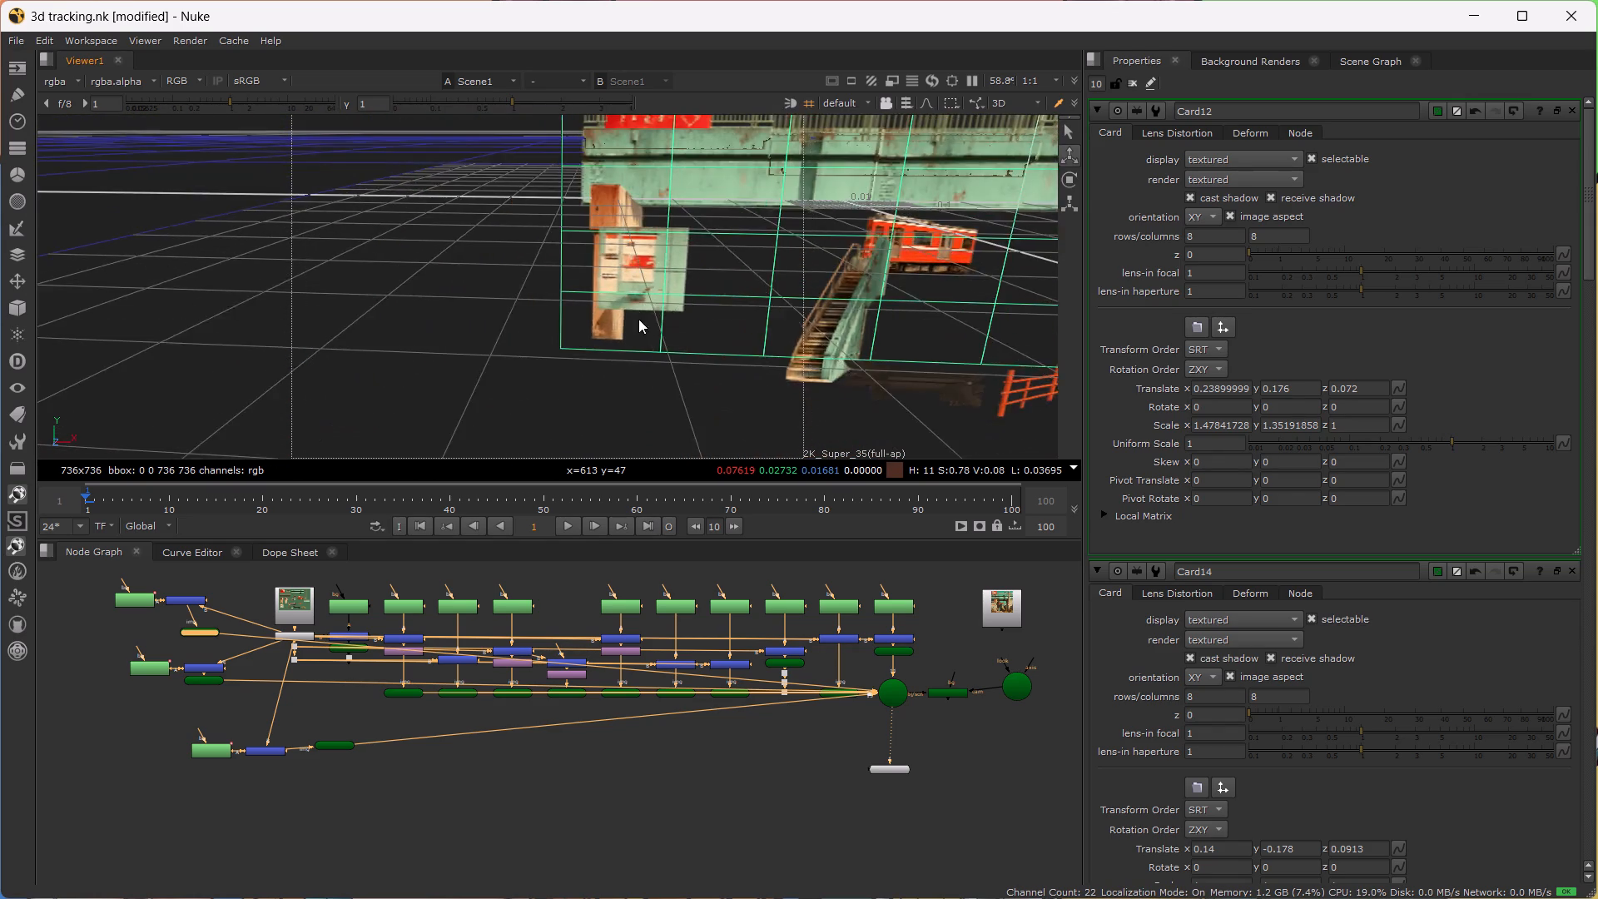
scroll(631, 307, "up", 10)
left_click_drag(781, 345, 493, 326, "alt")
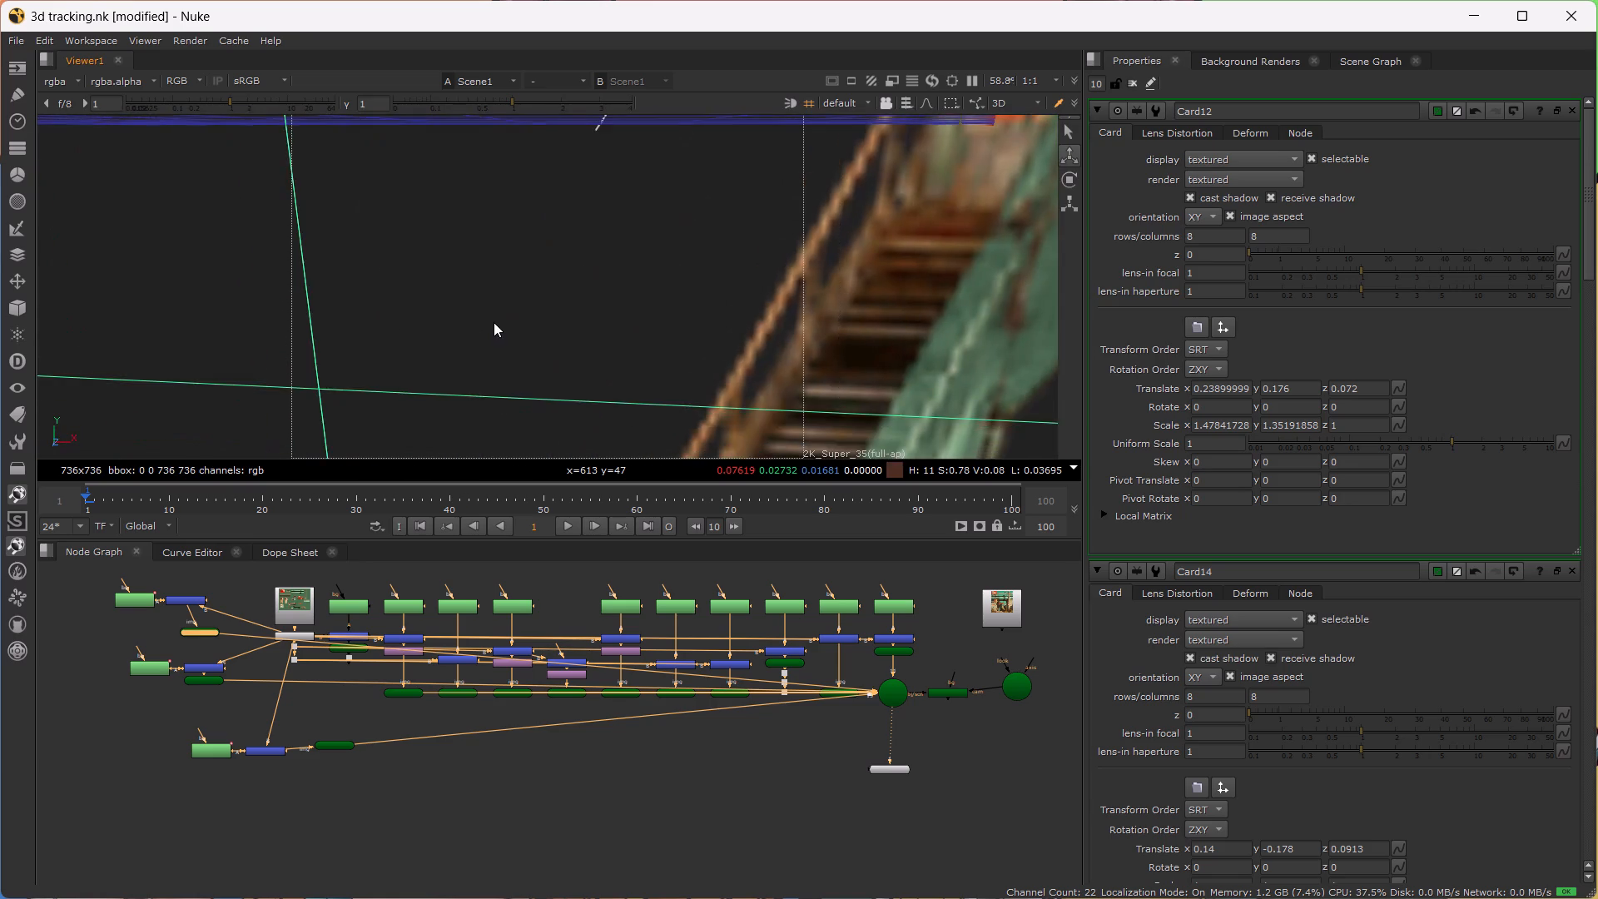
scroll(494, 322, "down", 3)
left_click_drag(477, 330, 736, 321, "alt")
scroll(732, 303, "up", 1)
left_click_drag(720, 310, 594, 378, "alt")
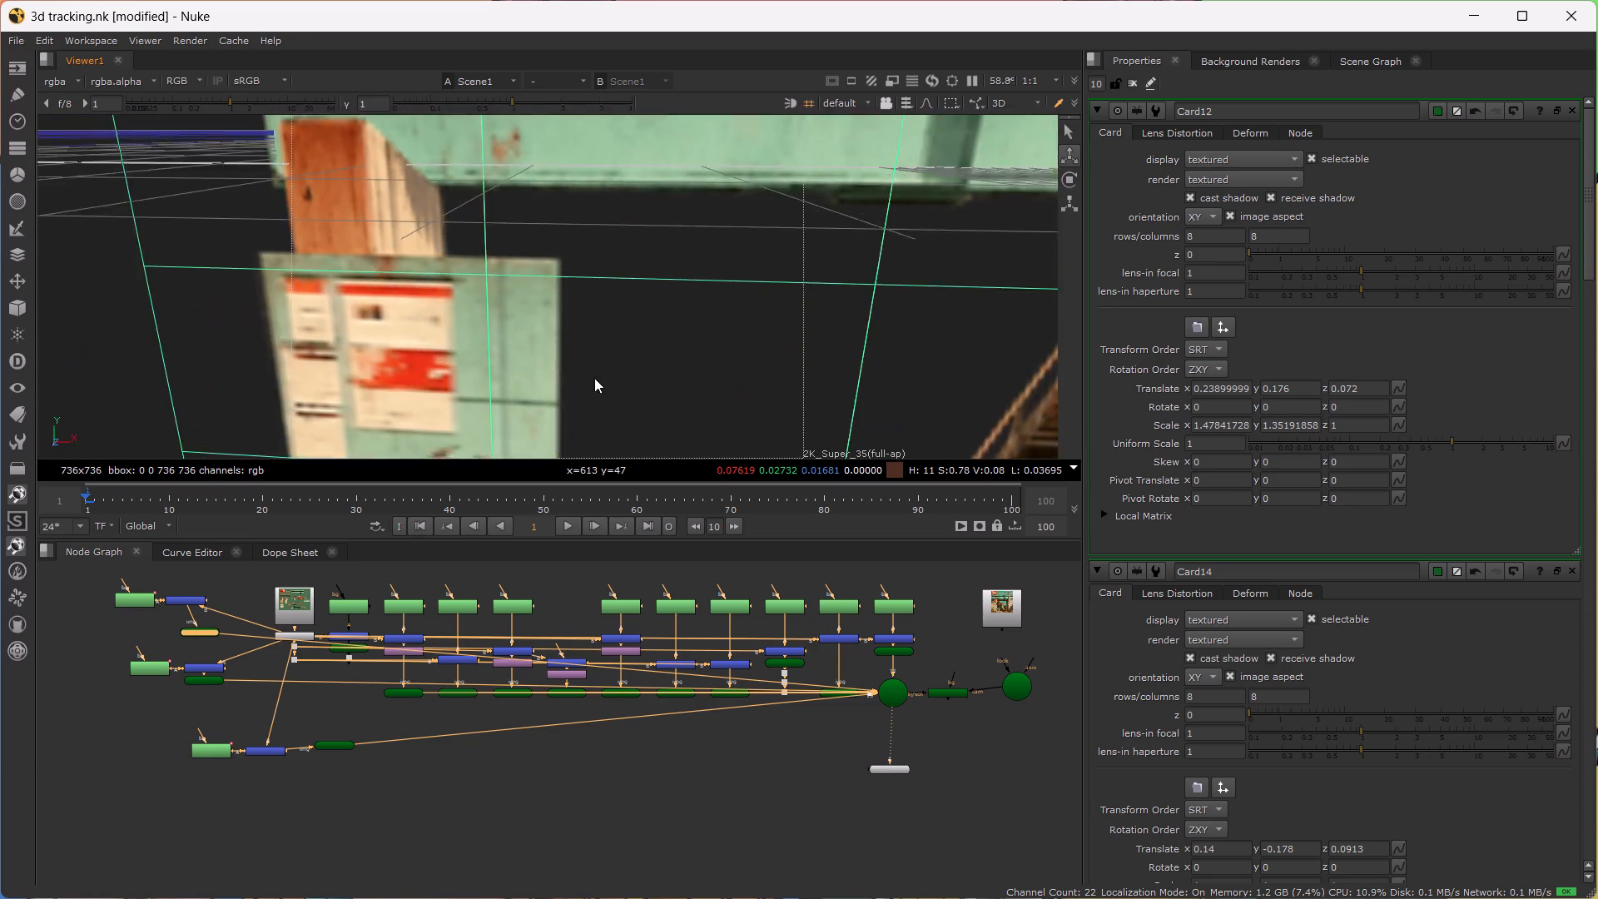
left_click_drag(594, 378, 600, 365, "alt")
scroll(614, 338, "down", 1)
left_click_drag(618, 353, 643, 326, "alt")
scroll(643, 326, "down", 2)
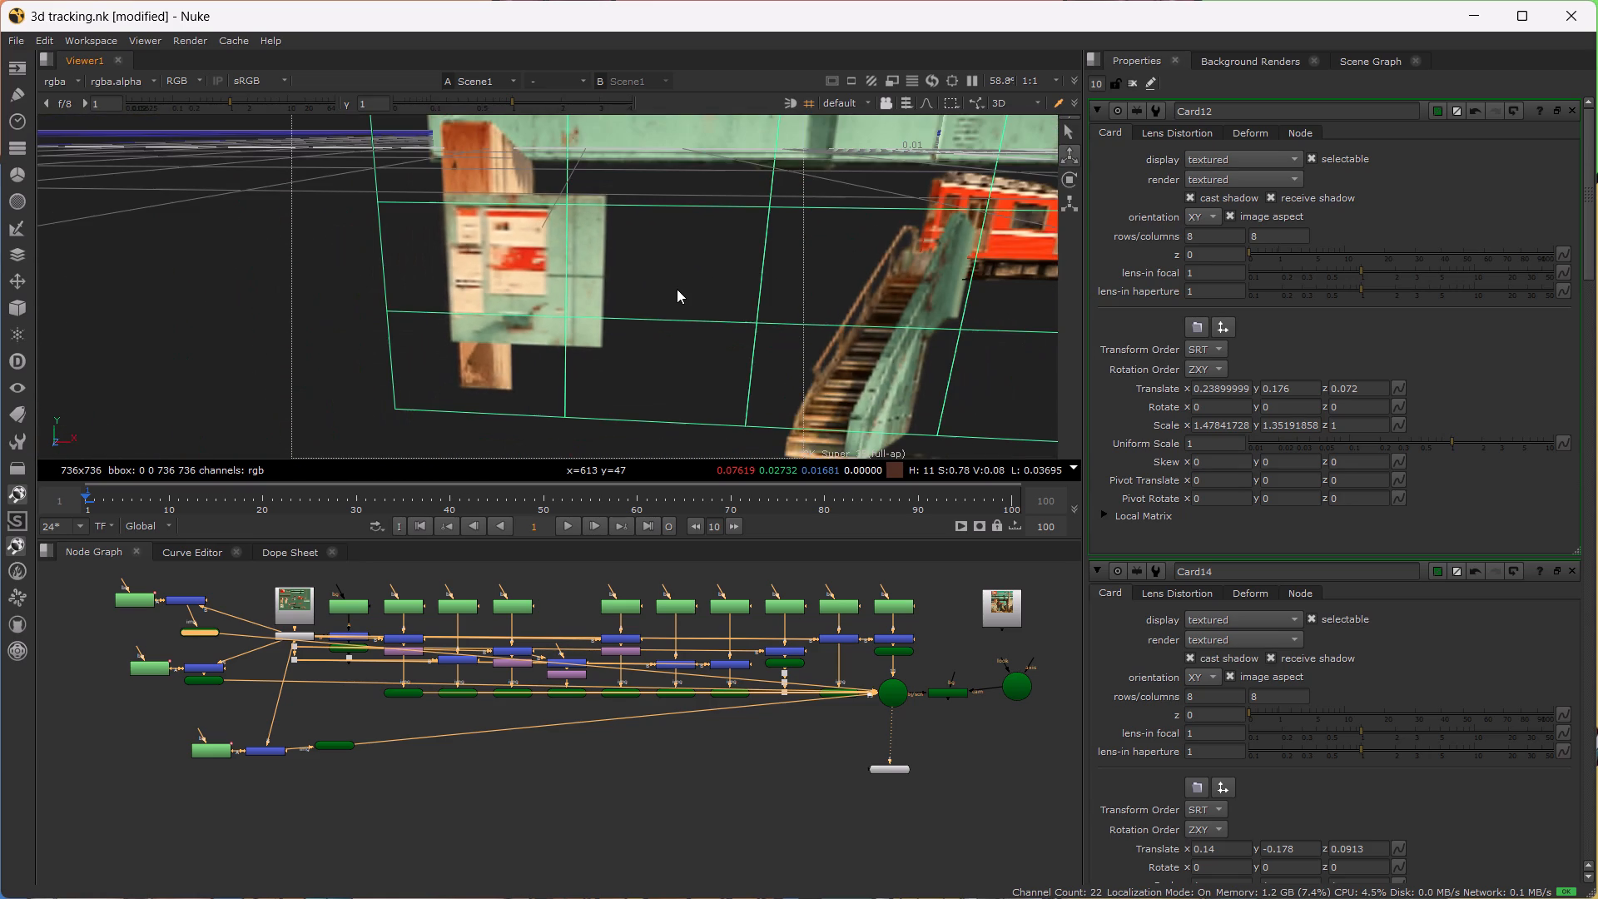
scroll(677, 289, "down", 2)
left_click_drag(728, 327, 701, 330, "alt")
scroll(701, 331, "down", 3)
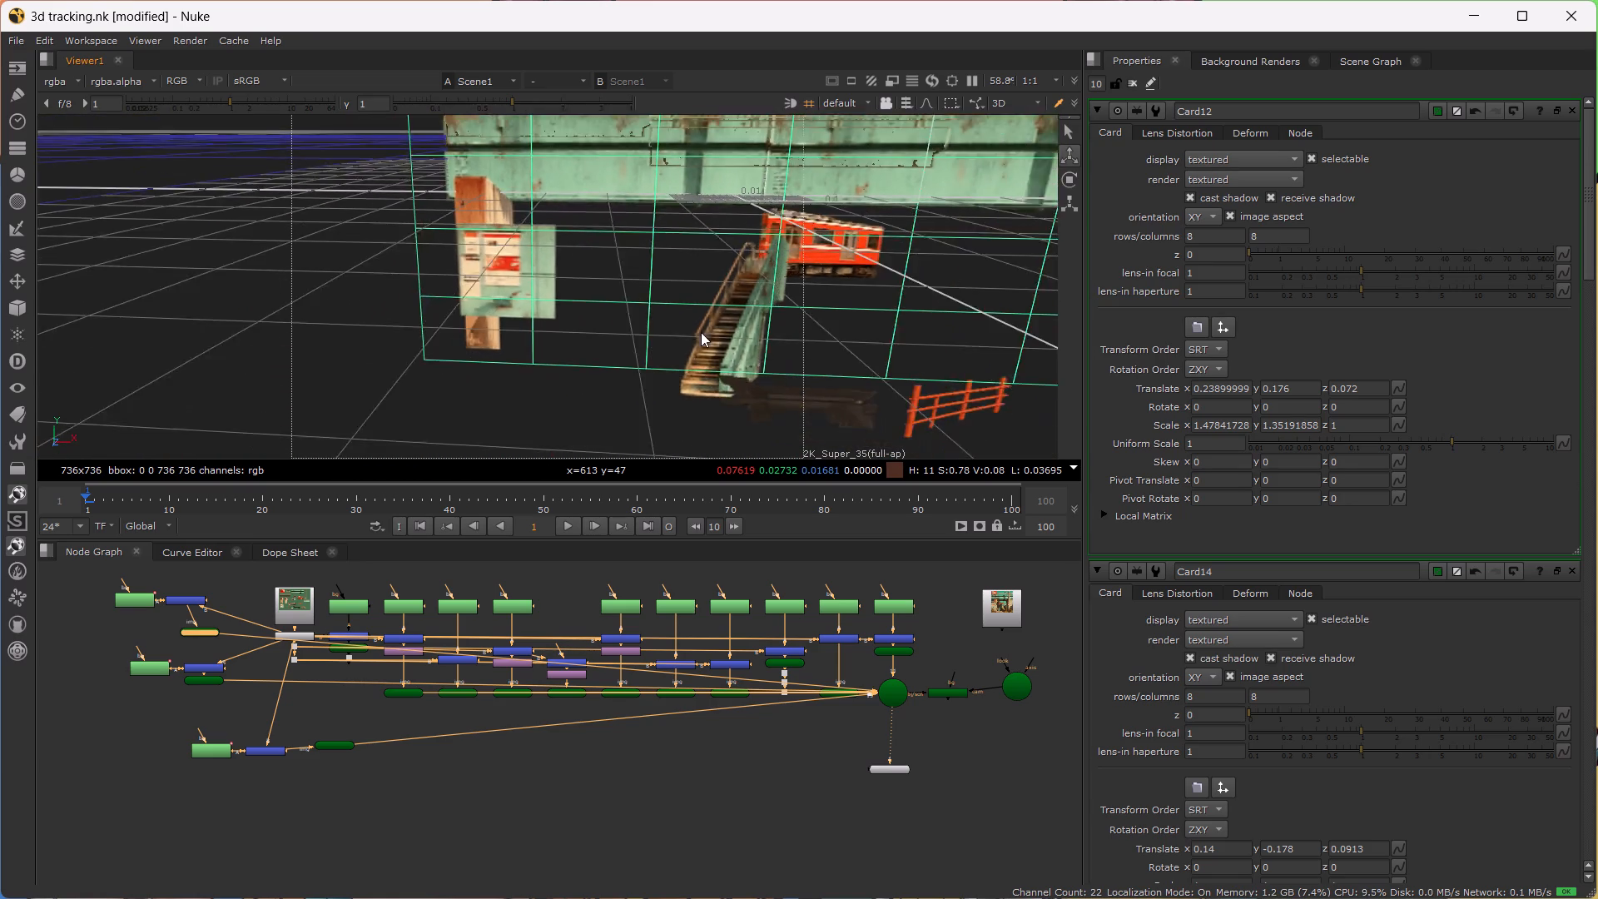
left_click_drag(699, 338, 654, 343, "alt")
scroll(653, 343, "down", 2)
left_click_drag(647, 348, 628, 360, "alt")
scroll(668, 362, "down", 2)
left_click(687, 342, "alt")
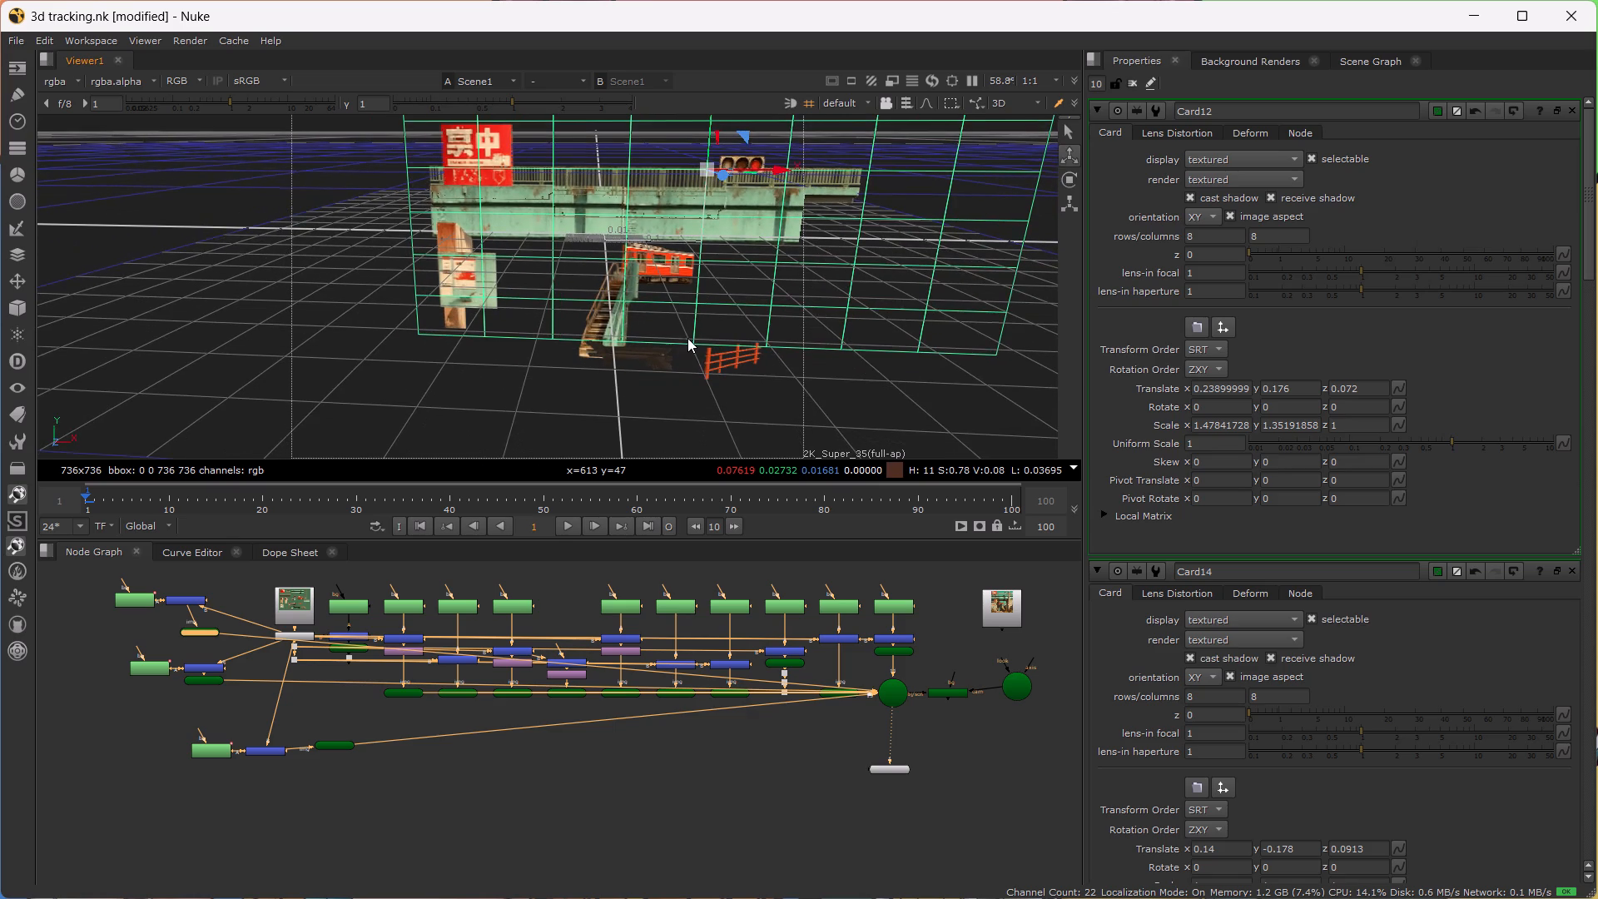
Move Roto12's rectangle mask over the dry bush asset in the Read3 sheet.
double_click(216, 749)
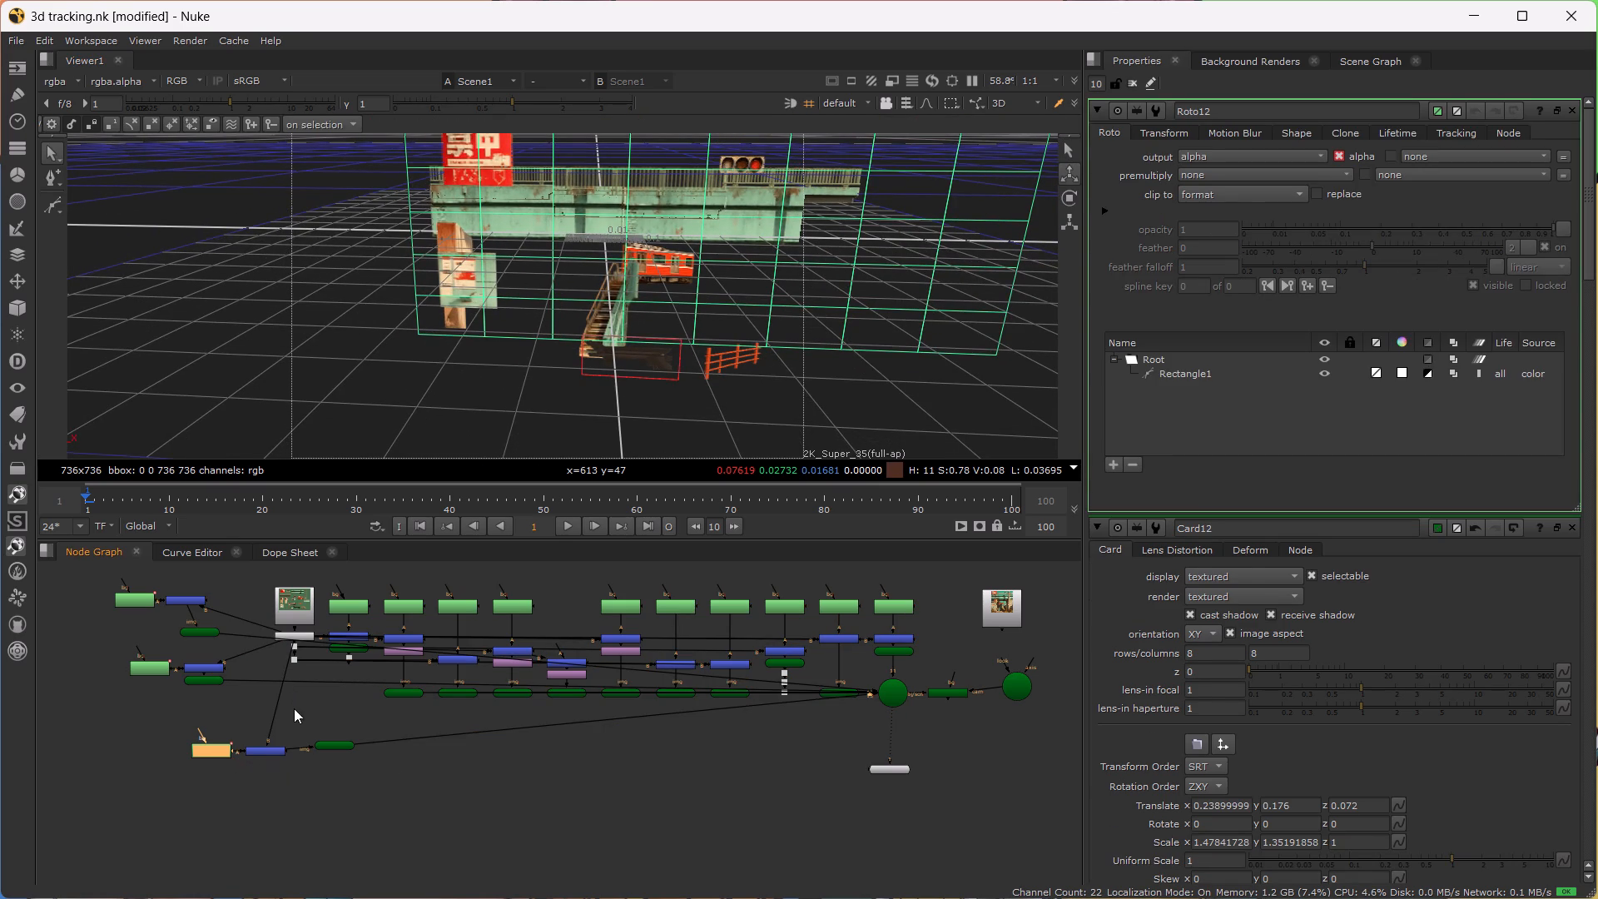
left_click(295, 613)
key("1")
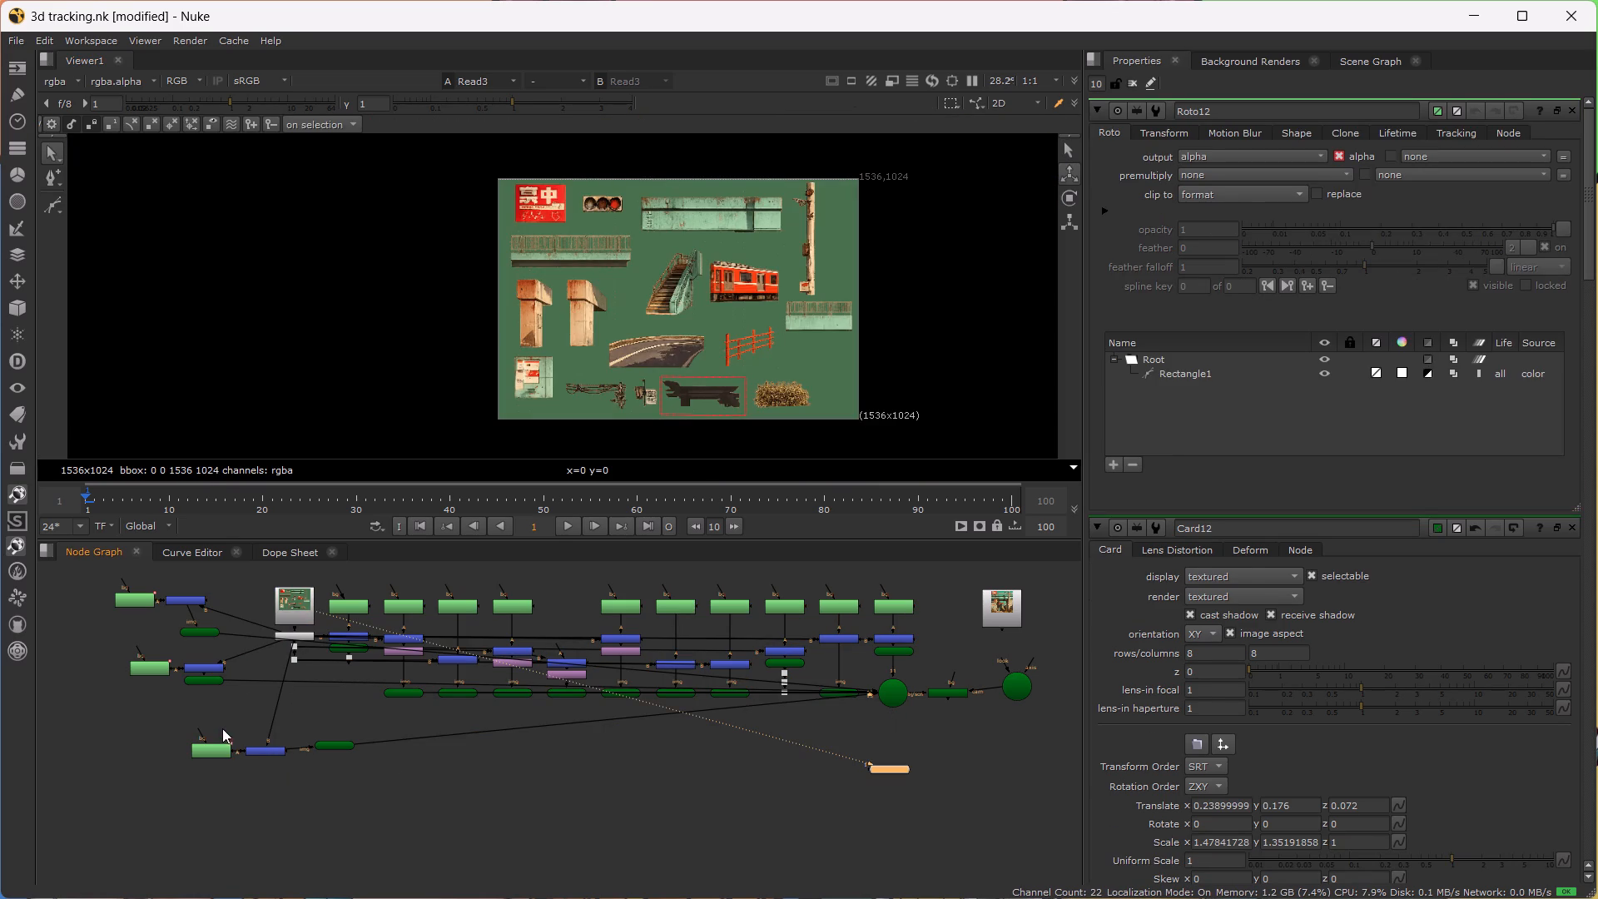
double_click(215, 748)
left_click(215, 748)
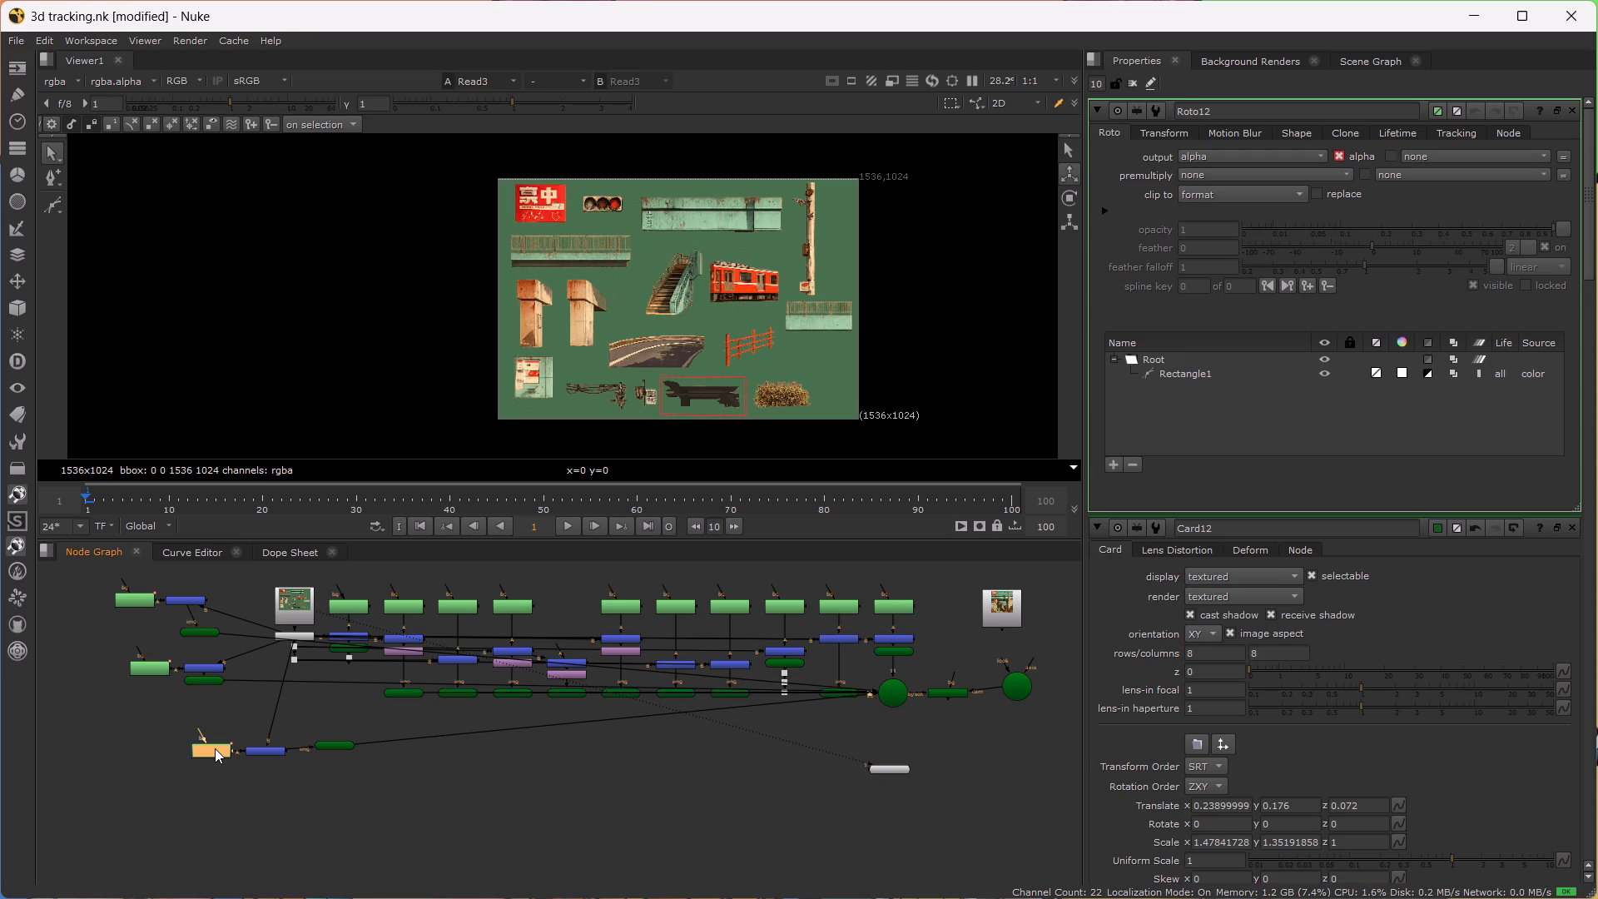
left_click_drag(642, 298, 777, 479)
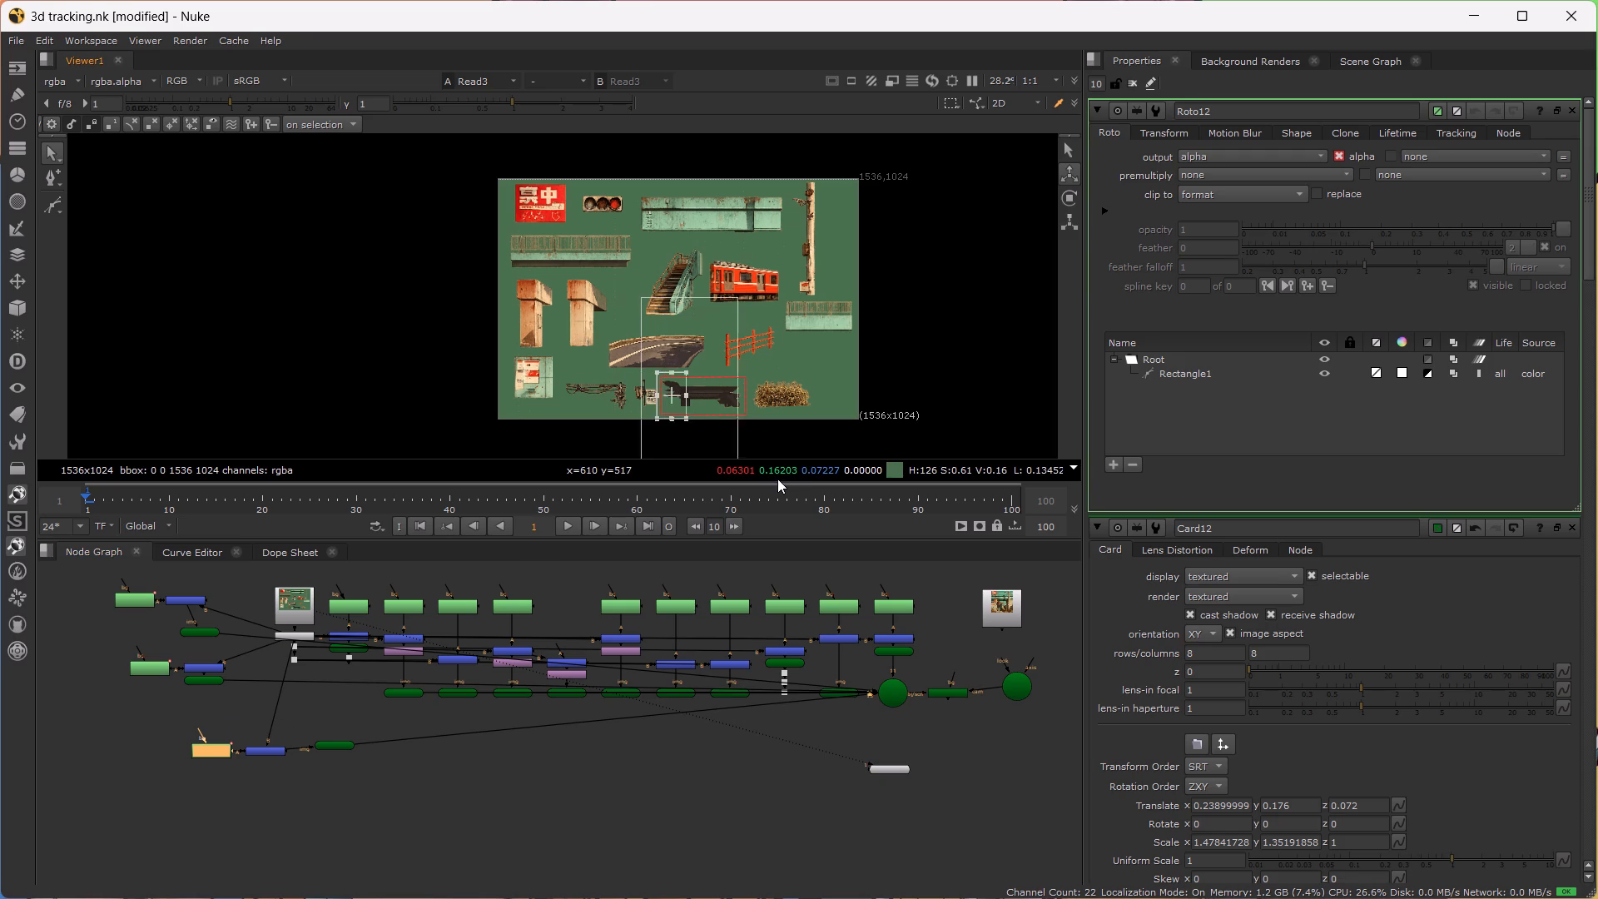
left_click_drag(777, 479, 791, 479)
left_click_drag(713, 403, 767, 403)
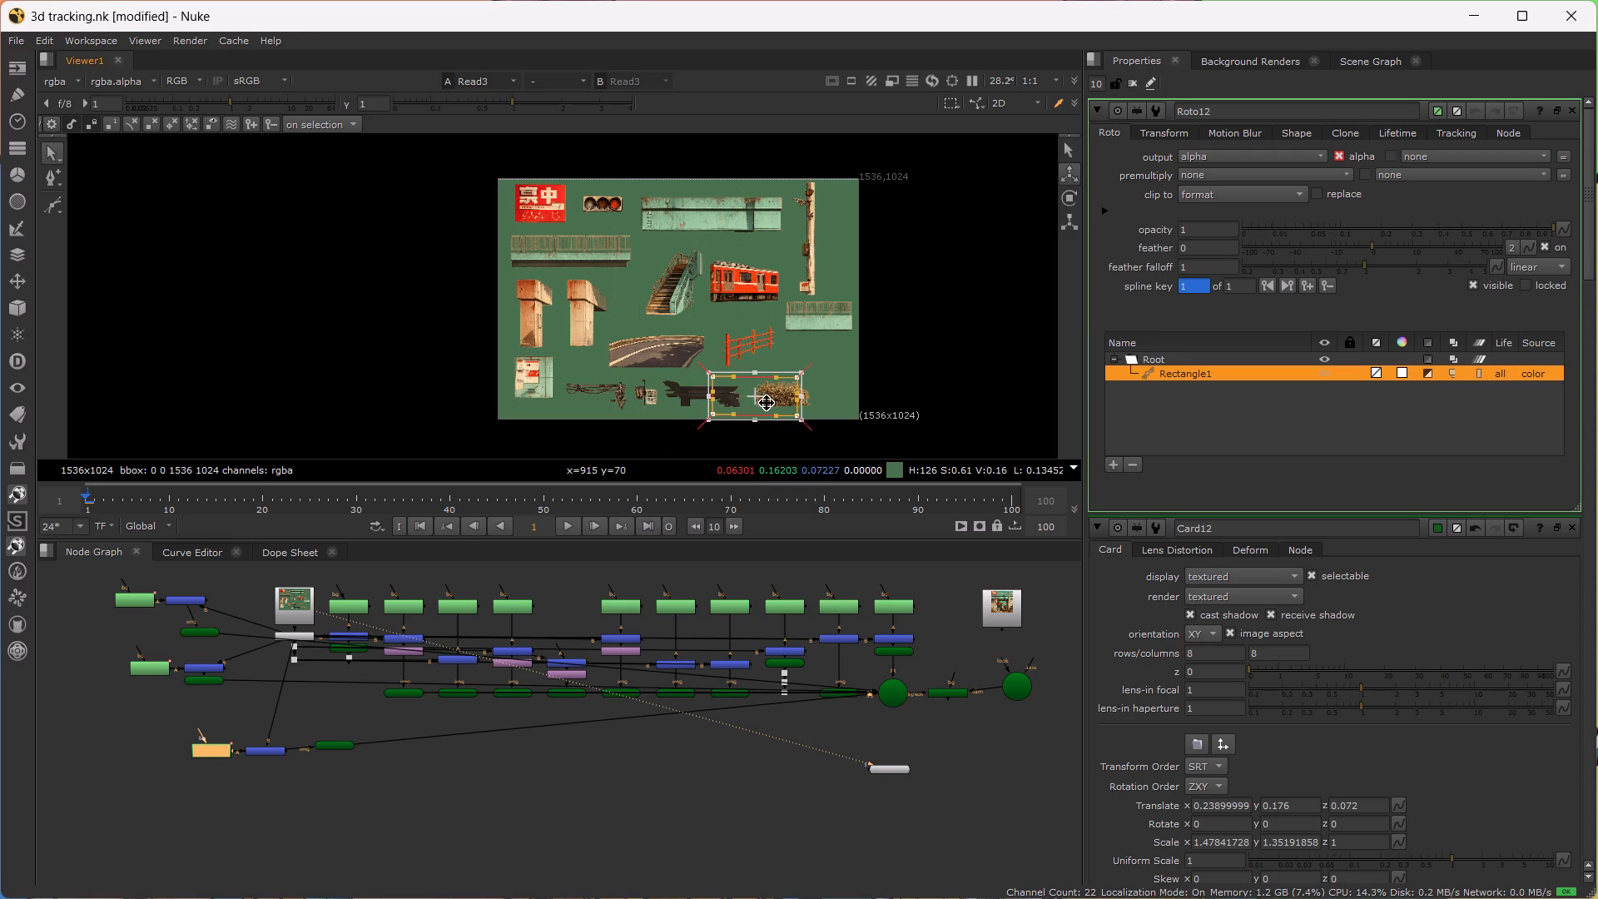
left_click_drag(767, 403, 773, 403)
Inspect Card14 on its own and within the full Scene1 layout.
double_click(209, 679)
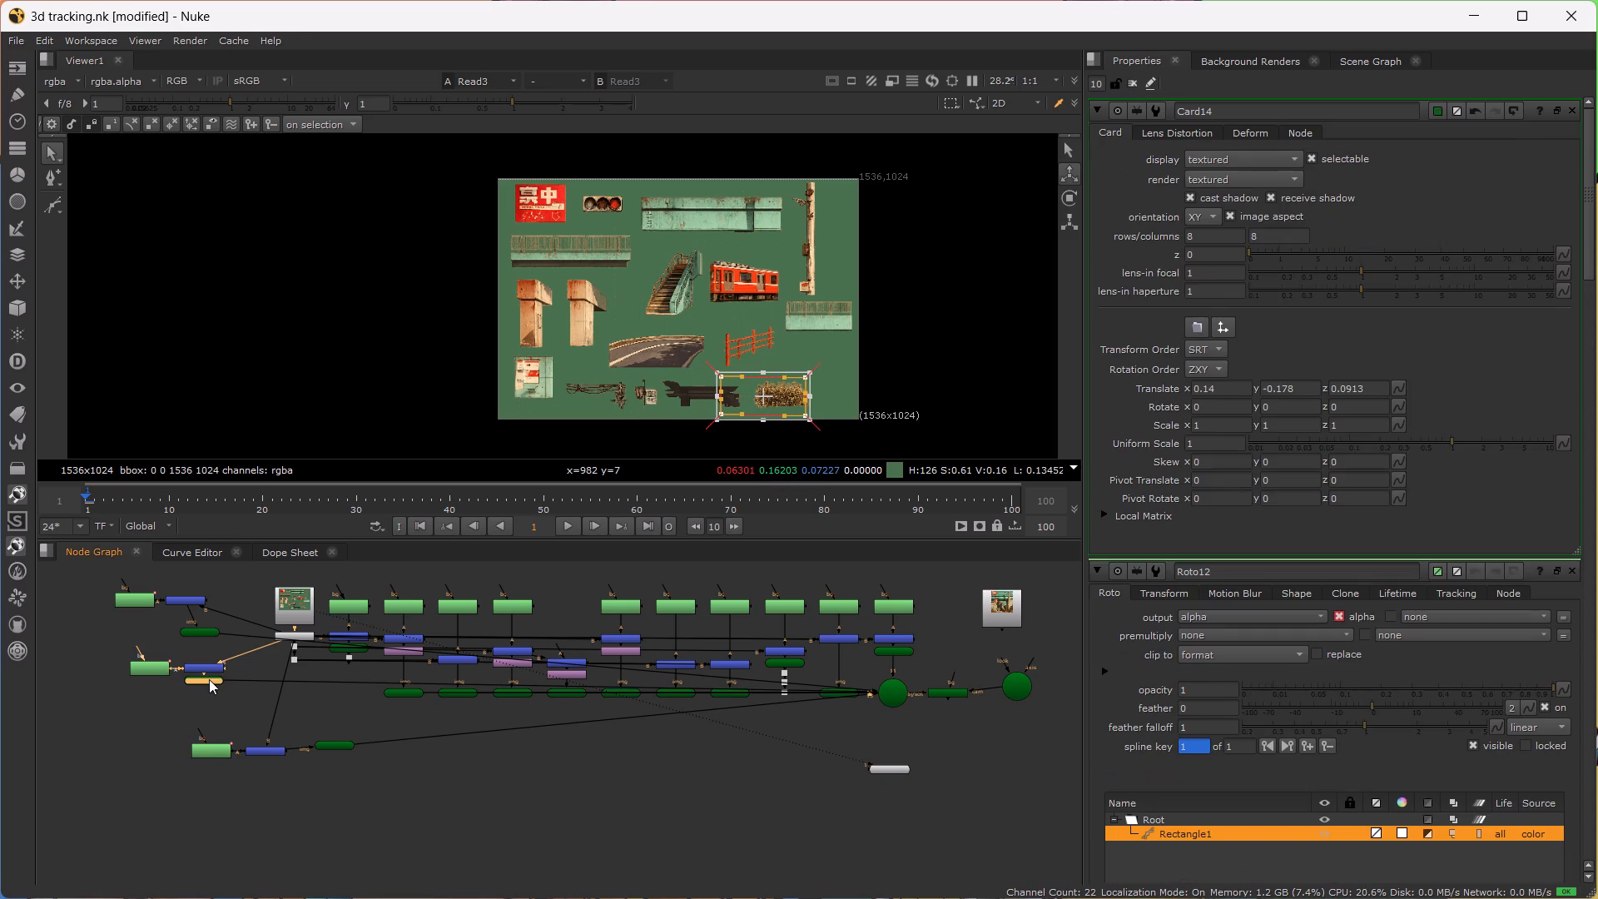
key("1")
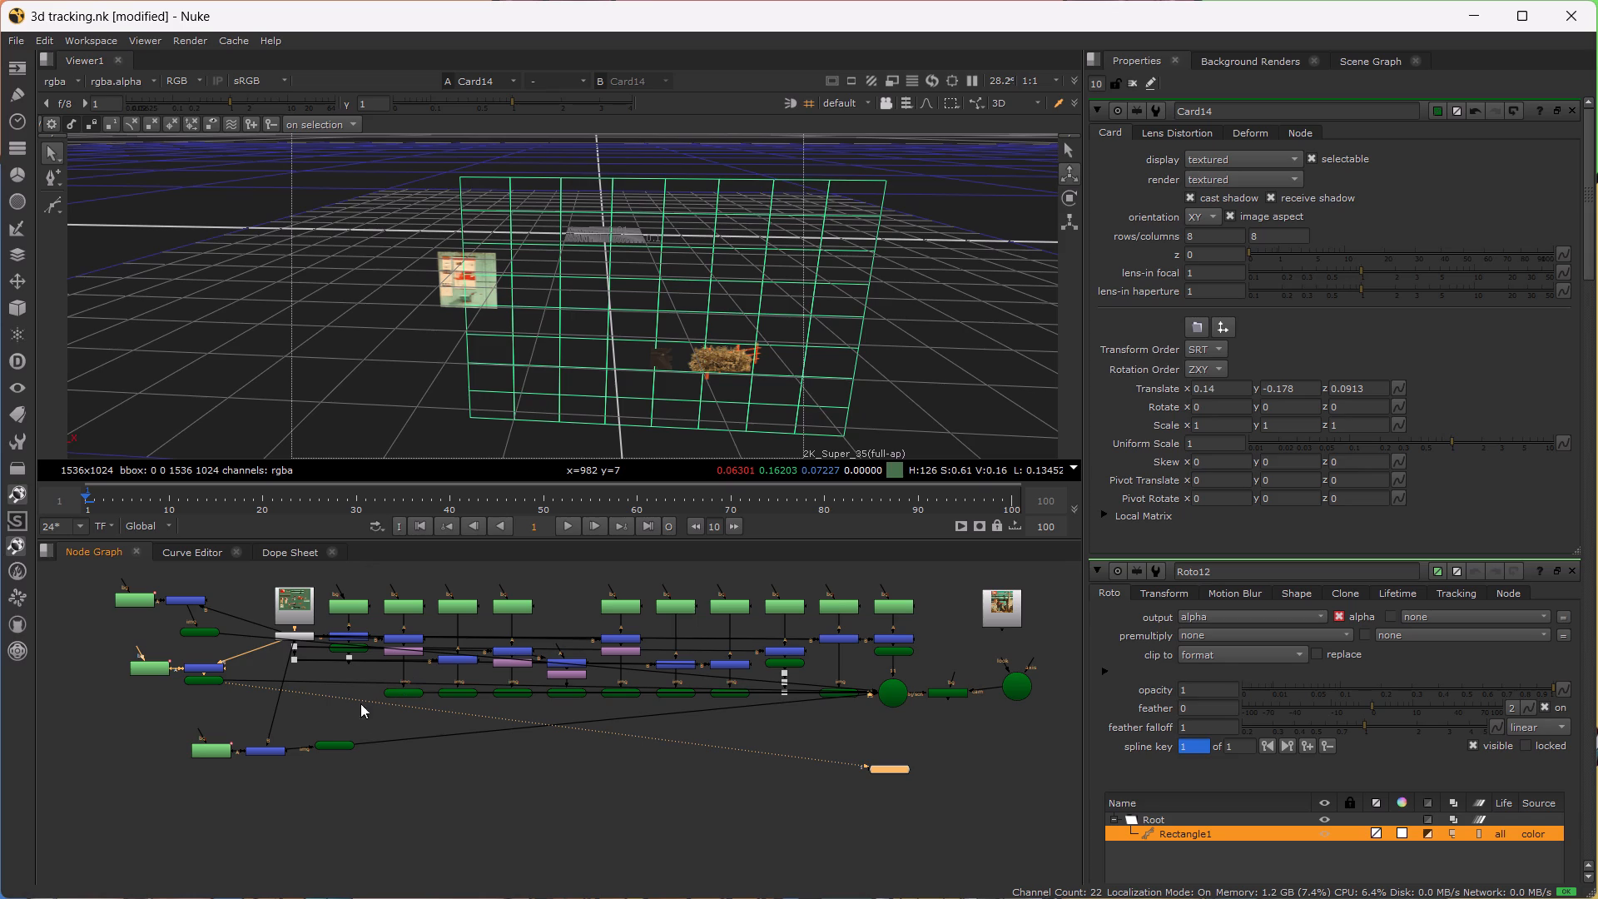
left_click(896, 691)
key("1")
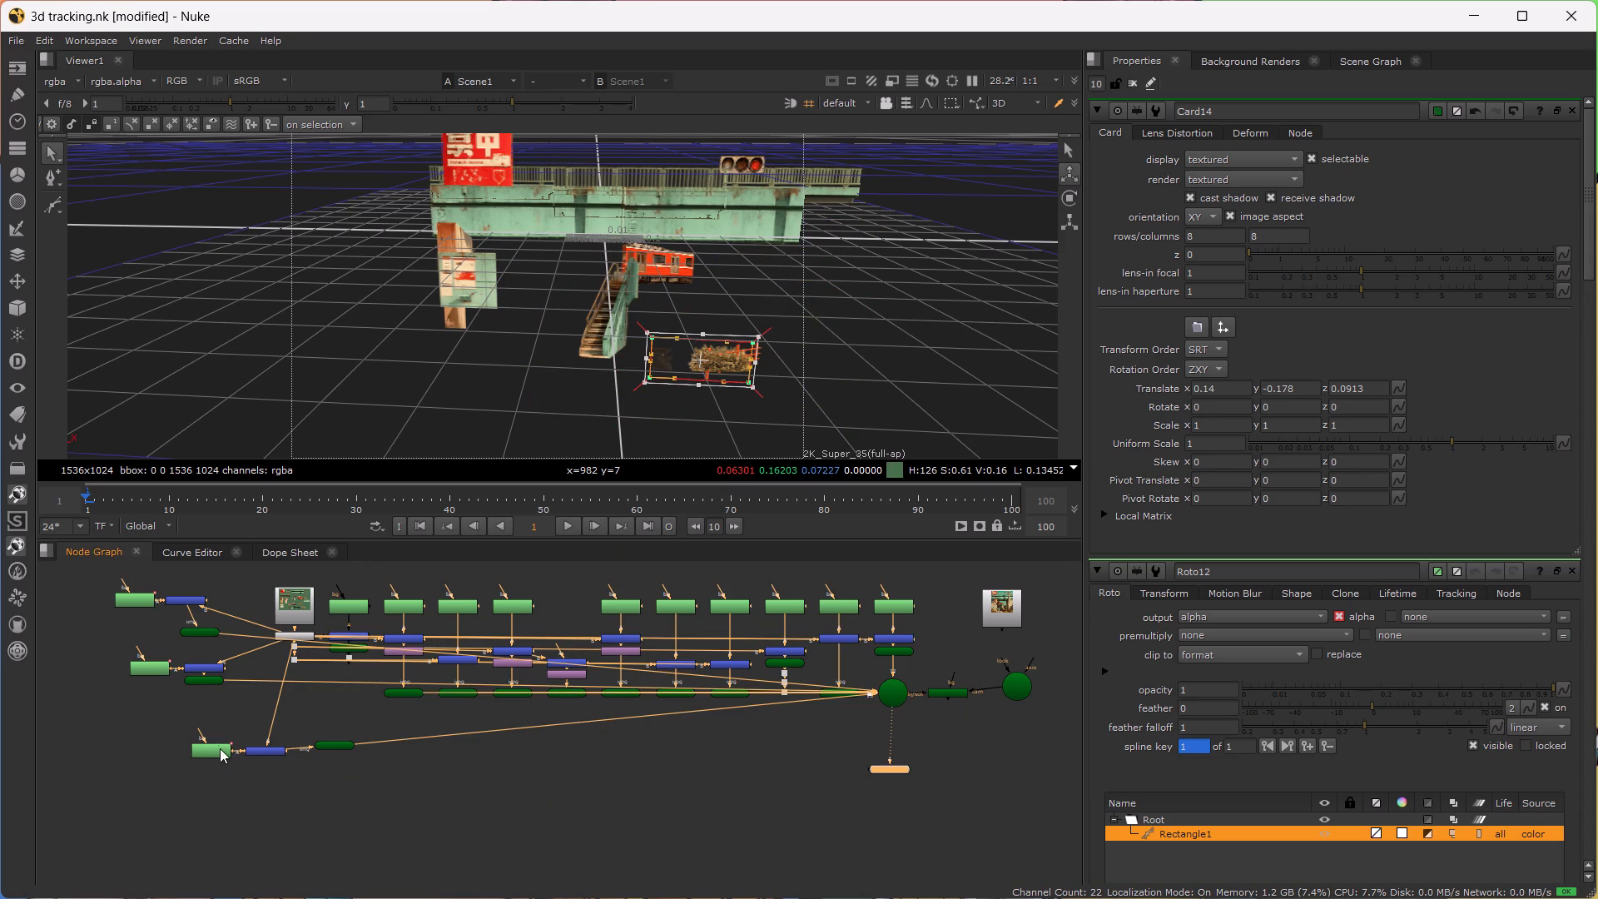
Move Roto12's rectangle mask onto the hanging cable asset beside the sign panel in the Read3 sheet.
left_click_drag(712, 363, 487, 360)
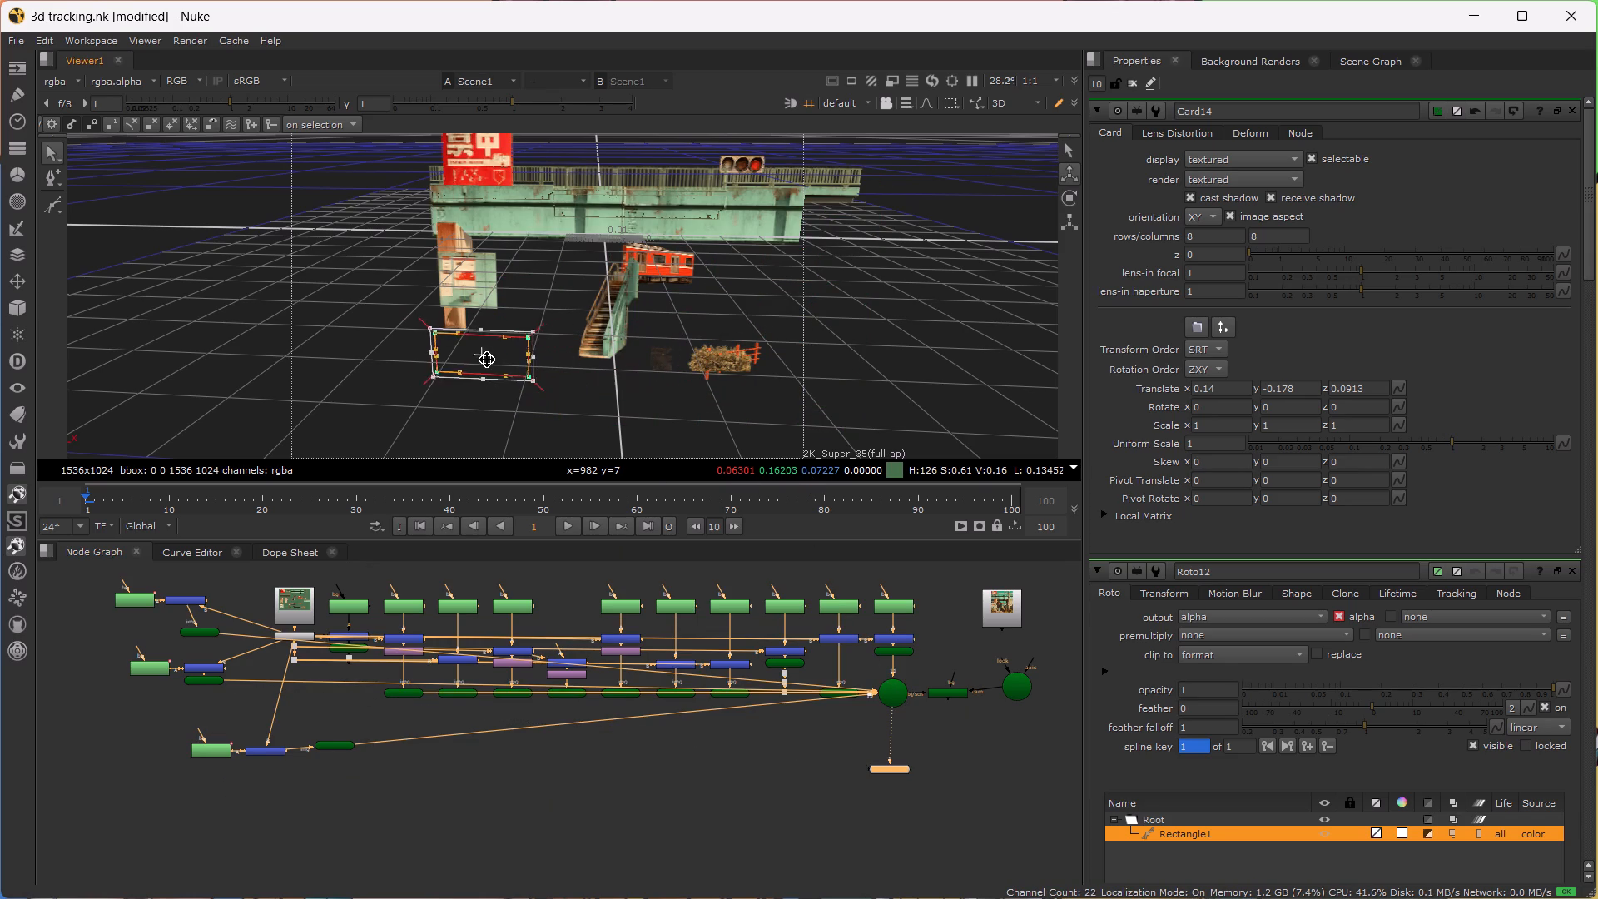
left_click_drag(487, 360, 598, 420)
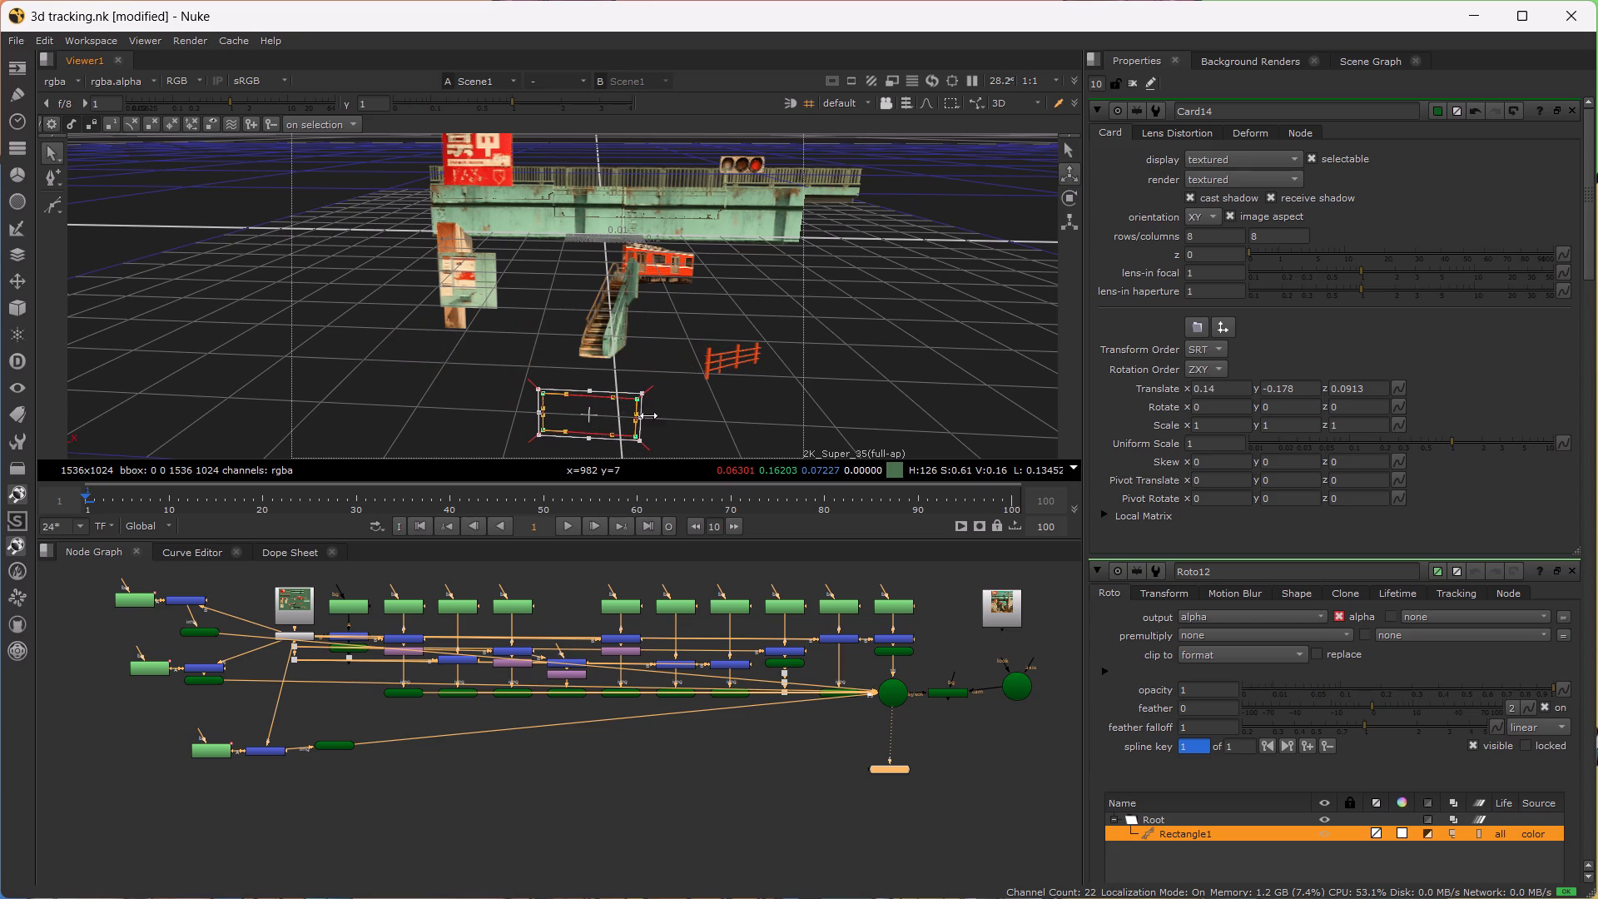
left_click_drag(595, 423, 508, 352)
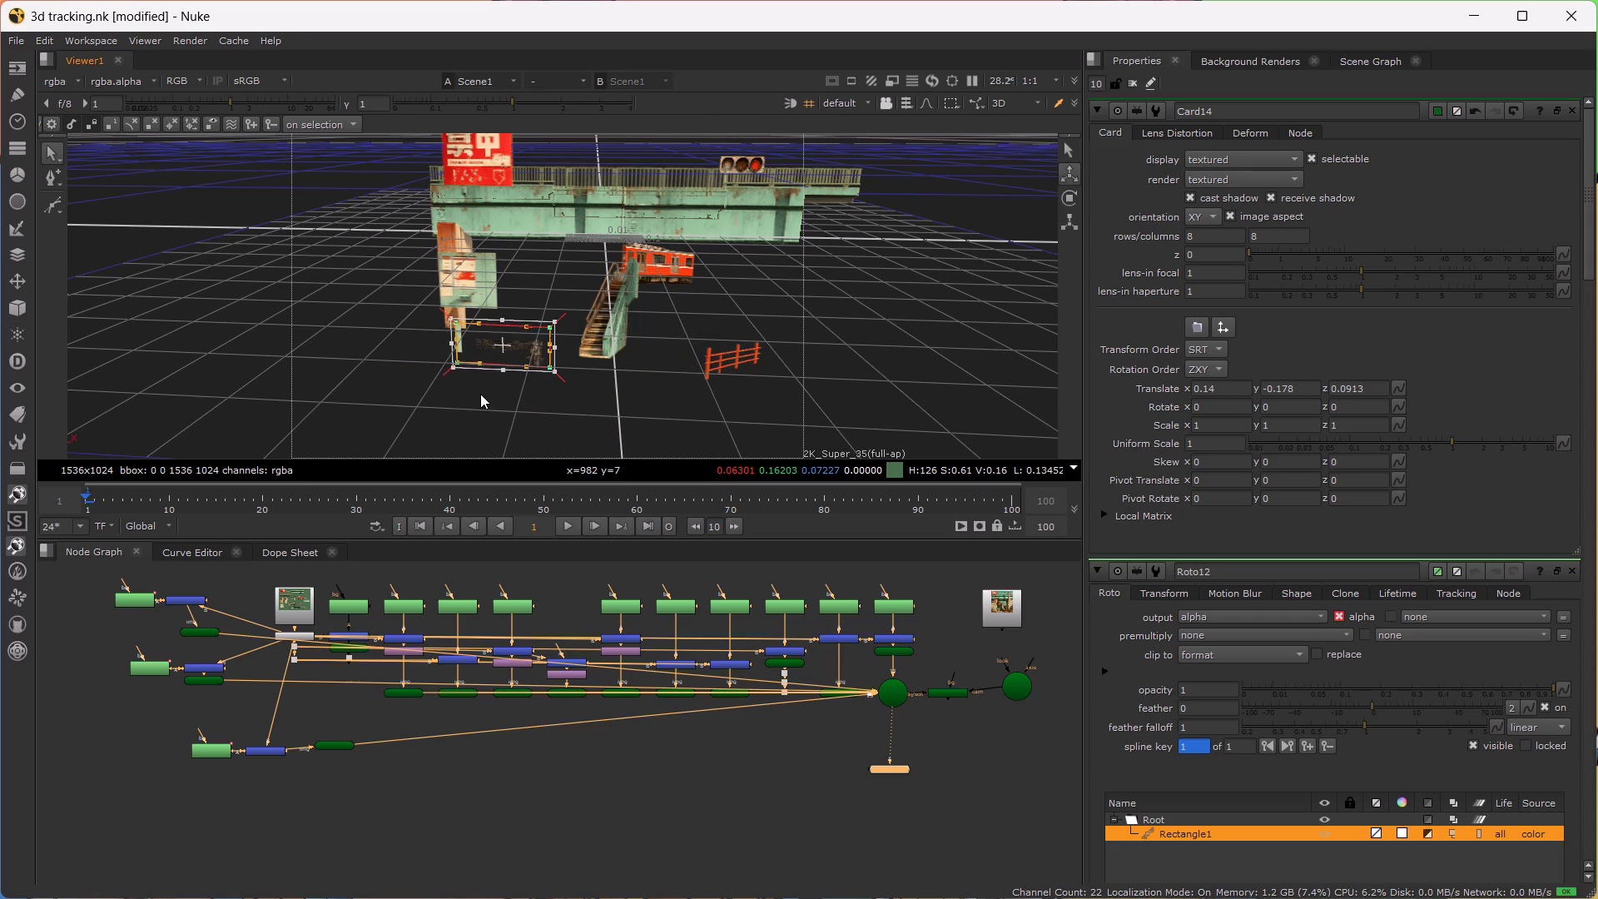
left_click(282, 613)
key("1")
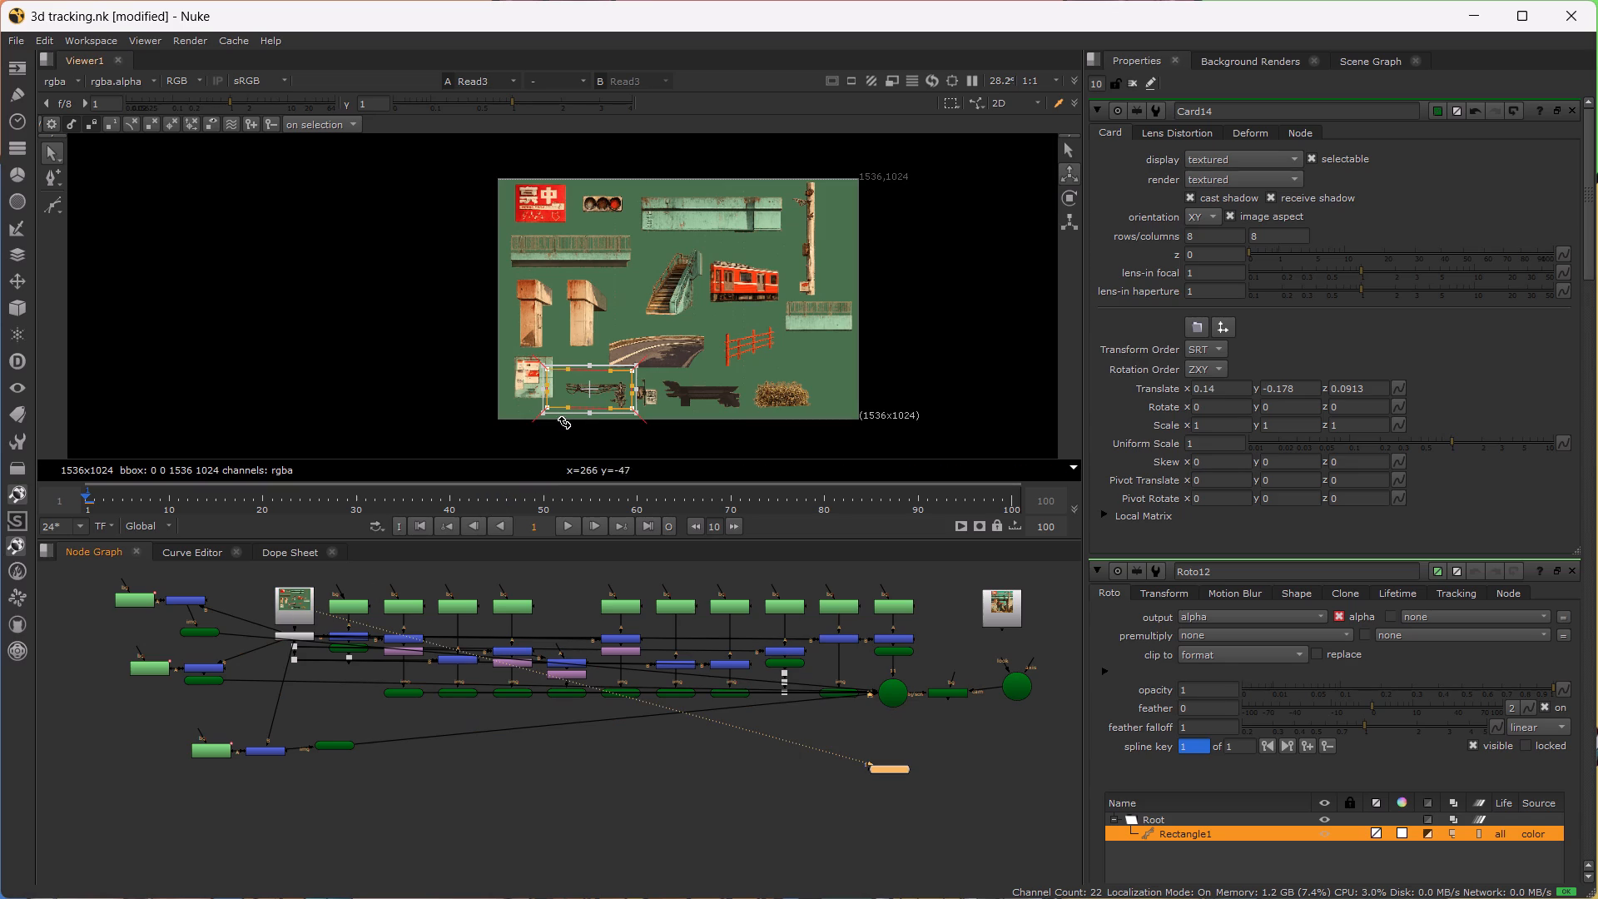
left_click_drag(586, 393, 603, 405)
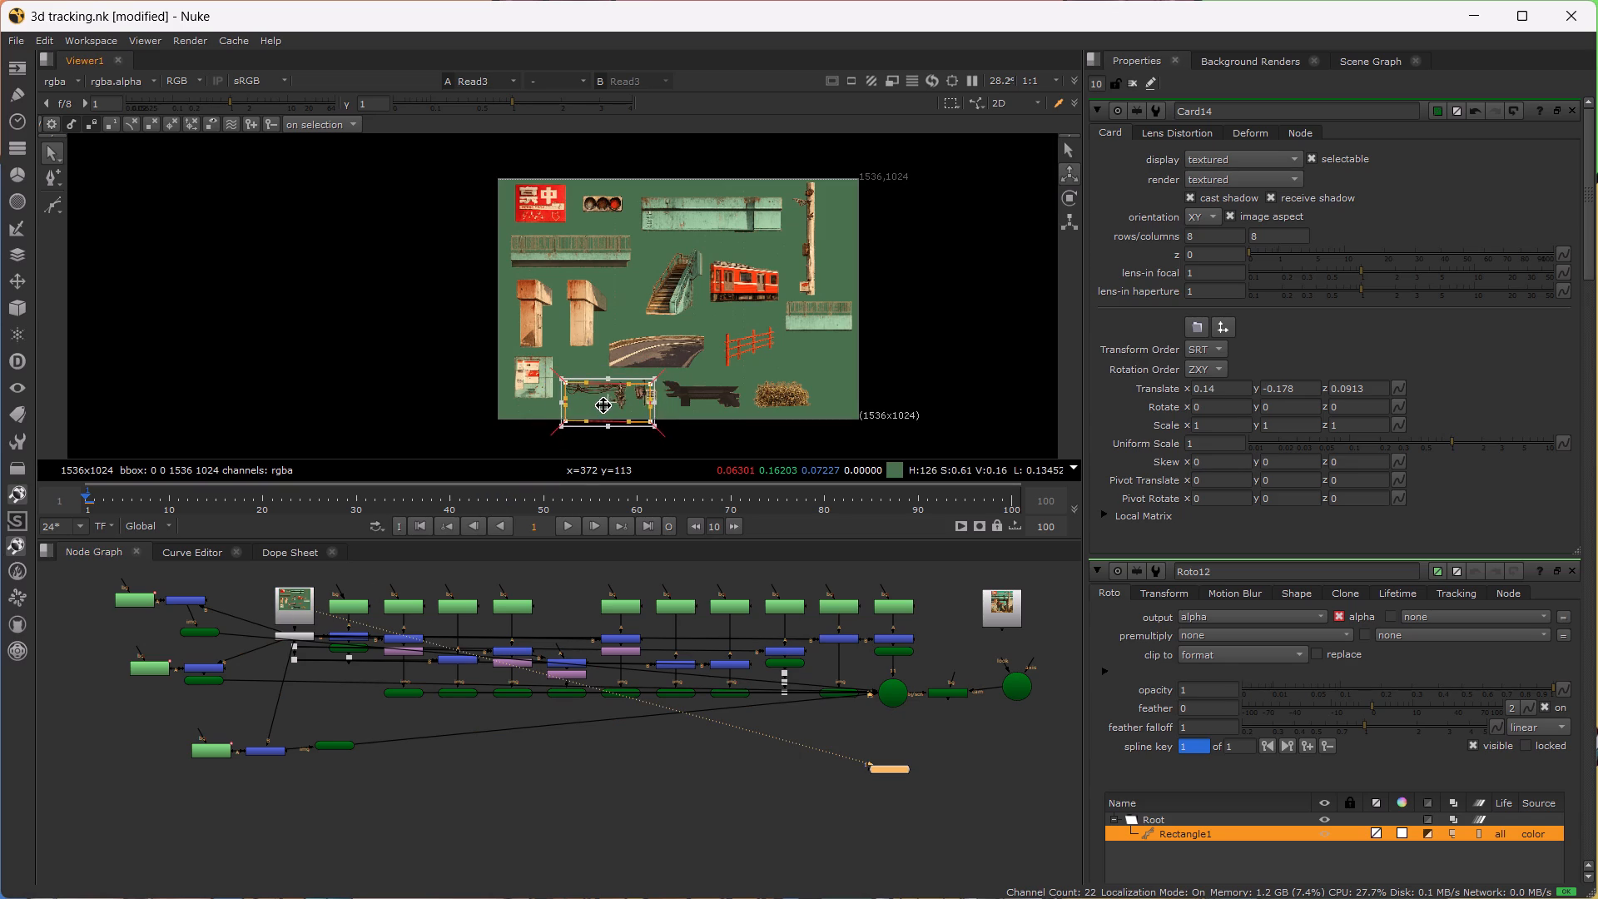
left_click_drag(603, 405, 598, 400)
Resize and recentre Roto12's rectangle so it encloses only the cable asset, excluding the small fittings beside it.
scroll(598, 420, "up", 3)
scroll(677, 396, "up", 1)
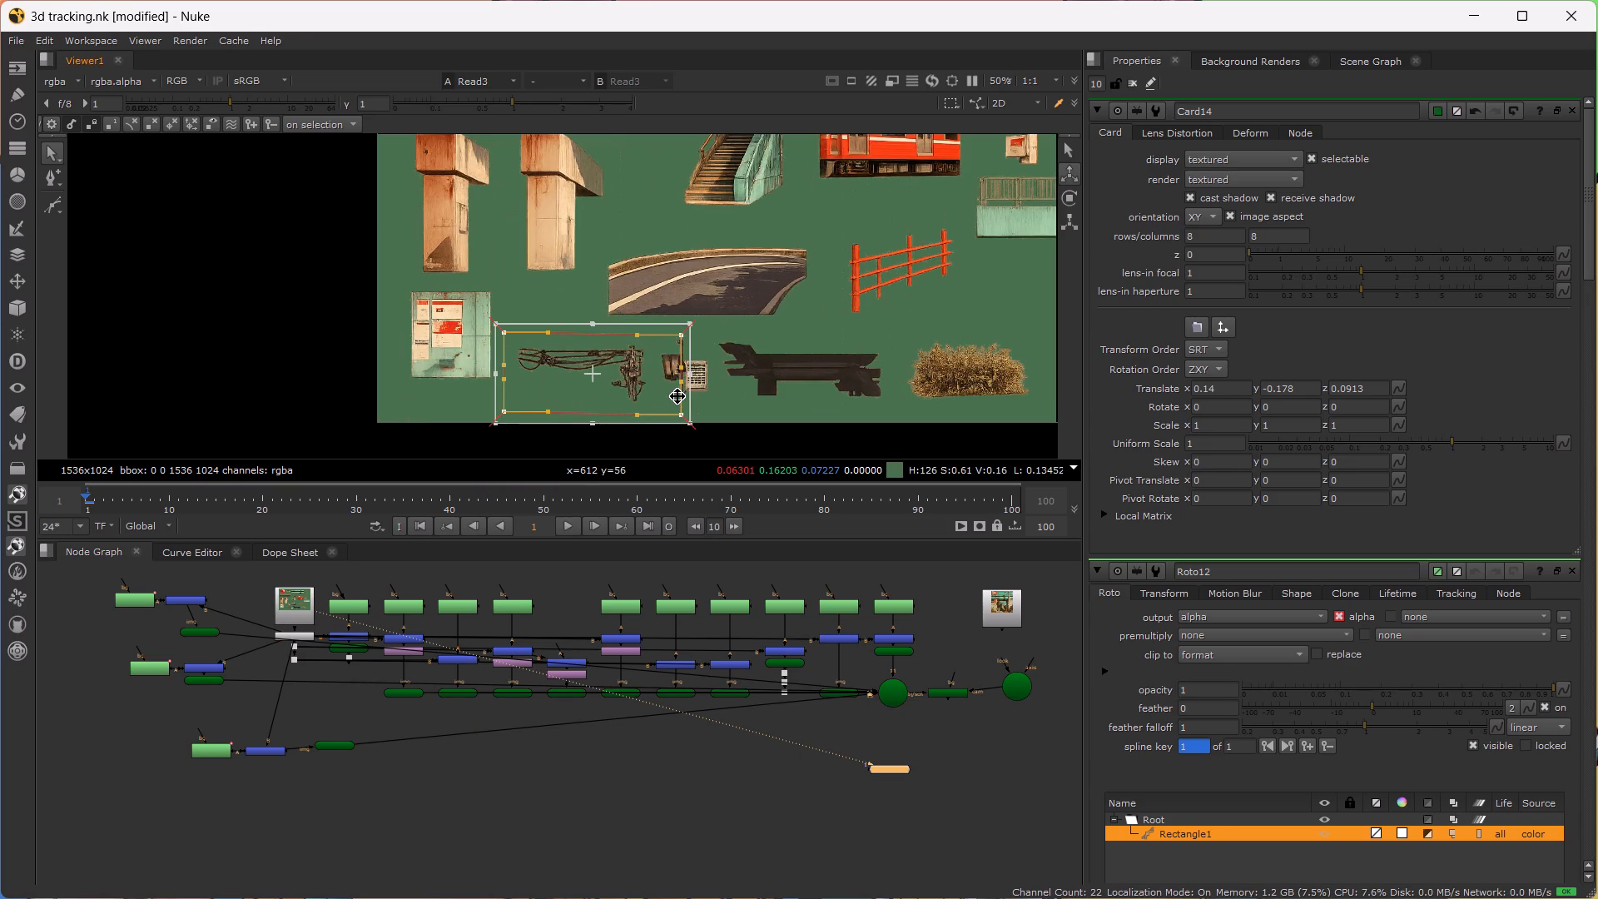
scroll(670, 372, "up", 2)
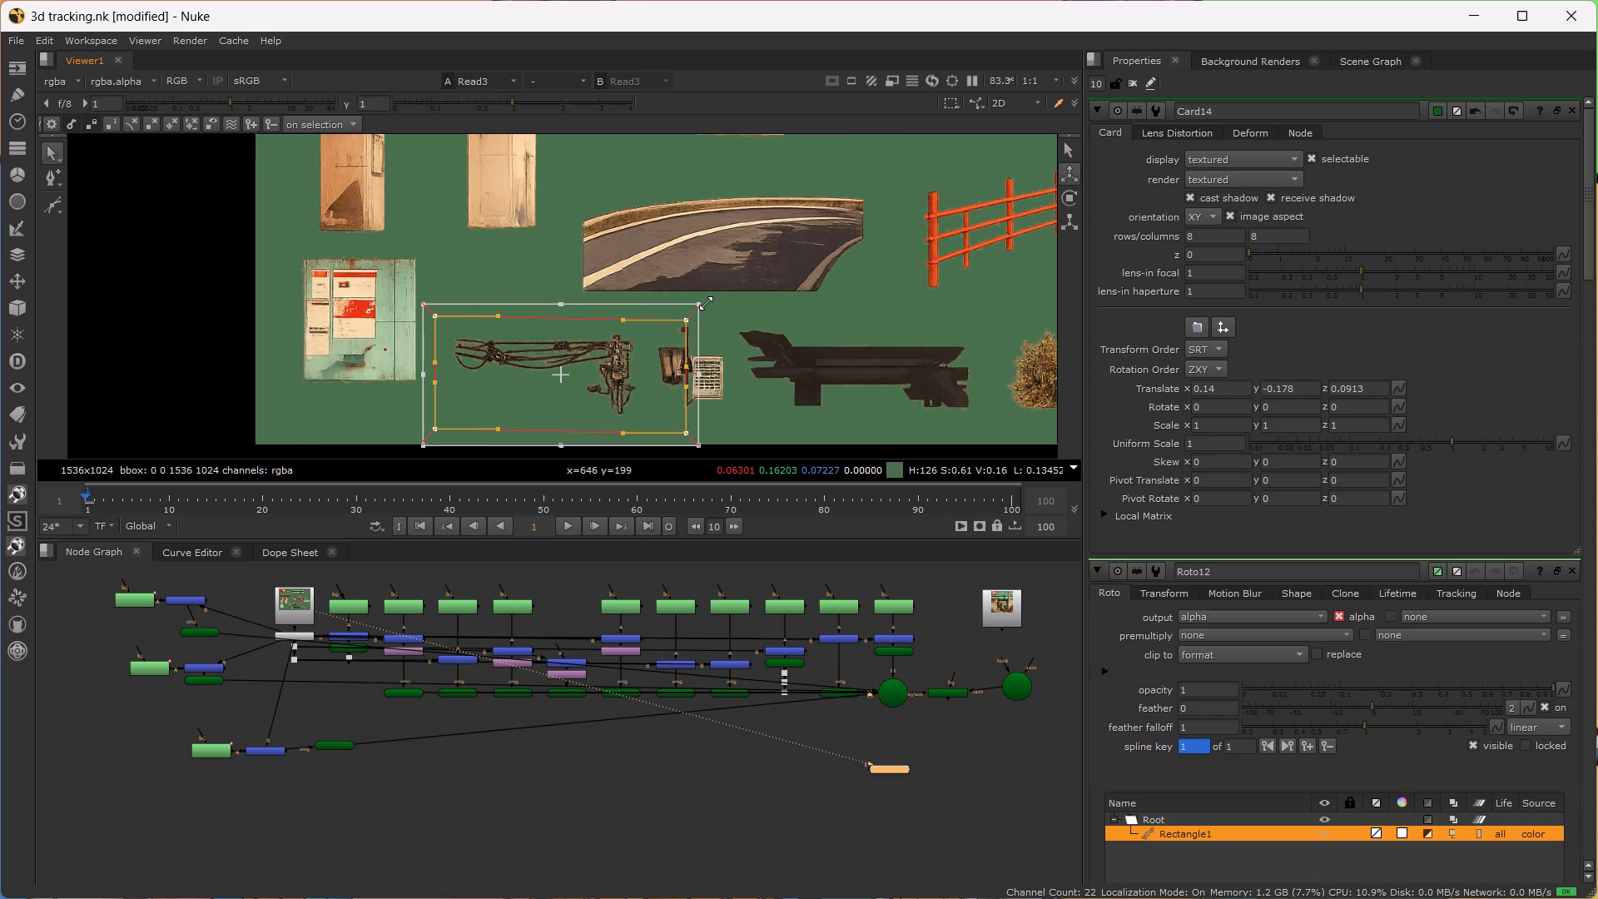
left_click_drag(701, 305, 674, 320)
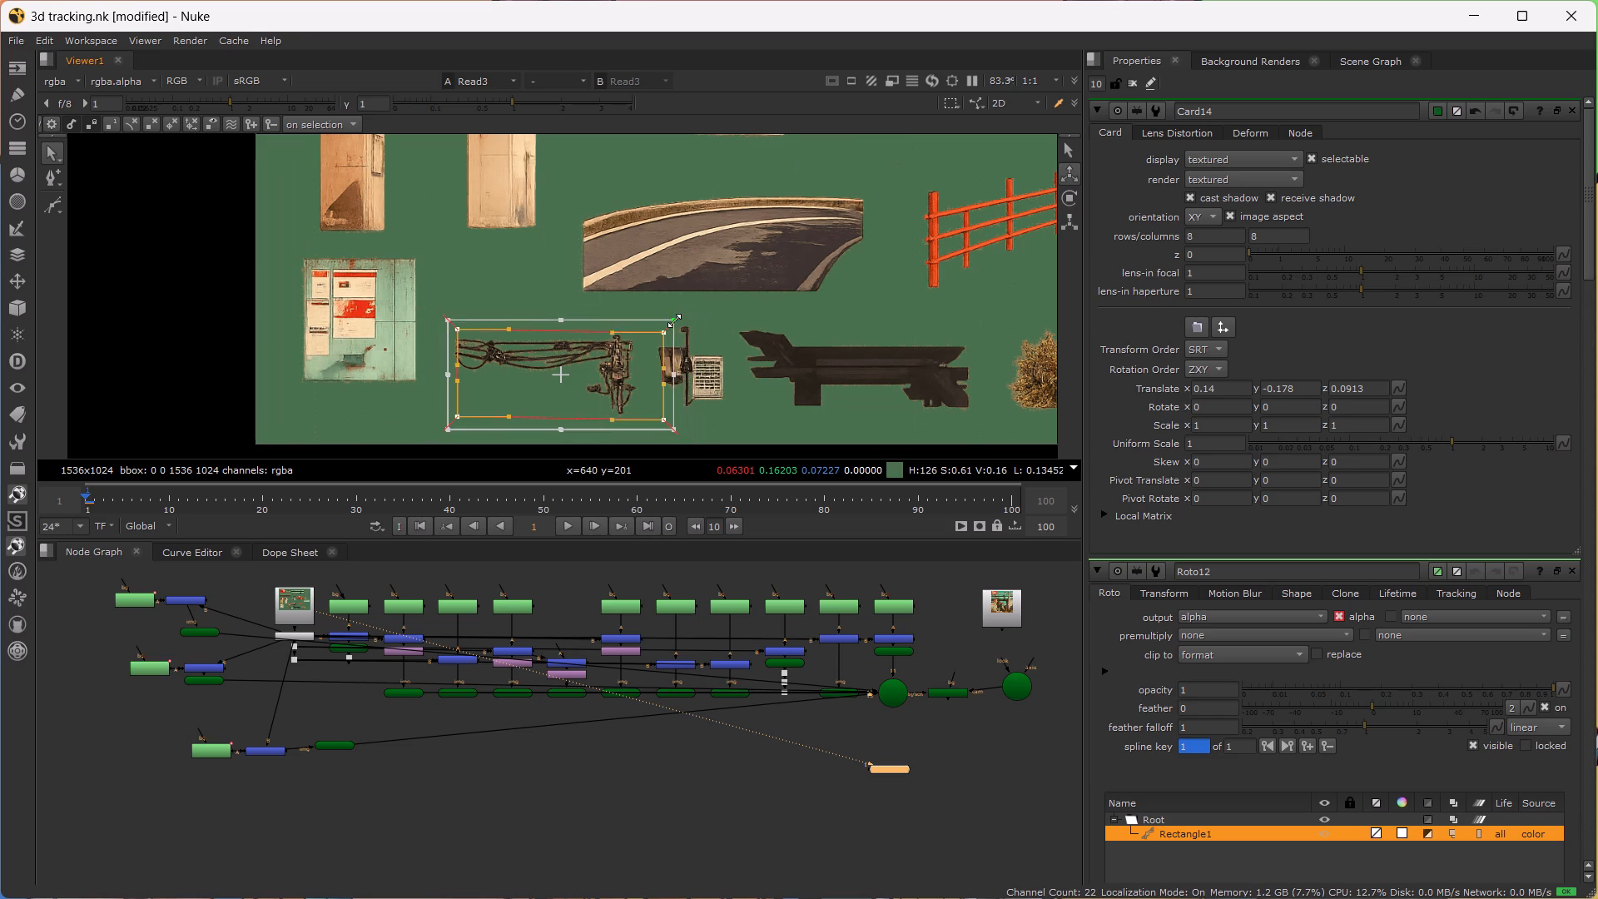
left_click_drag(674, 320, 666, 325)
left_click_drag(591, 383, 572, 381)
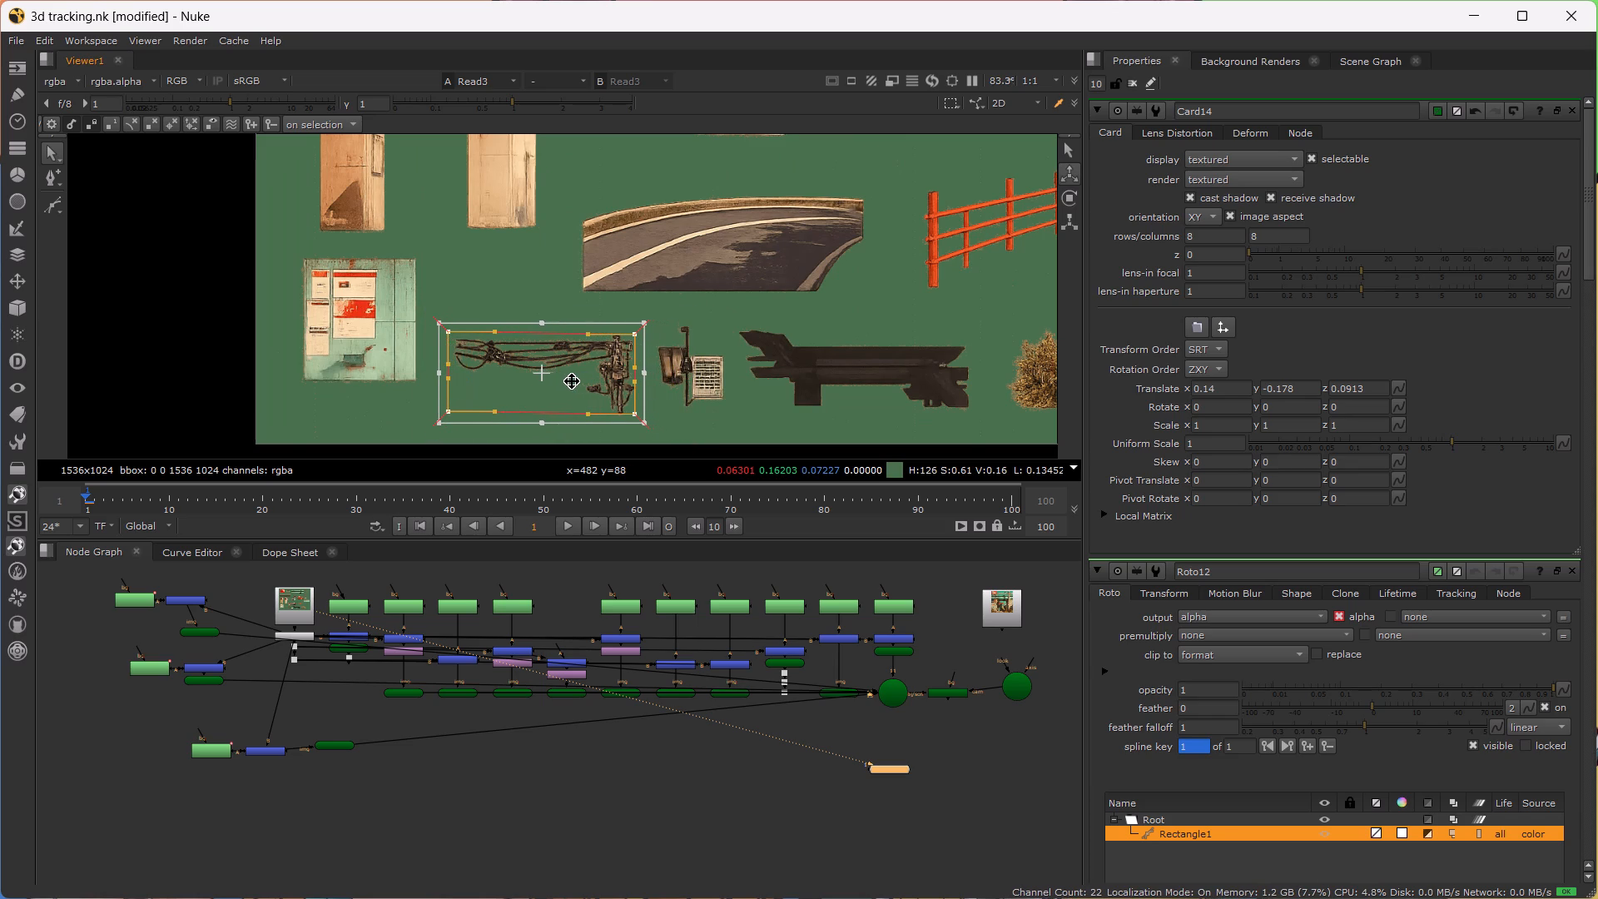
left_click_drag(572, 381, 570, 387)
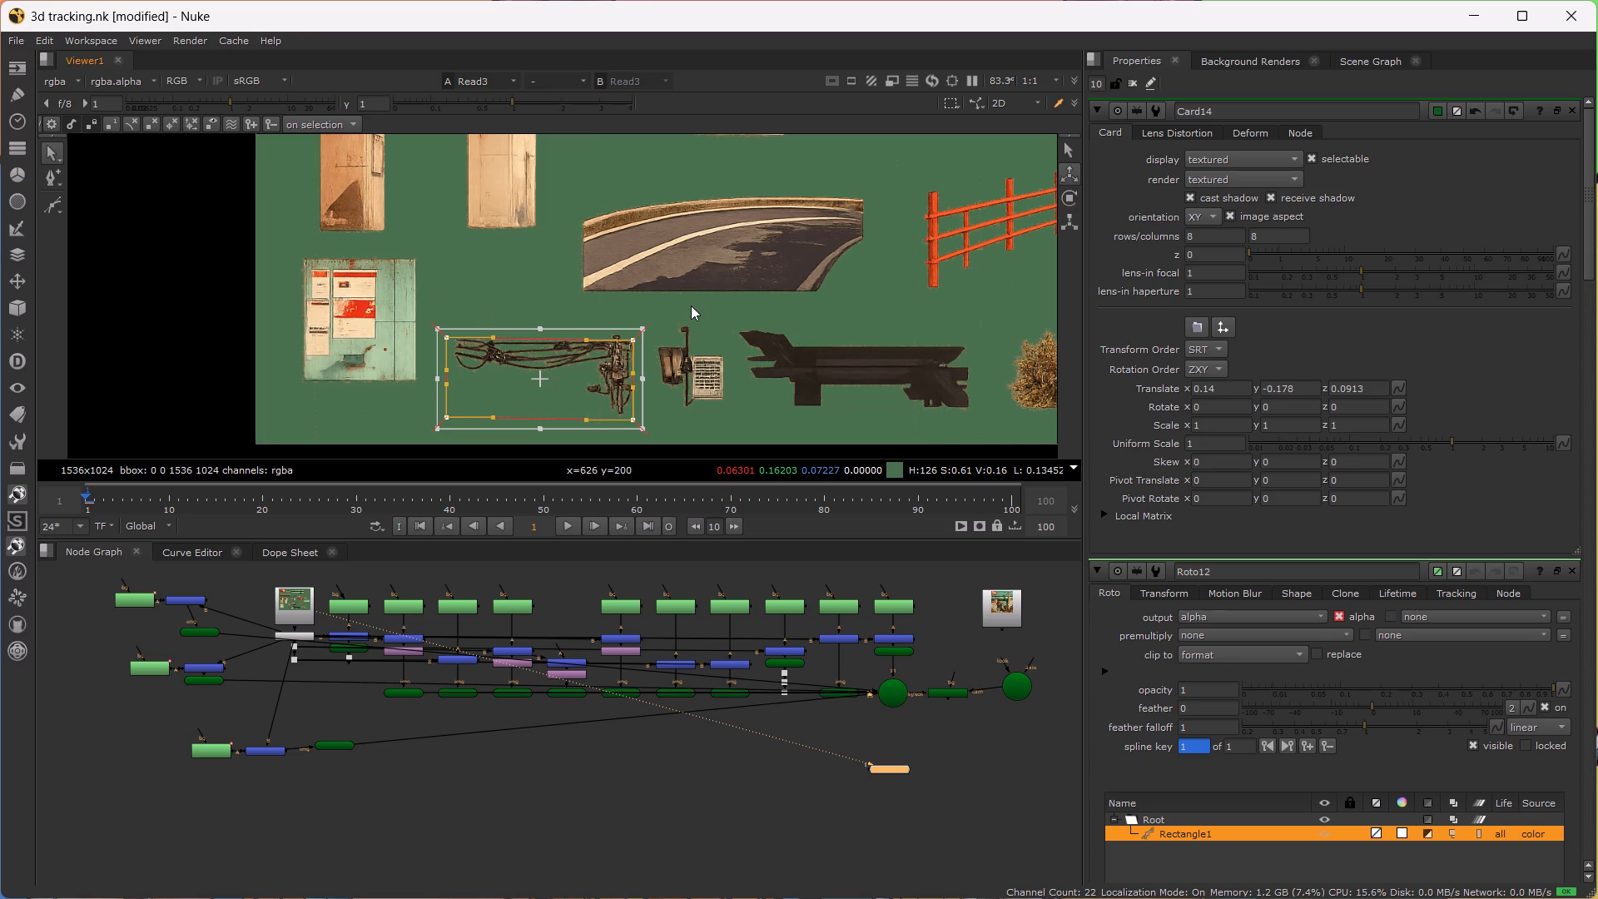
left_click(641, 327)
left_click(643, 324)
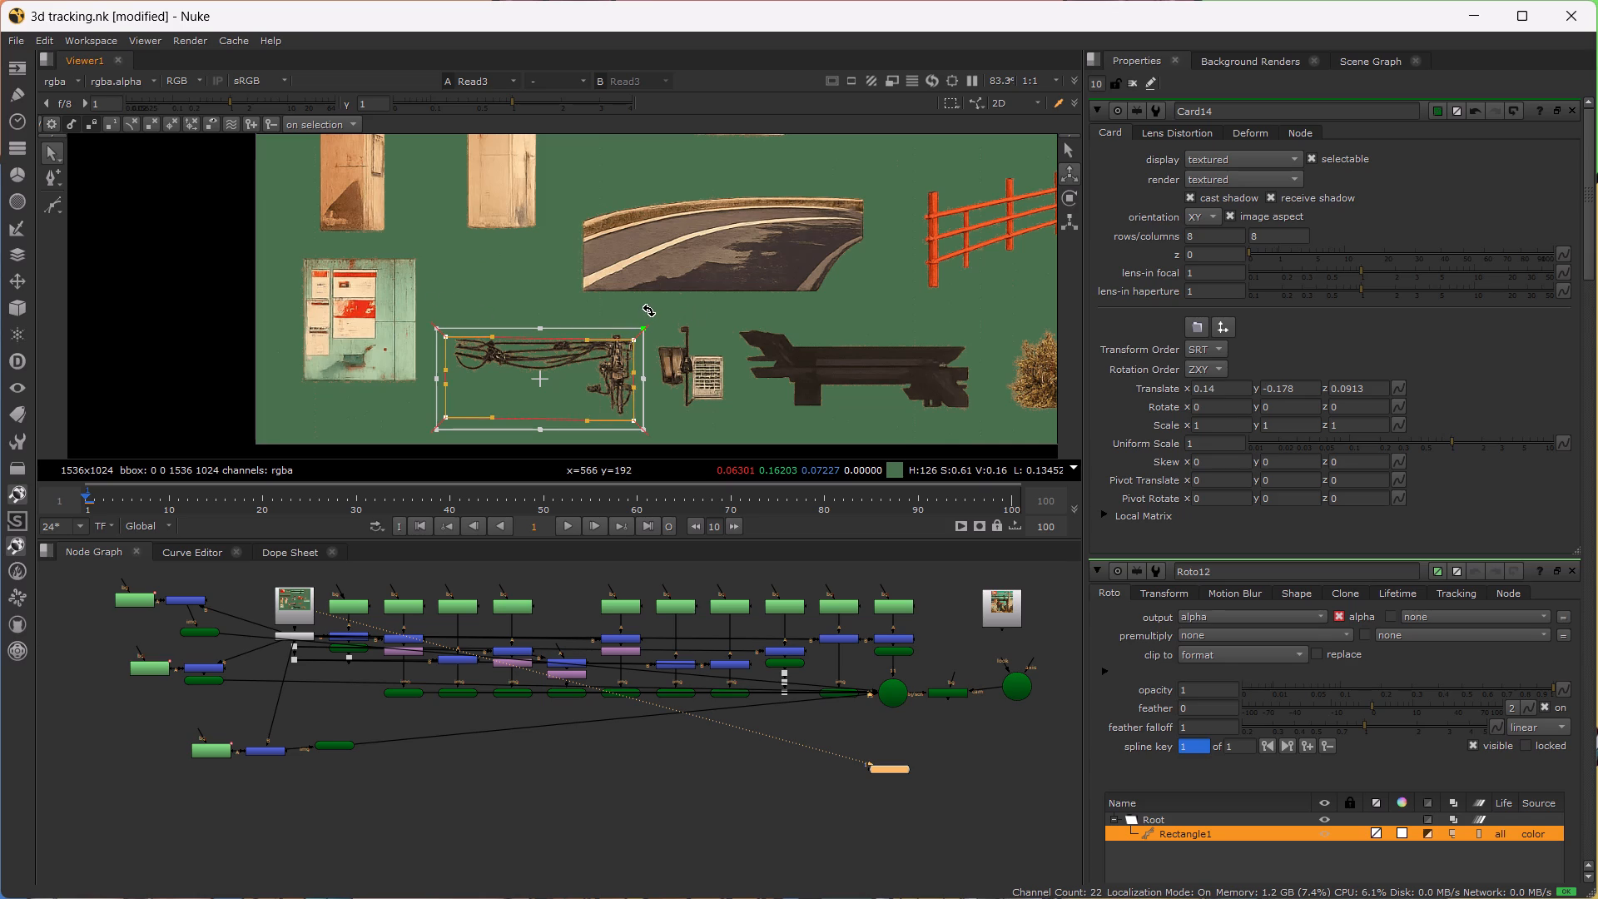
left_click(650, 309)
left_click_drag(643, 329, 654, 317)
left_click_drag(551, 385, 556, 373)
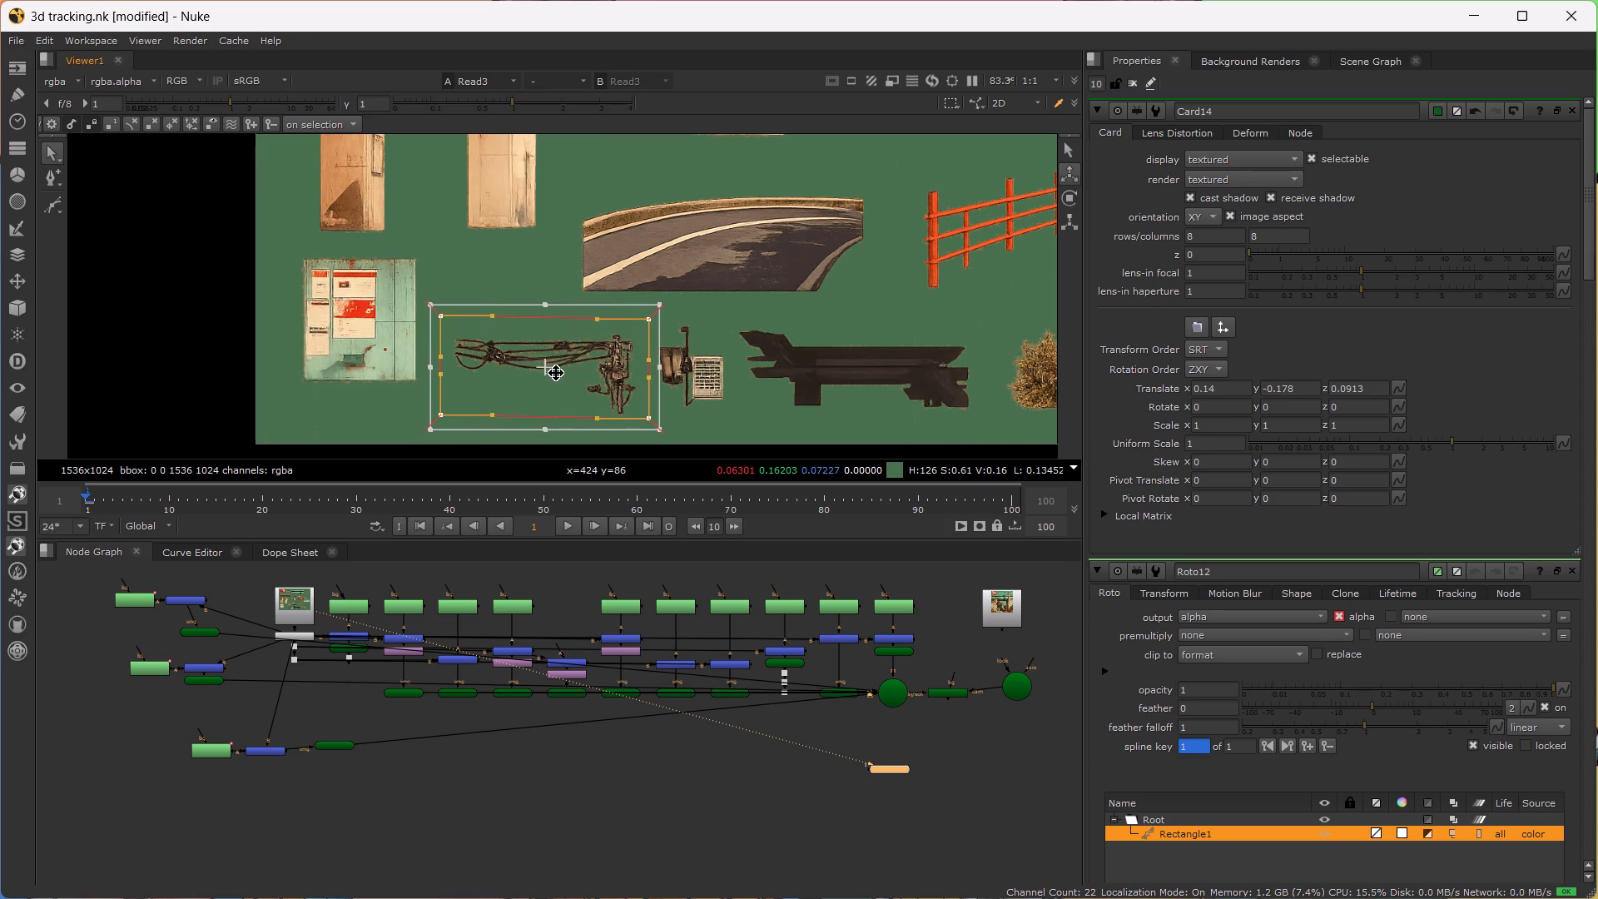
left_click_drag(556, 373, 554, 377)
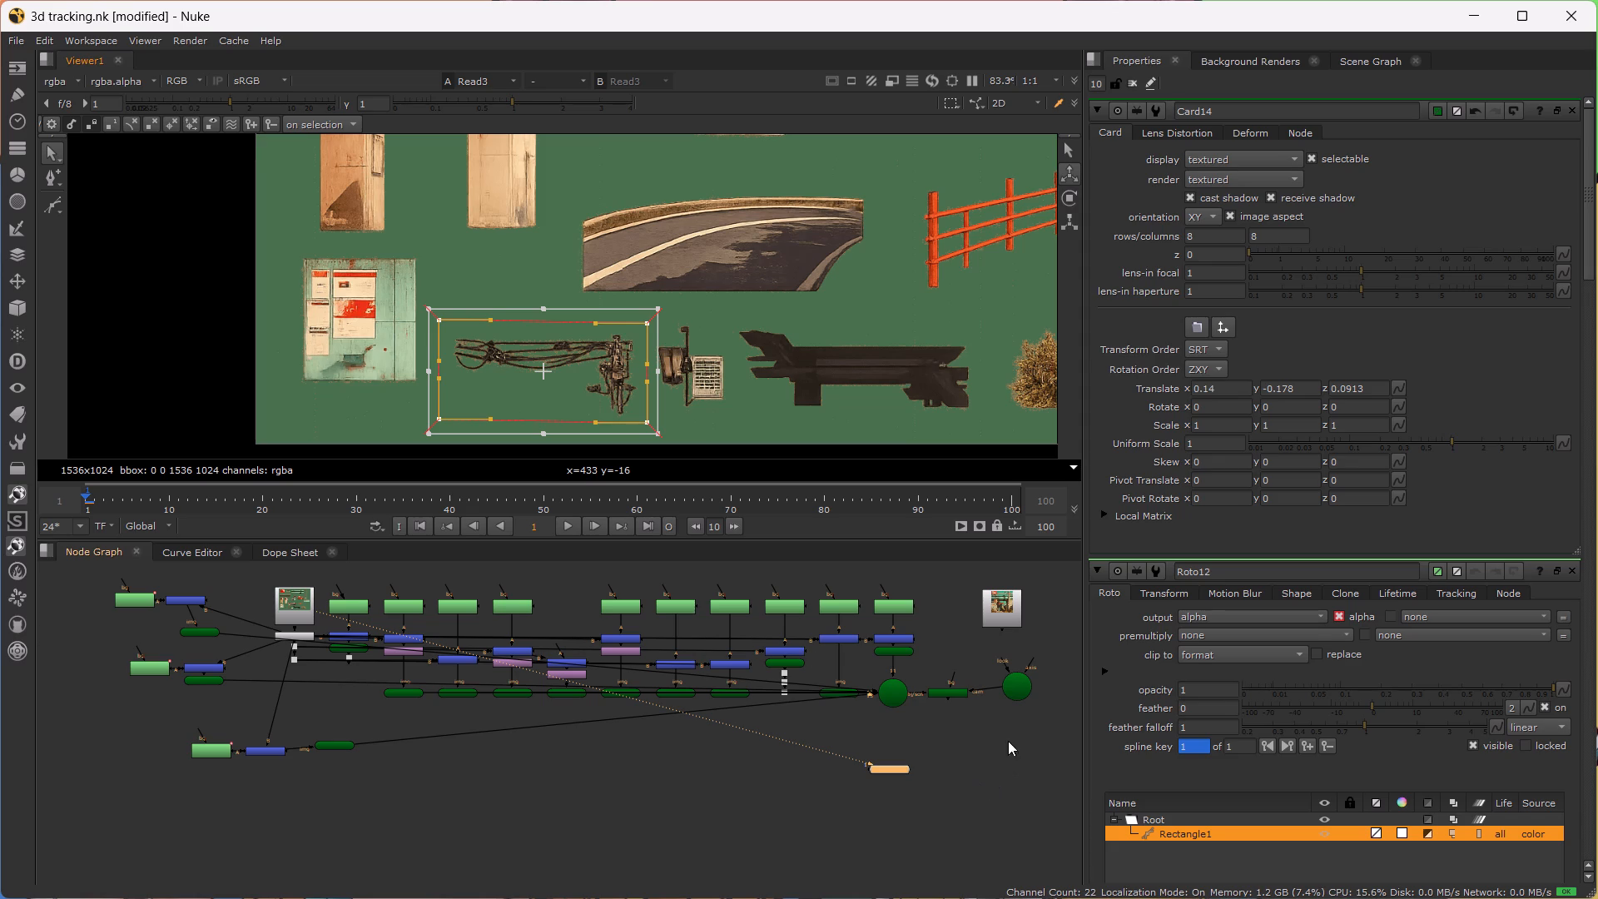
Compare the isolated cable asset in Scene1 with the overhead cables and pole in the Read1 street image.
left_click(898, 696)
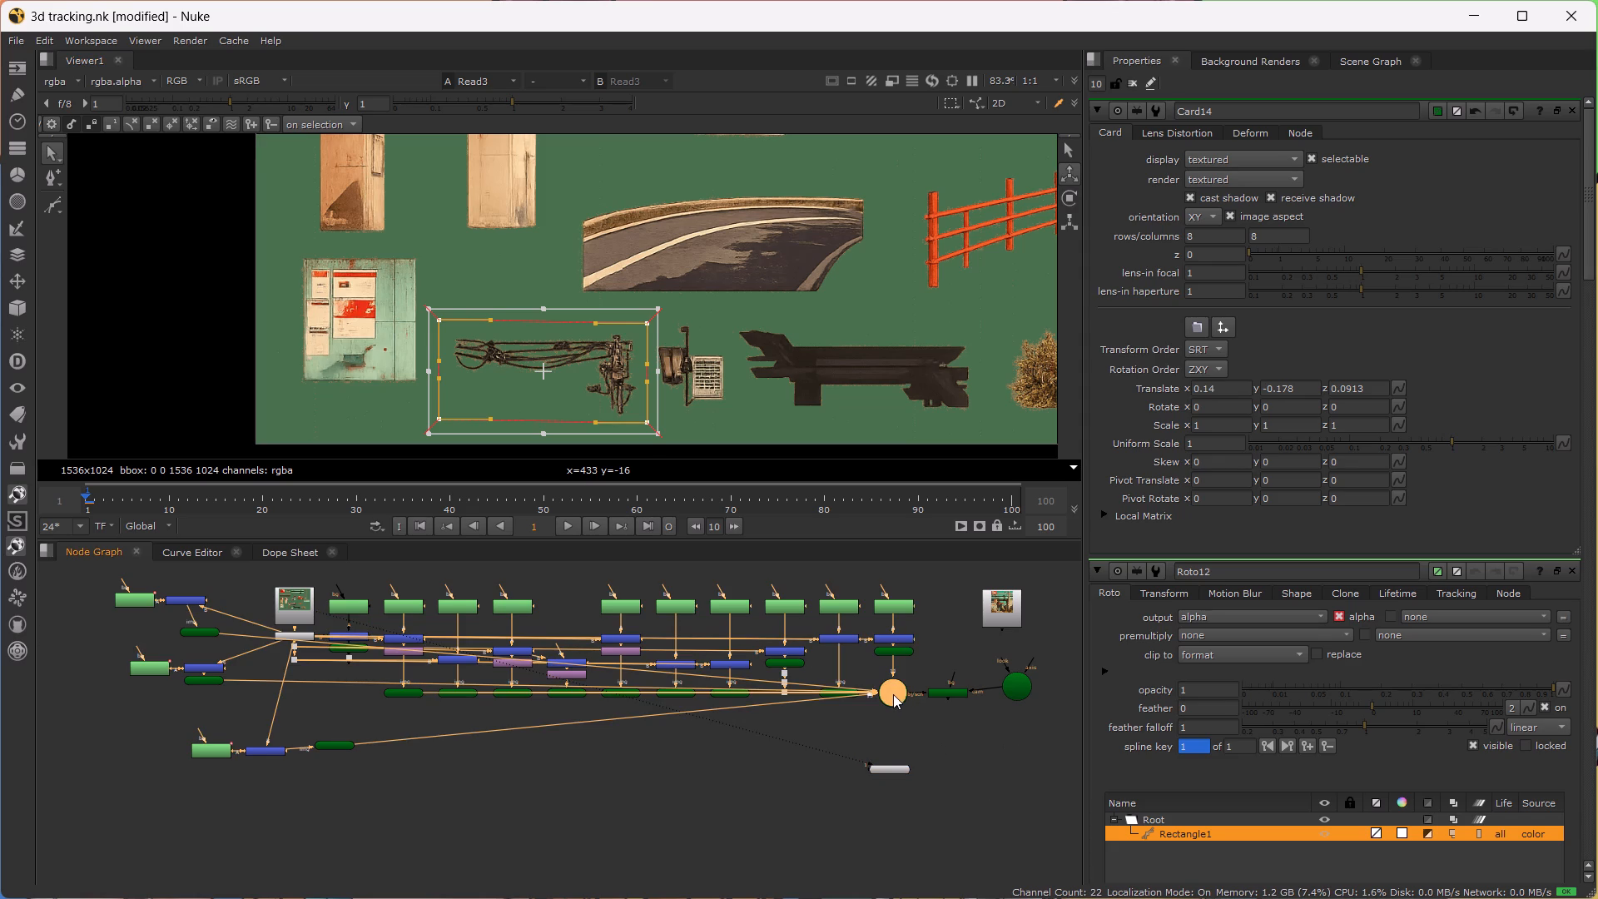
key("1")
left_click(198, 355)
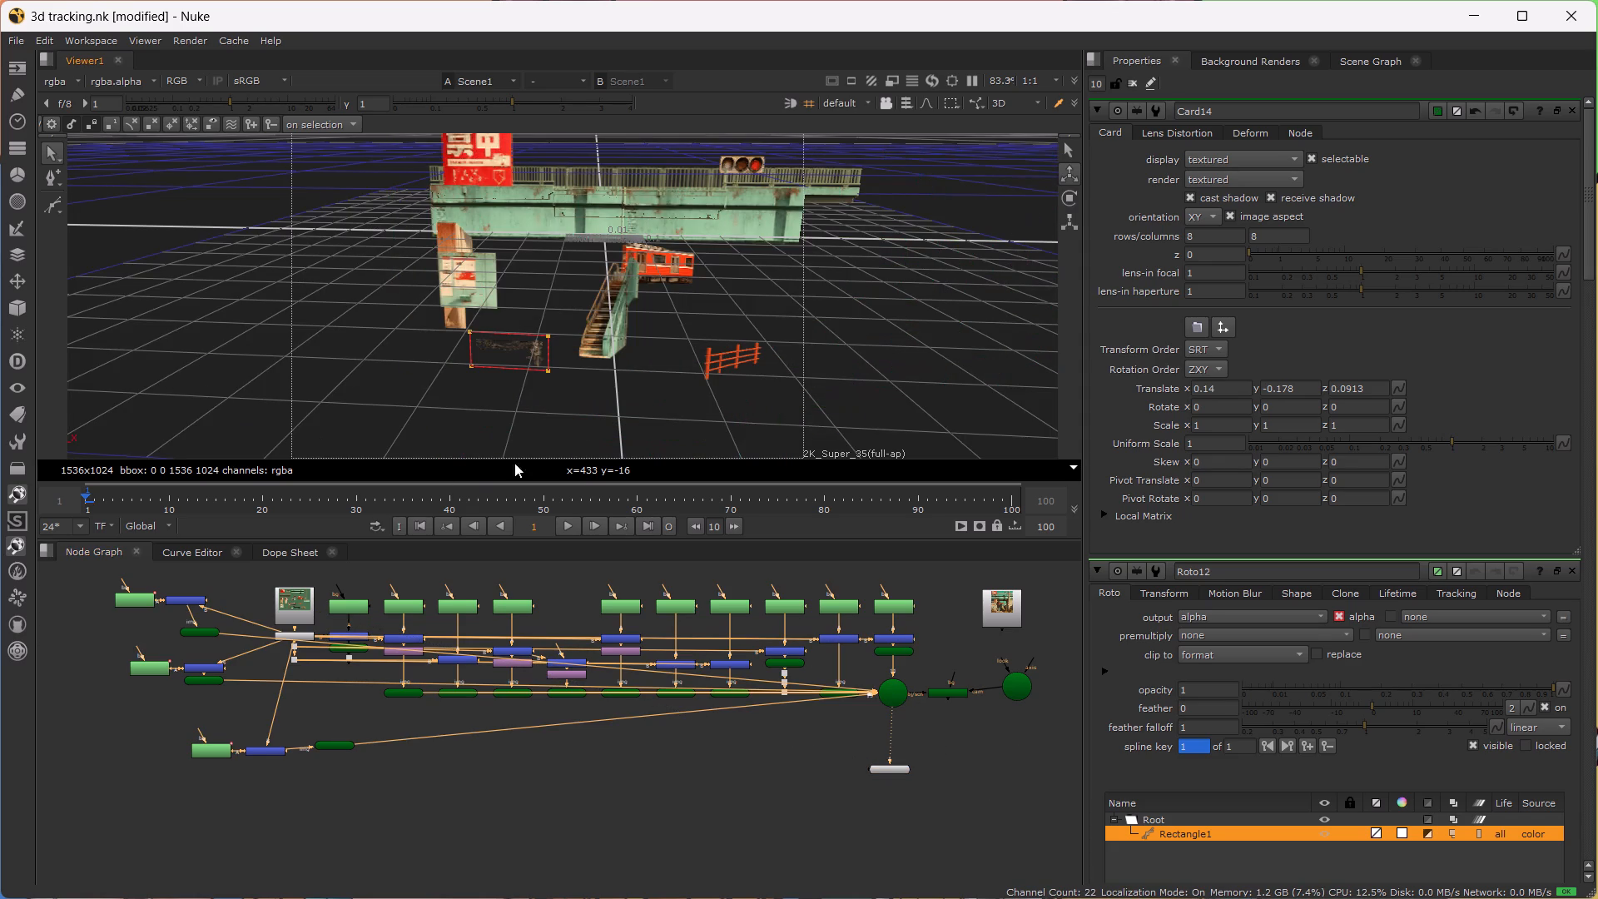
scroll(580, 412, "up", 4)
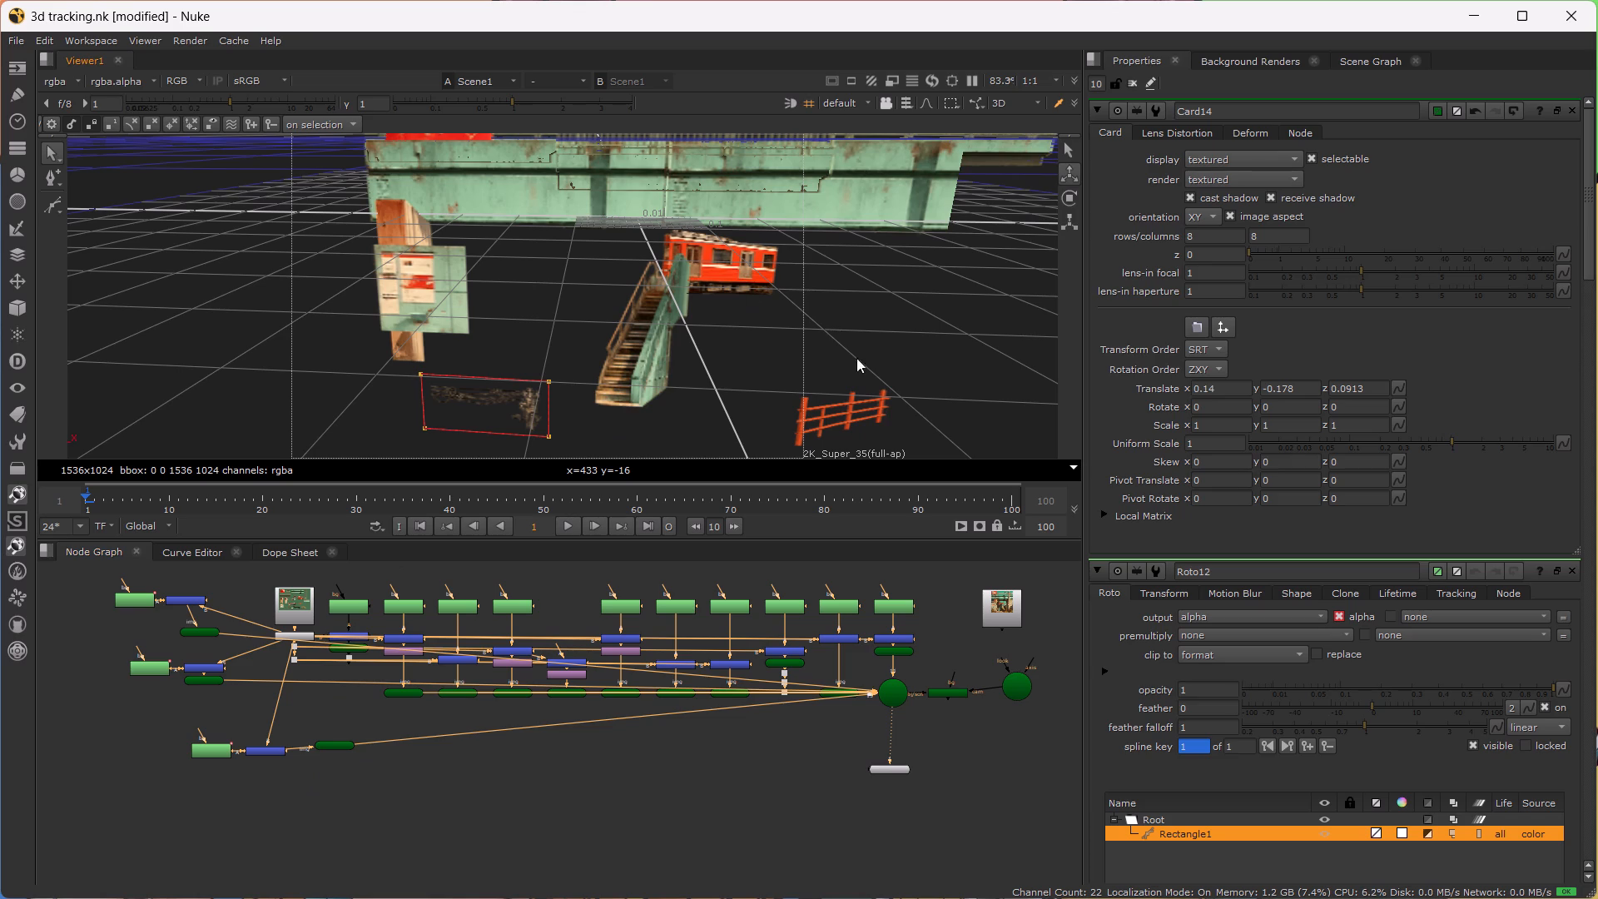
left_click(1006, 624)
key("1")
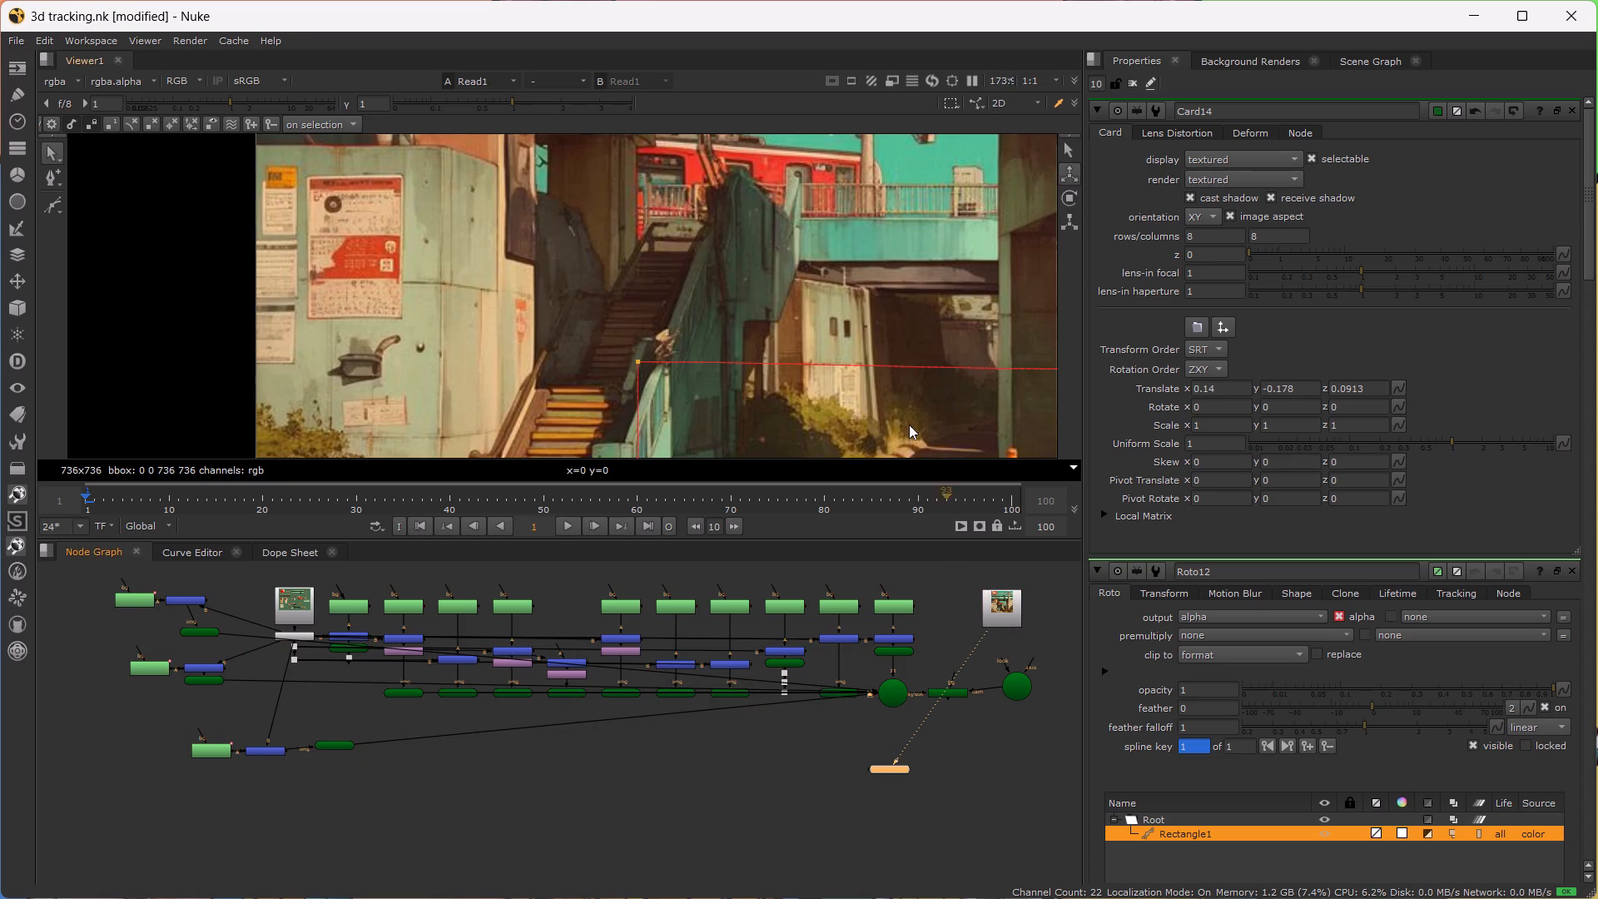
scroll(687, 337, "down", 1)
scroll(663, 274, "down", 2)
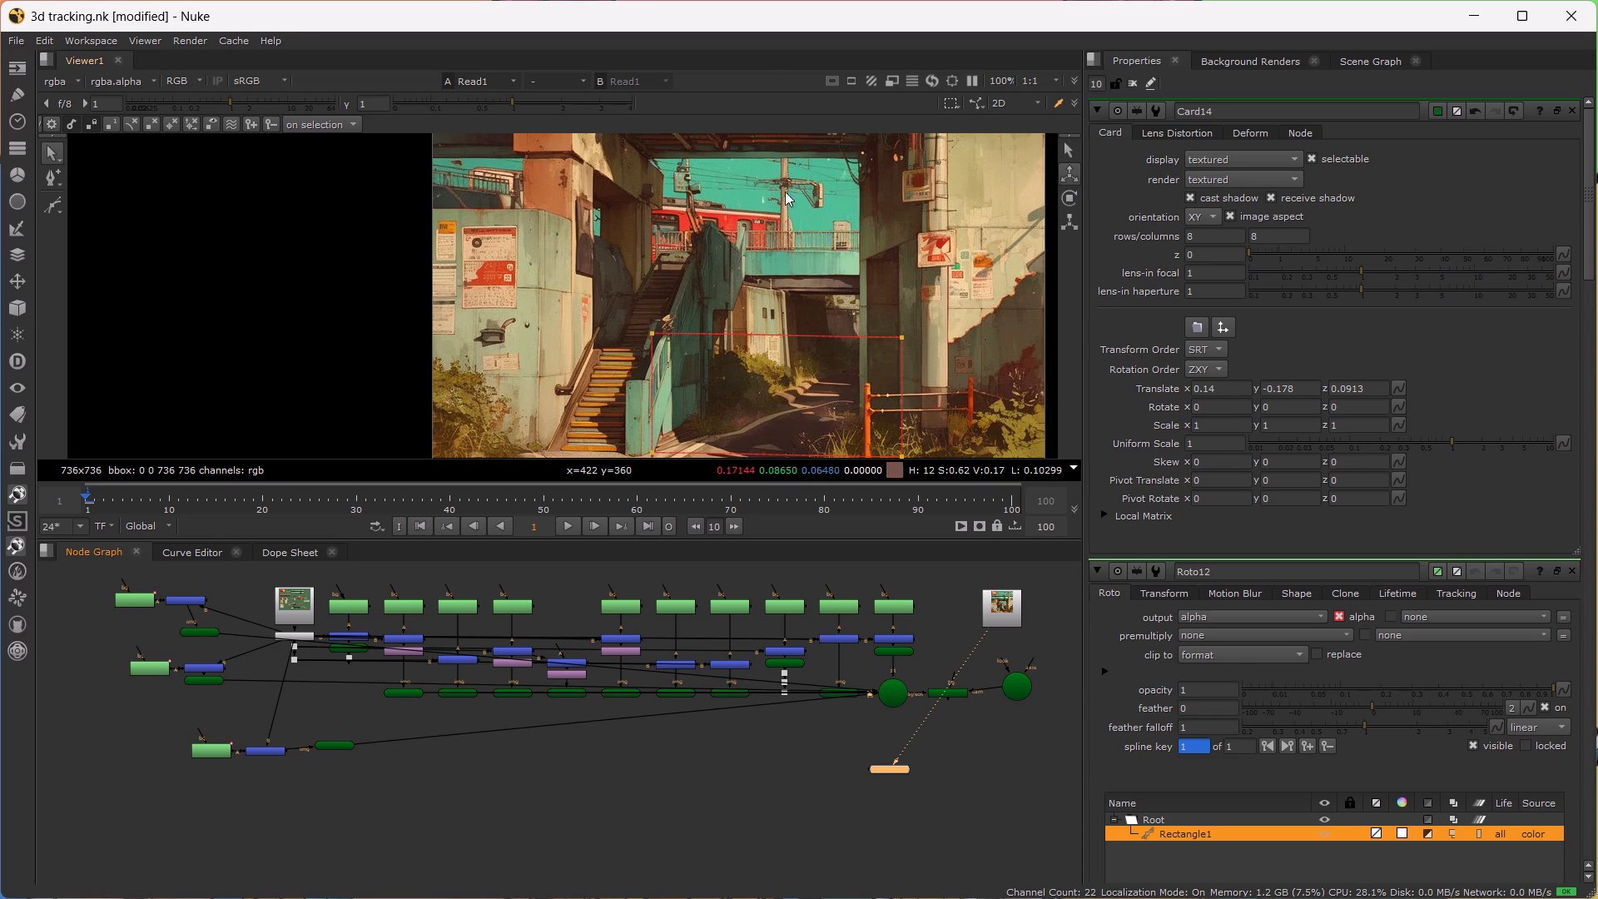
scroll(750, 222, "up", 3)
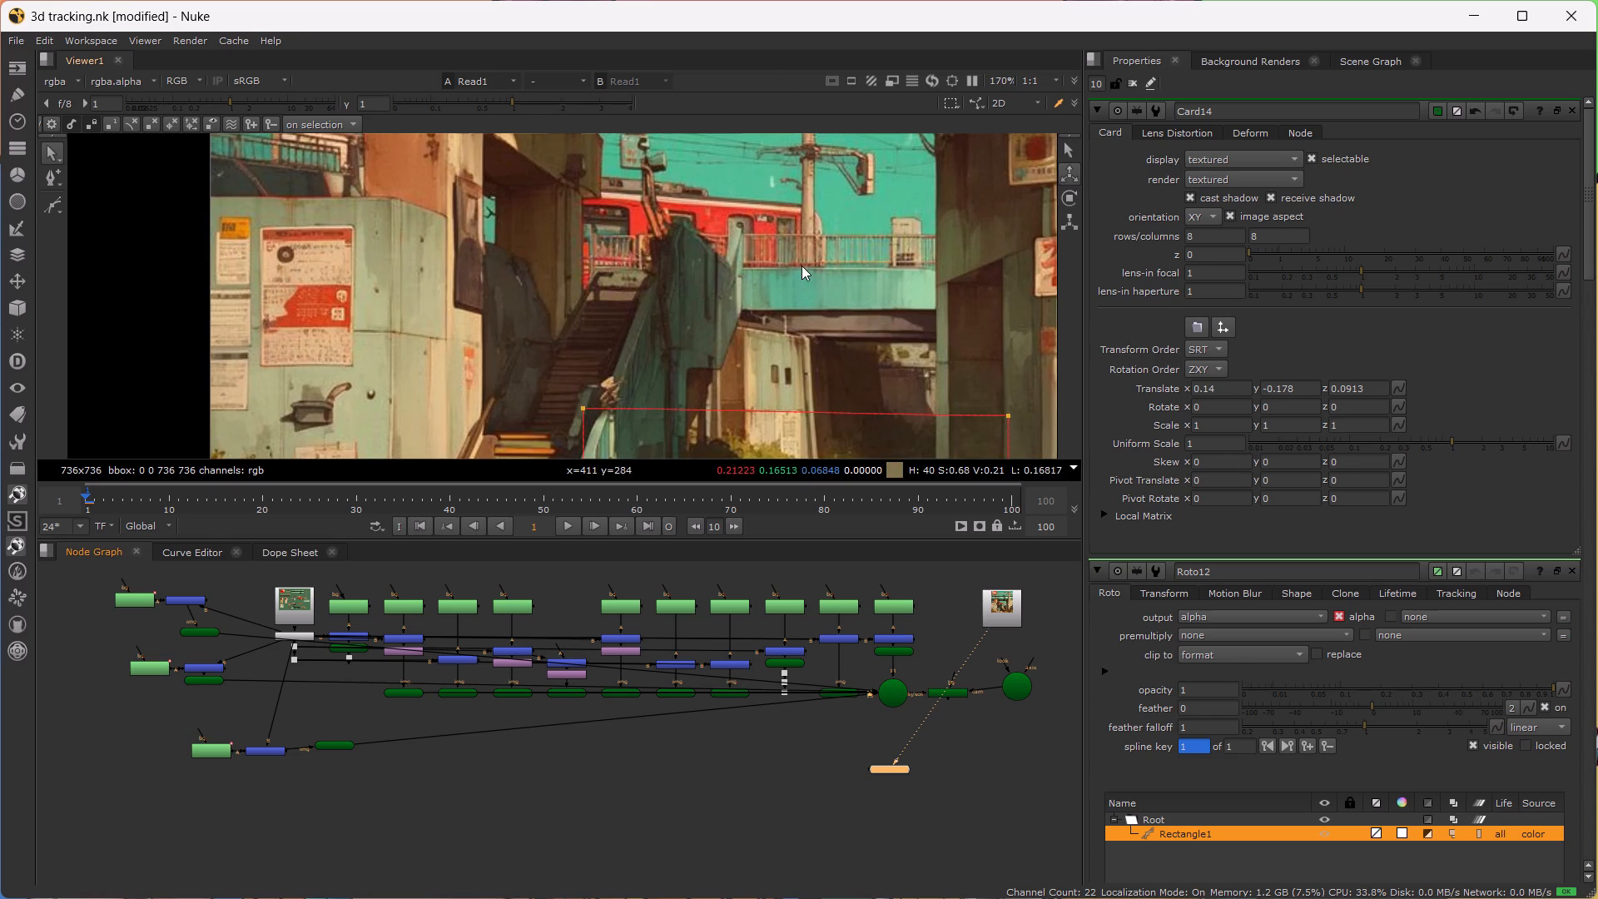
scroll(797, 282, "down", 3)
scroll(717, 310, "down", 2)
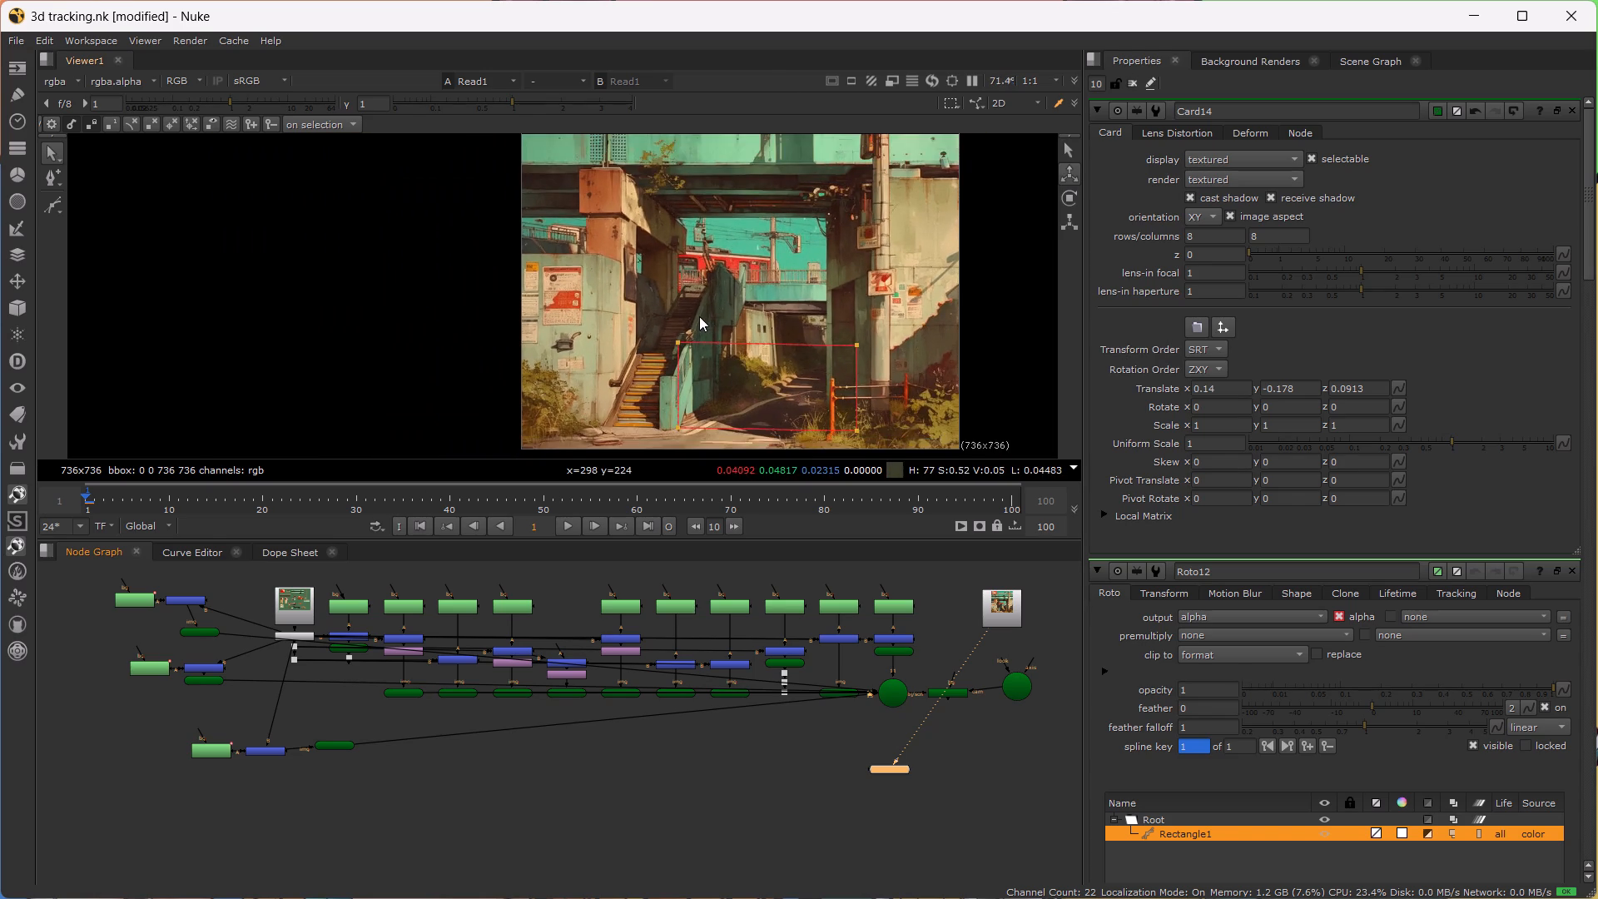
scroll(699, 316, "down", 4)
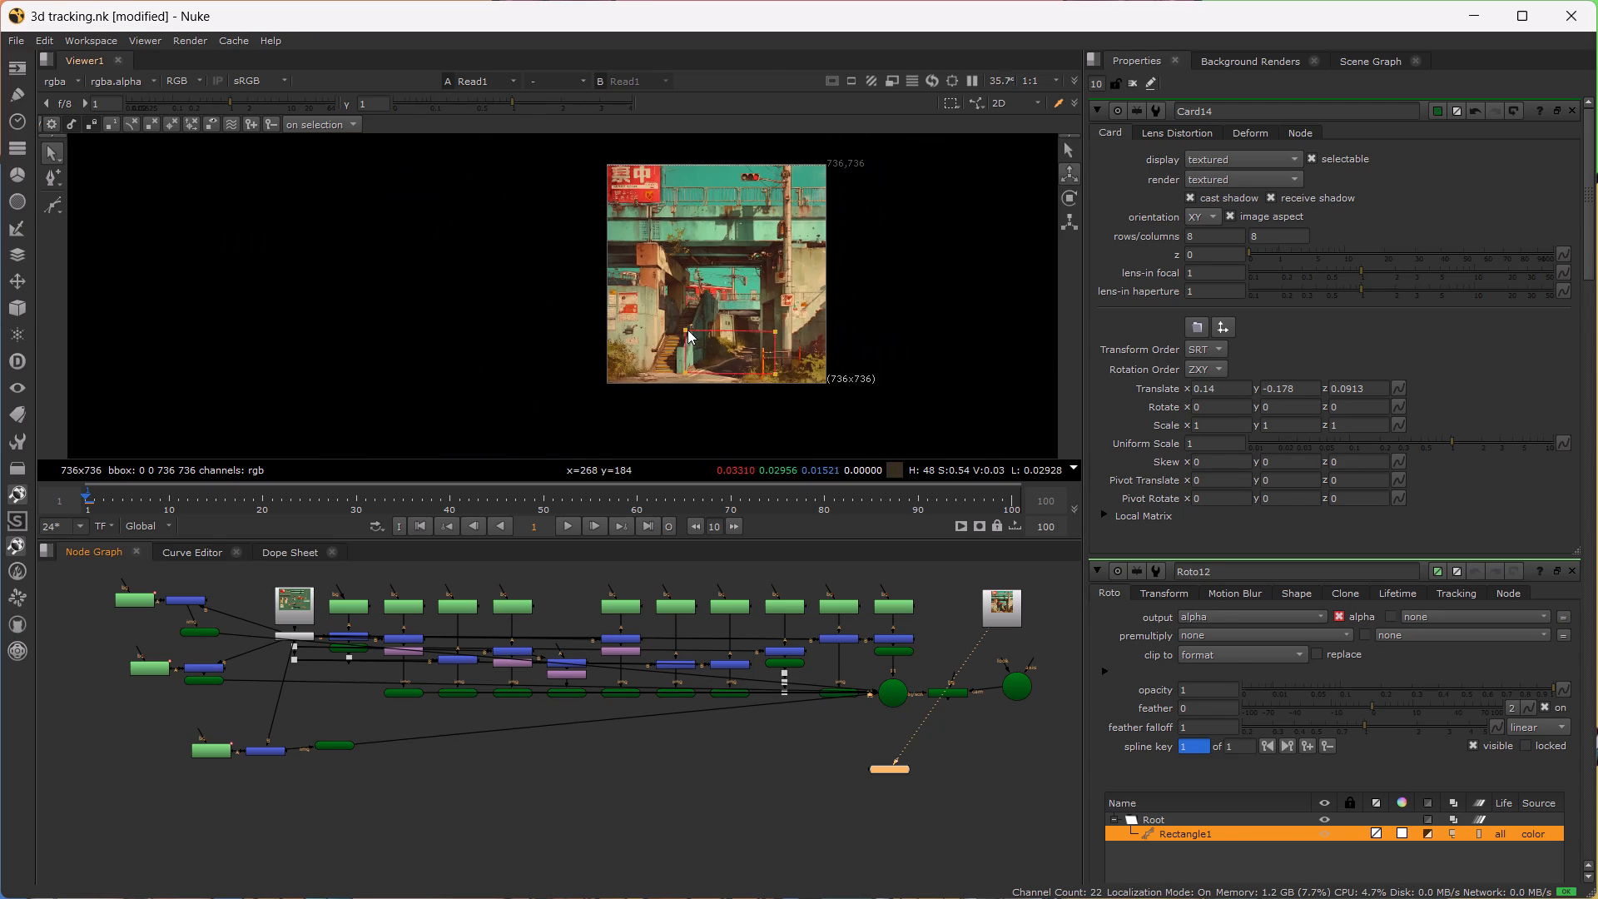
Examine the depth spacing of Scene1's cards from the side, including where the cable card sits.
left_click(896, 688)
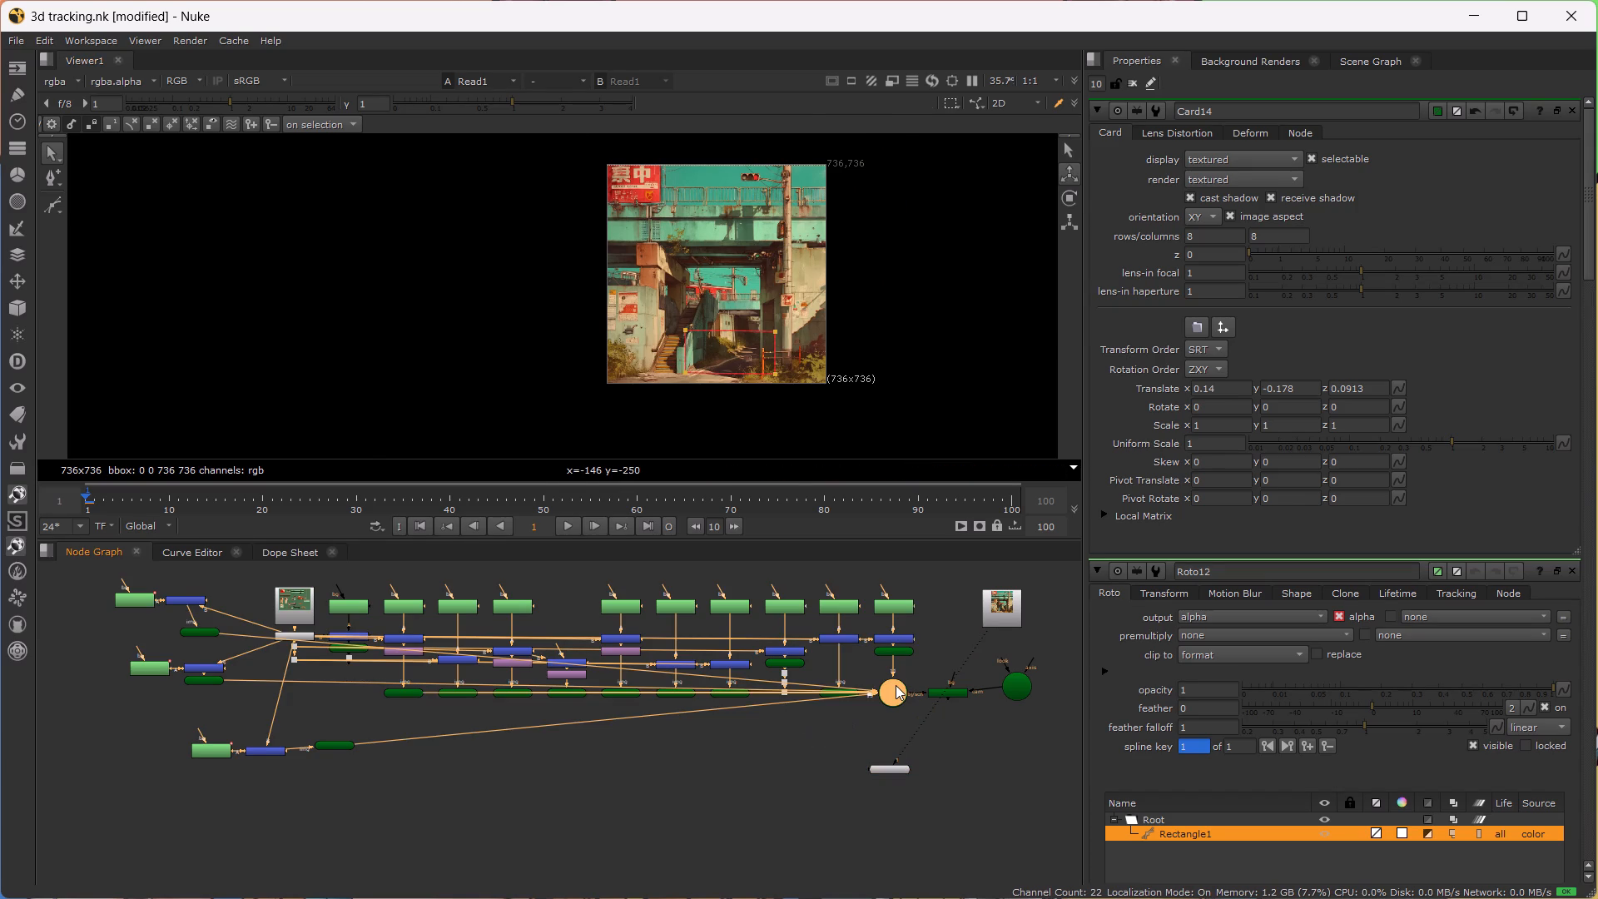
key("1")
left_click(124, 285)
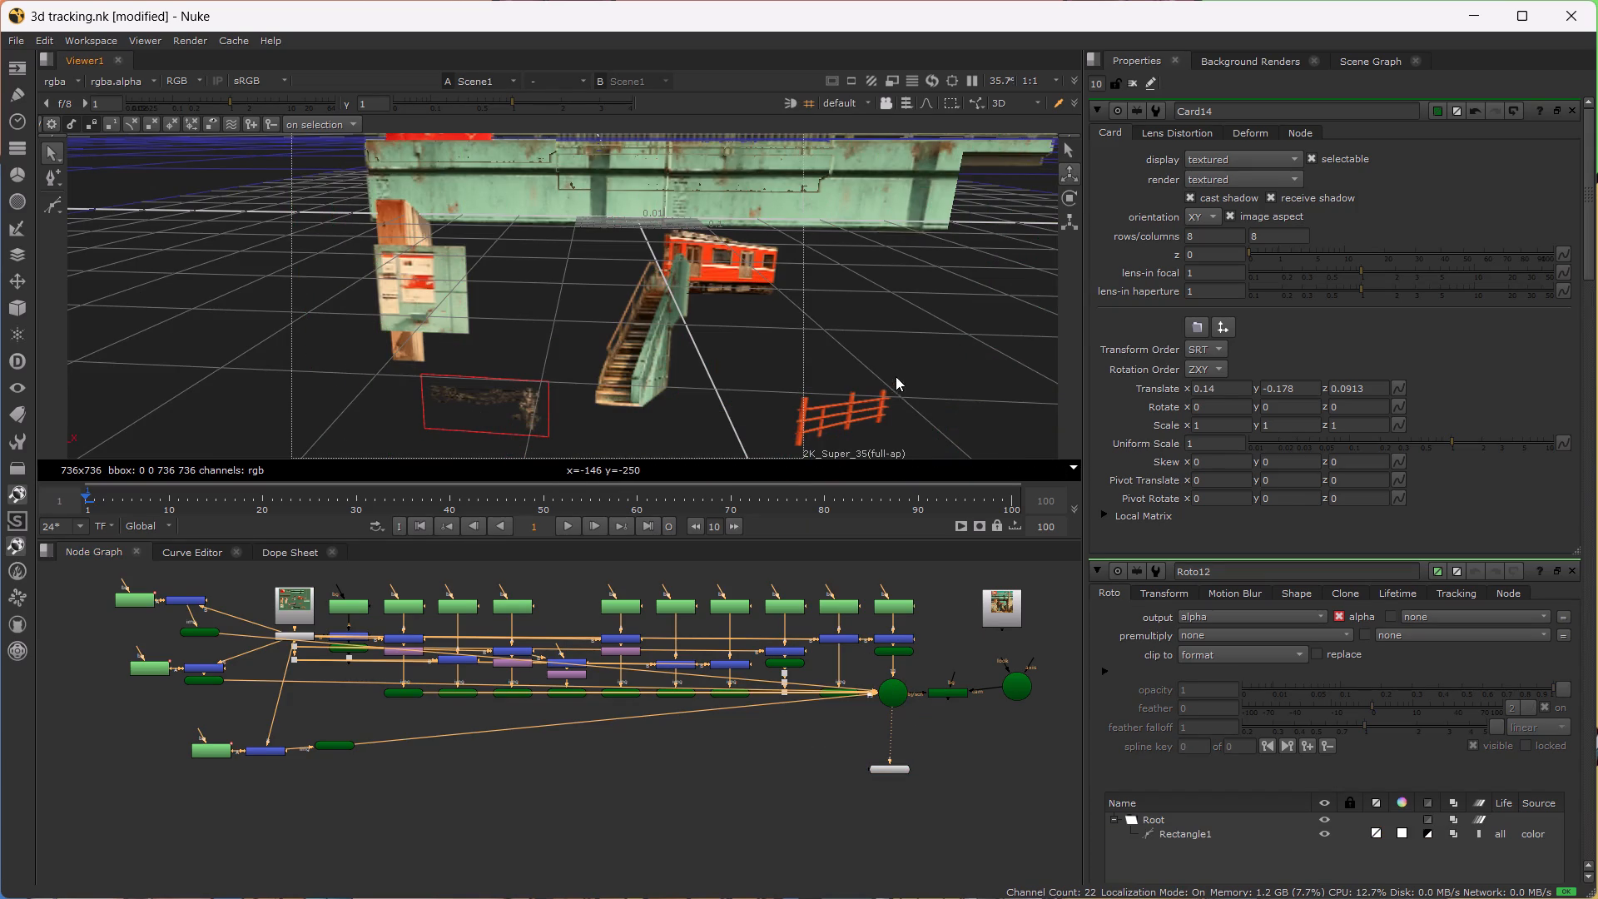
left_click_drag(886, 376, 709, 405, "alt")
left_click_drag(718, 391, 552, 397)
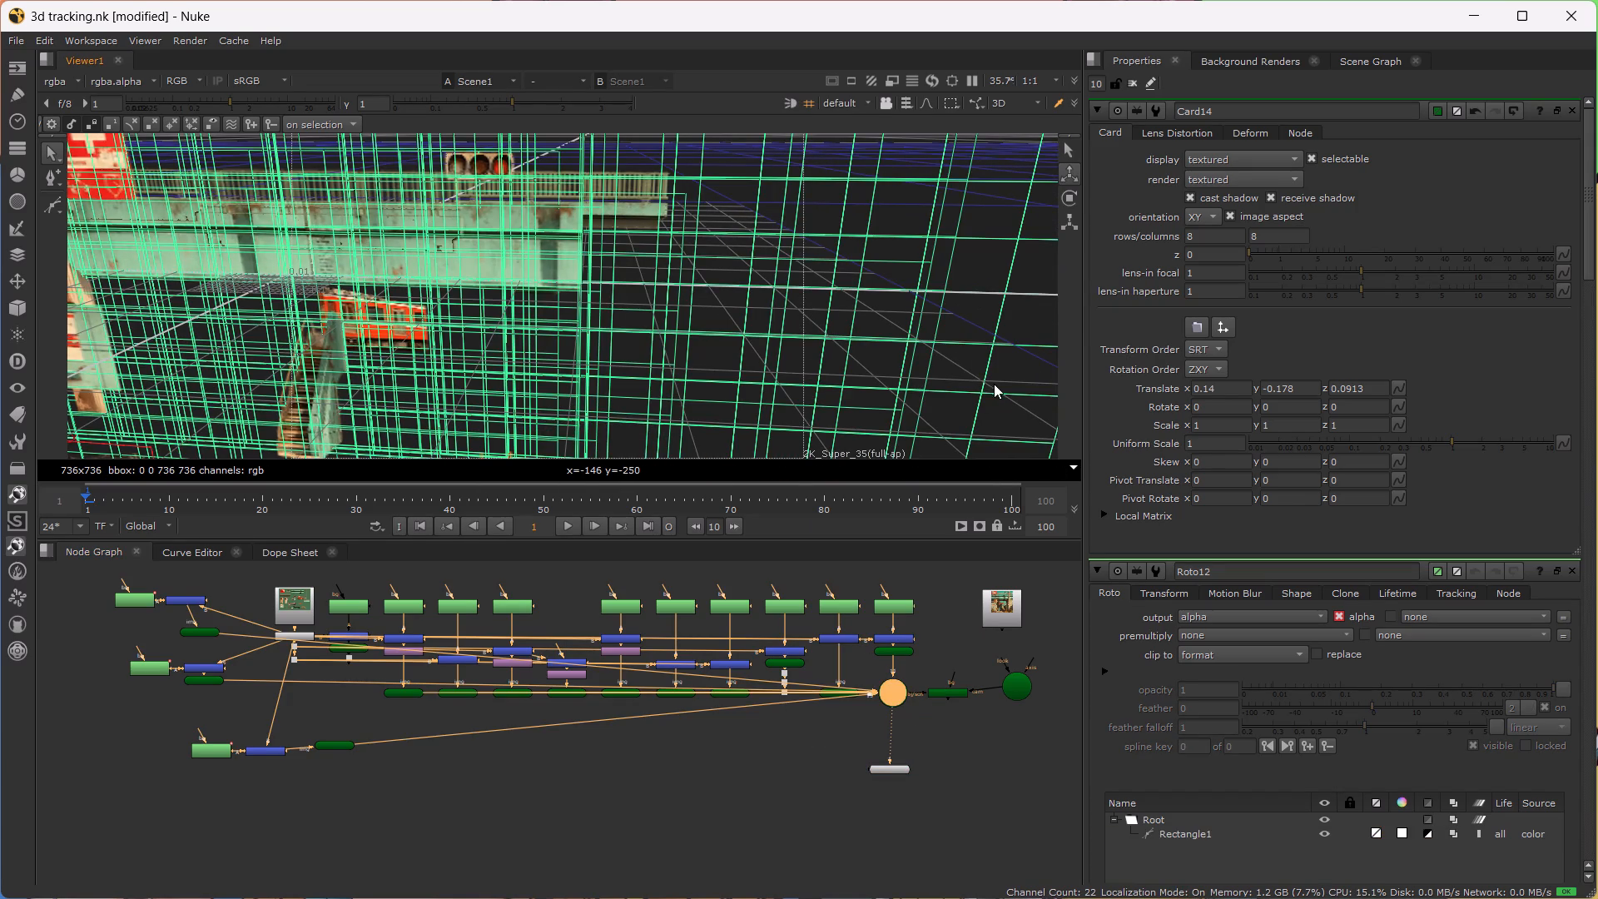
left_click(955, 371)
scroll(952, 370, "down", 4)
left_click(957, 361)
left_click_drag(940, 353, 666, 364, "ctrl")
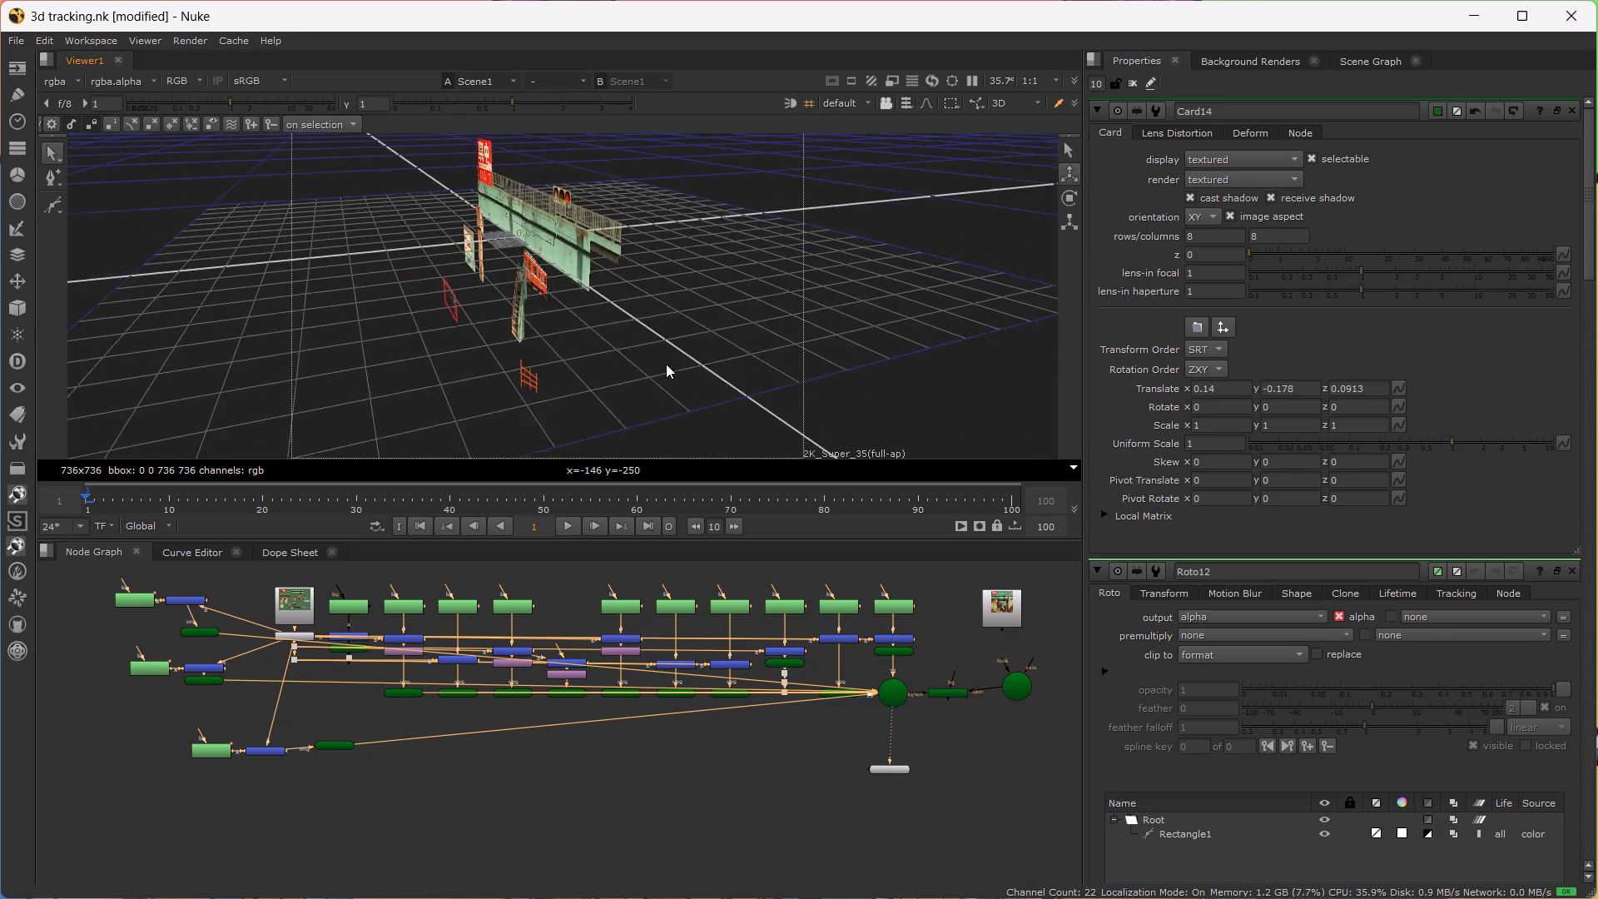
left_click_drag(666, 364, 640, 364, "ctrl")
scroll(509, 316, "up", 4)
left_click_drag(688, 337, 628, 335, "alt")
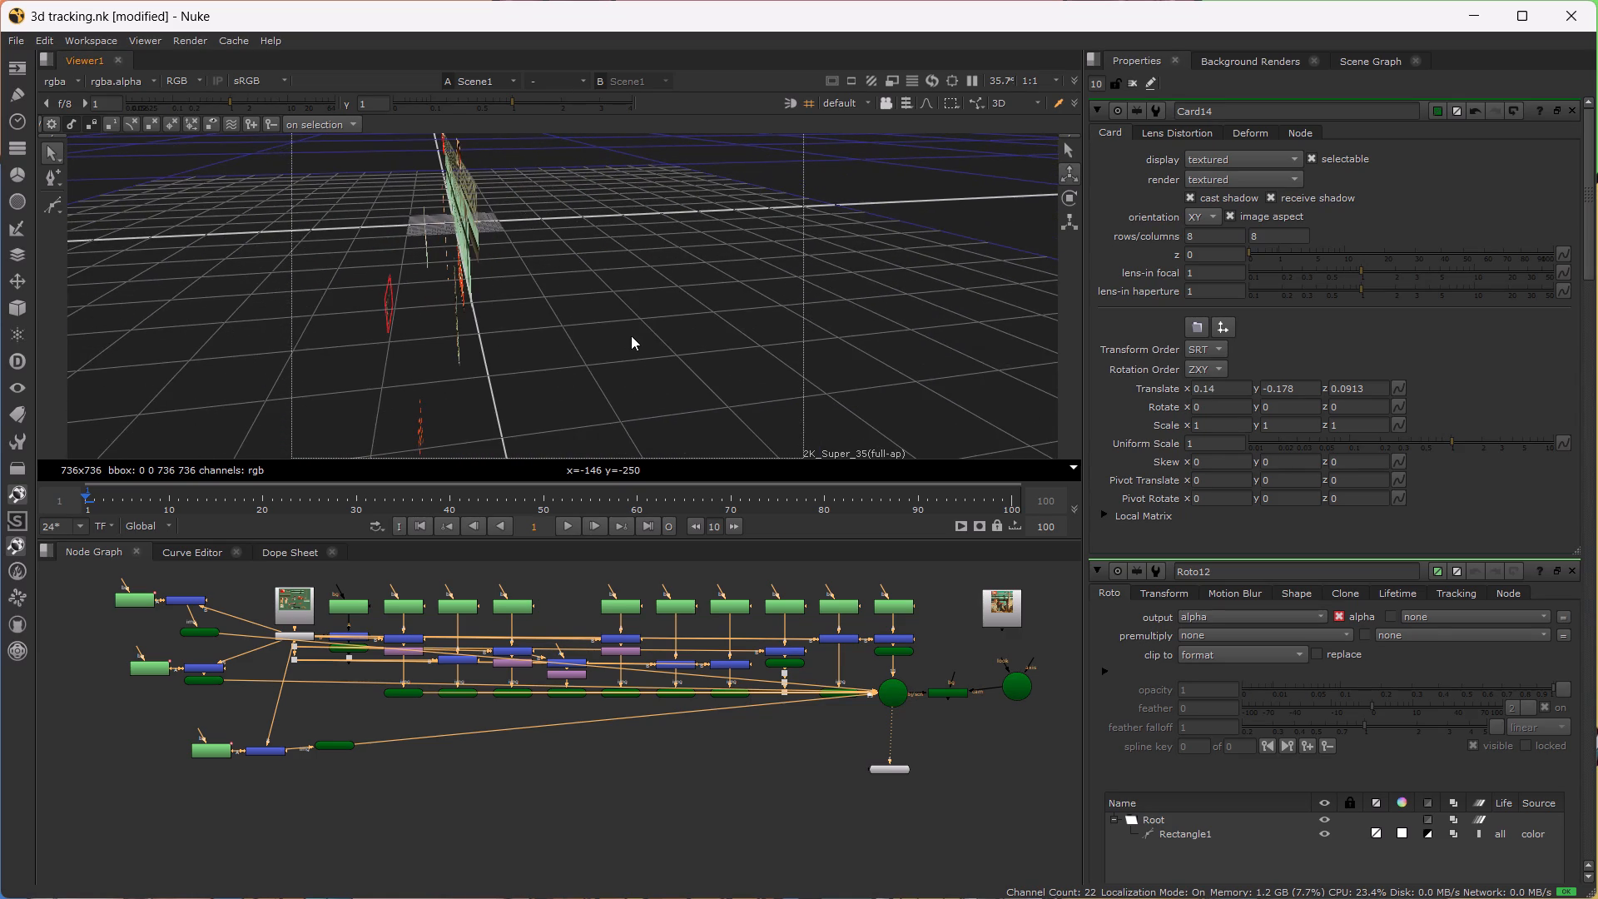
left_click_drag(608, 350, 798, 369, "alt")
scroll(779, 357, "up", 3)
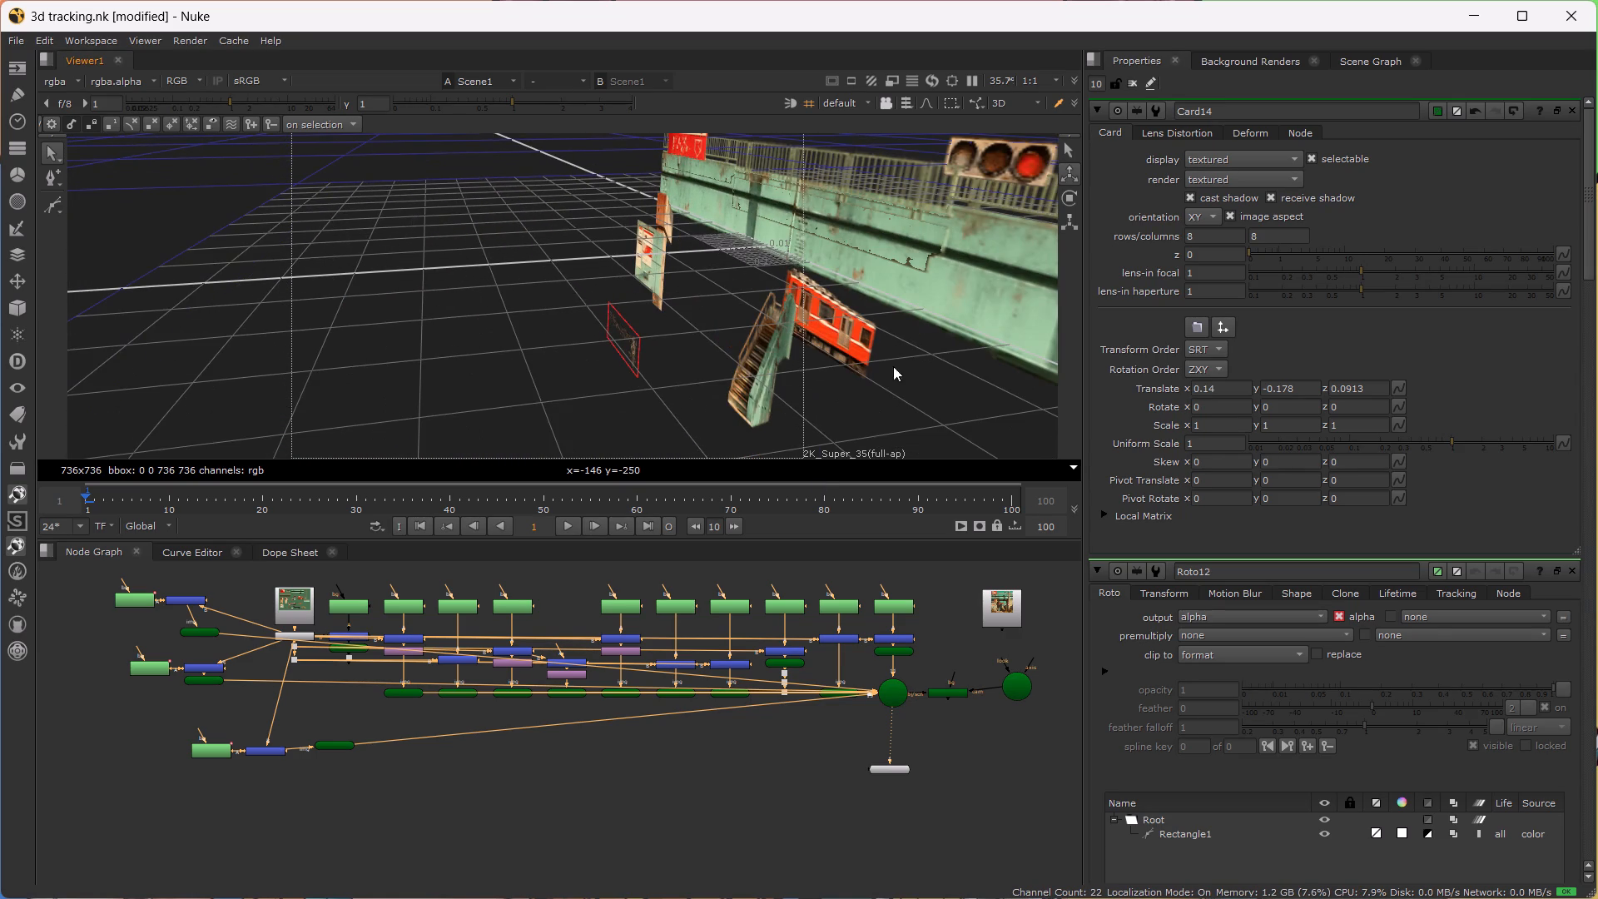
Examine how Scene1's cards are spaced in depth, looking along the bridge from both sides and towards the front.
scroll(696, 330, "down", 1)
left_click_drag(688, 308, 626, 298, "alt")
left_click_drag(767, 344, 701, 331, "ctrl")
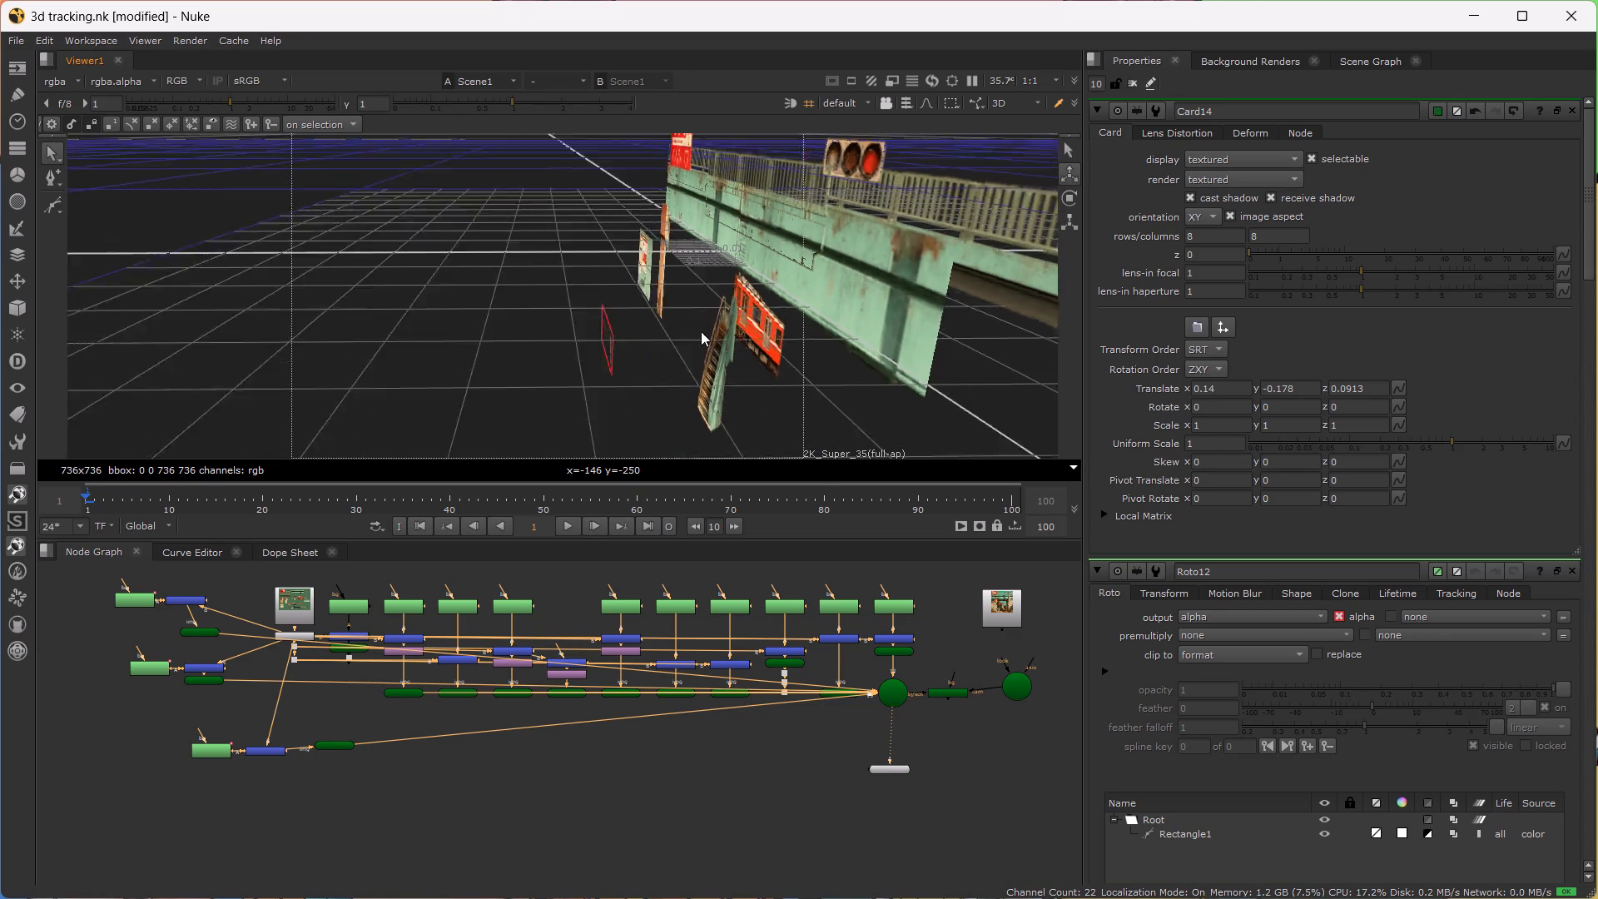
left_click_drag(701, 331, 667, 320, "ctrl")
scroll(667, 320, "down", 3)
left_click_drag(771, 340, 741, 337, "alt")
scroll(742, 355, "up", 7, "ctrl")
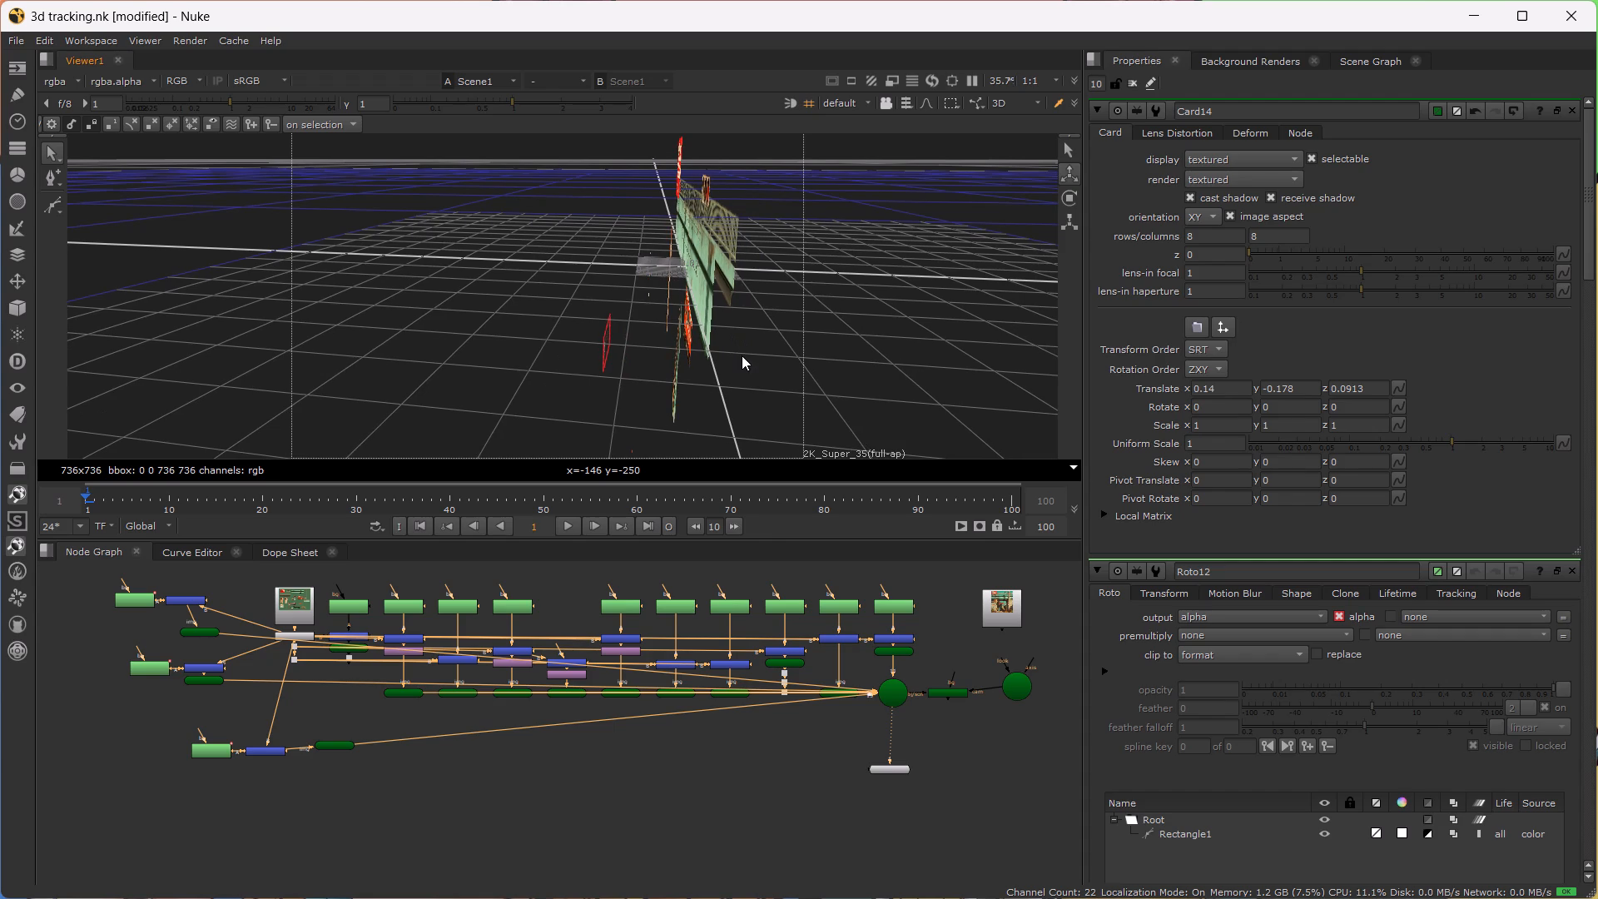
scroll(742, 357, "up", 6)
left_click_drag(781, 381, 686, 380, "ctrl")
scroll(686, 380, "down", 4)
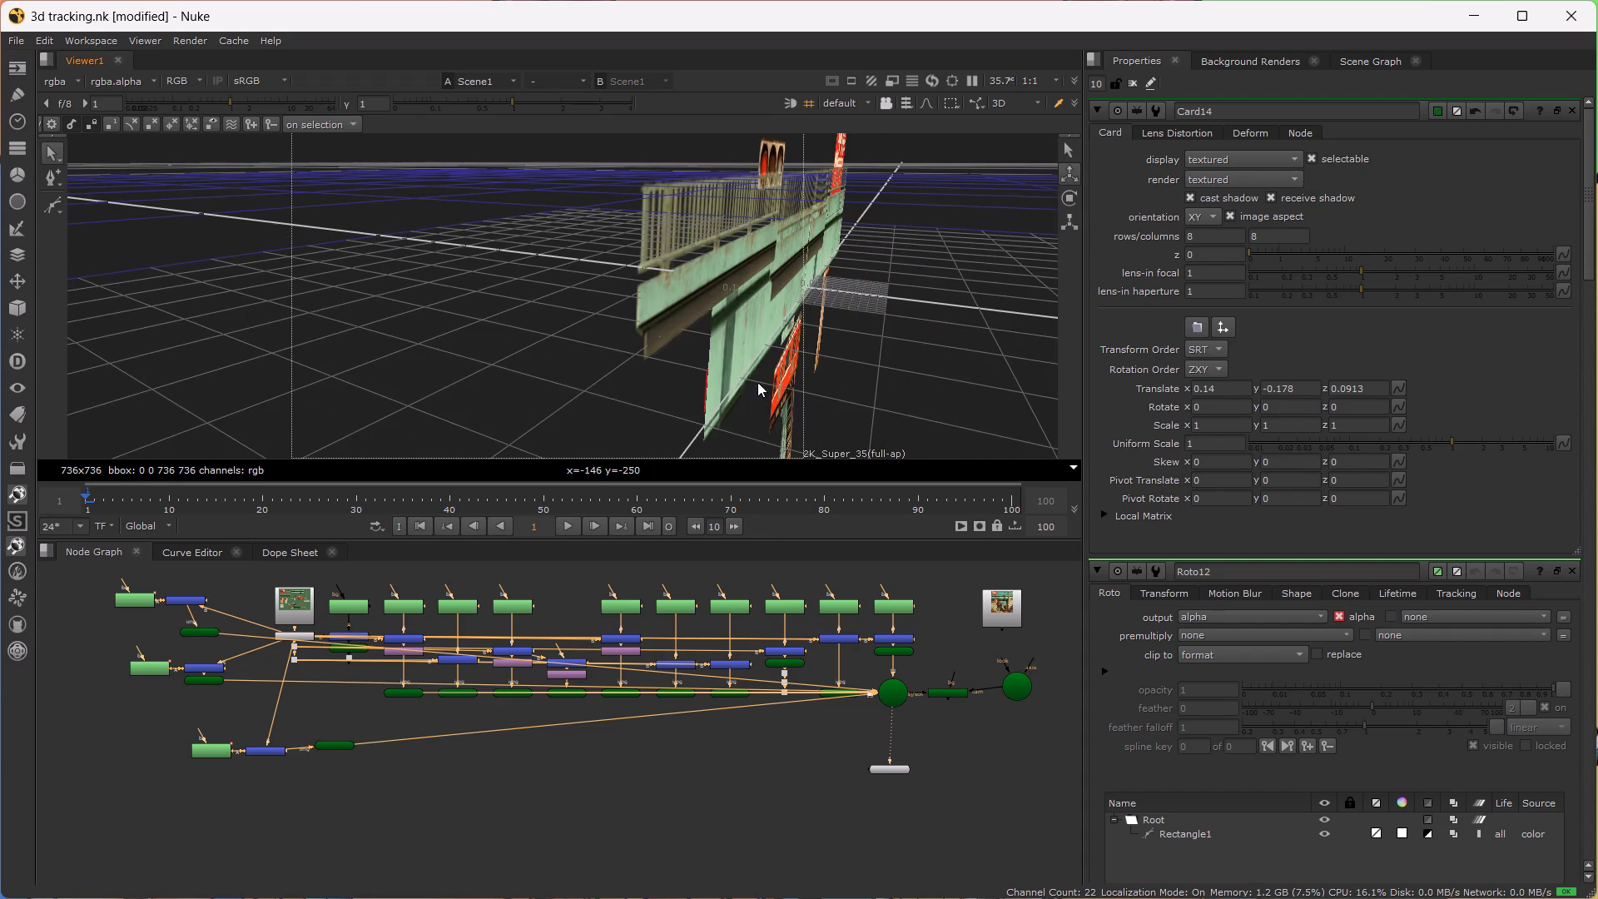
left_click_drag(770, 391, 708, 389, "alt")
scroll(710, 386, "up", 3, "ctrl")
left_click_drag(717, 384, 787, 384, "ctrl")
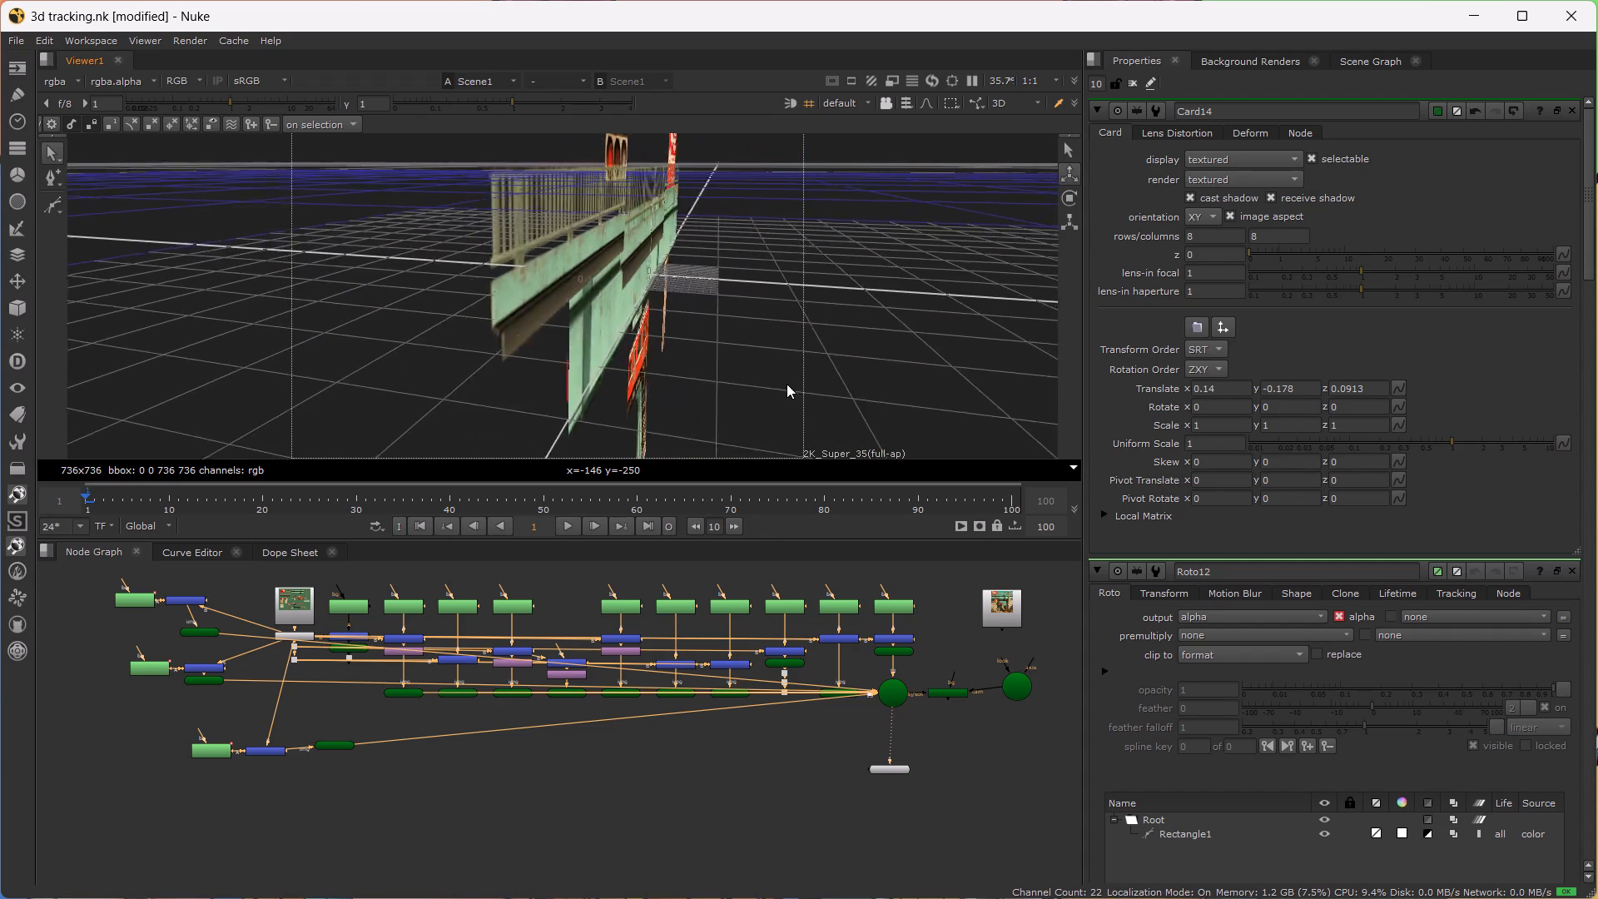
left_click_drag(787, 384, 894, 353, "ctrl")
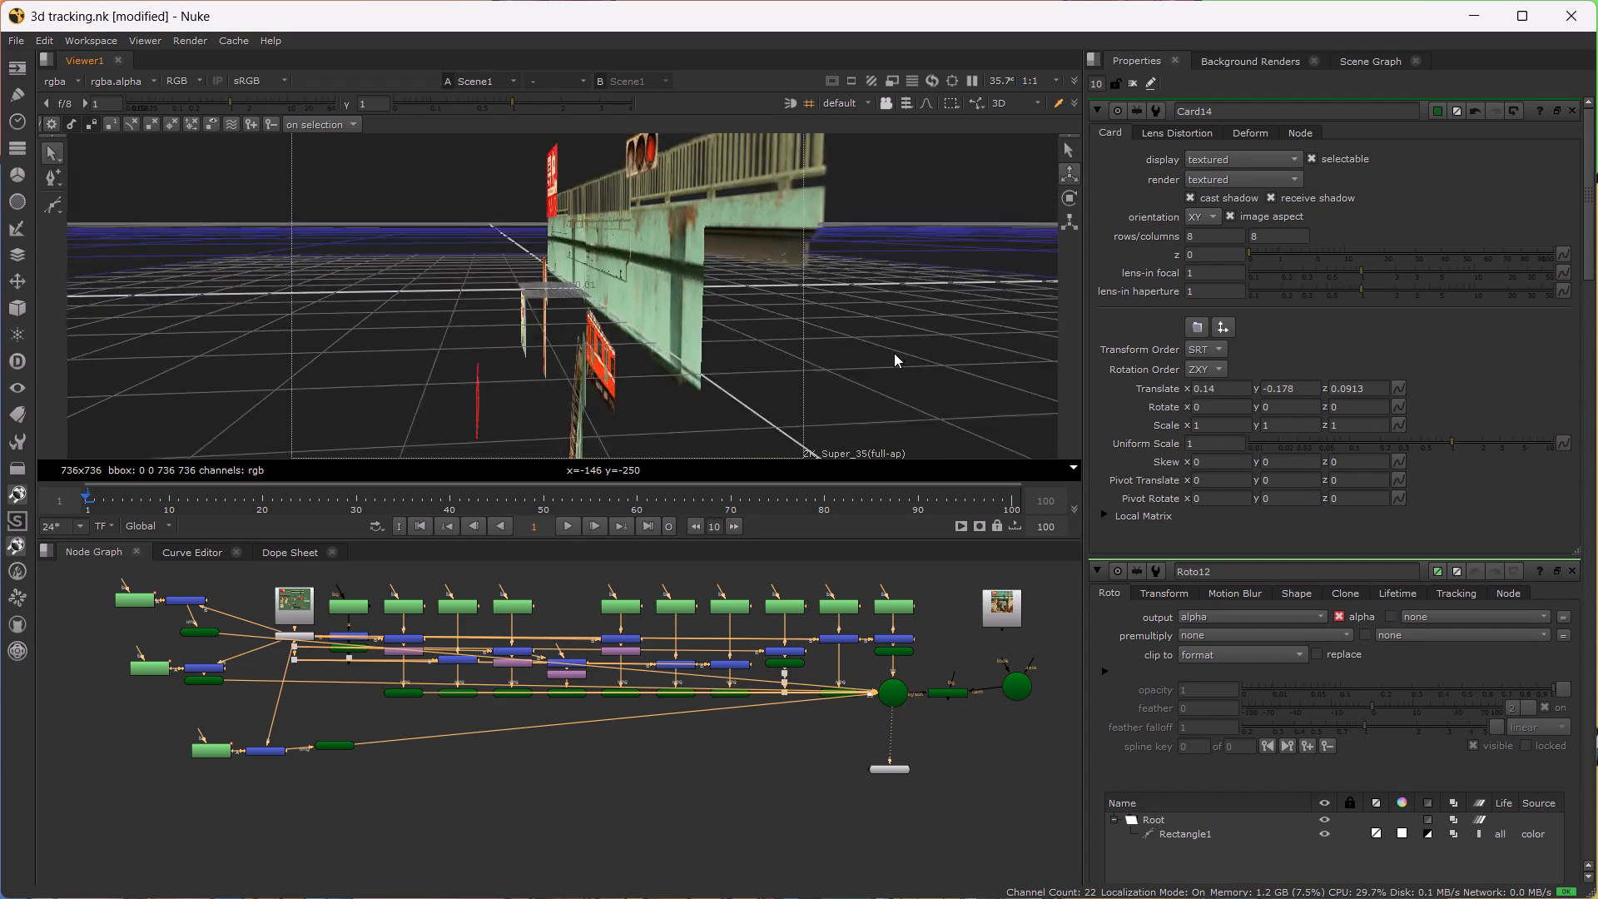
left_click_drag(894, 353, 947, 335, "ctrl")
scroll(813, 372, "down", 2)
left_click_drag(717, 379, 811, 364, "alt")
scroll(812, 364, "down", 2)
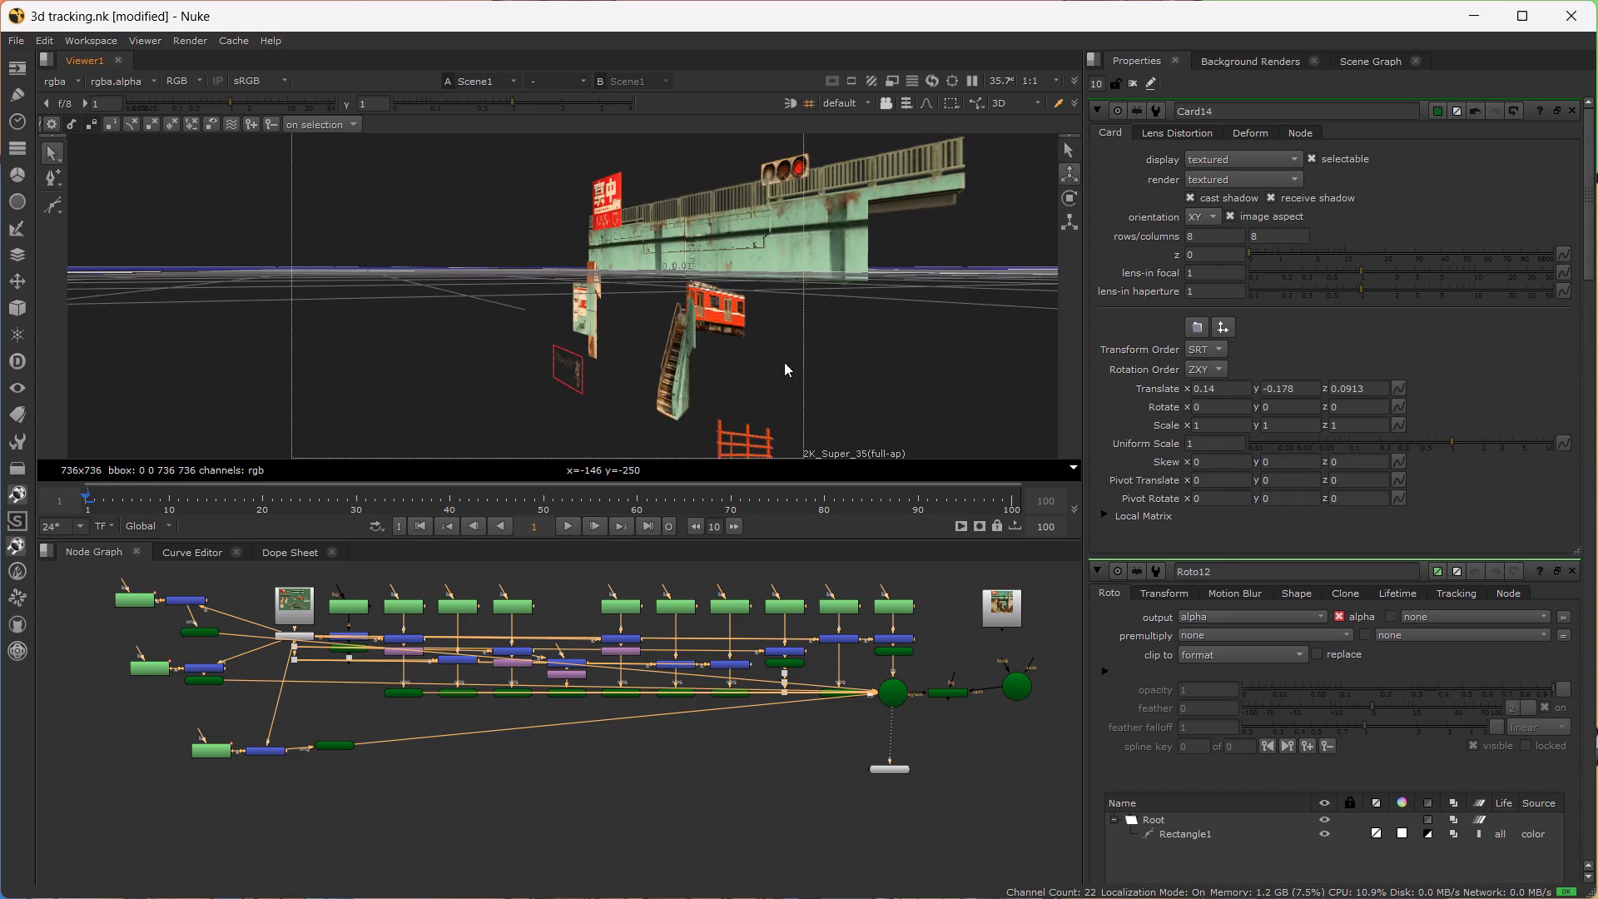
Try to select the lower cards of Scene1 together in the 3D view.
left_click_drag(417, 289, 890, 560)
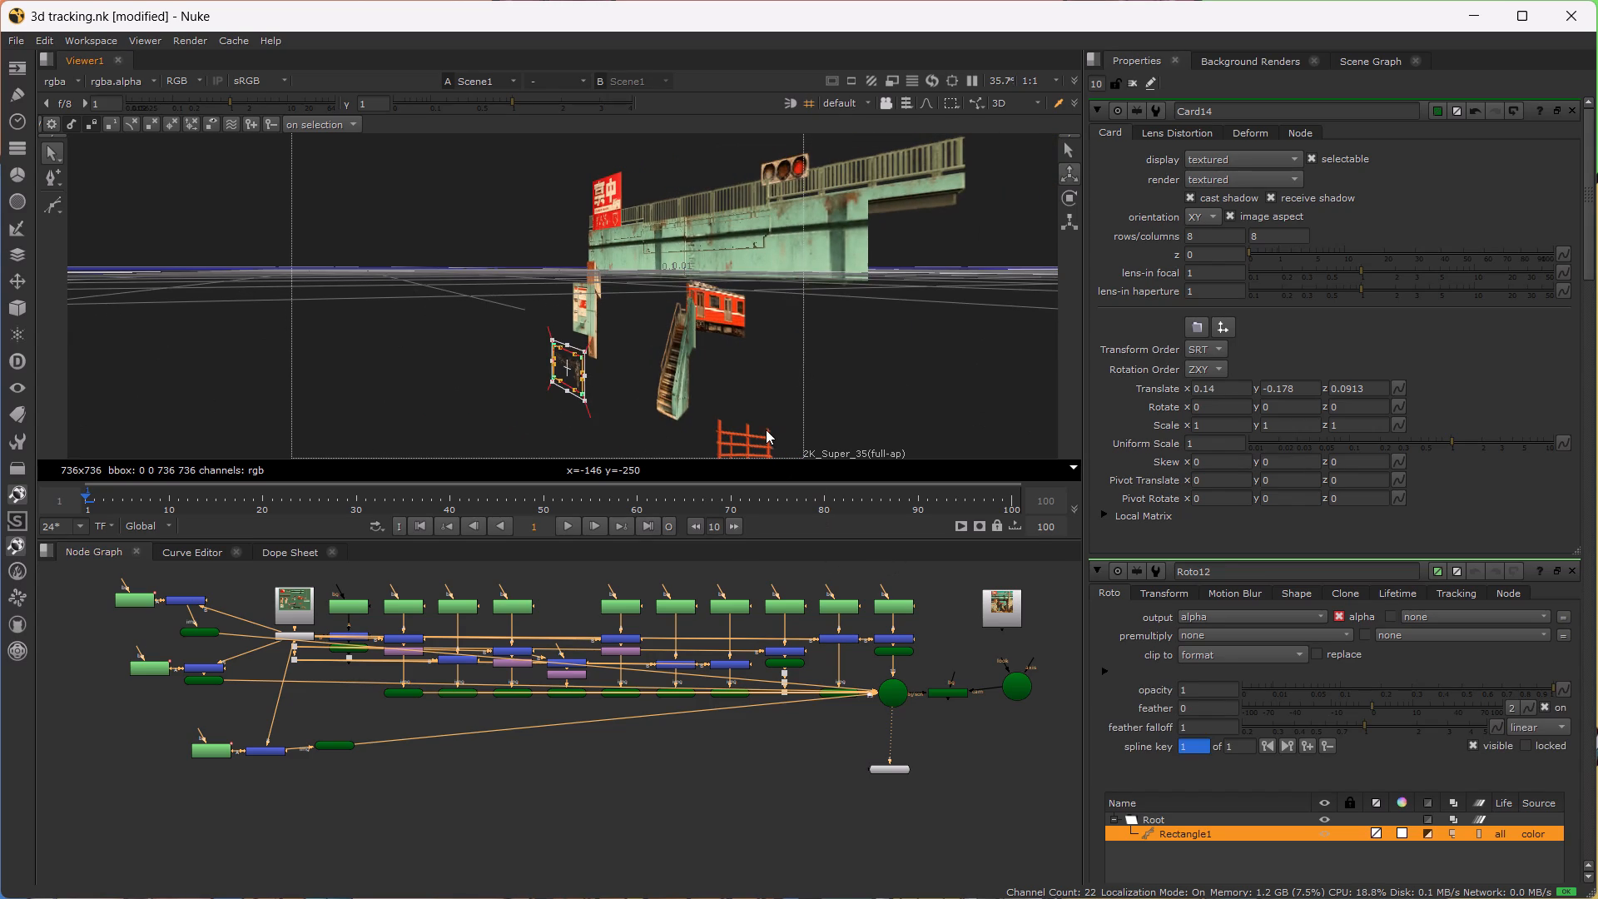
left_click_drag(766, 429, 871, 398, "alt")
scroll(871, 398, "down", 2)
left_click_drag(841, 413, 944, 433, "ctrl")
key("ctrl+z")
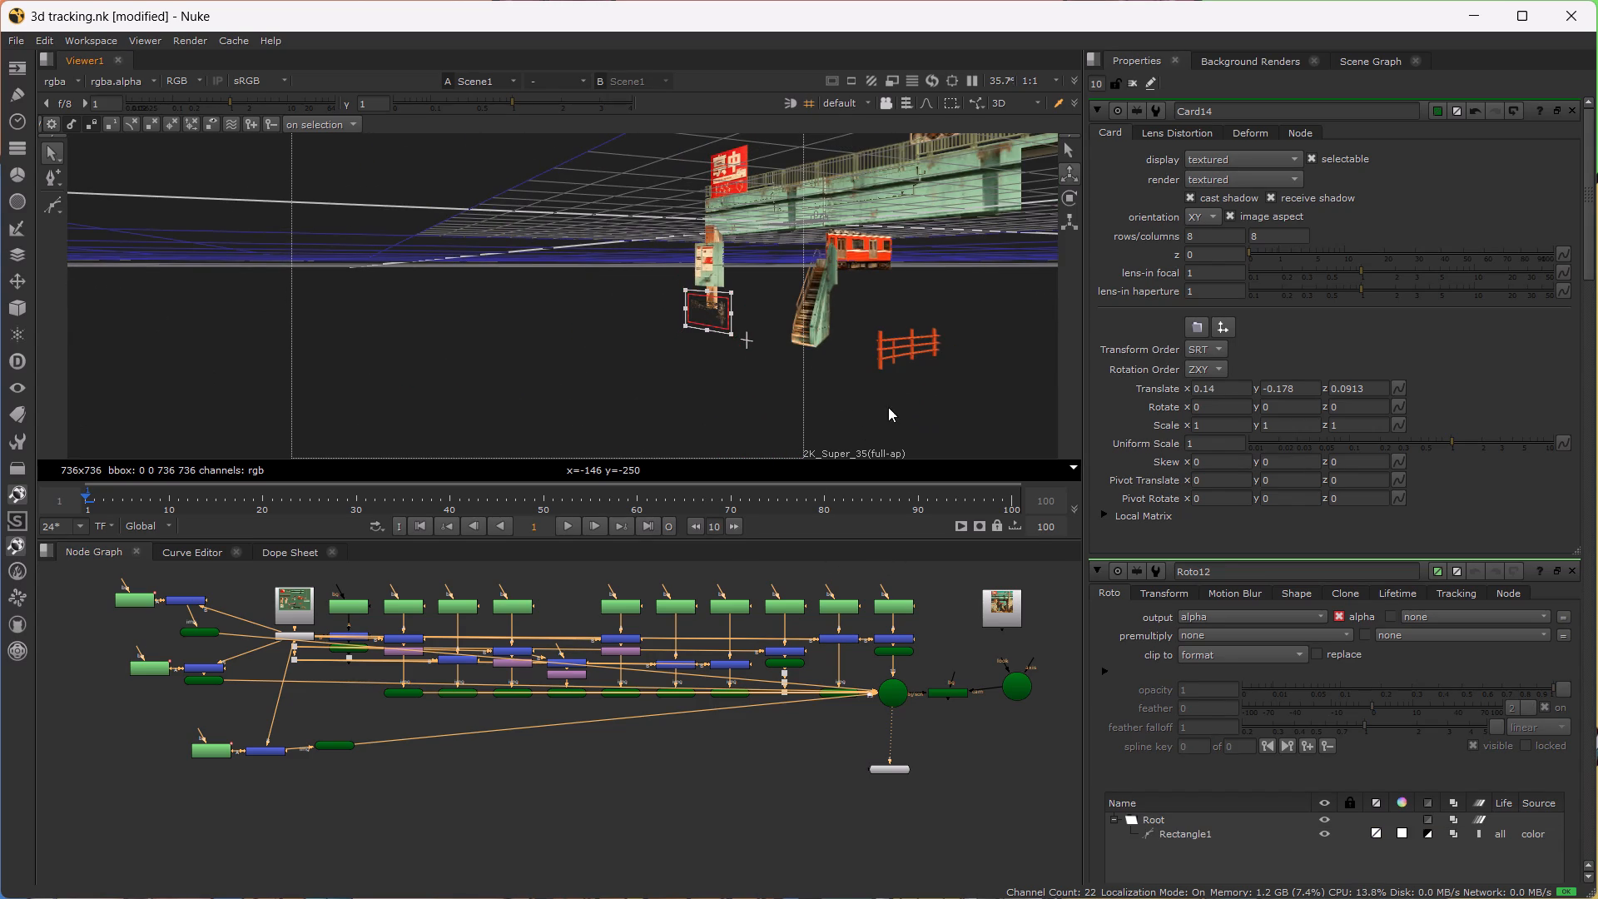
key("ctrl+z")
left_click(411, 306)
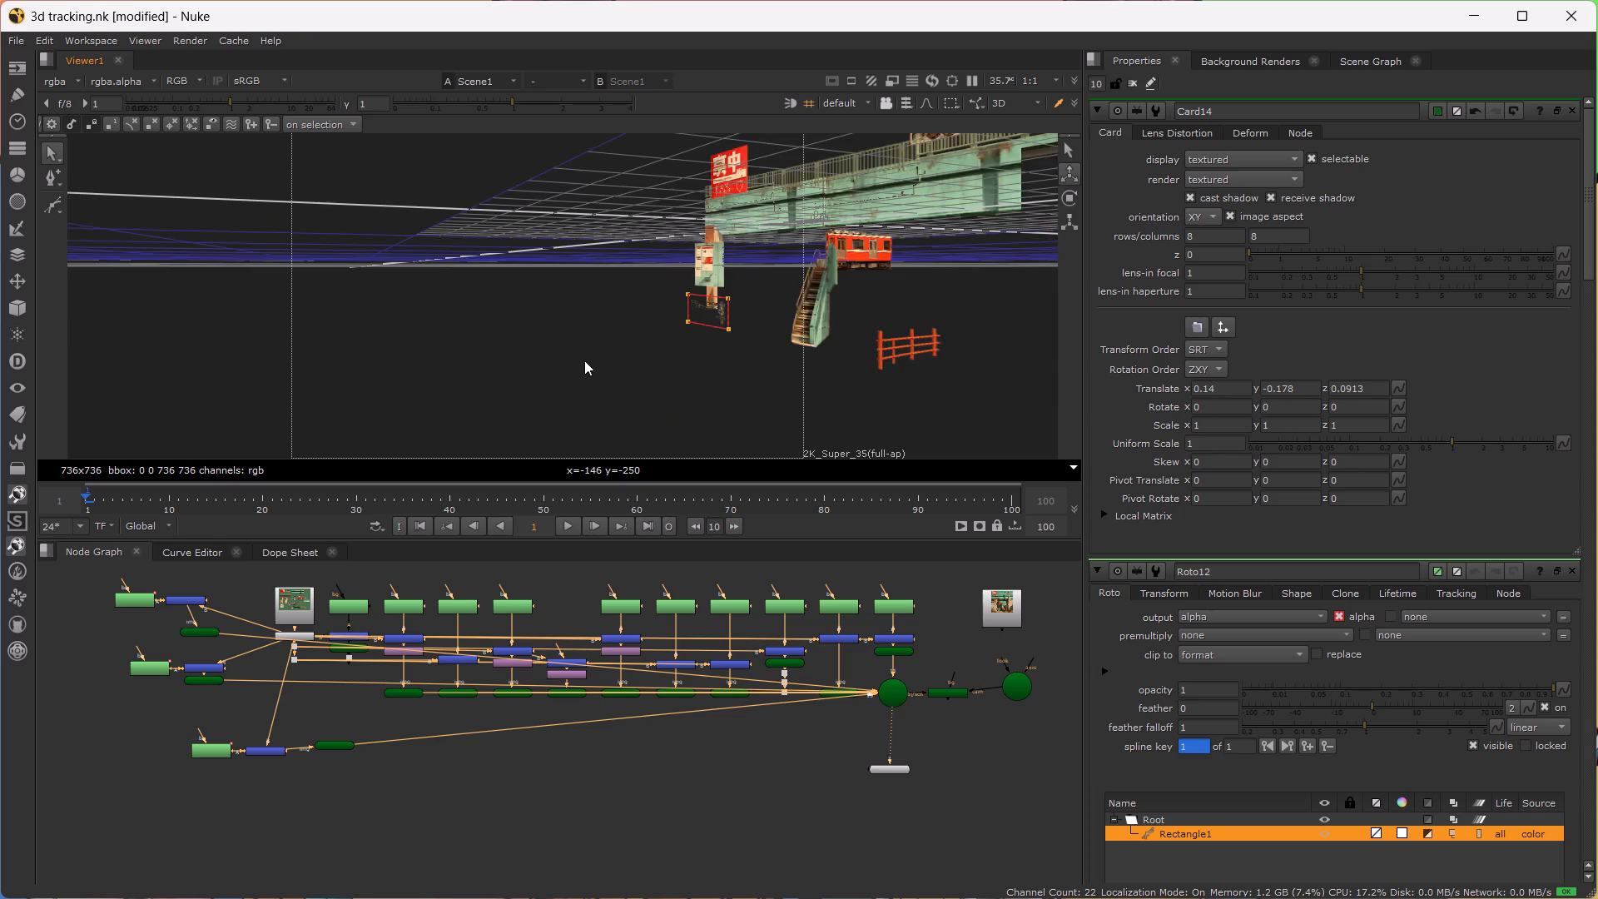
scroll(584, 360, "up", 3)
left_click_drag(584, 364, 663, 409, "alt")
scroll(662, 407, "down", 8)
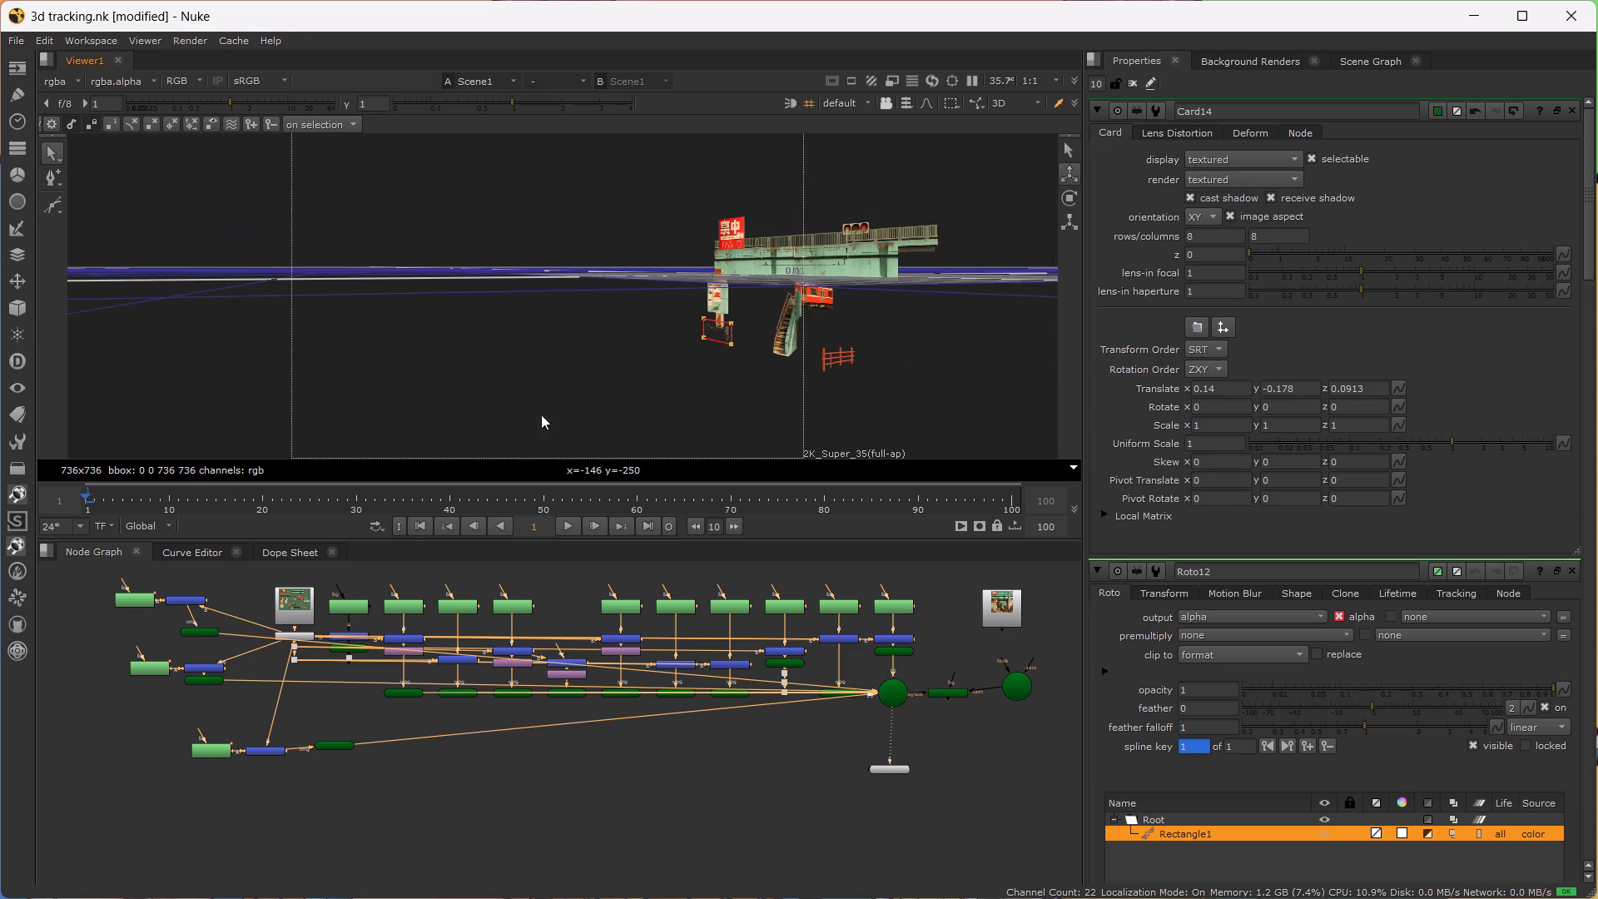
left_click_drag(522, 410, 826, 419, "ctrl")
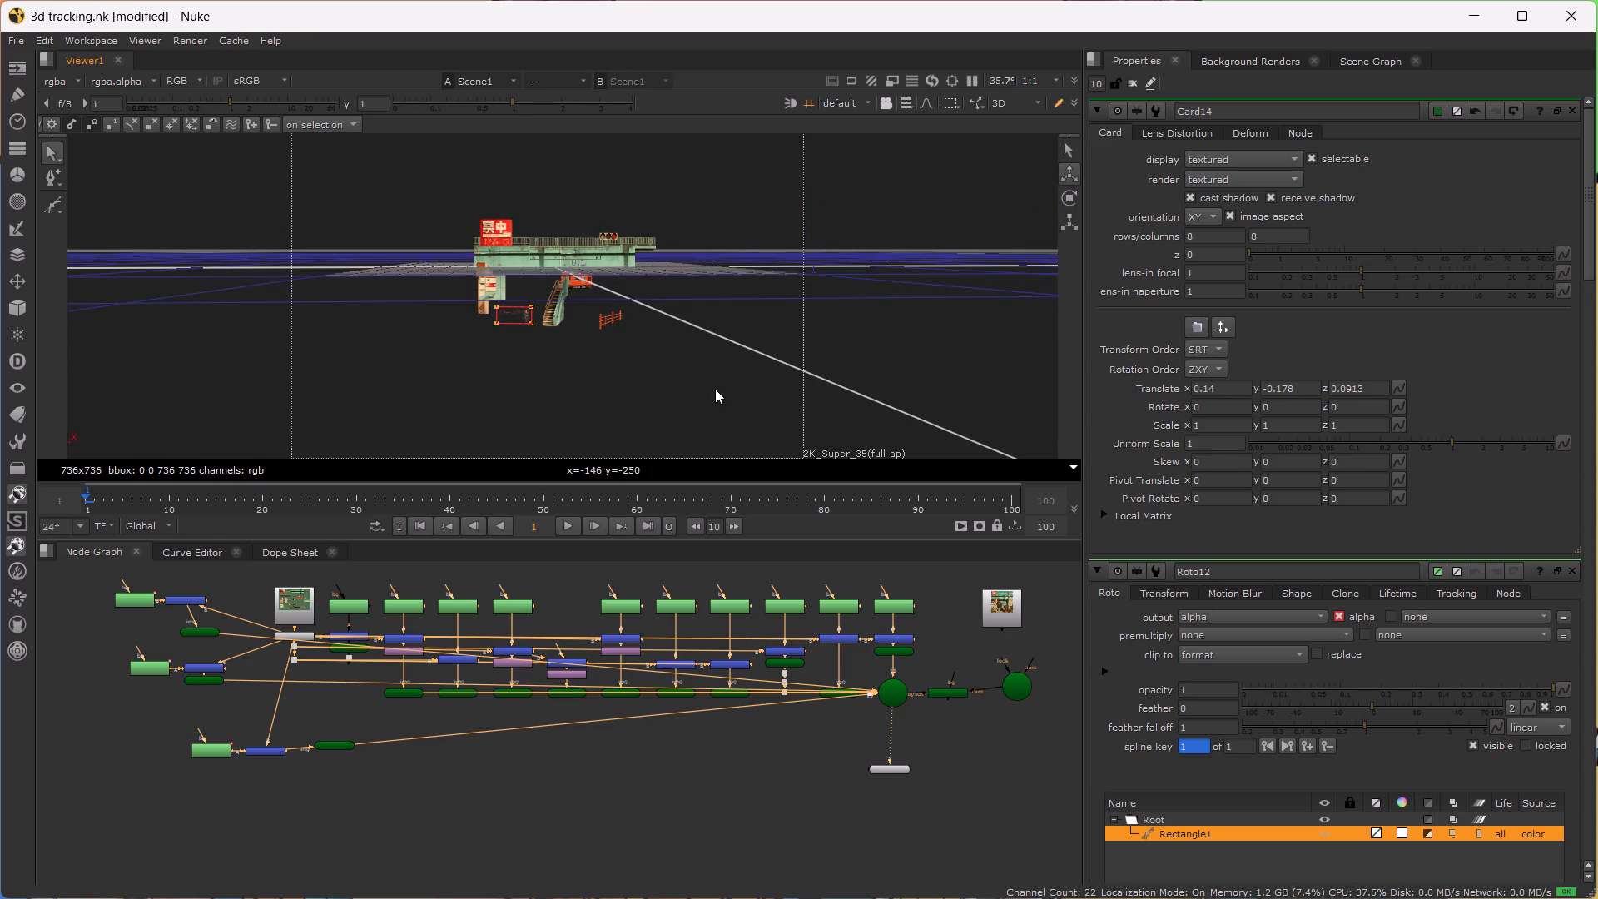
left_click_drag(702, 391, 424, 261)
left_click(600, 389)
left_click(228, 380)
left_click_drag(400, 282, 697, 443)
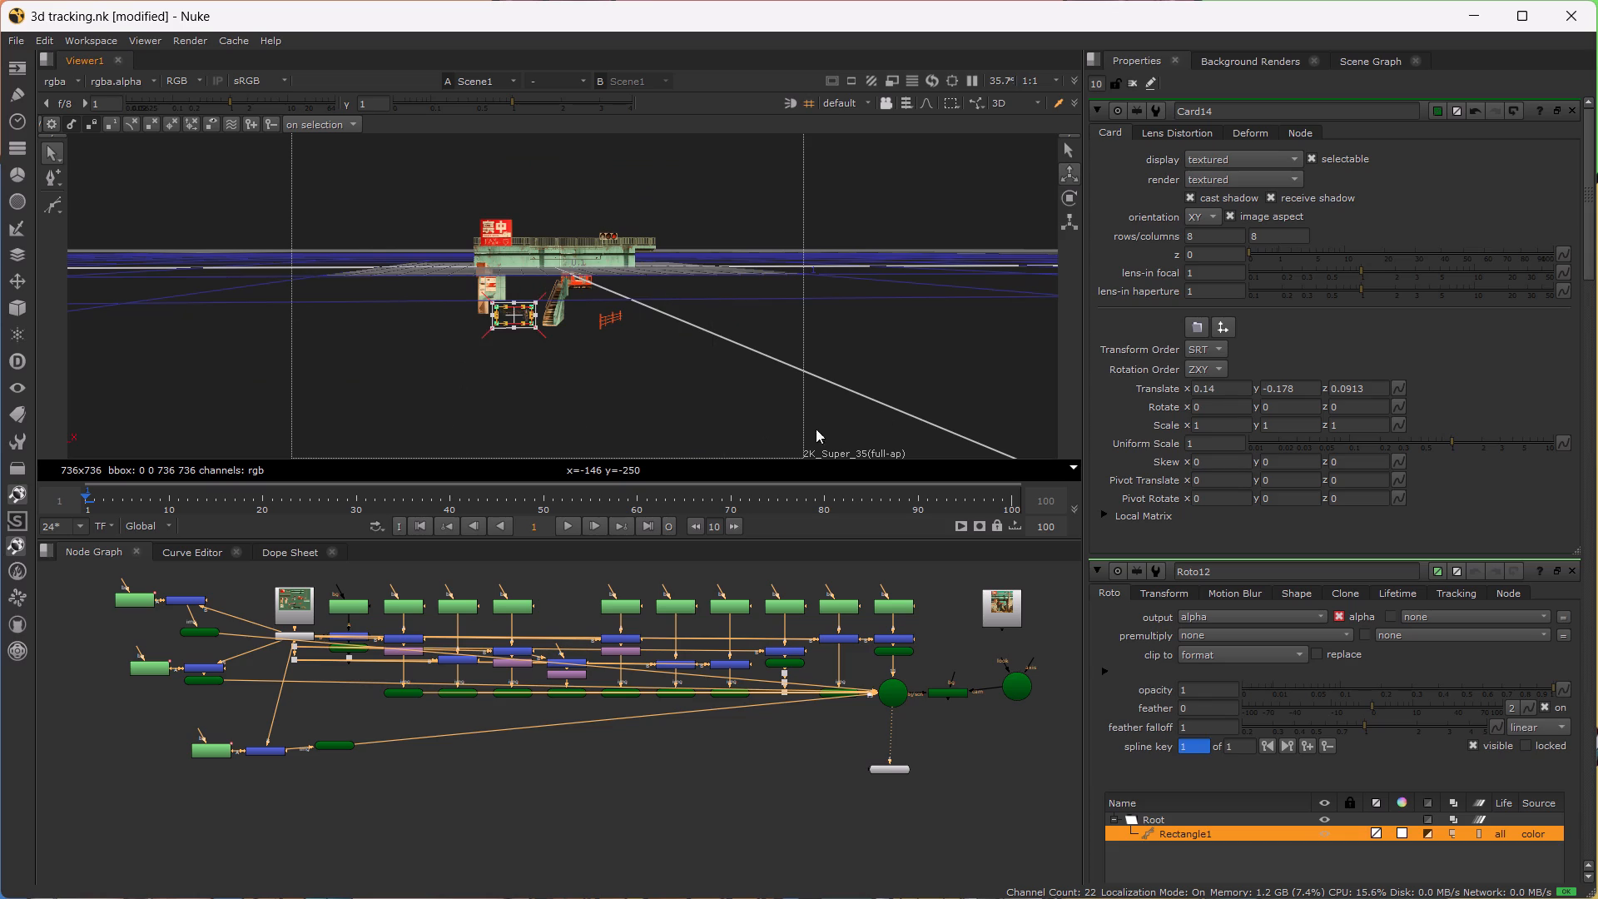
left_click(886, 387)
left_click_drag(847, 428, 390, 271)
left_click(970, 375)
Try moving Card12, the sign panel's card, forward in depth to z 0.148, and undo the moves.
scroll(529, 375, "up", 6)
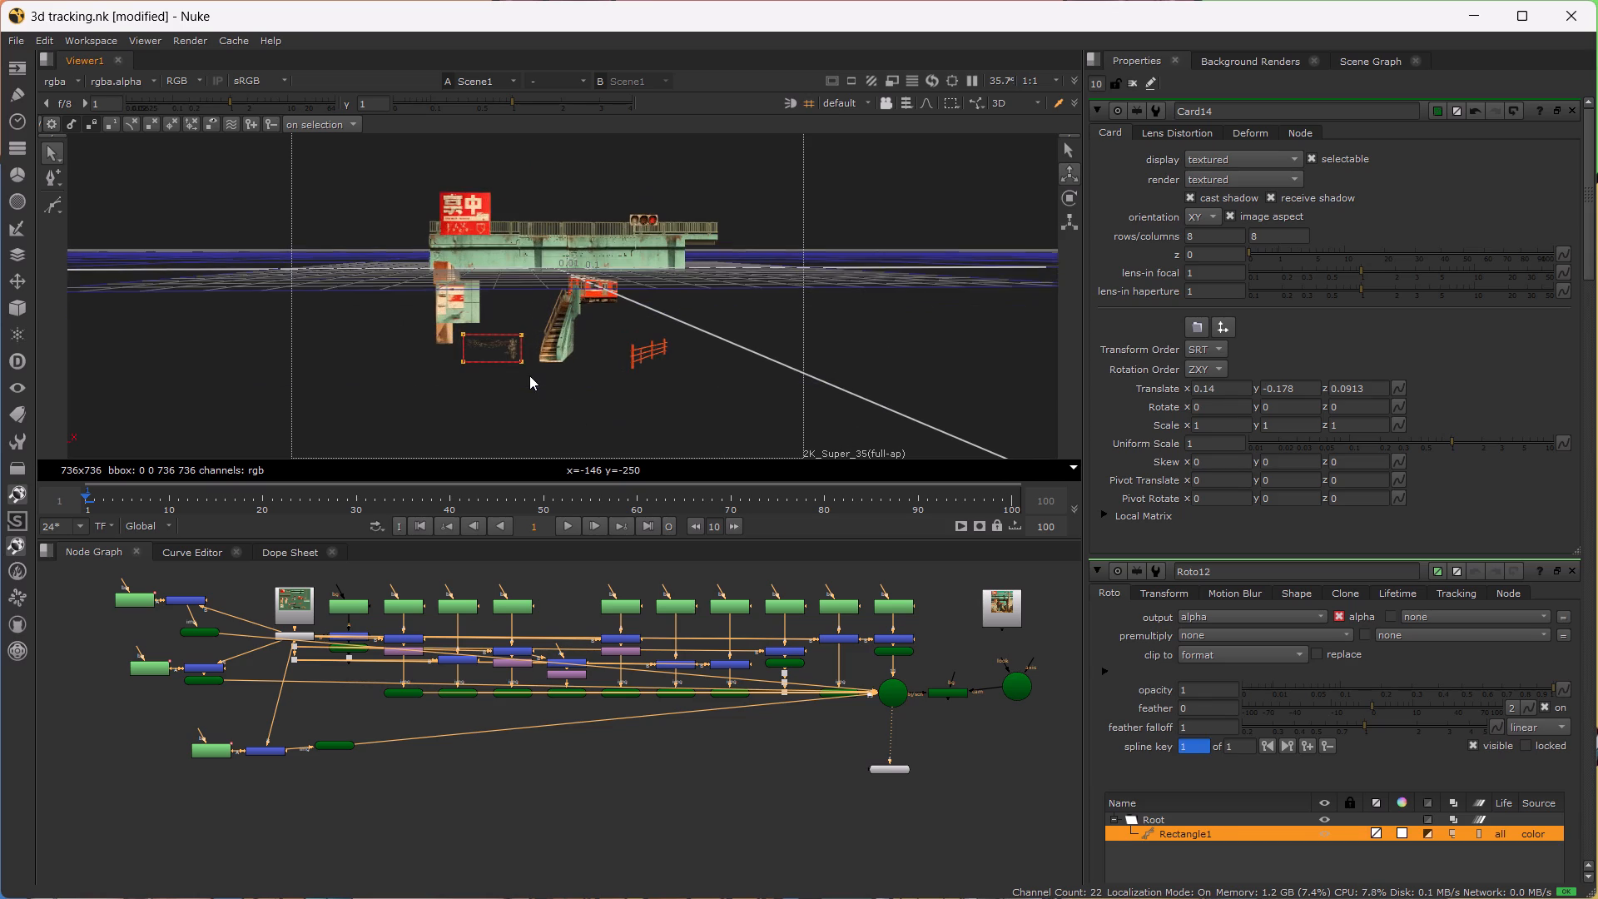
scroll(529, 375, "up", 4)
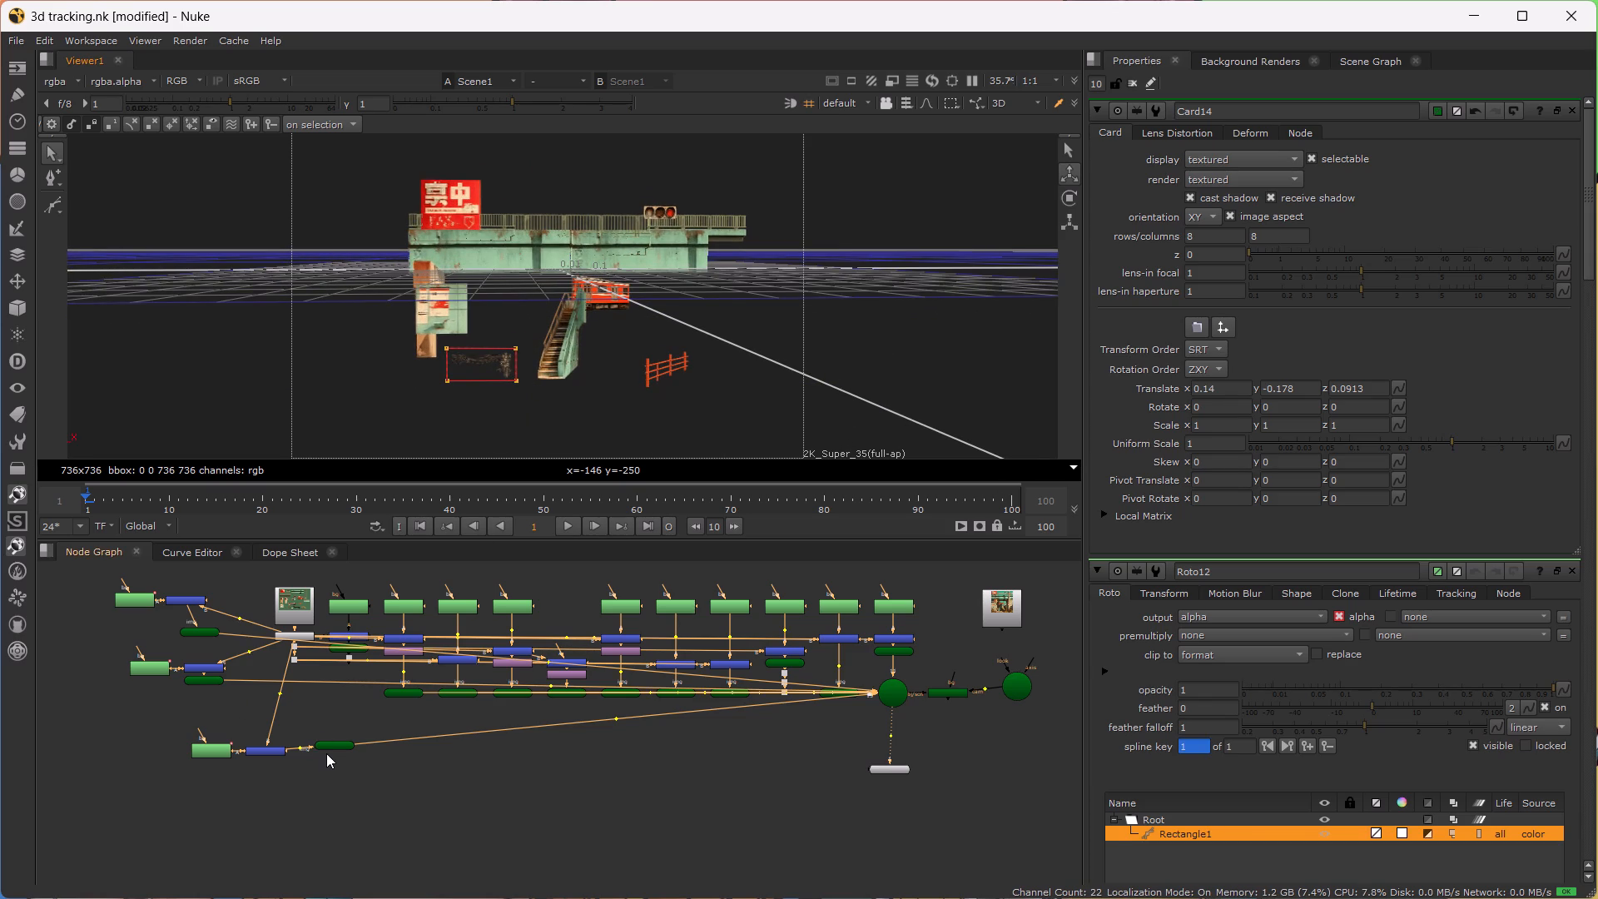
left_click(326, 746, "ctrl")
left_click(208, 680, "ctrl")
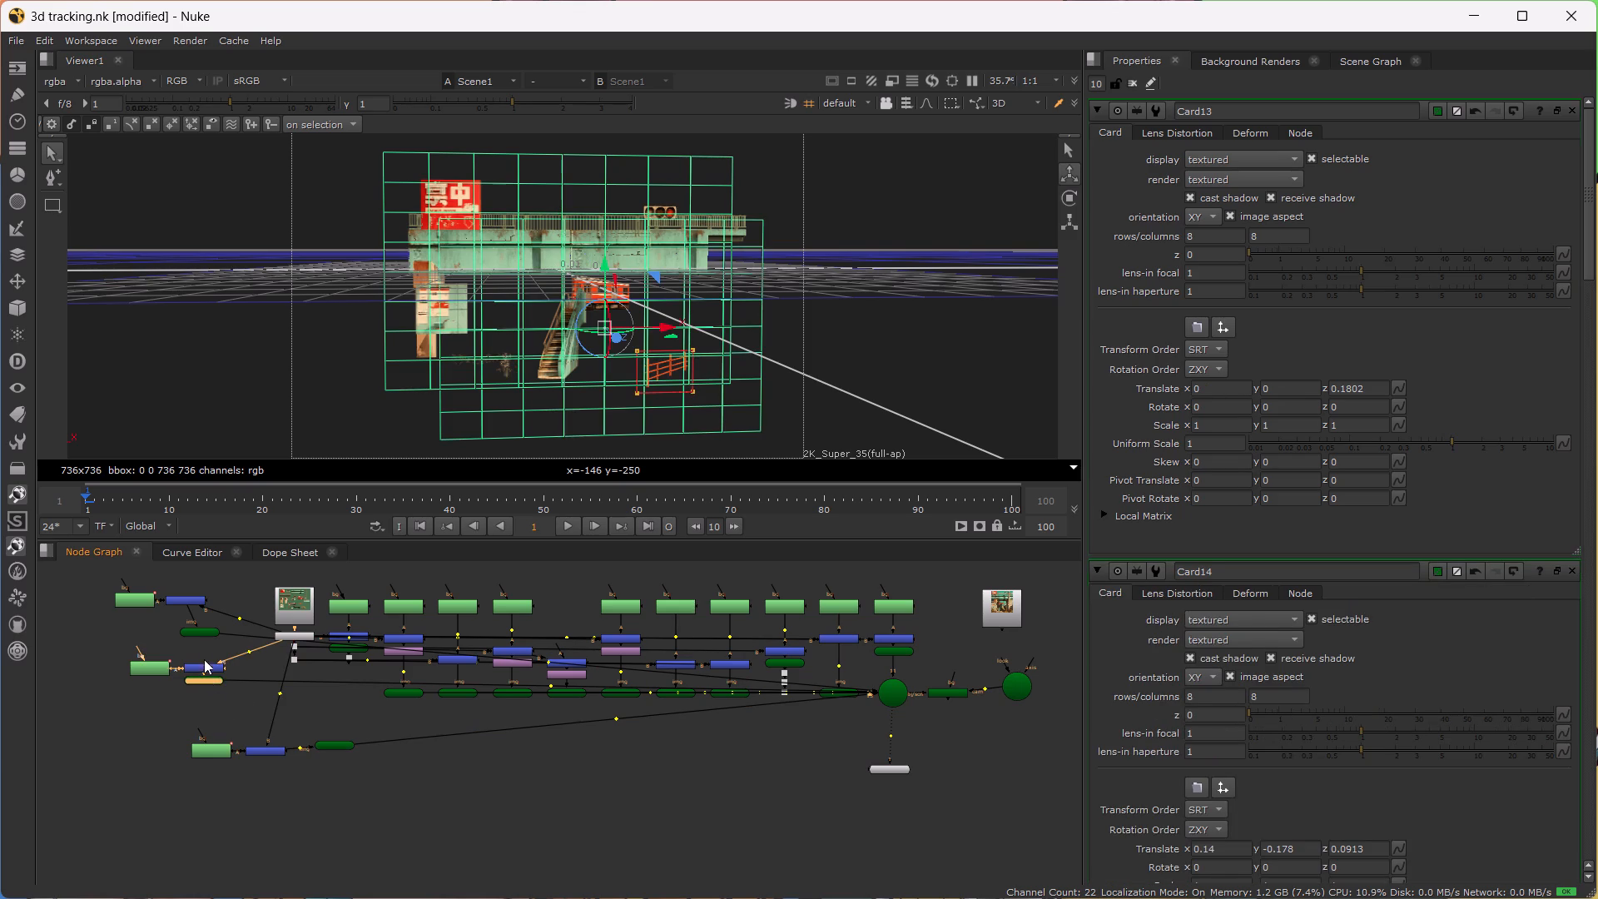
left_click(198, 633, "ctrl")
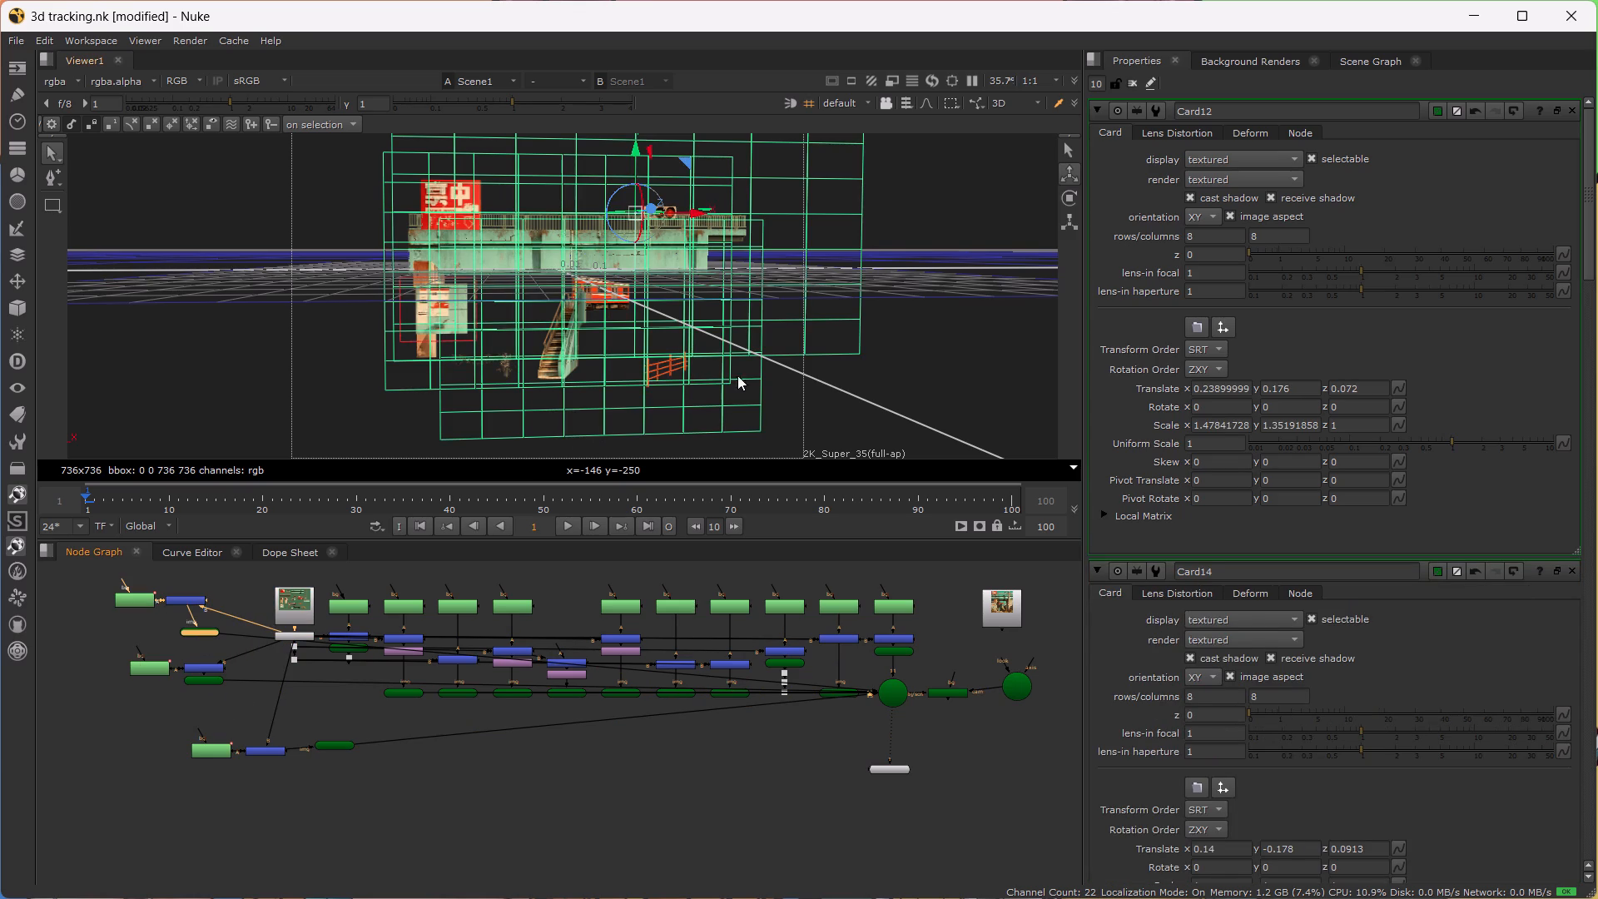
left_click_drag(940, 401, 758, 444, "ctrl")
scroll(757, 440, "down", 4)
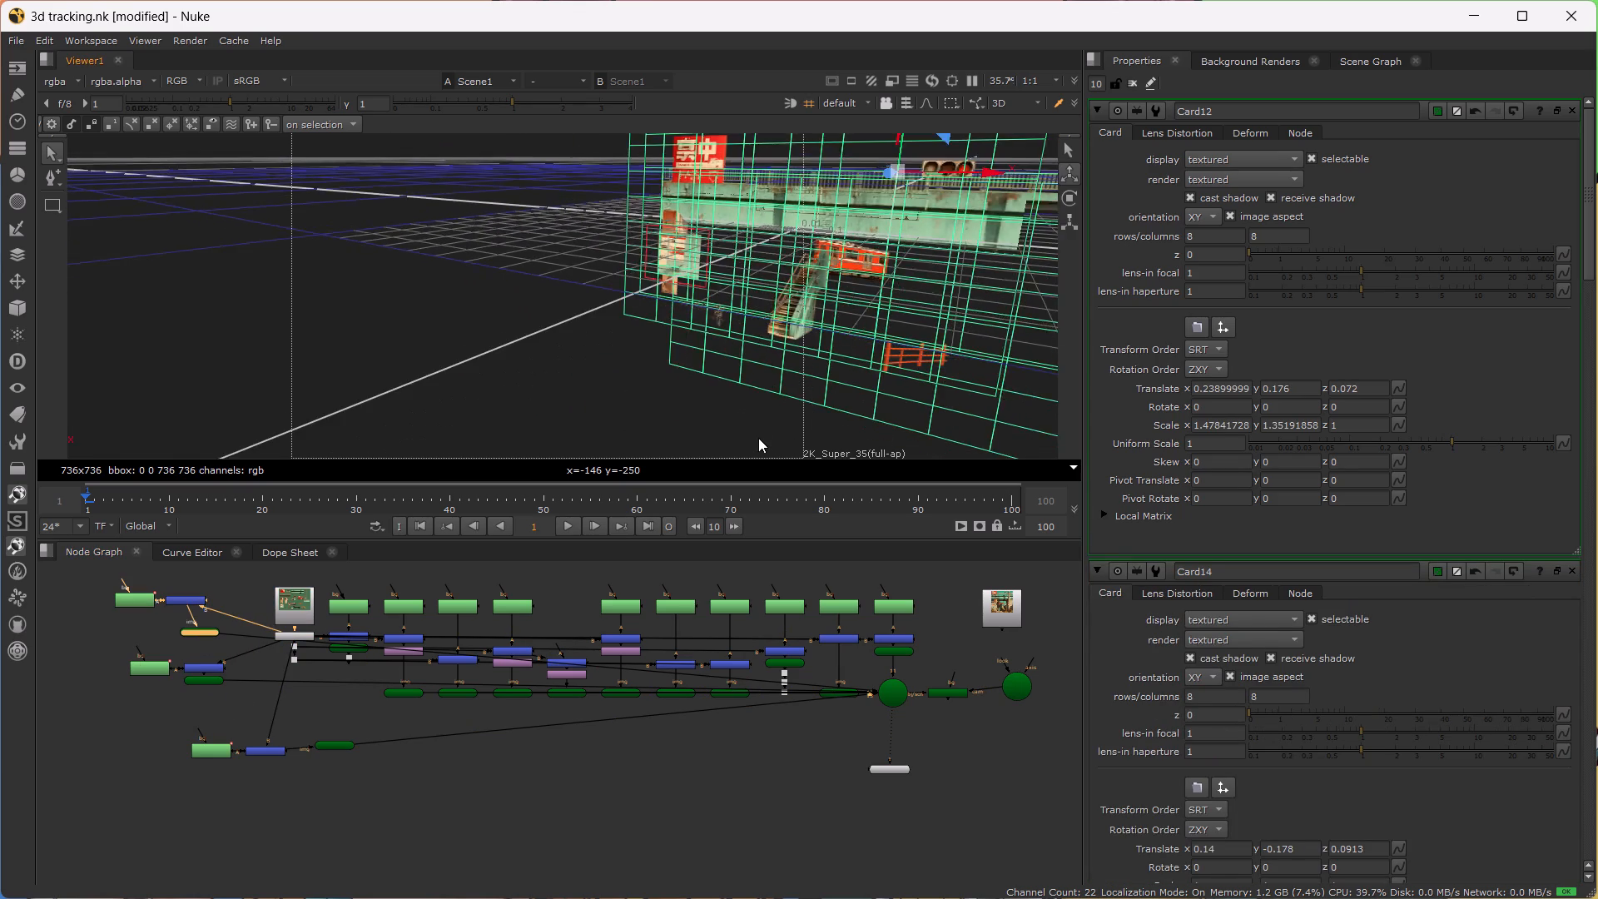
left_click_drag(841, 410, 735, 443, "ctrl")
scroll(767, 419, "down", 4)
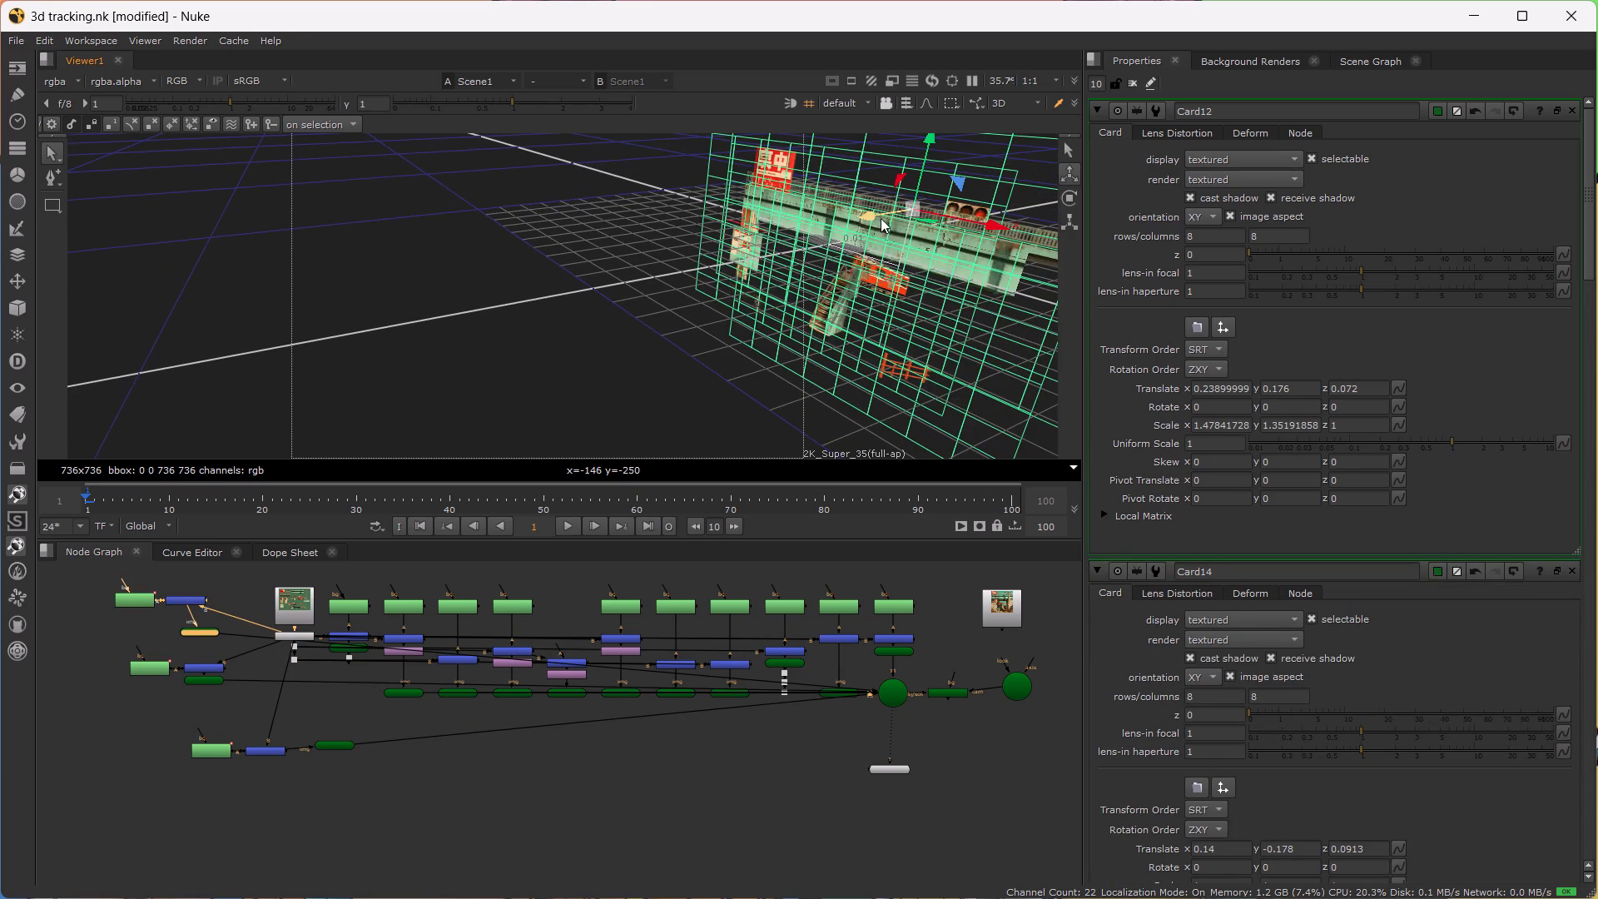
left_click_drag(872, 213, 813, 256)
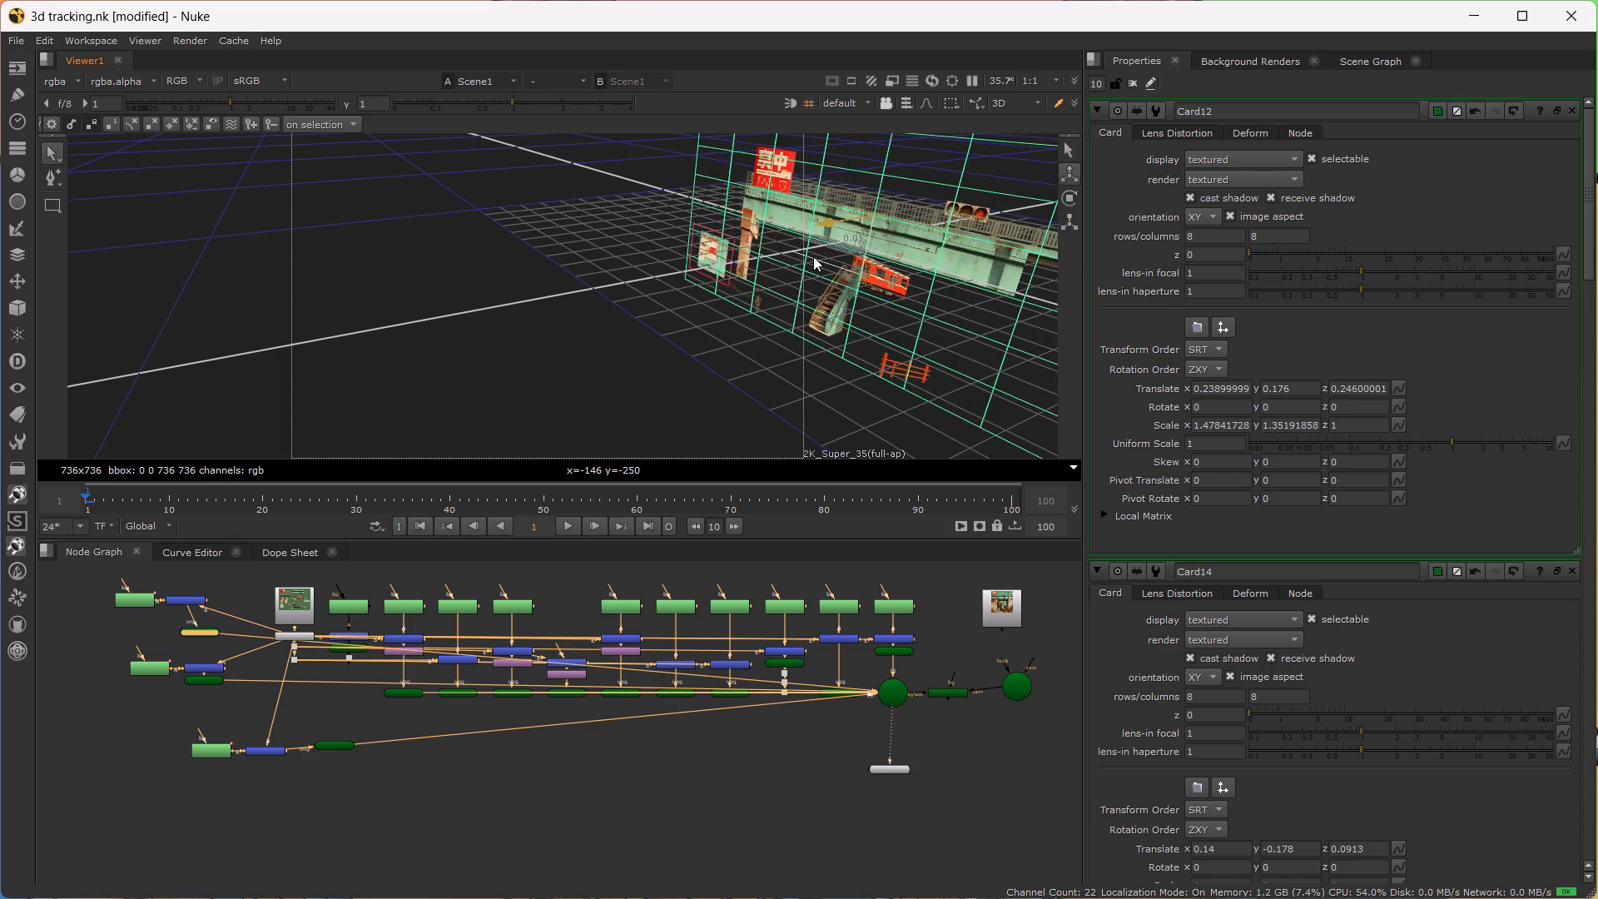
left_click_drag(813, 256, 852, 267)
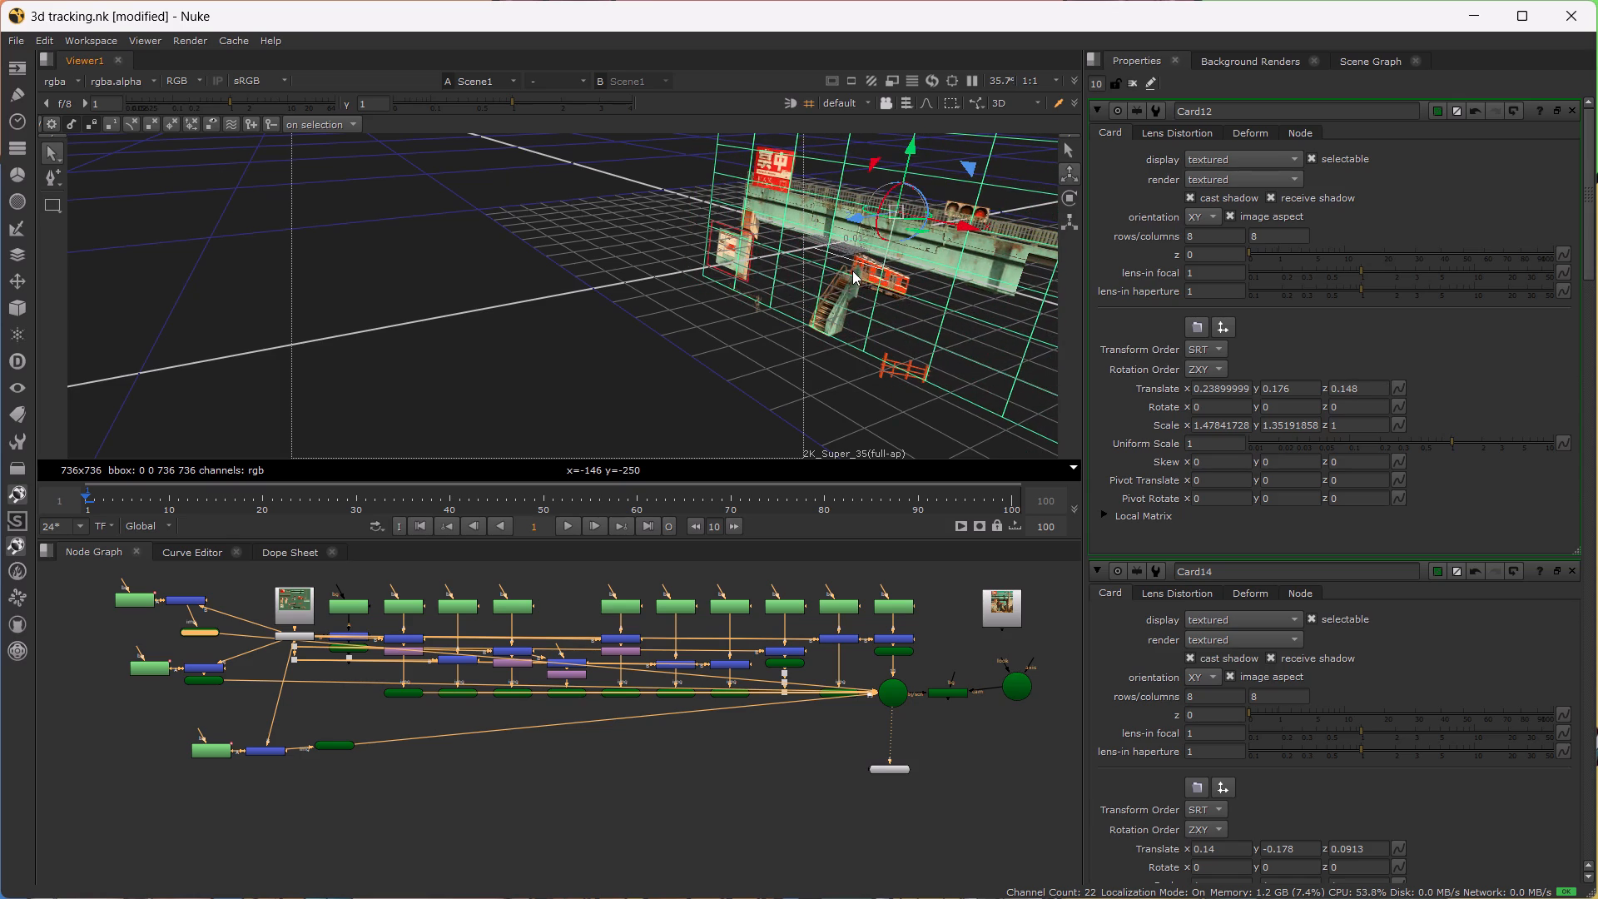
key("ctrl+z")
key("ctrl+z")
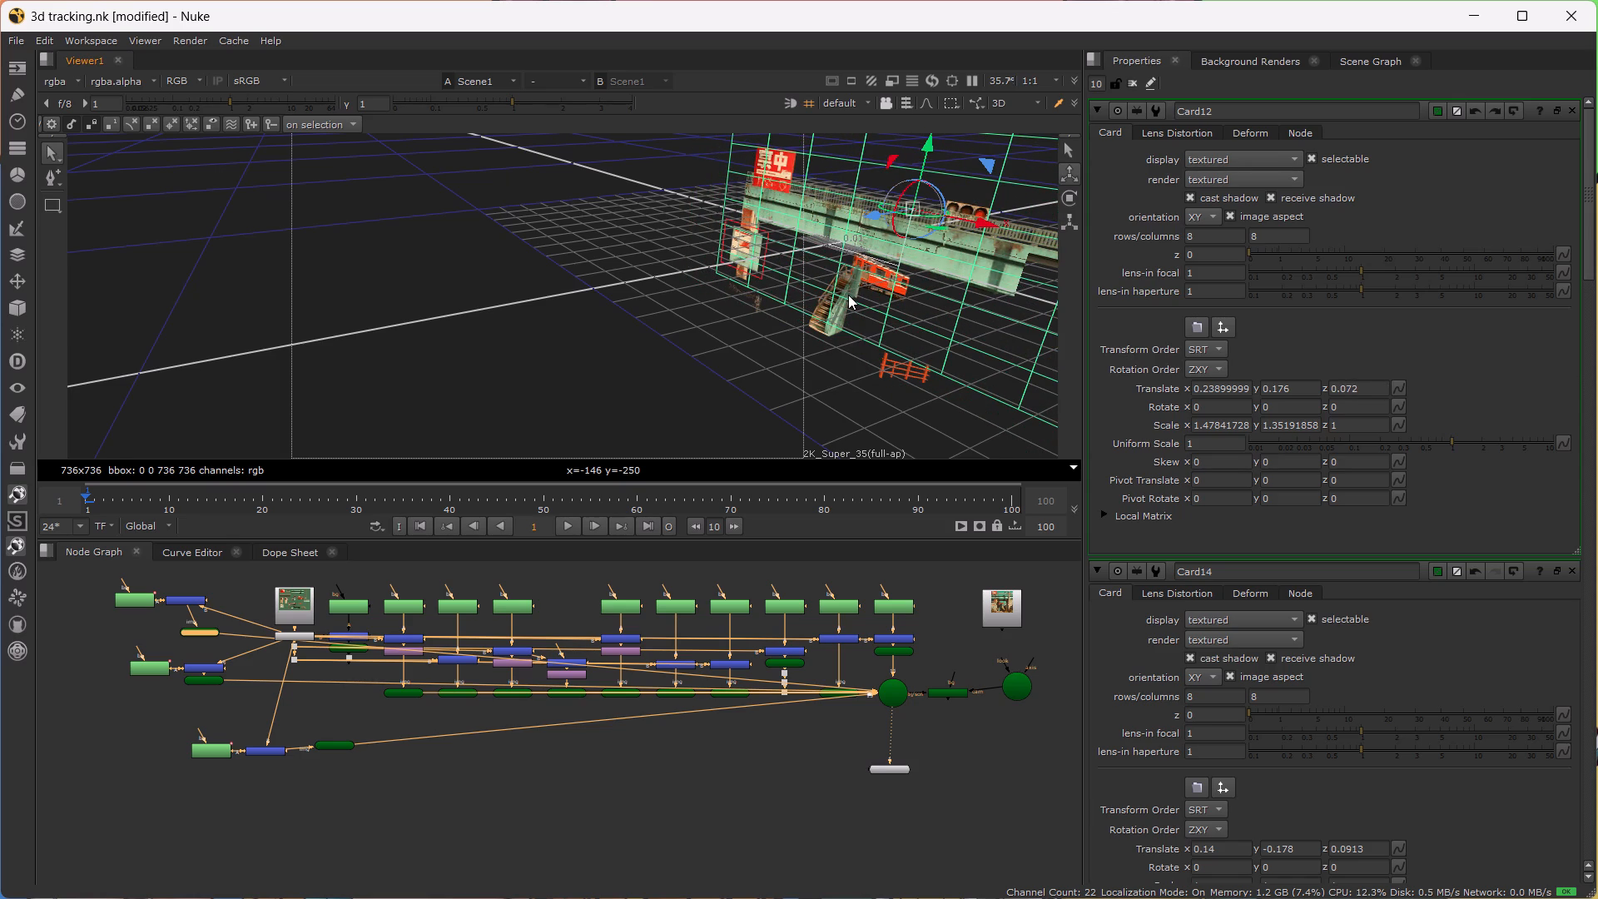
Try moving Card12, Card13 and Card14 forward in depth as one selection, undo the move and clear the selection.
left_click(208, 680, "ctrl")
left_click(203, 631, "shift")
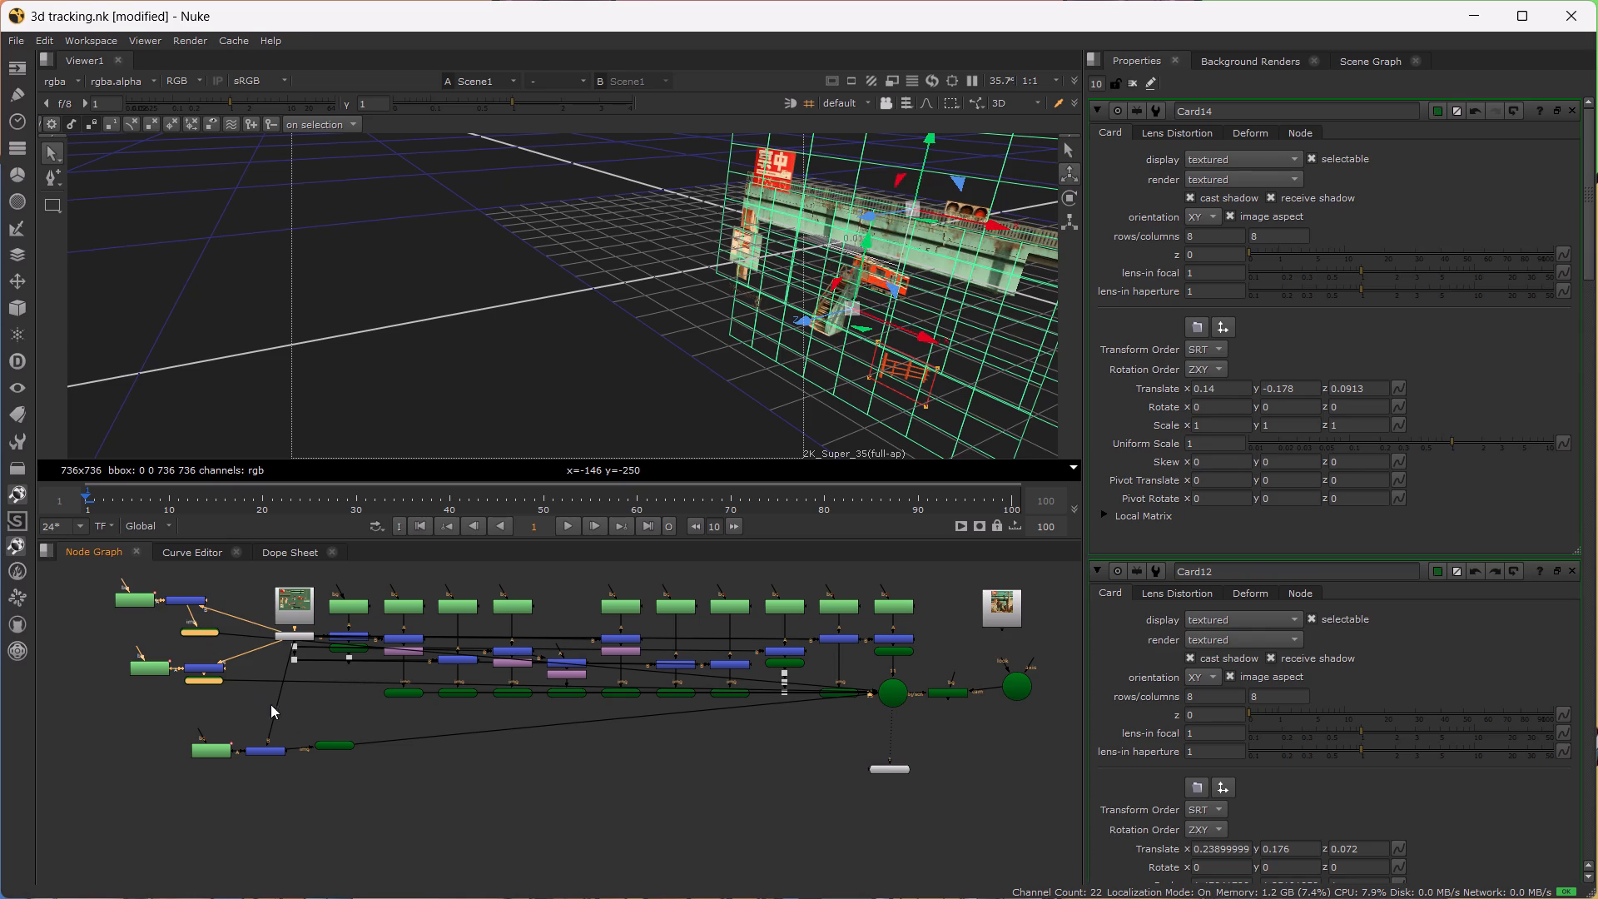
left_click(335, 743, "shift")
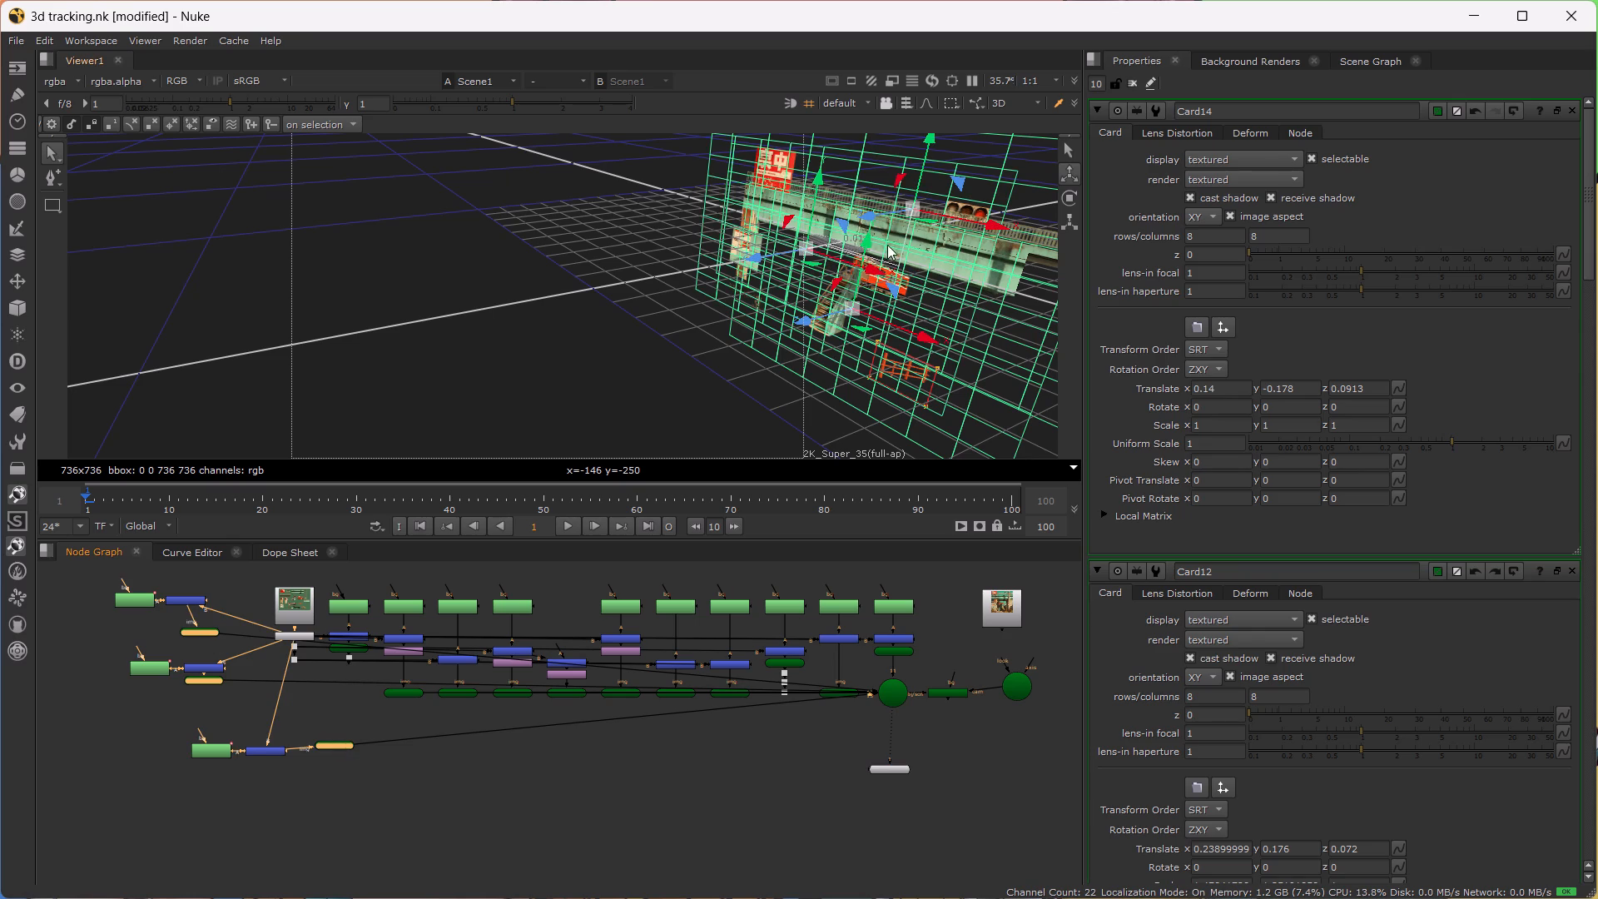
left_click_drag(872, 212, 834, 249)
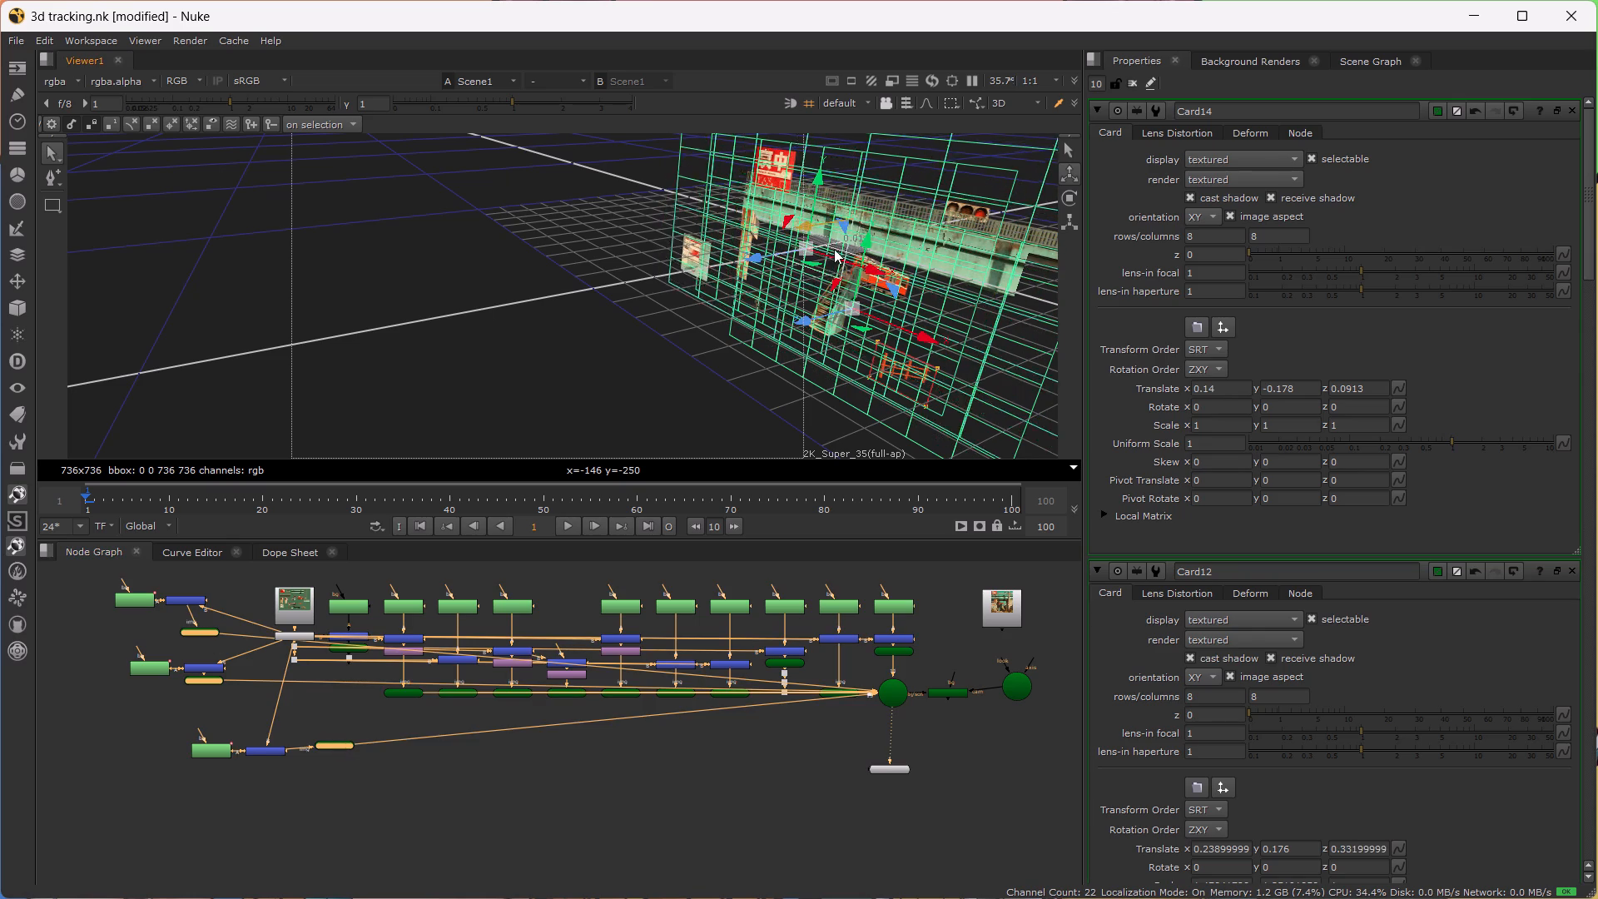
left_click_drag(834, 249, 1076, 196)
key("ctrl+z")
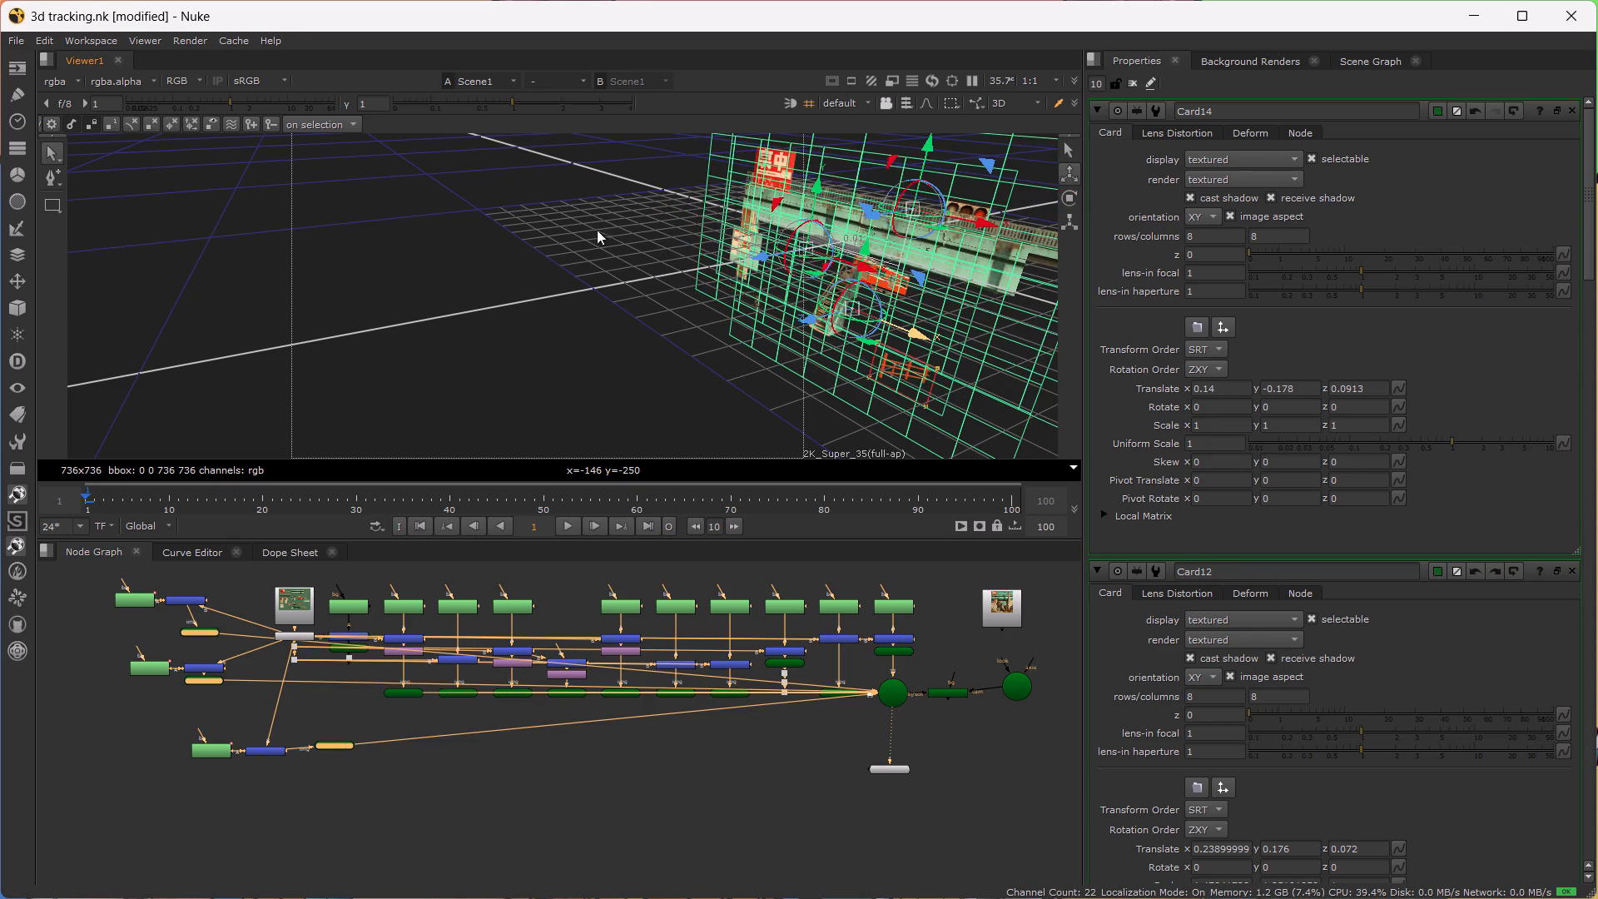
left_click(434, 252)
Examine the positions of the cable, sign panel, staircase and railing cards relative to the bridge in Scene1.
scroll(757, 433, "up", 3)
left_click_drag(752, 437, 796, 437, "alt")
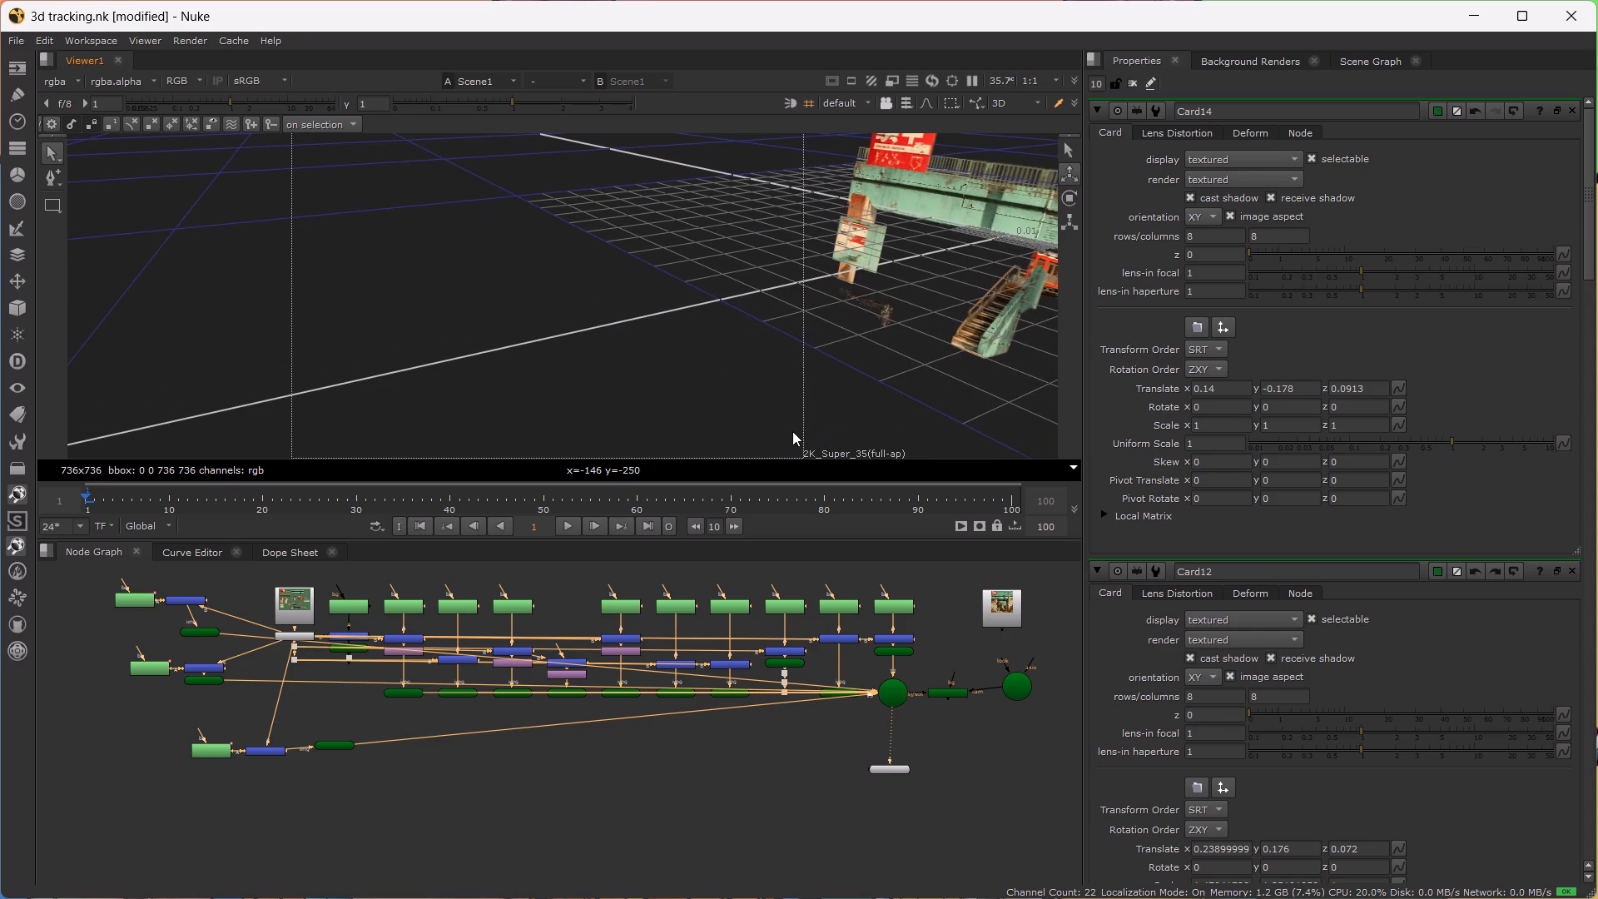
scroll(792, 431, "down", 2, "ctrl")
scroll(791, 391, "down", 2)
left_click_drag(830, 414, 931, 400, "alt")
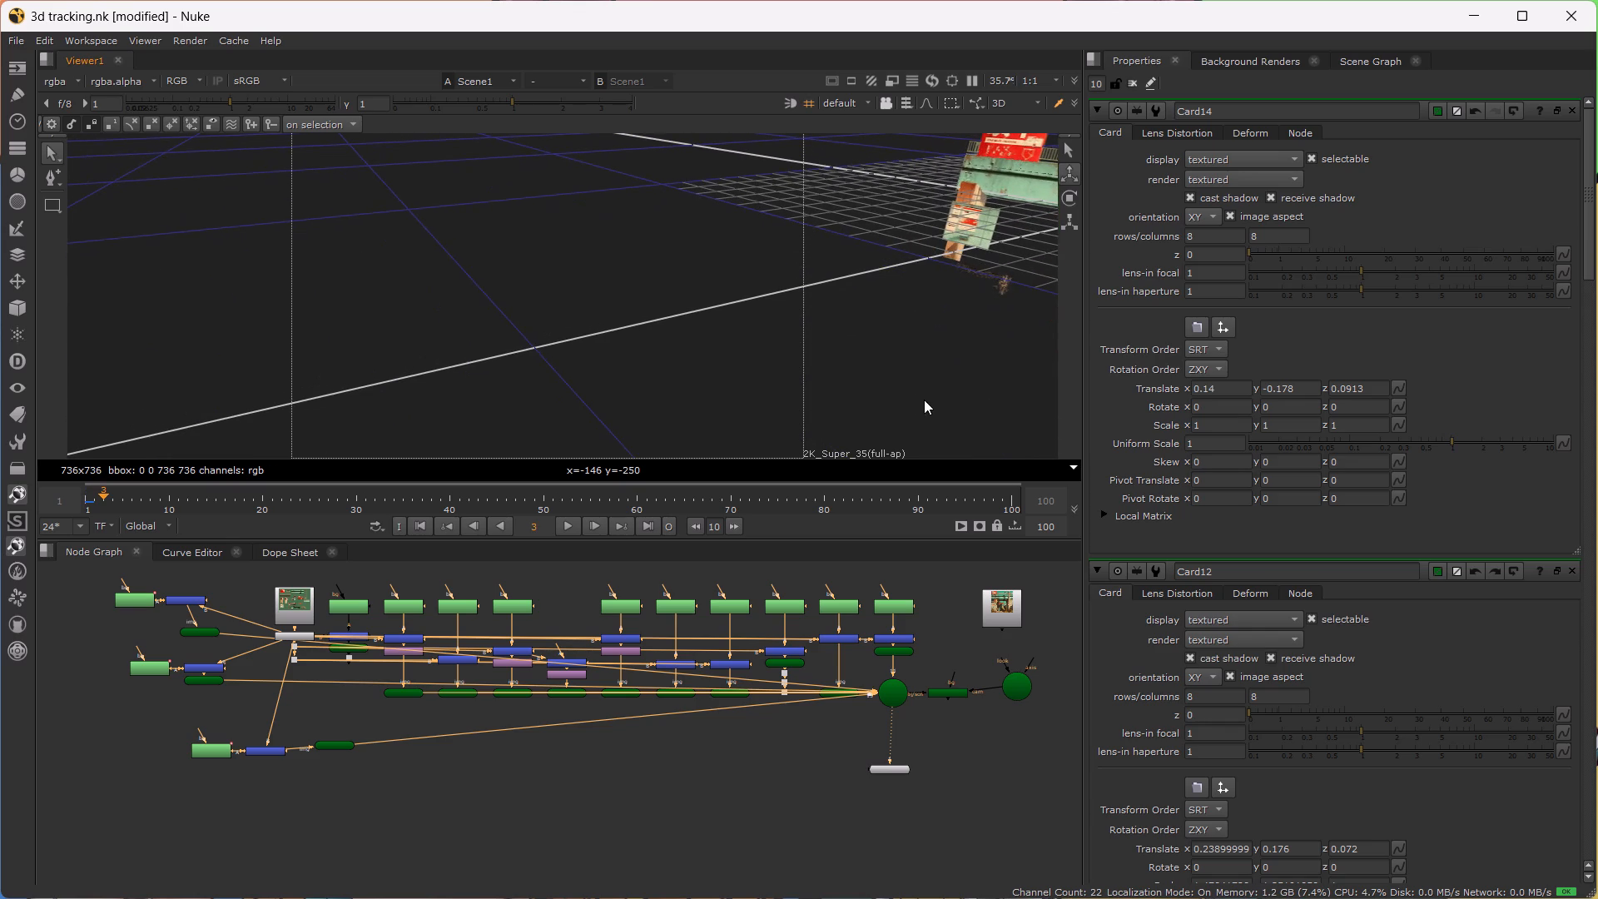
left_click_drag(916, 400, 749, 406, "alt")
left_click_drag(742, 406, 931, 380, "ctrl")
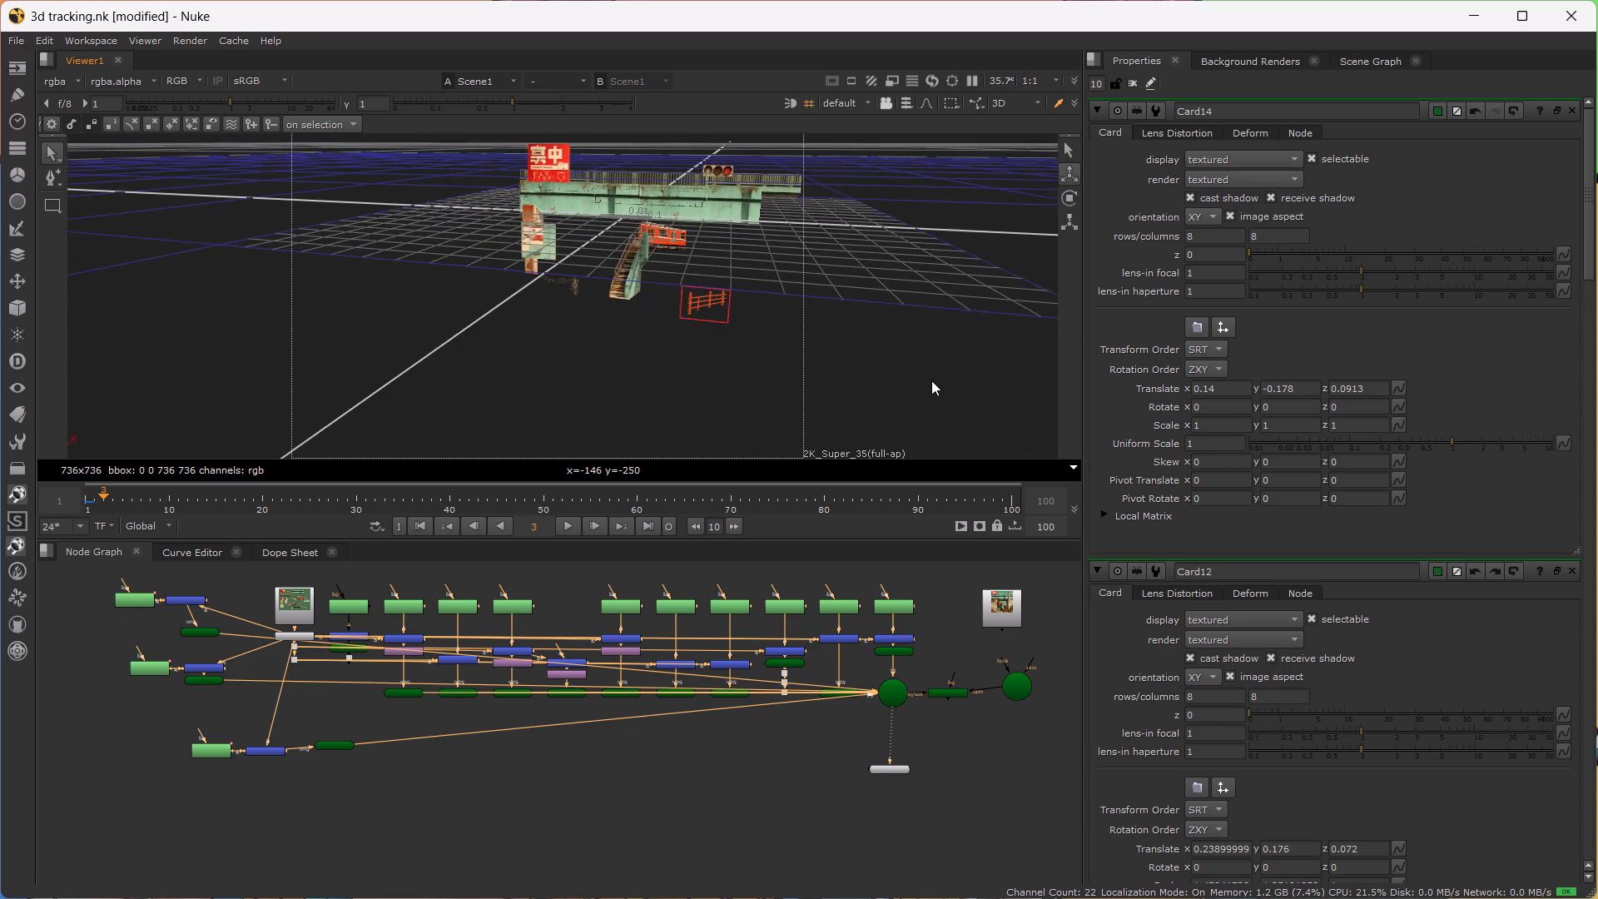
left_click_drag(931, 380, 934, 373, "ctrl")
scroll(762, 328, "up", 6)
left_click_drag(786, 320, 713, 378, "alt")
scroll(727, 372, "up", 2)
left_click_drag(729, 366, 682, 373, "alt")
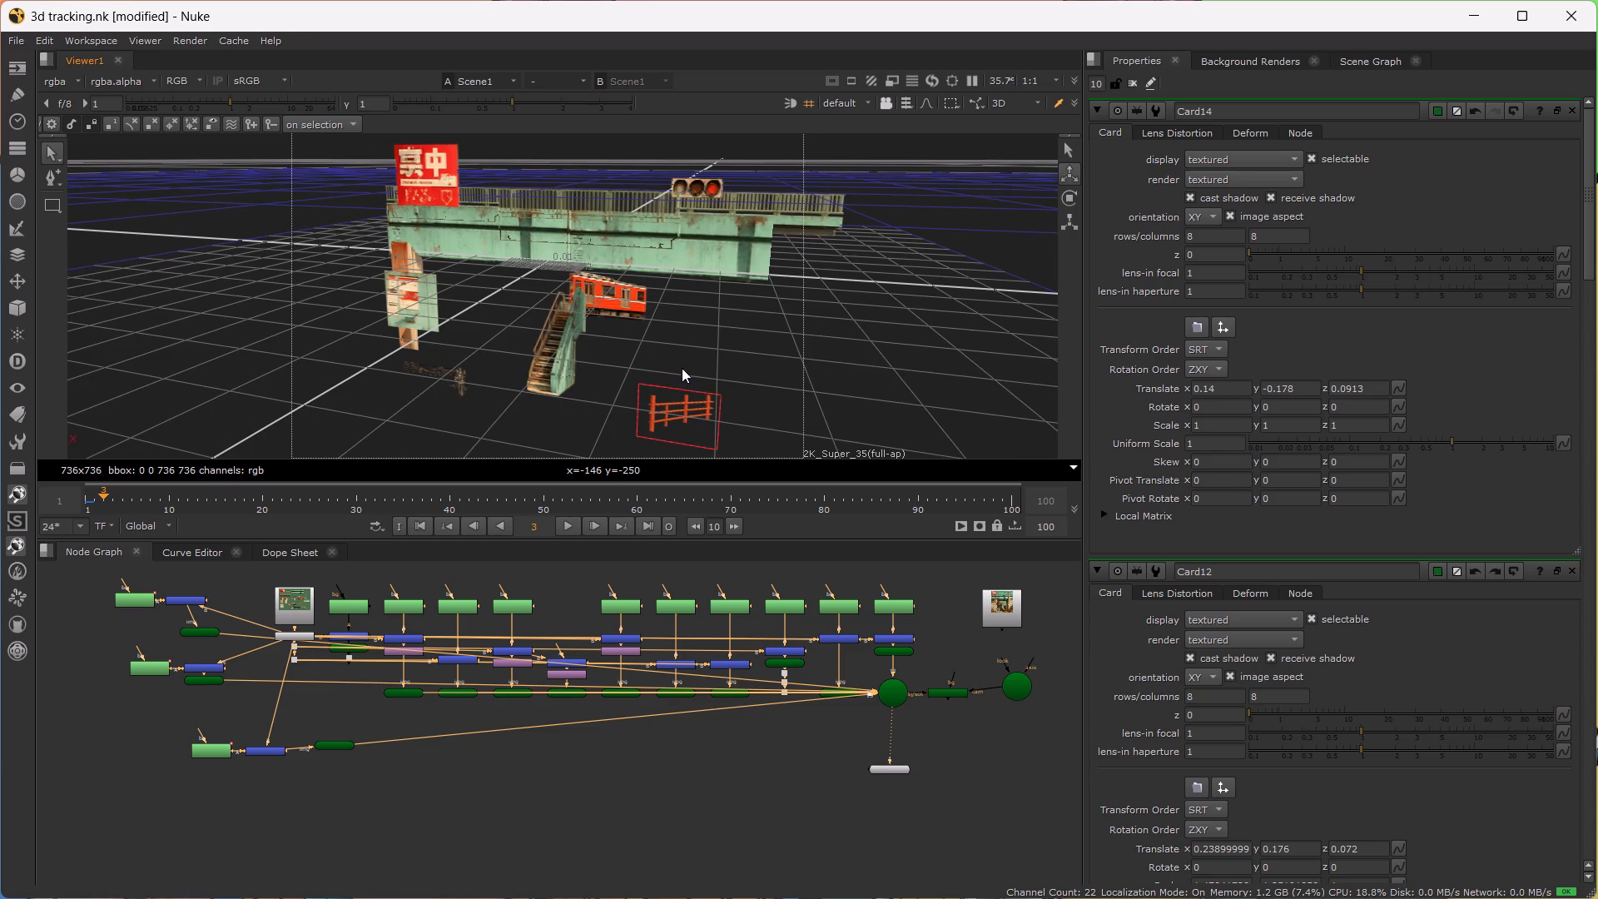
left_click_drag(672, 365, 649, 363, "alt")
Move Card13, the cable asset's card, slightly forward along its depth axis, in front of the sign panel.
left_click(865, 369)
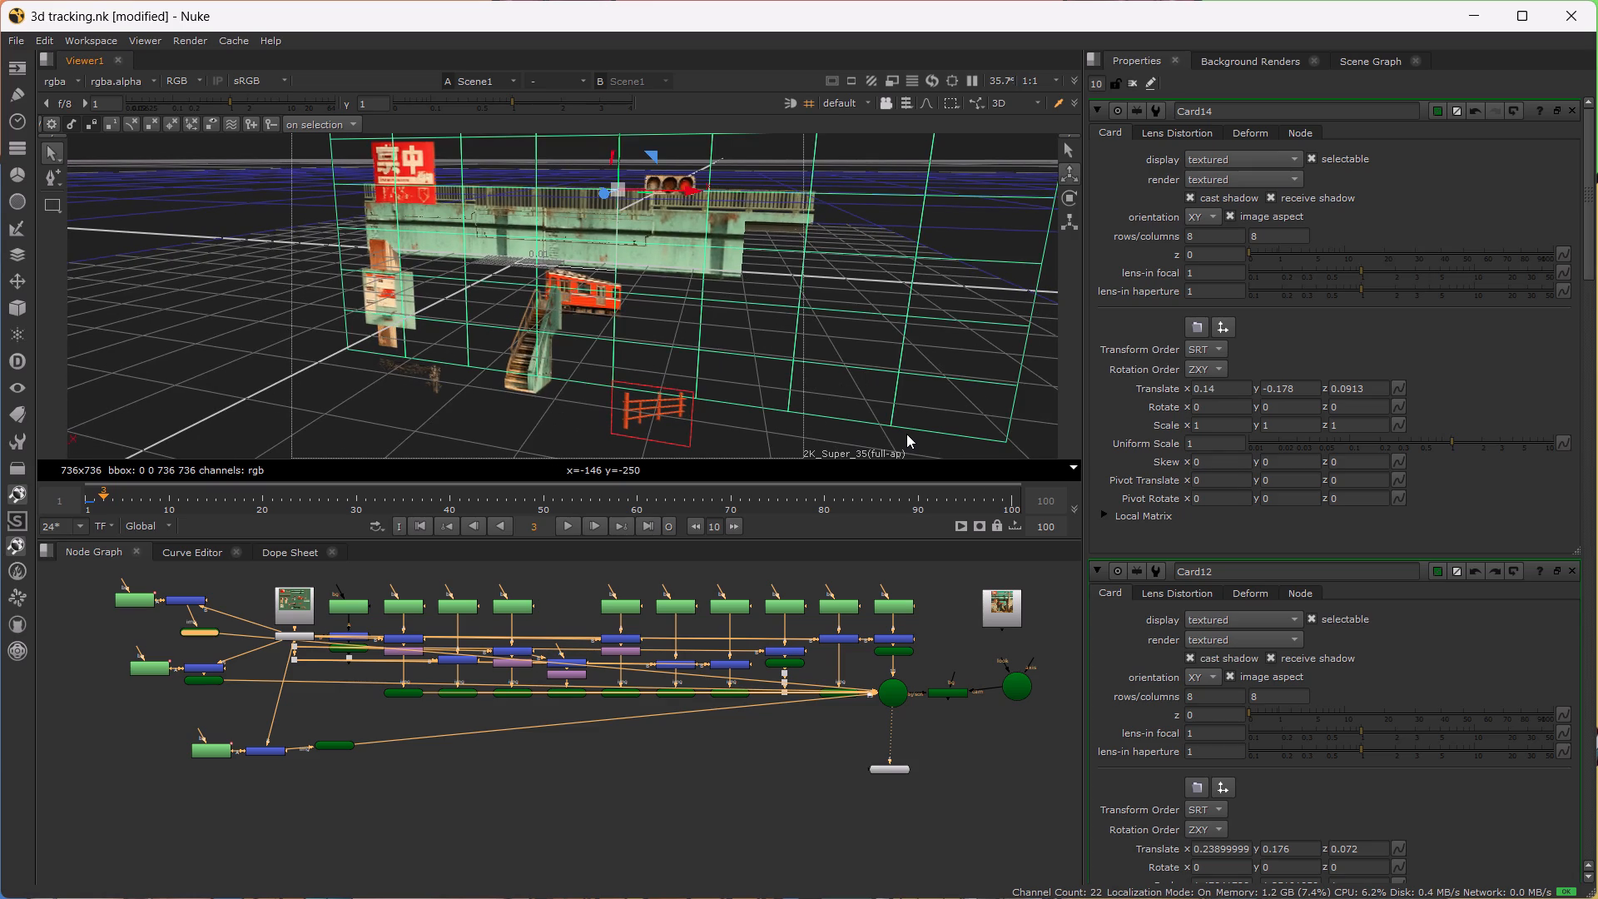
left_click(639, 415)
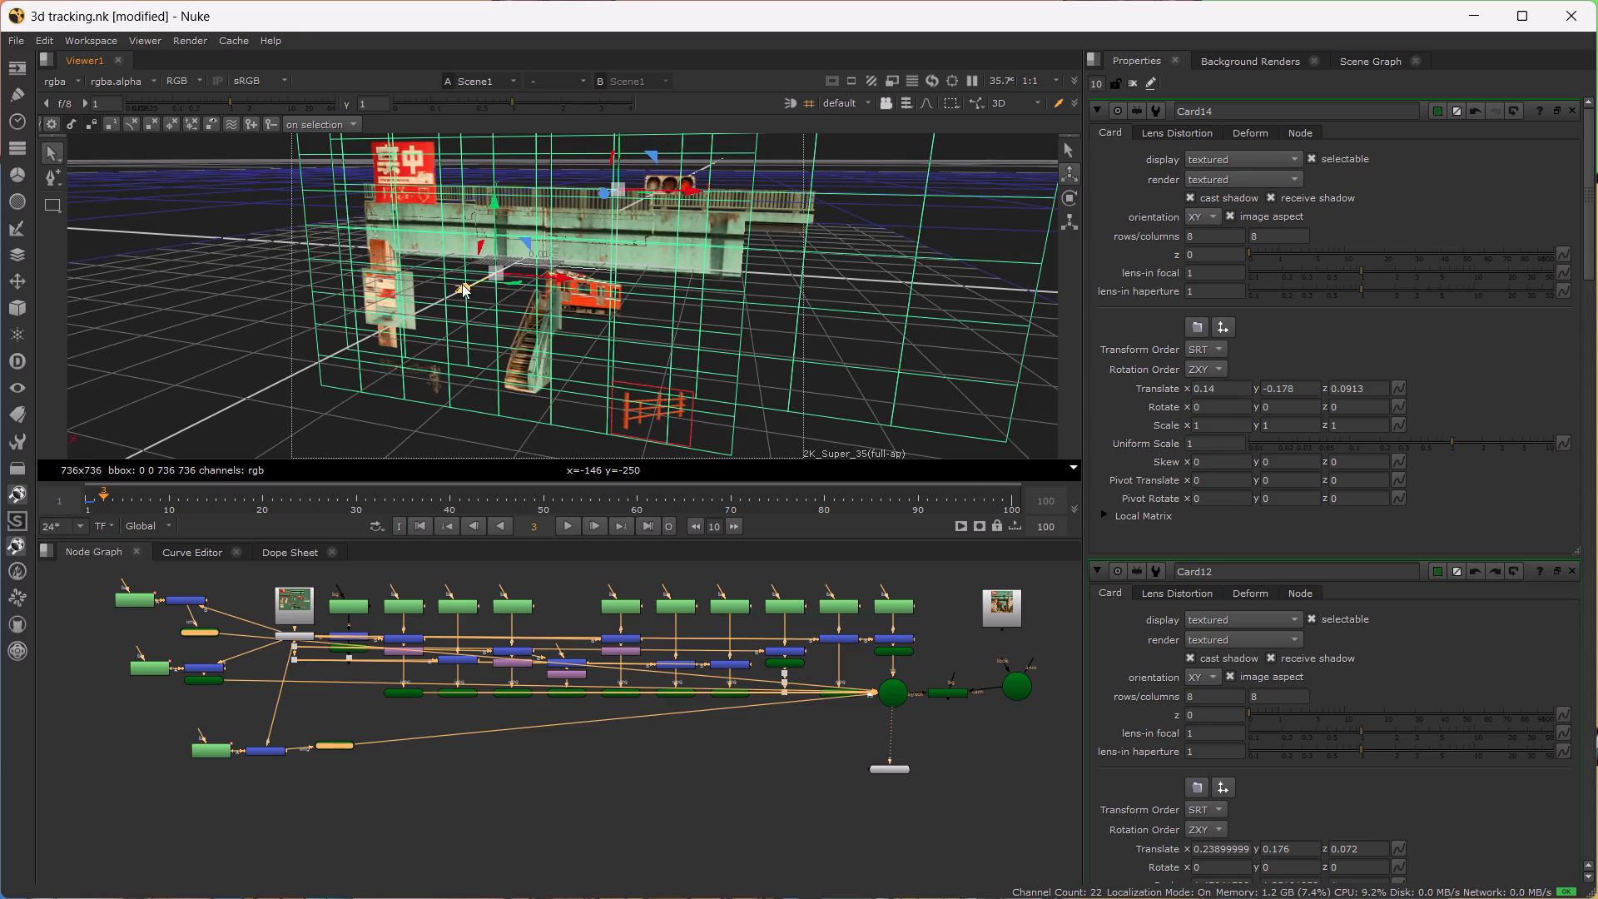
left_click_drag(468, 288, 700, 108)
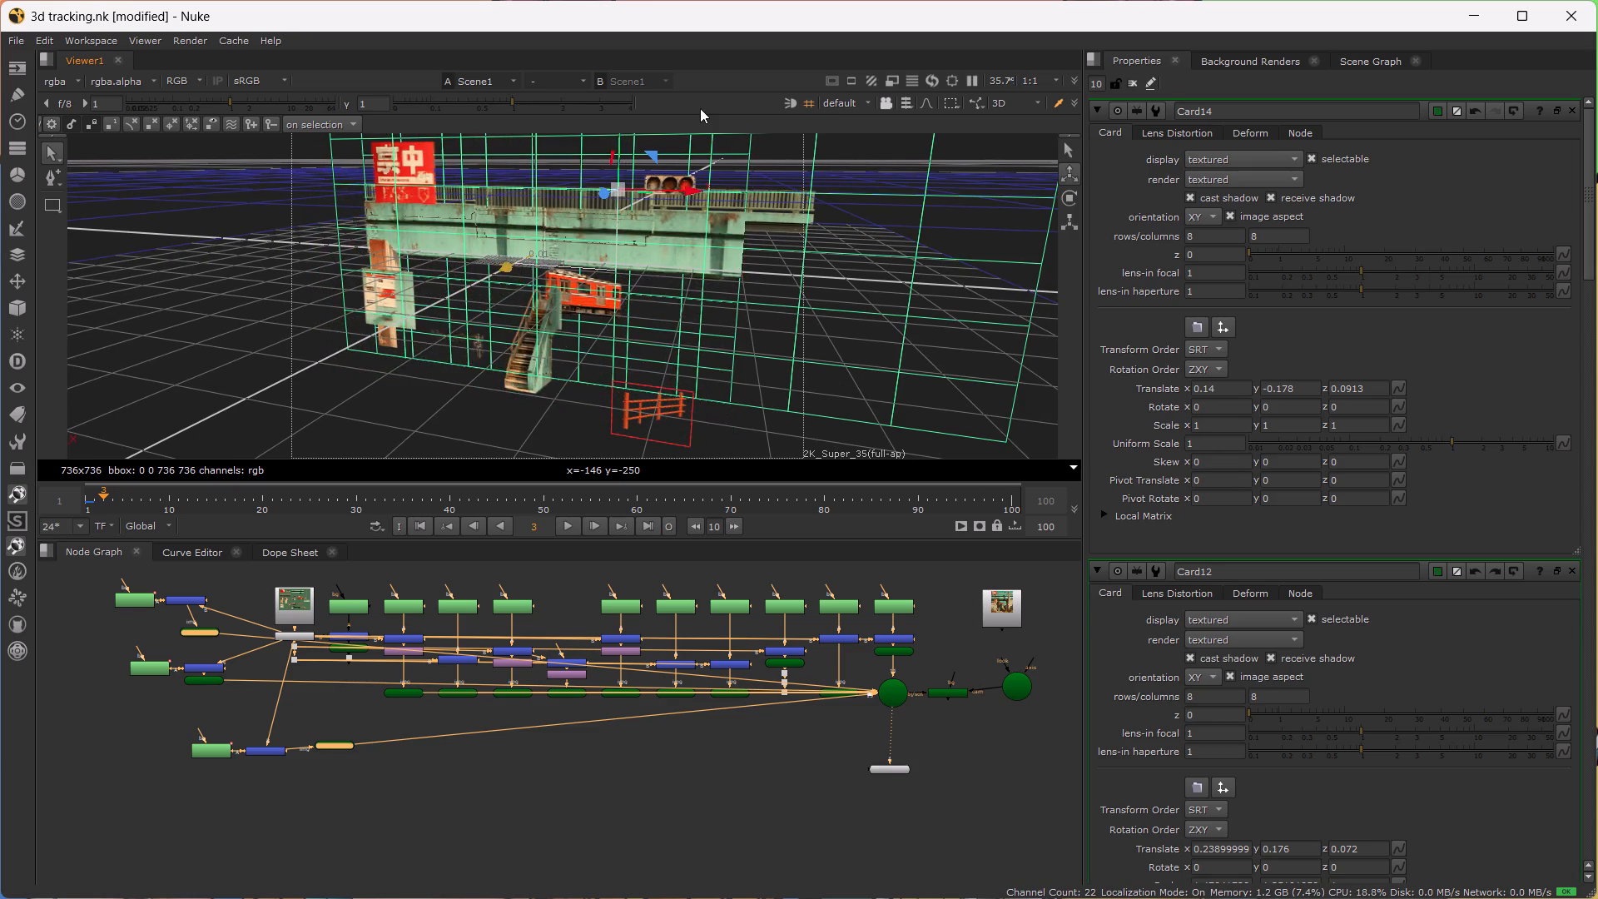
left_click_drag(700, 108, 386, 430)
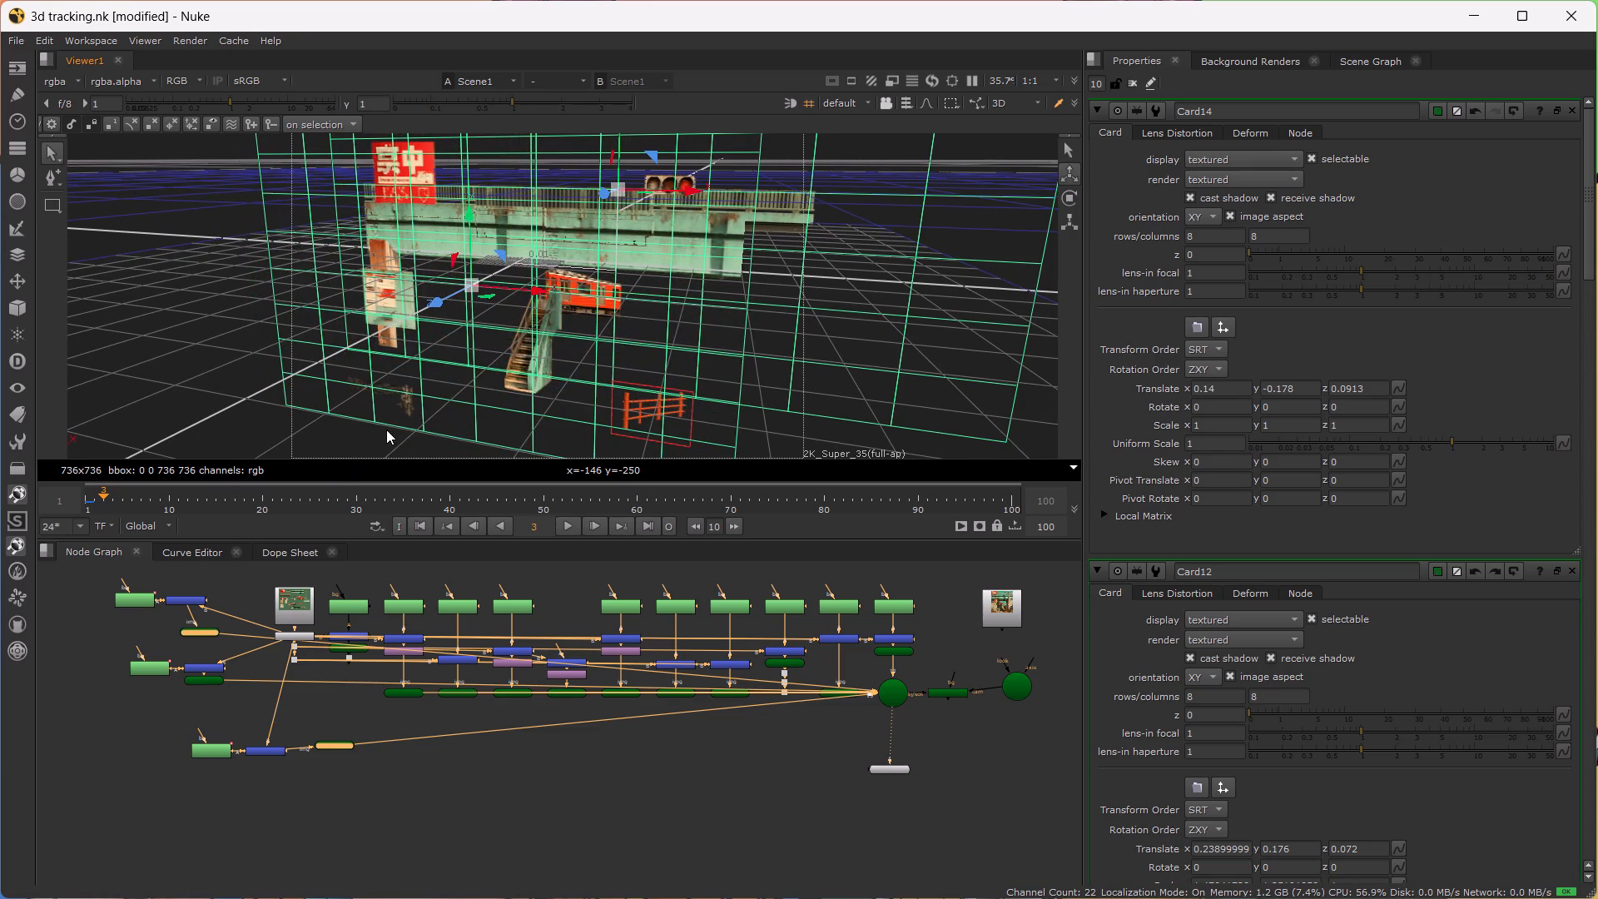
scroll(386, 435, "up", 7)
left_click_drag(404, 436, 539, 324, "alt")
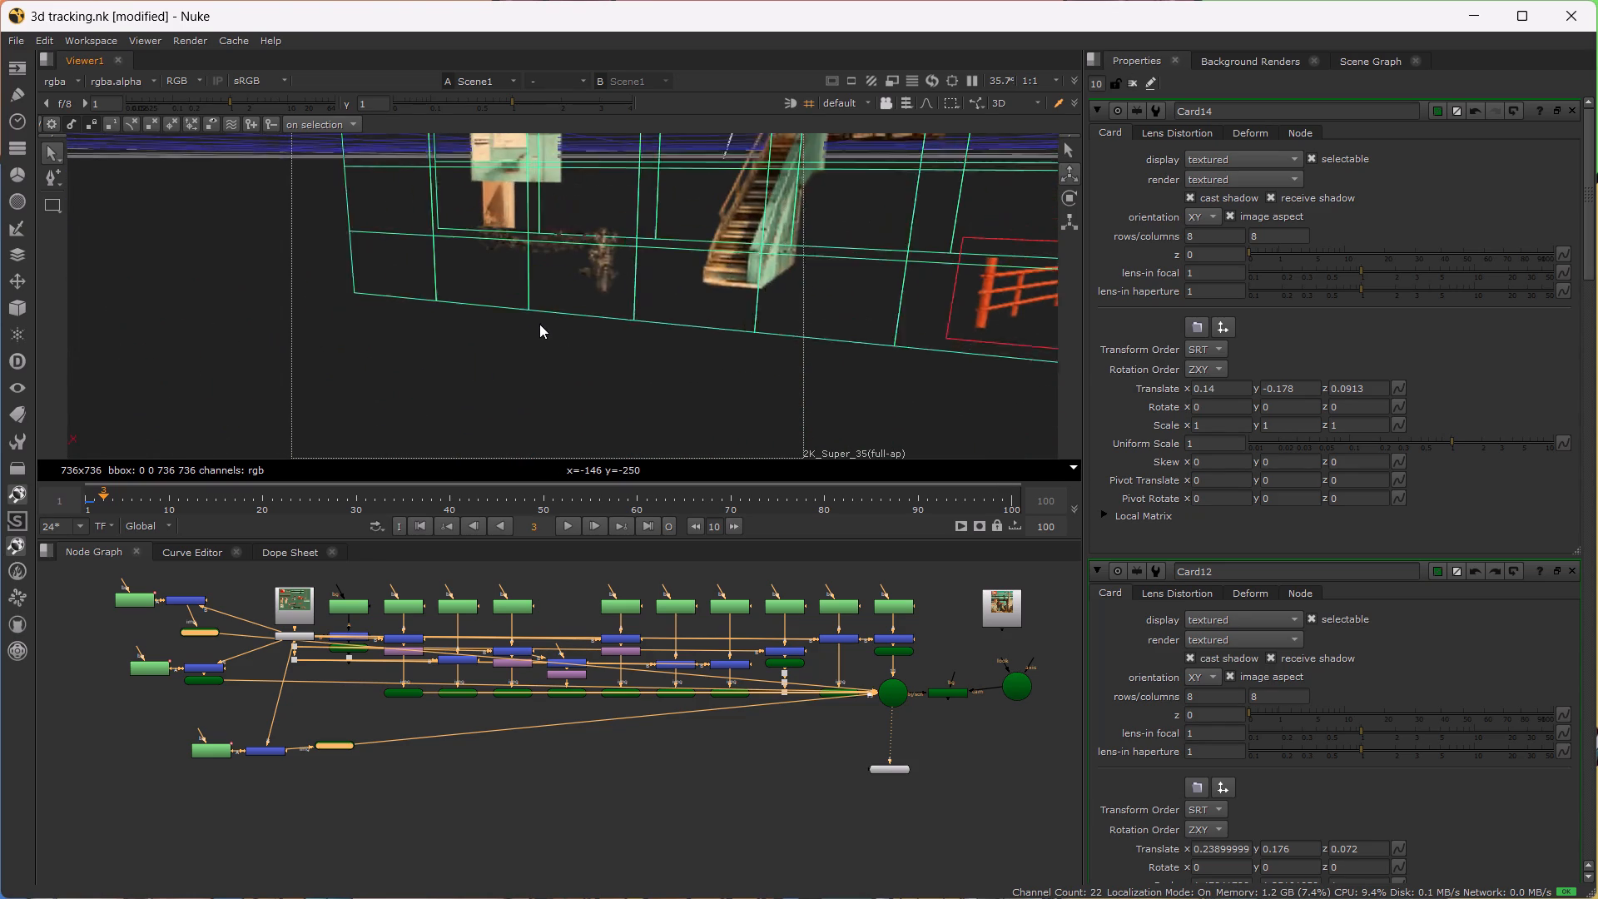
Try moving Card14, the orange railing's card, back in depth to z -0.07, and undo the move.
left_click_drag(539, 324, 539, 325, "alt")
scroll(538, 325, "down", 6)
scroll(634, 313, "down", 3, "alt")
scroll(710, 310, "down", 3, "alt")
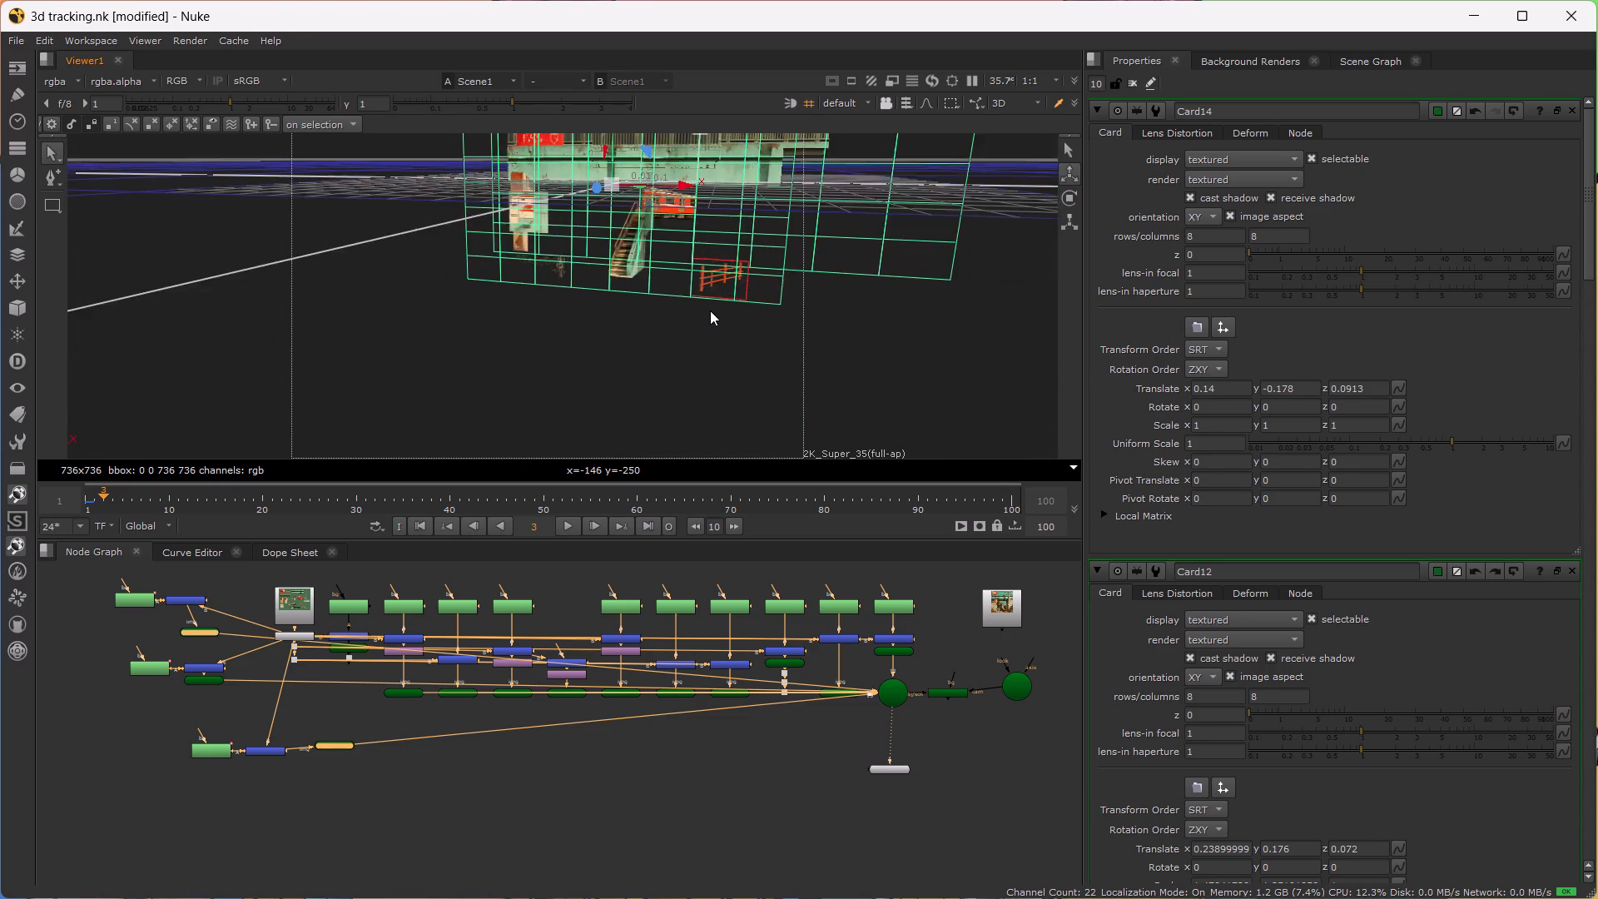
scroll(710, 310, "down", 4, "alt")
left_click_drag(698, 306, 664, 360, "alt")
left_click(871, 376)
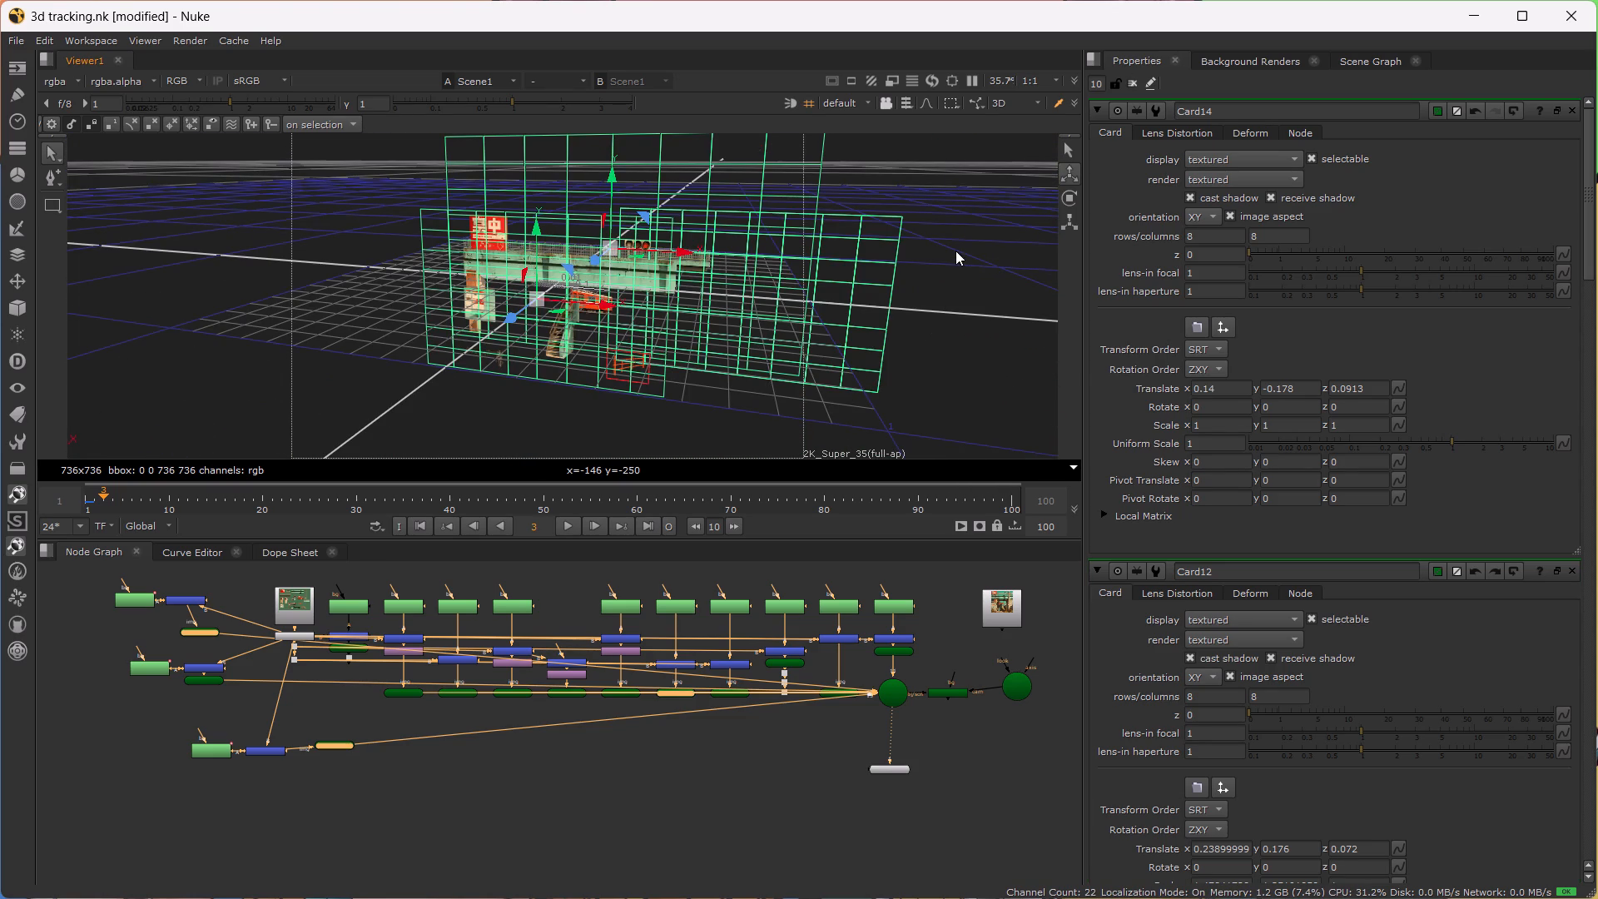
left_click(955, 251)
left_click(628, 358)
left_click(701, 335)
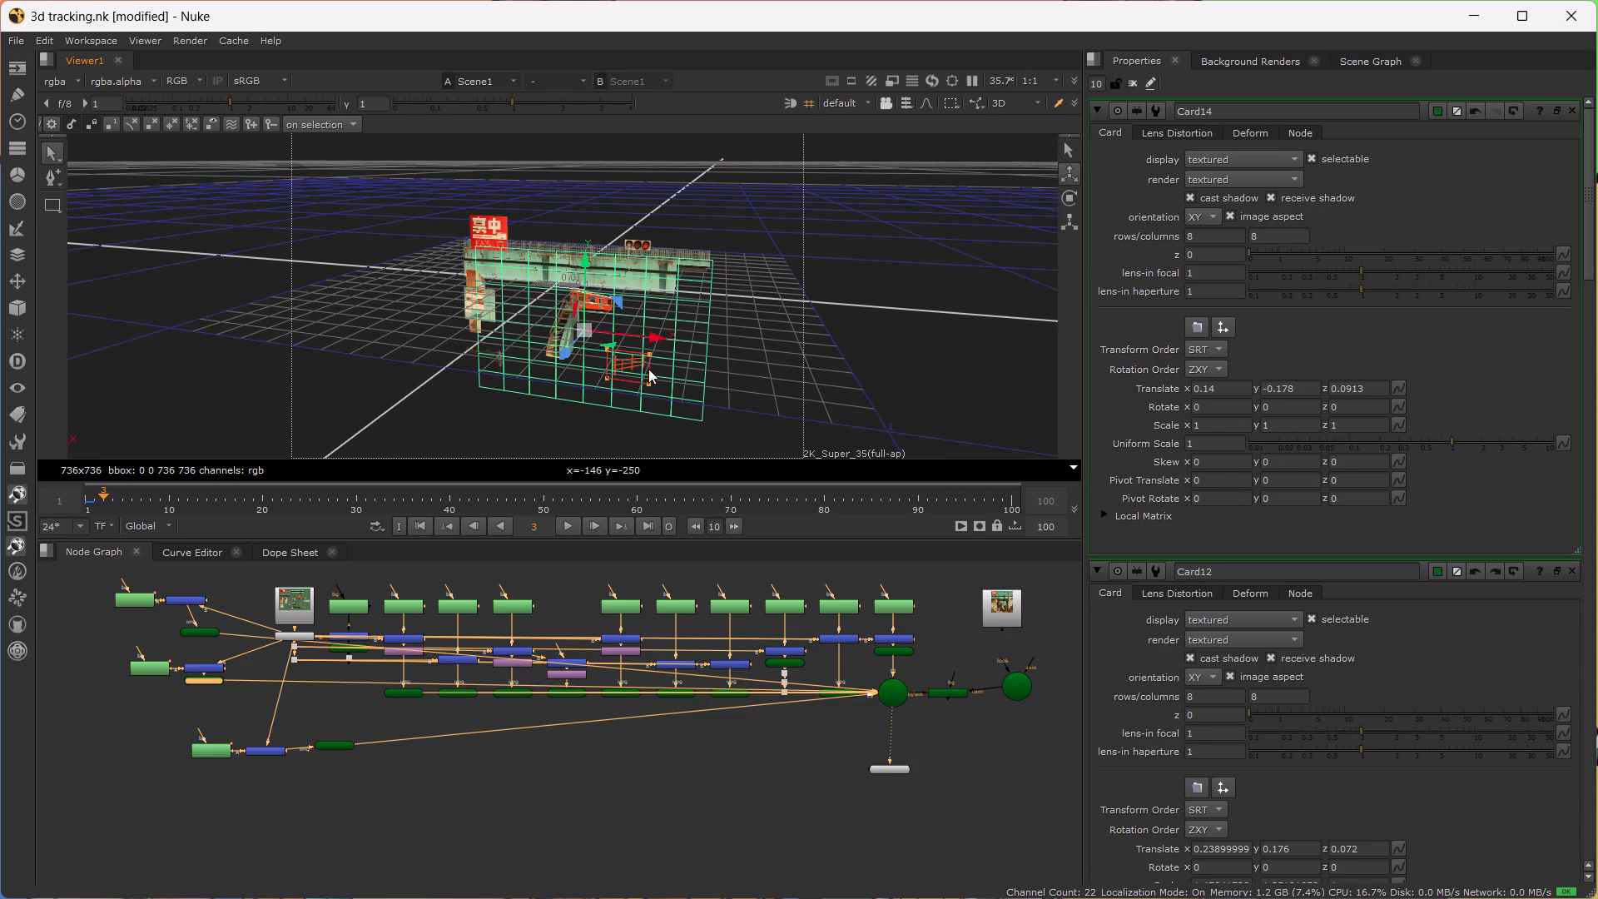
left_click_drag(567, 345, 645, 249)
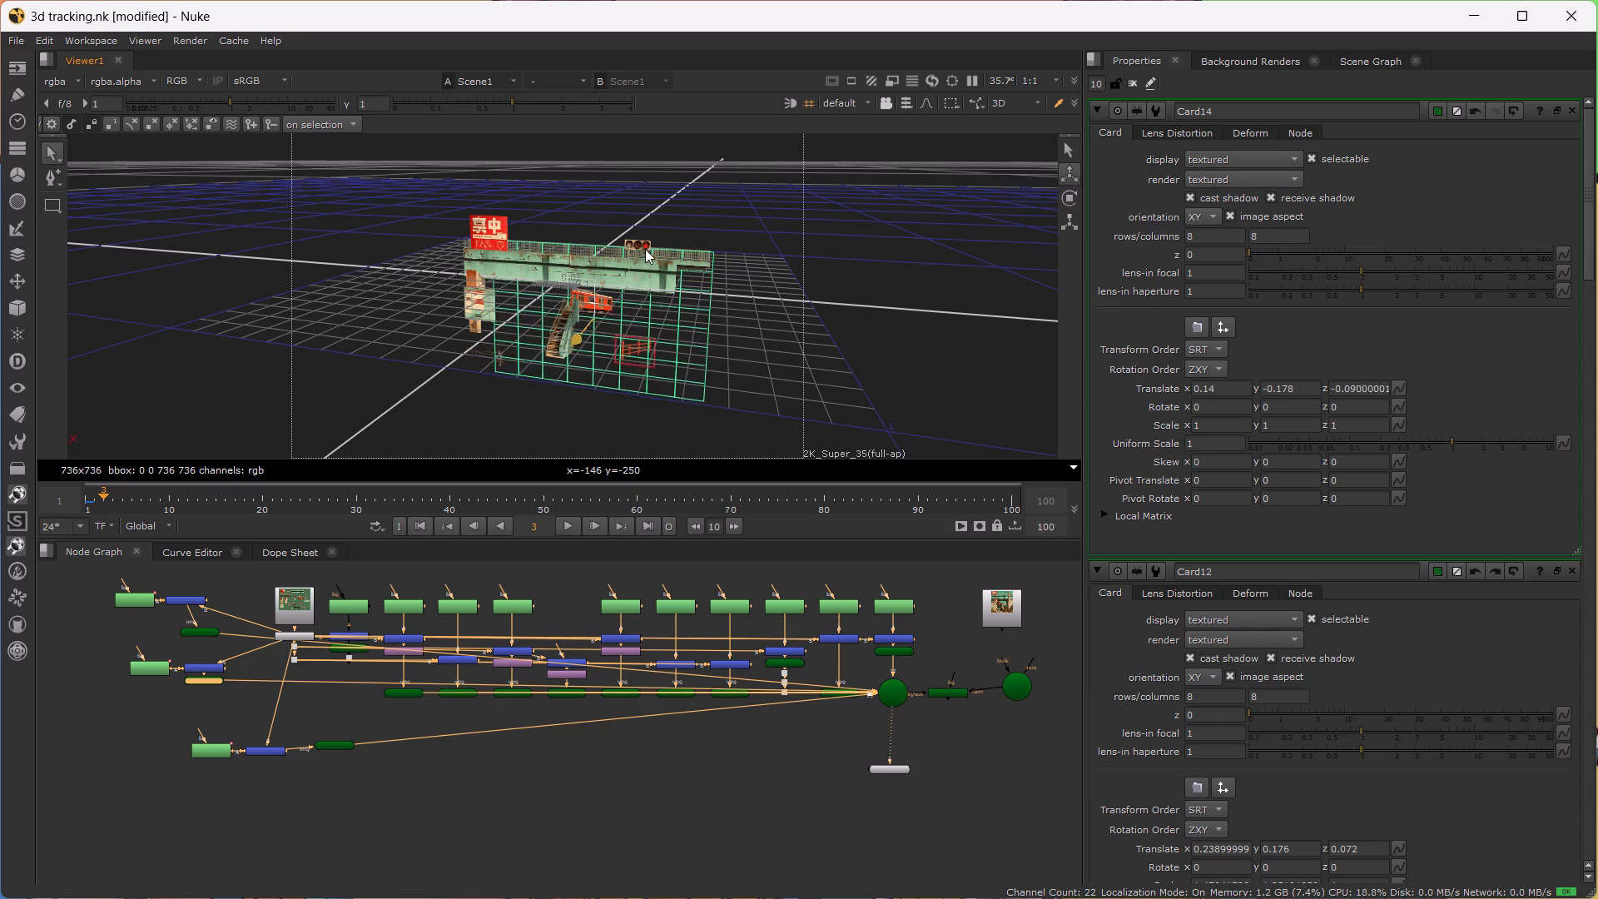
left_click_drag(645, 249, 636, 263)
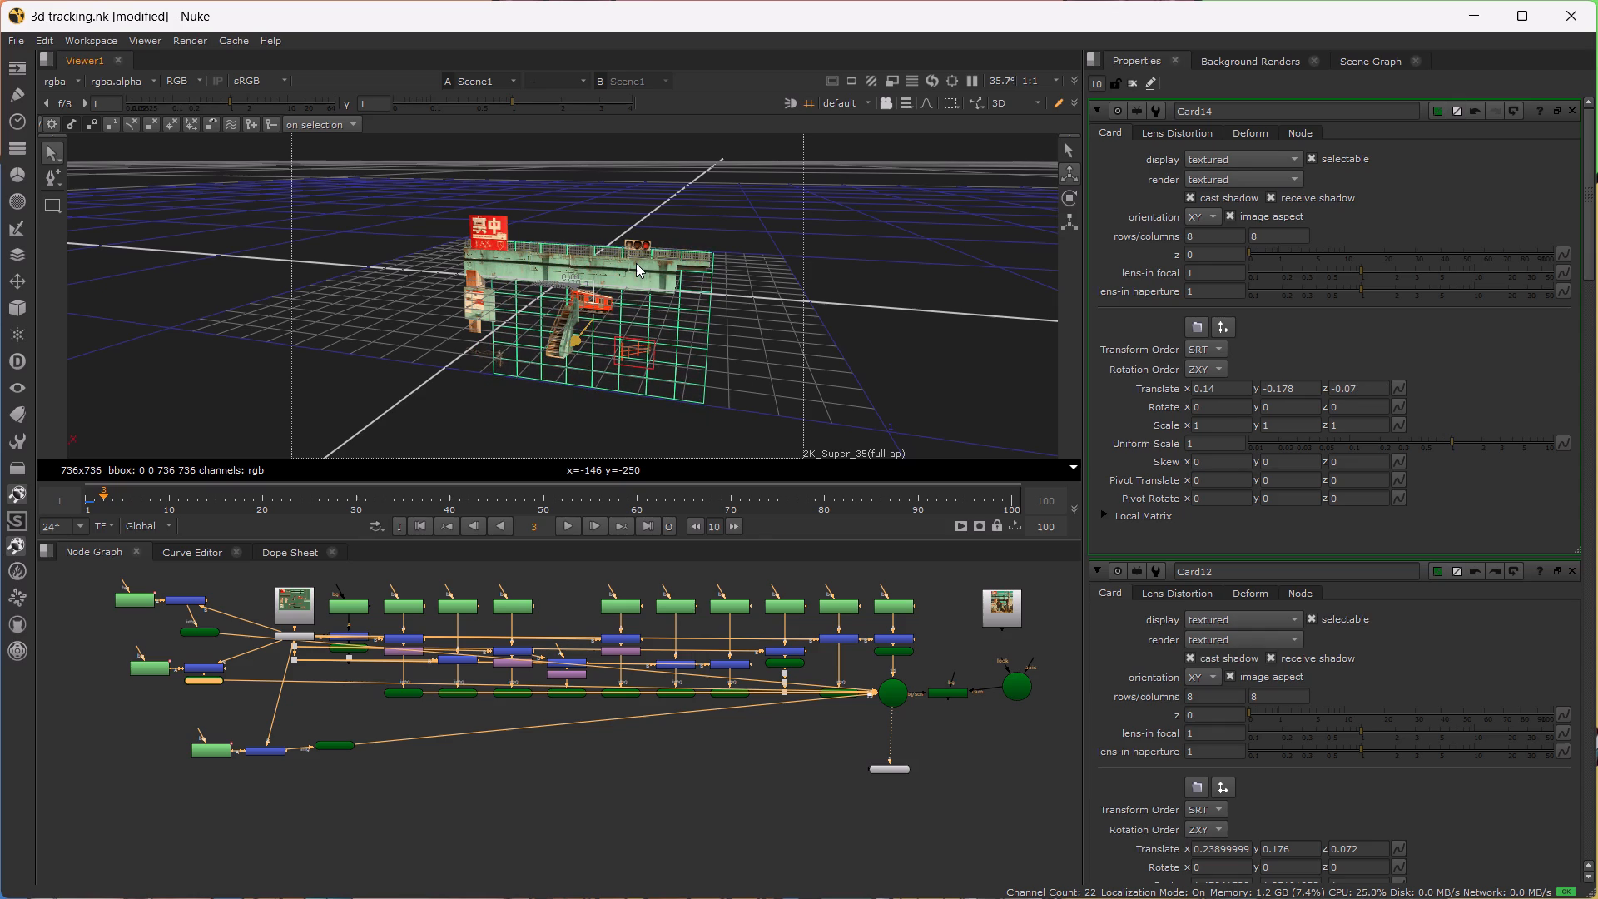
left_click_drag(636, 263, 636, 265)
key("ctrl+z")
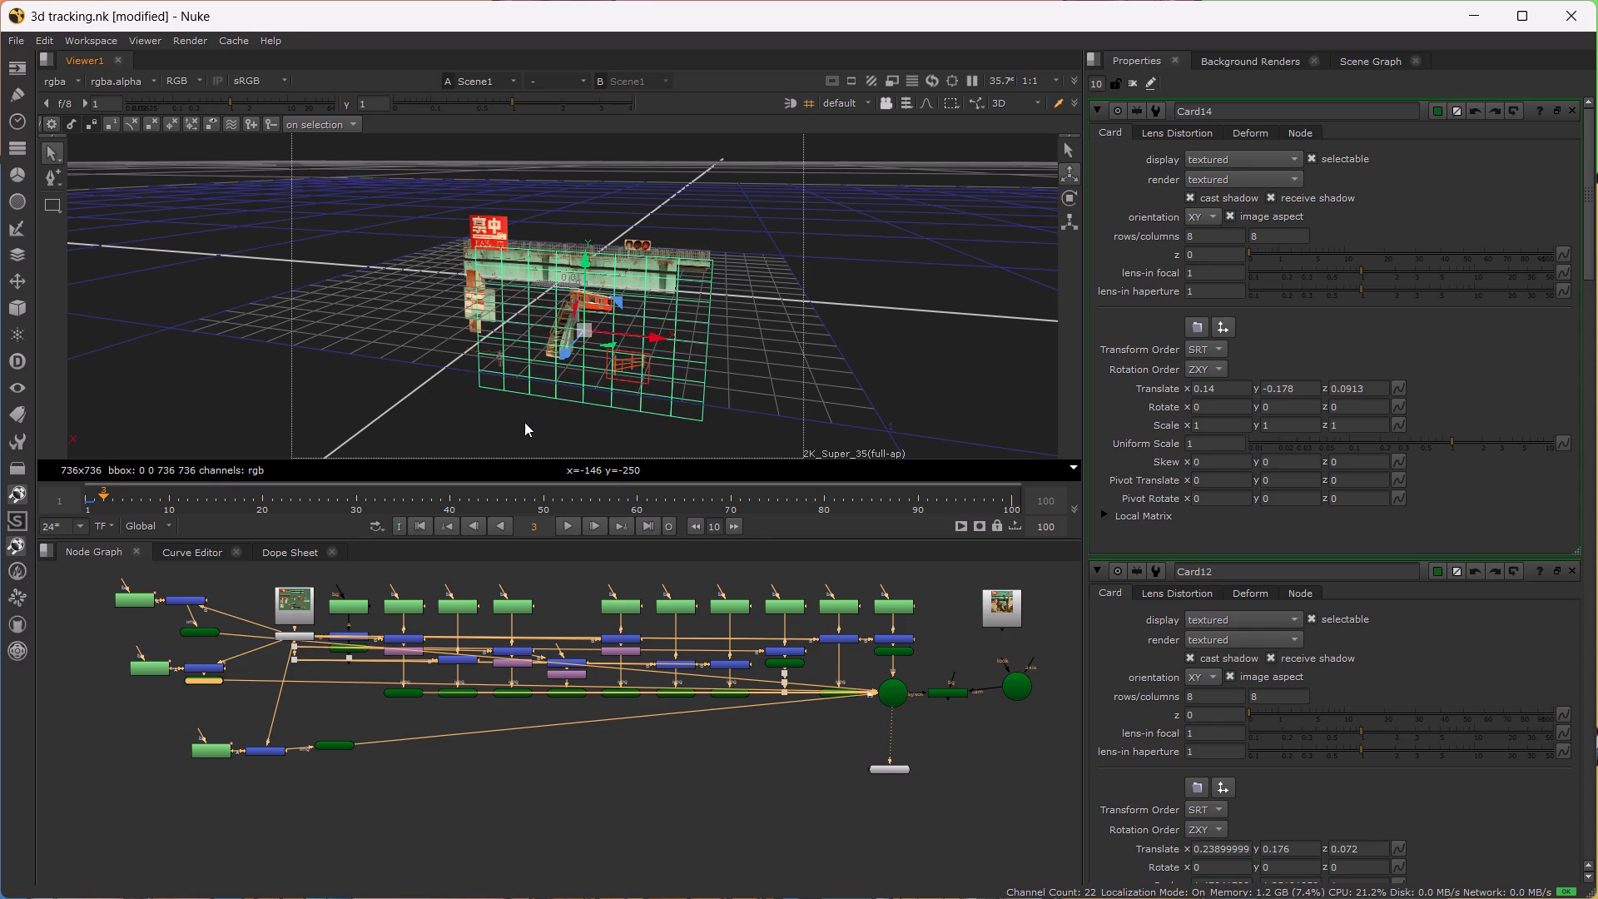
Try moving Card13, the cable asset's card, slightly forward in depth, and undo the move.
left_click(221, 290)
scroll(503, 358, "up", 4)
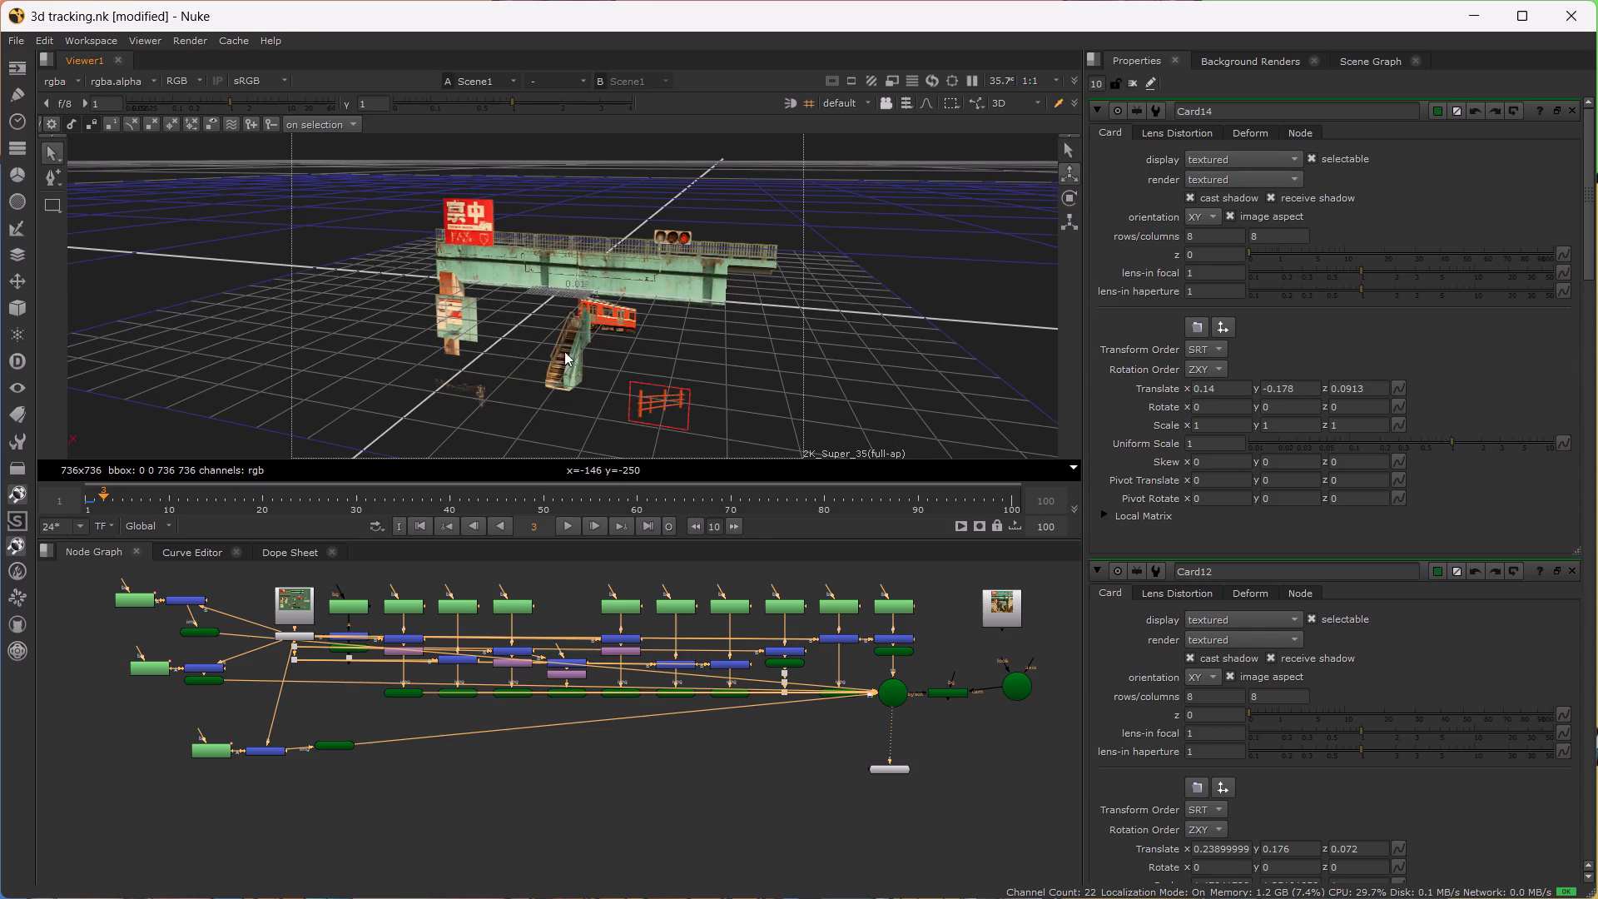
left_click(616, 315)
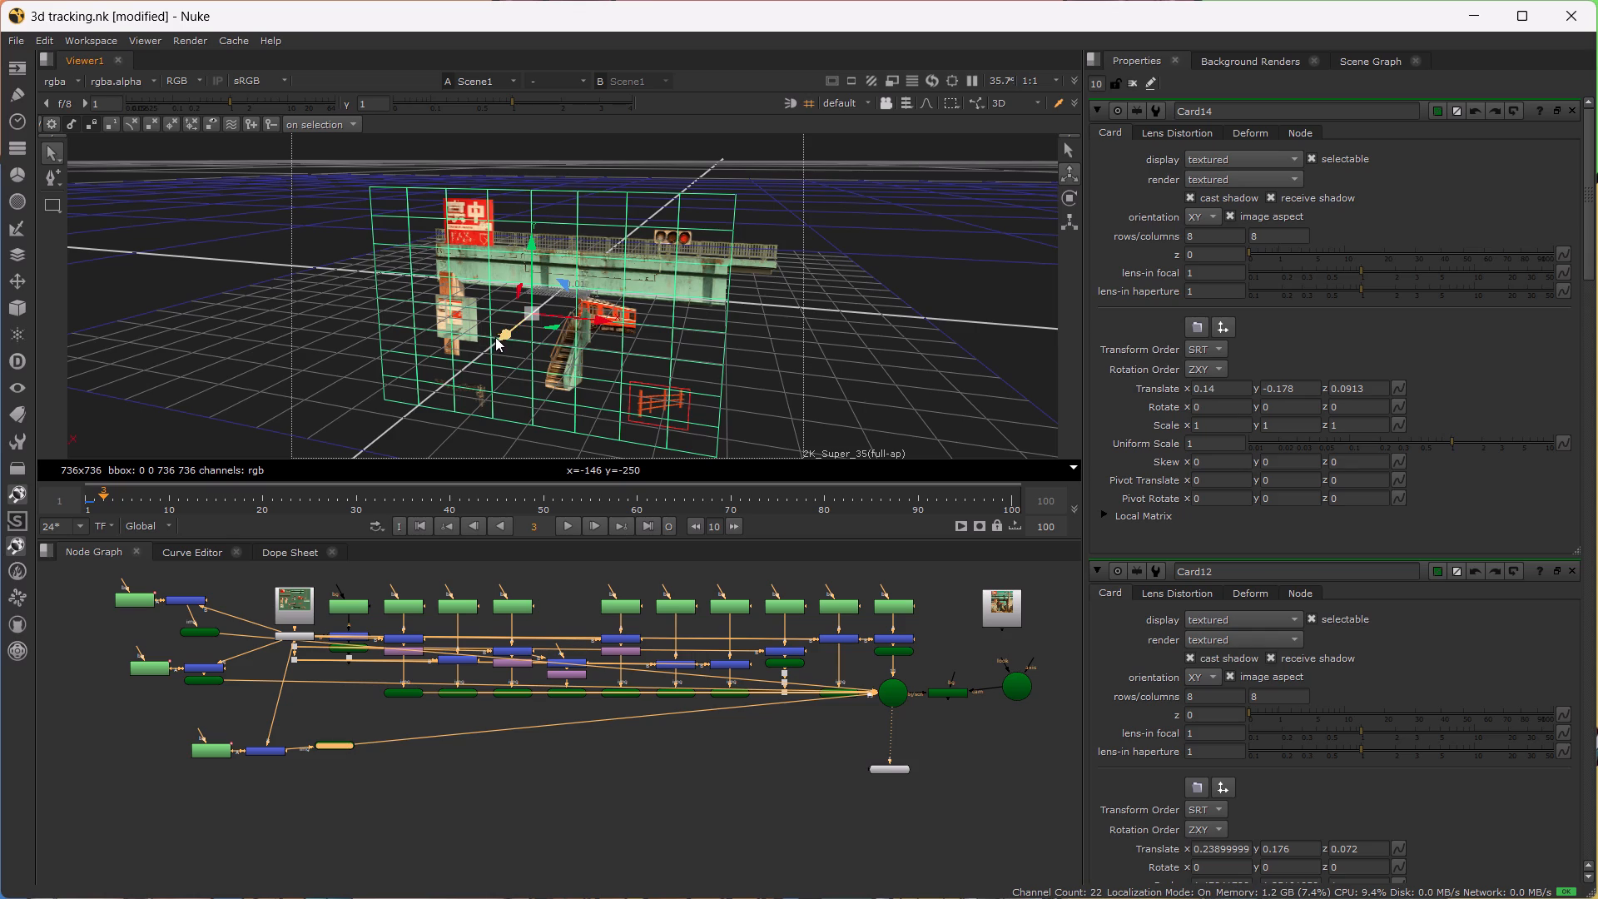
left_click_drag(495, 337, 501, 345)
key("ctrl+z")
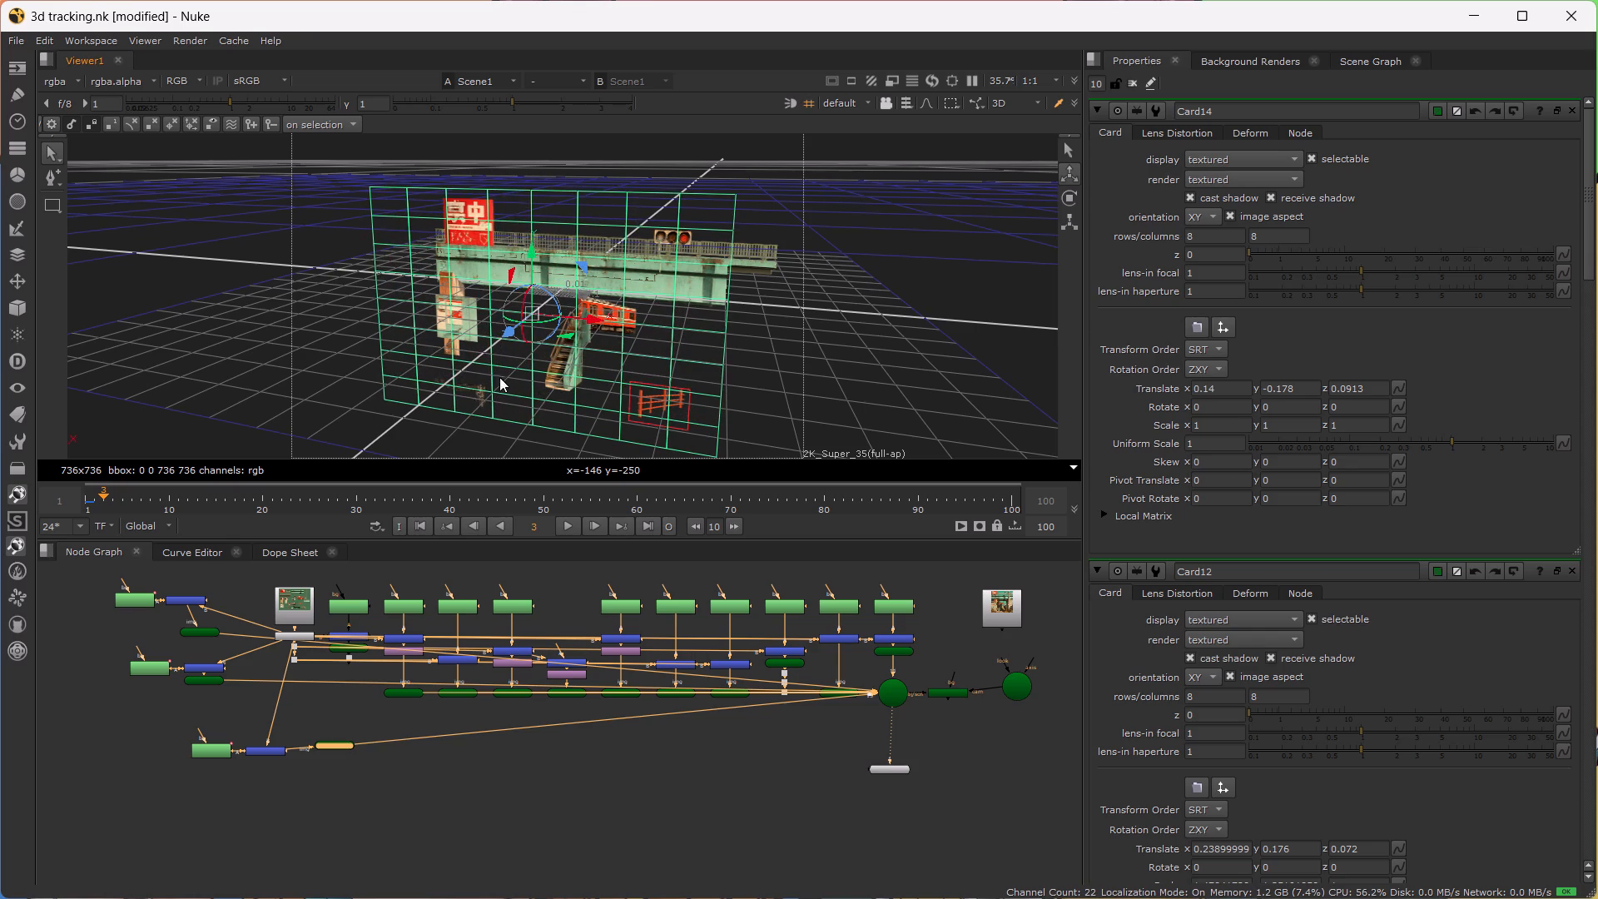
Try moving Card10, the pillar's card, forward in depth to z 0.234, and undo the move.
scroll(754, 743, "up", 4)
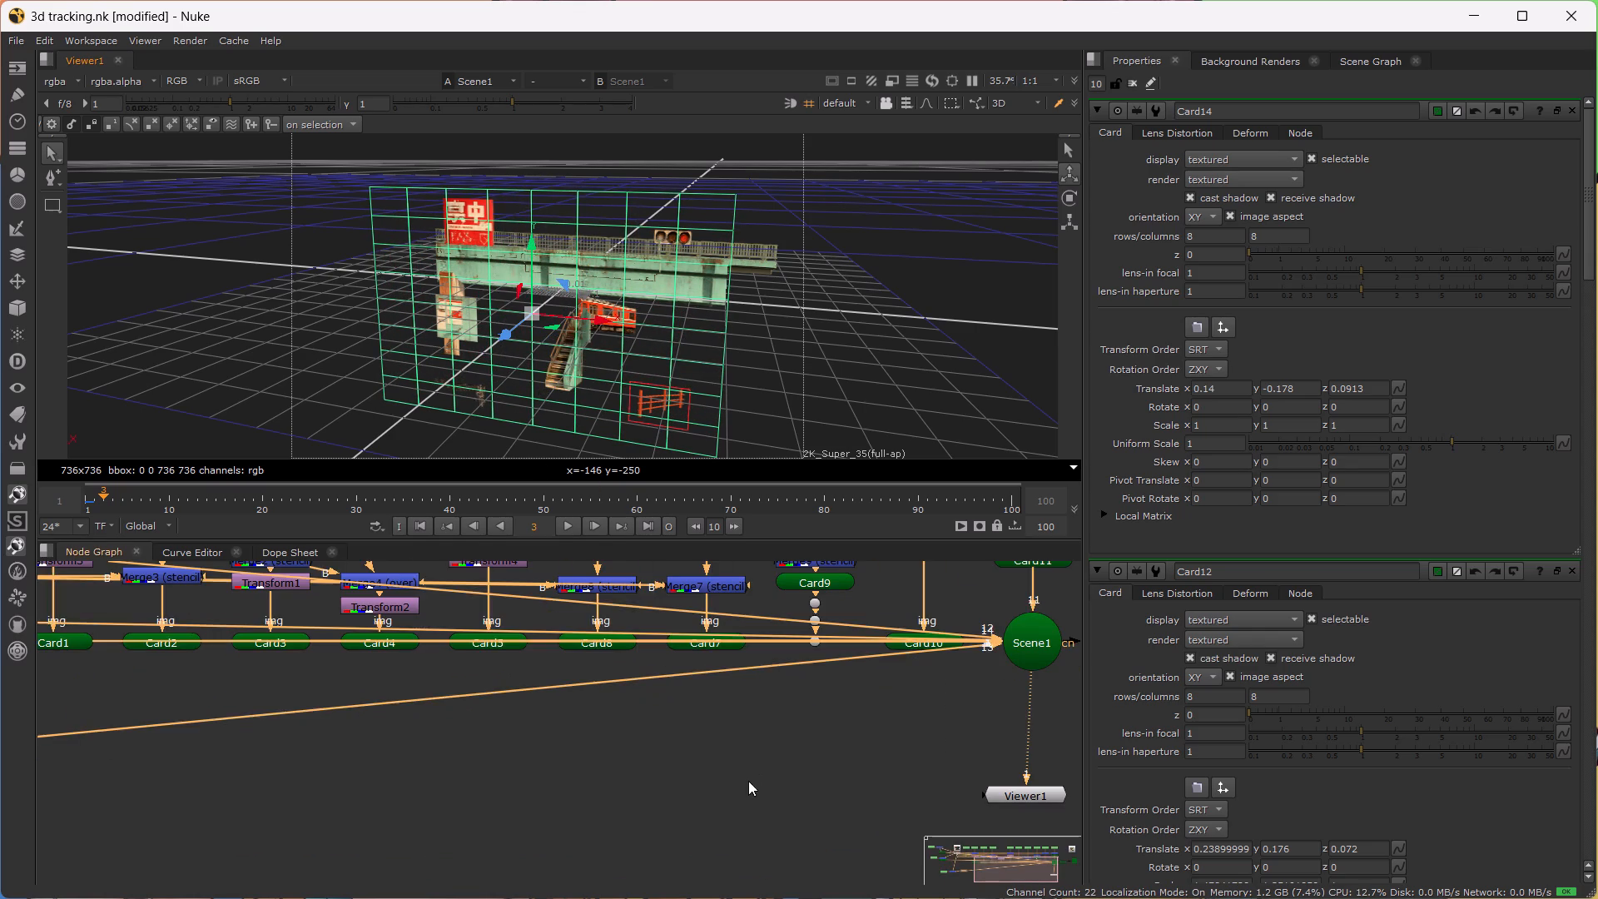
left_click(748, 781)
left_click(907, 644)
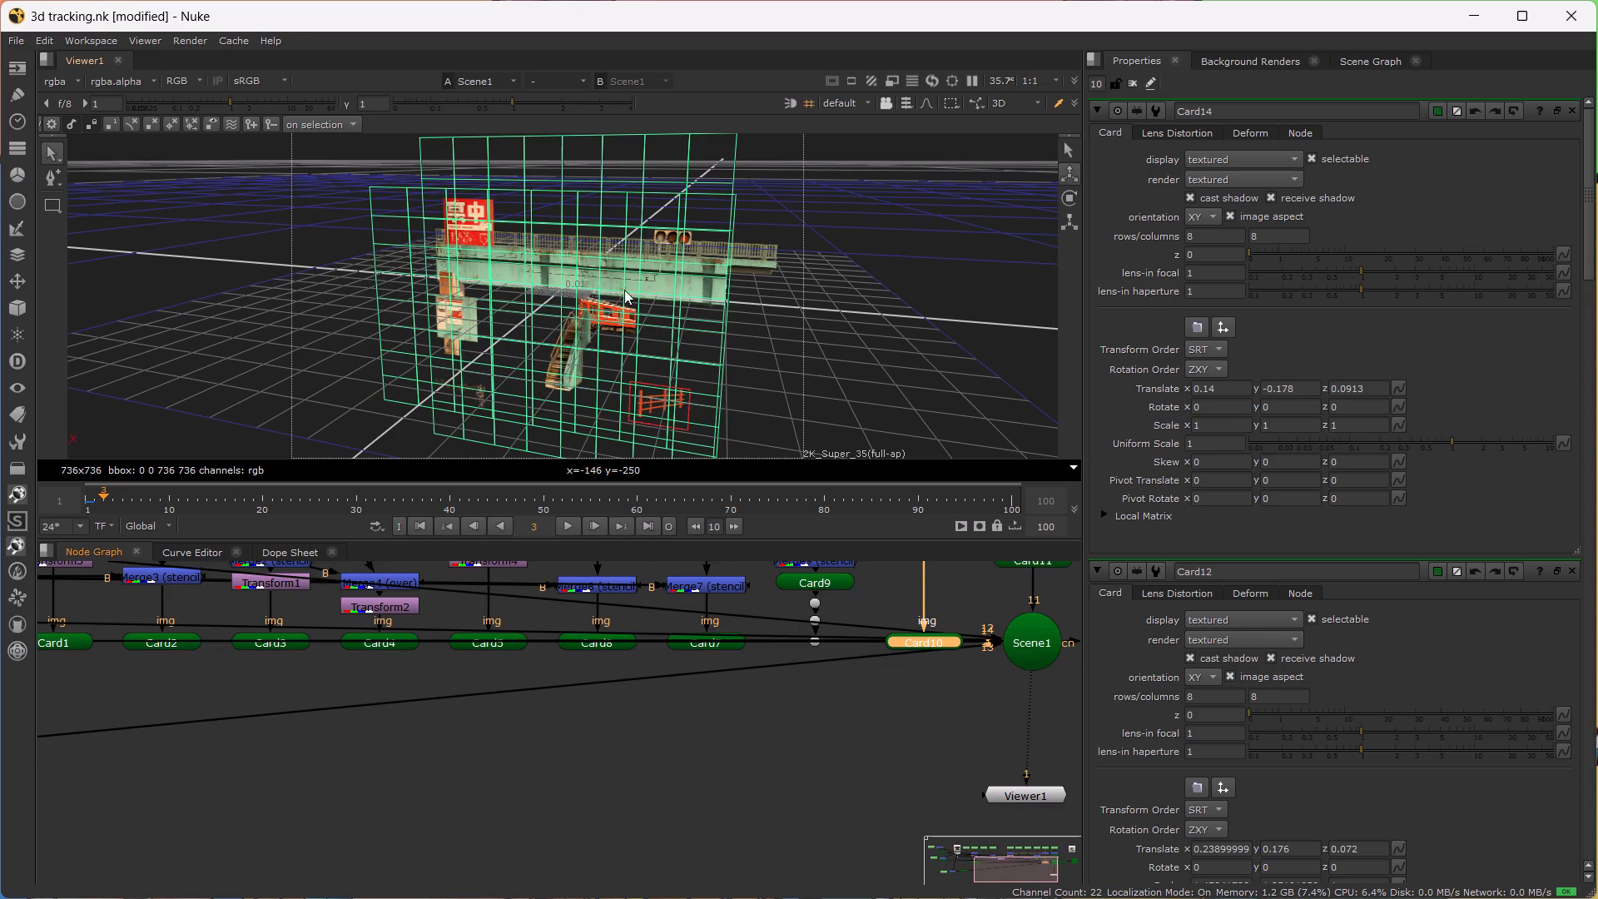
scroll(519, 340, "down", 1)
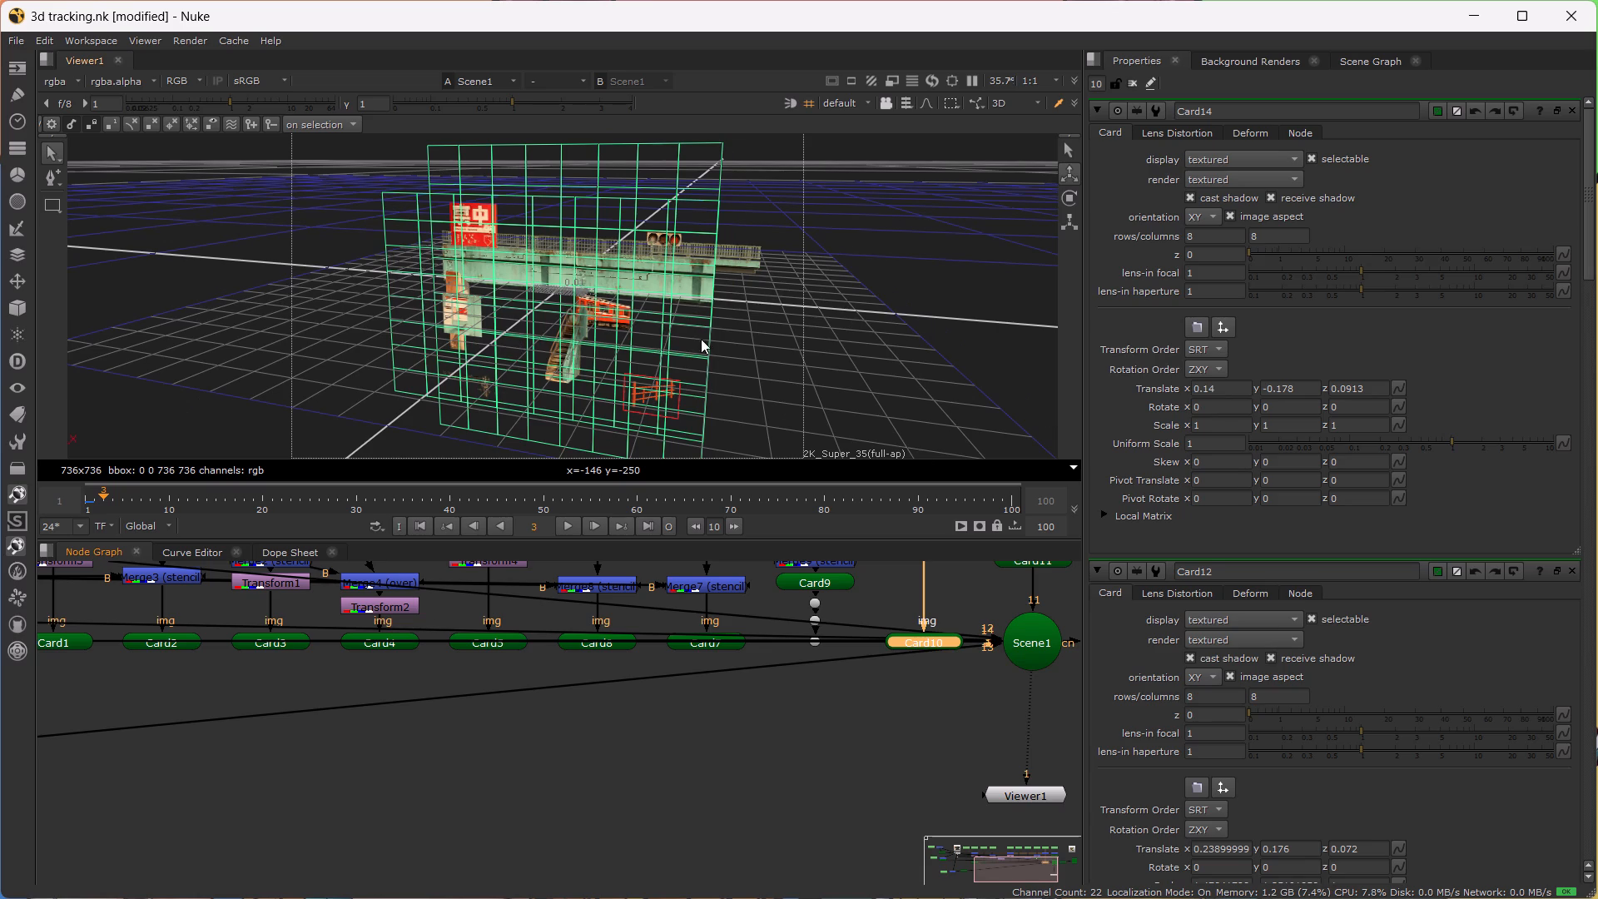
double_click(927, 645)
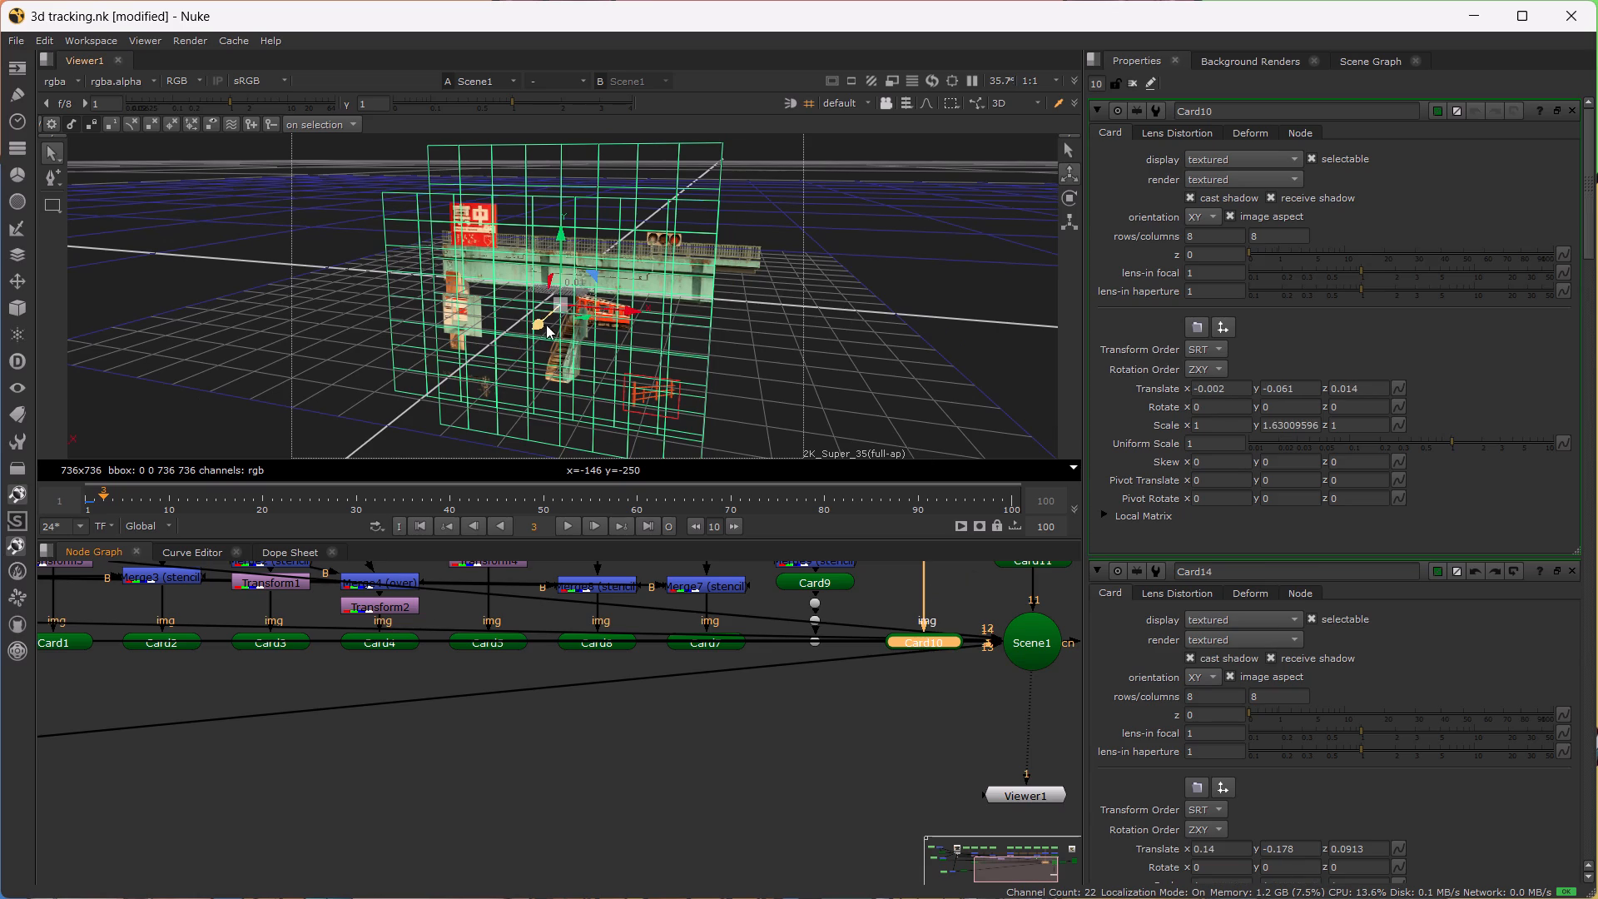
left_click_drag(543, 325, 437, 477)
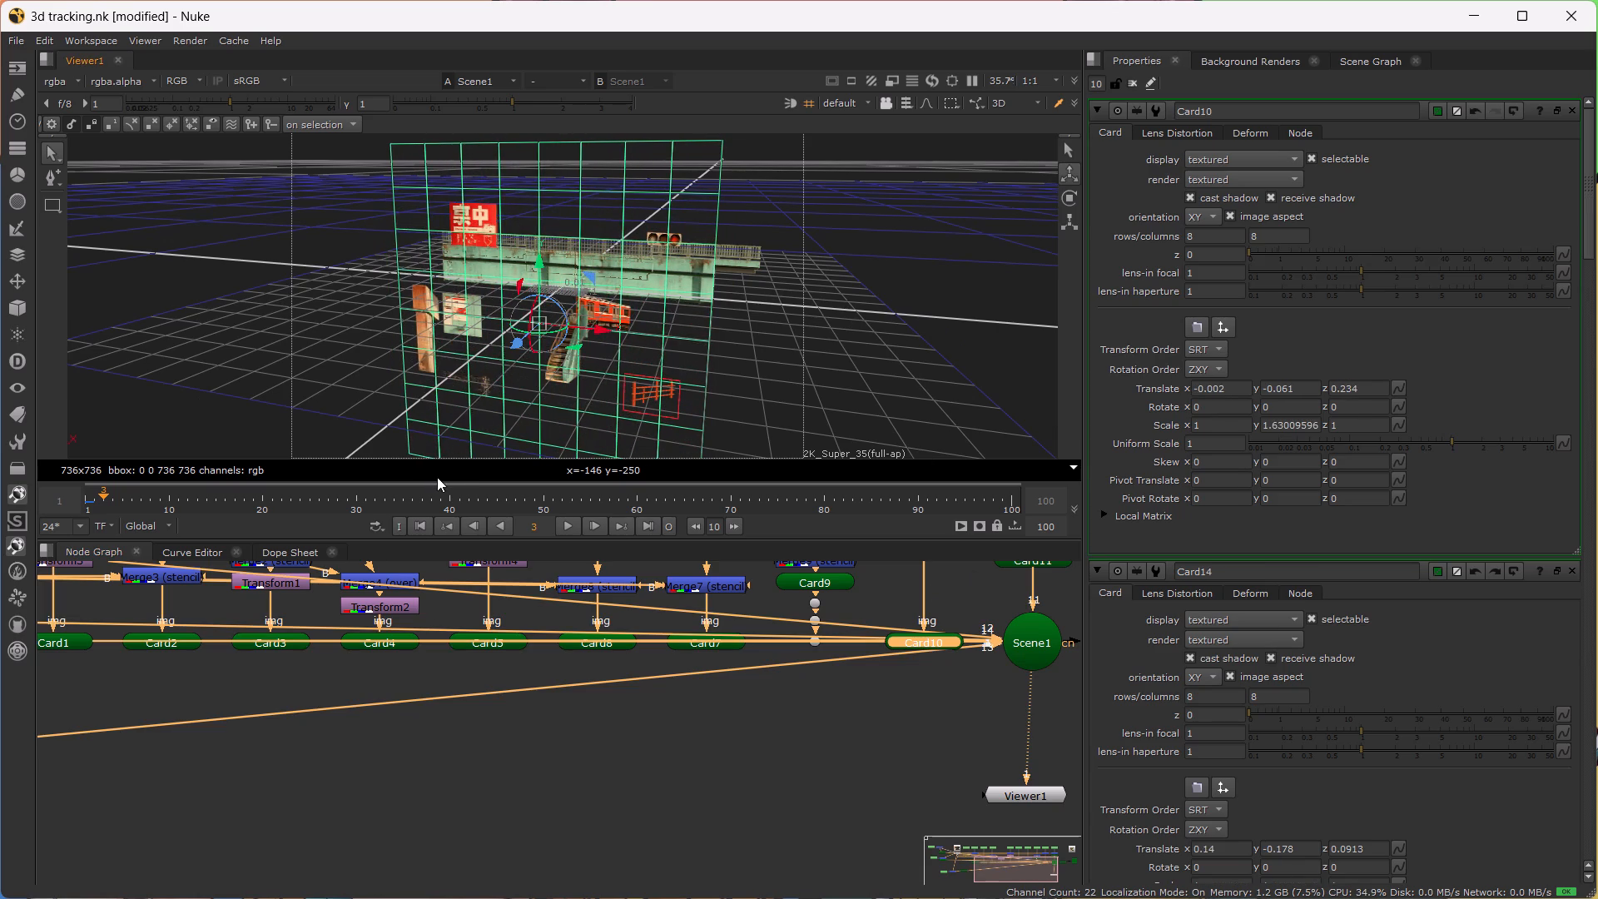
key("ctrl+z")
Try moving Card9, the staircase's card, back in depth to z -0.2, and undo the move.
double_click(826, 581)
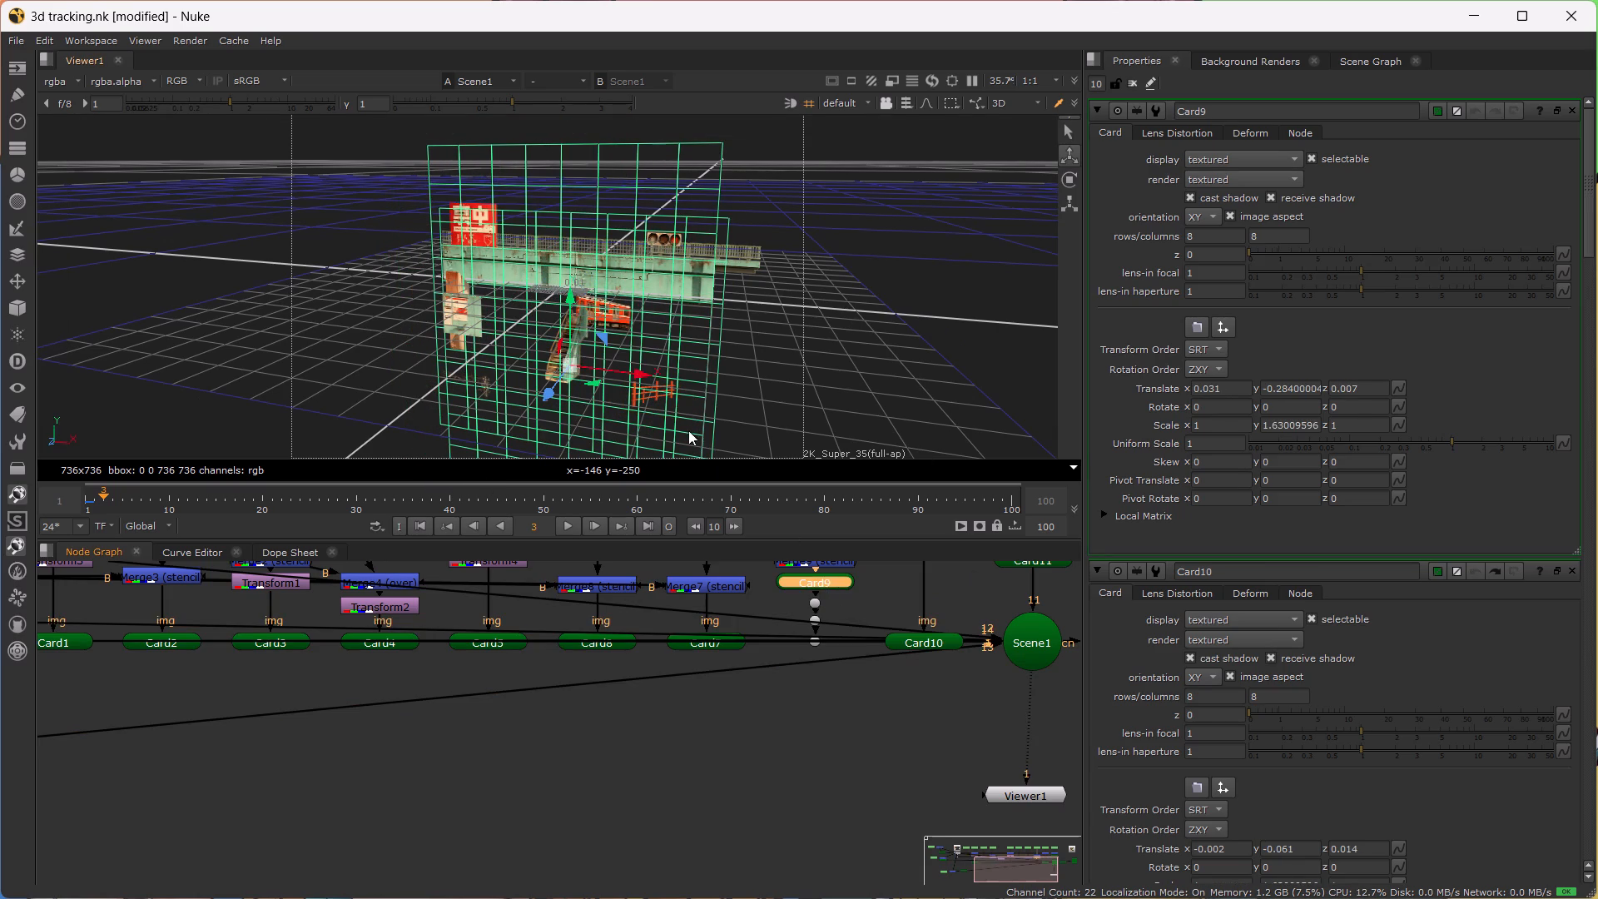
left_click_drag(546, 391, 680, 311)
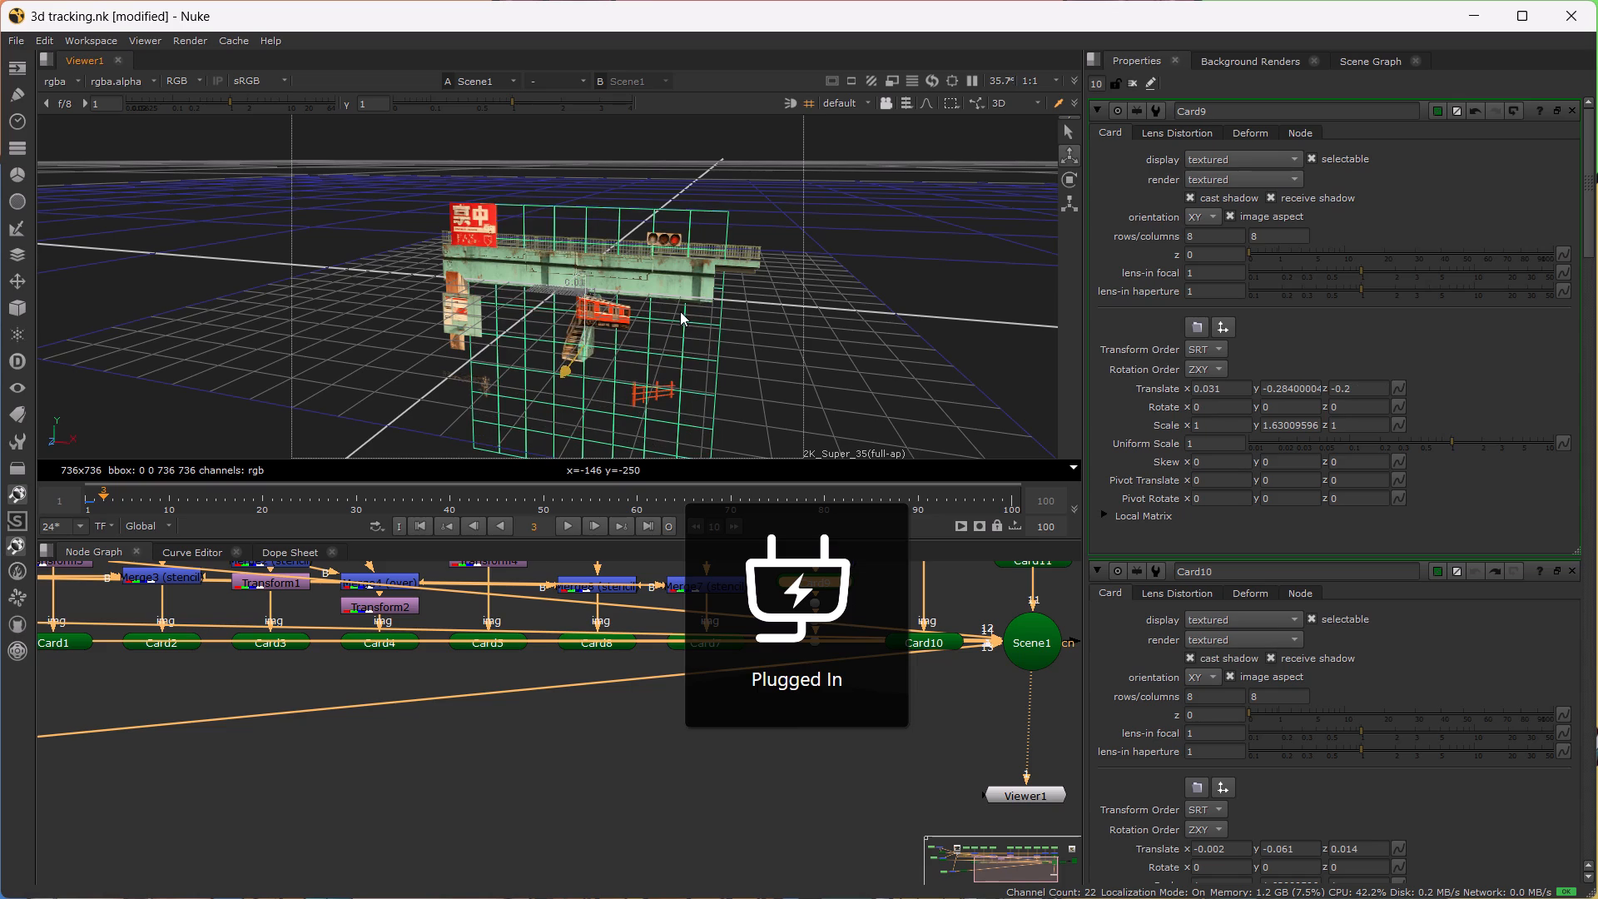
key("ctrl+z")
Move Card11, the red train's card, back behind the bridge and staircase to a depth of z -0.3.
double_click(1030, 563)
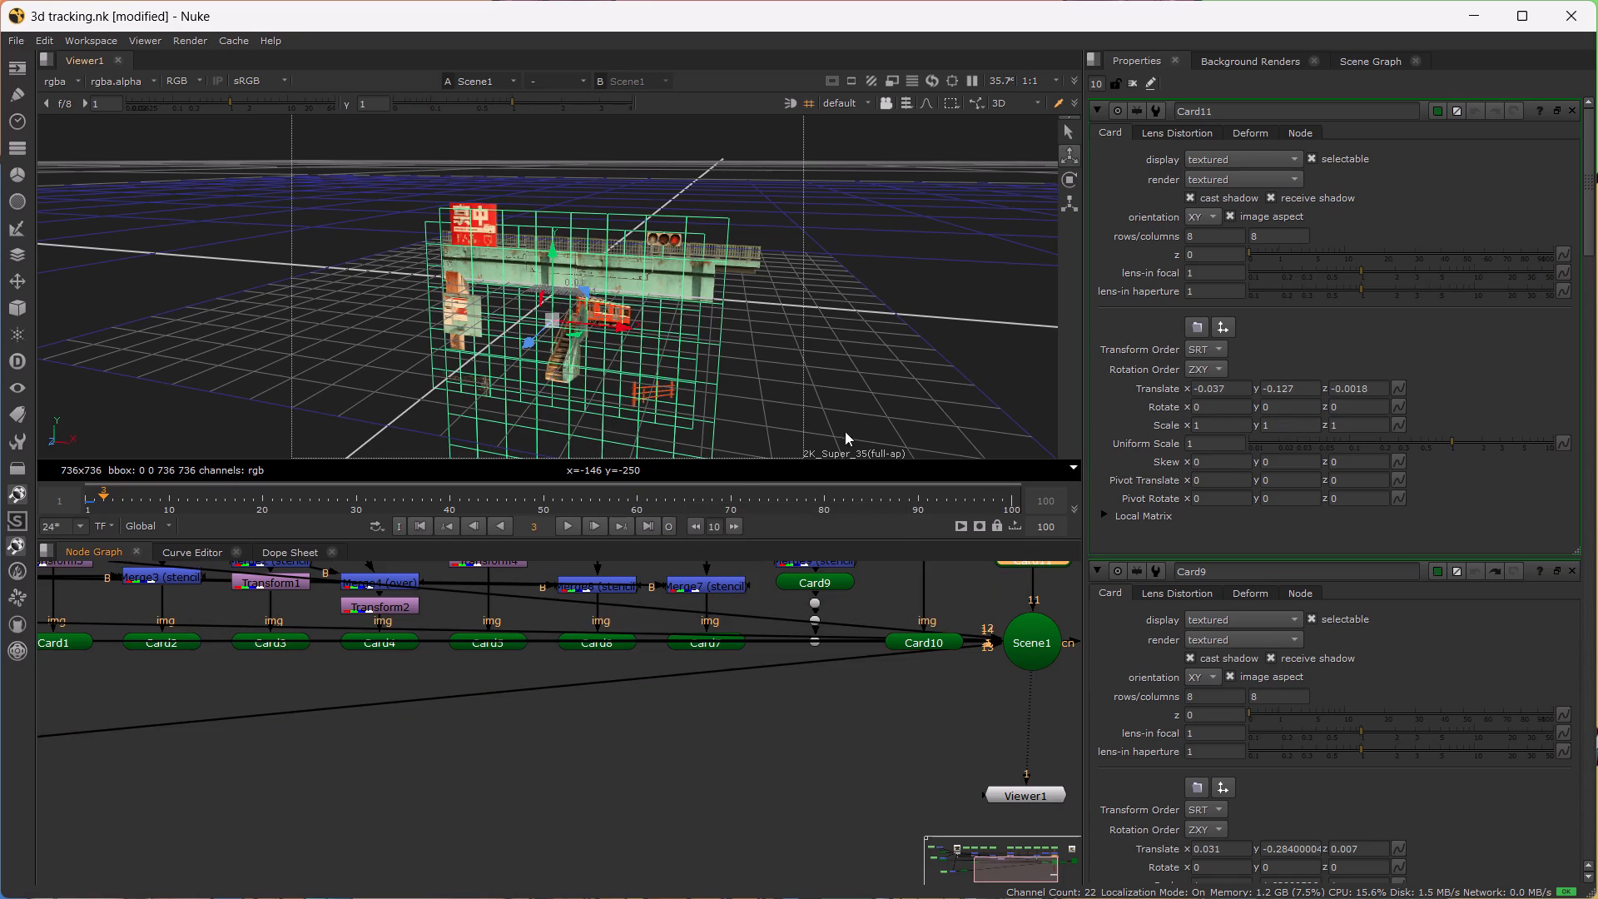
left_click_drag(530, 334, 668, 240)
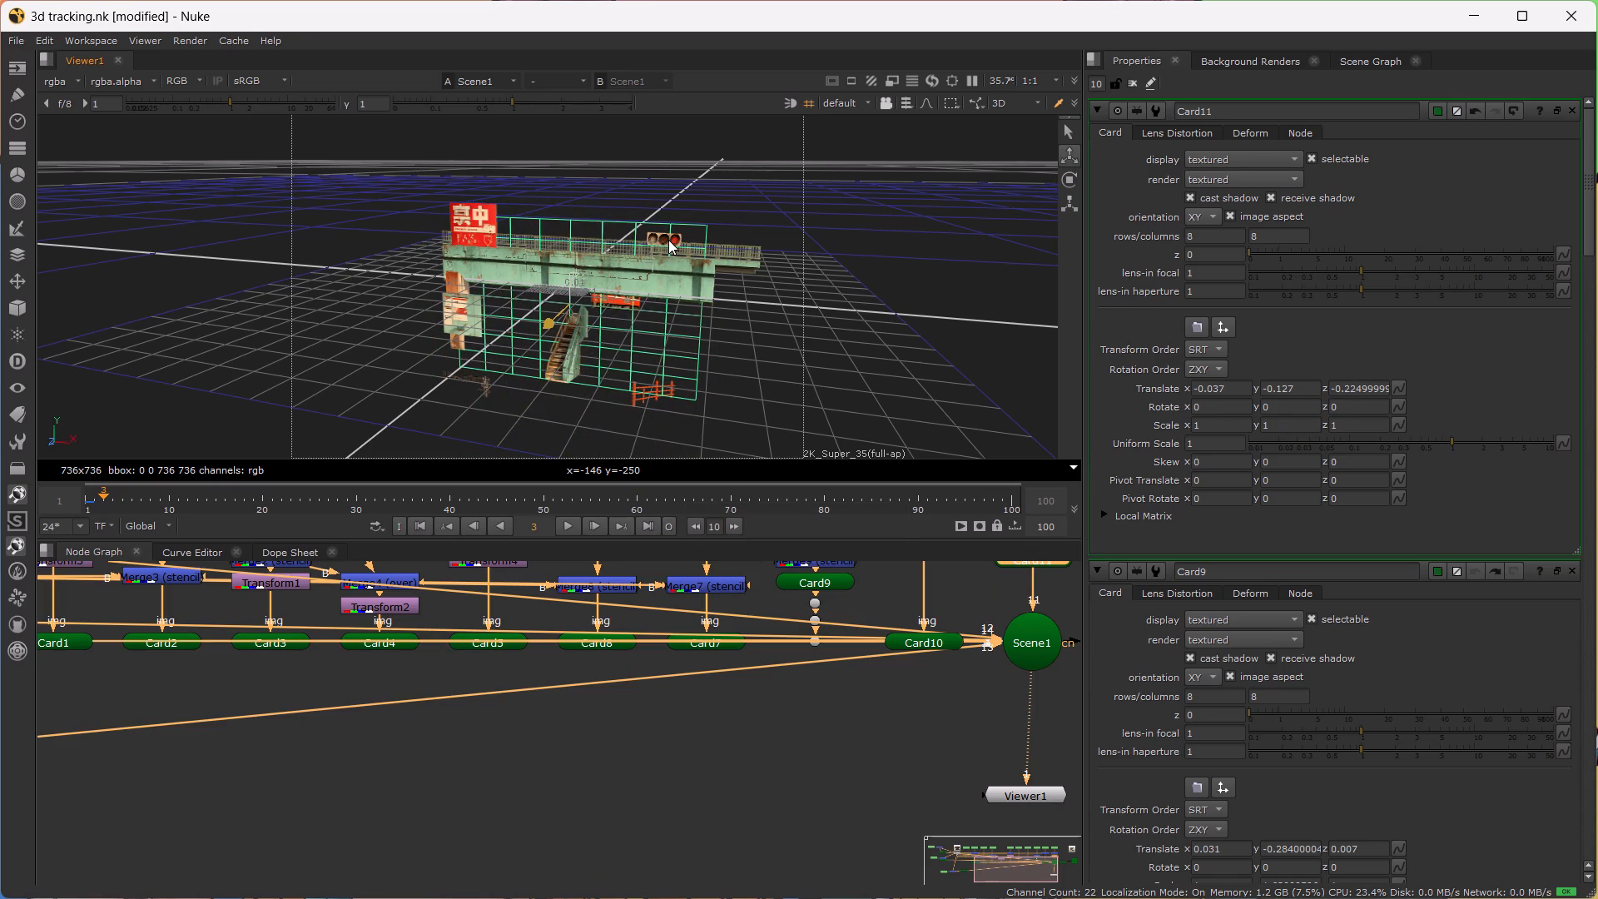
left_click_drag(668, 240, 726, 199)
left_click_drag(773, 400, 856, 335, "alt")
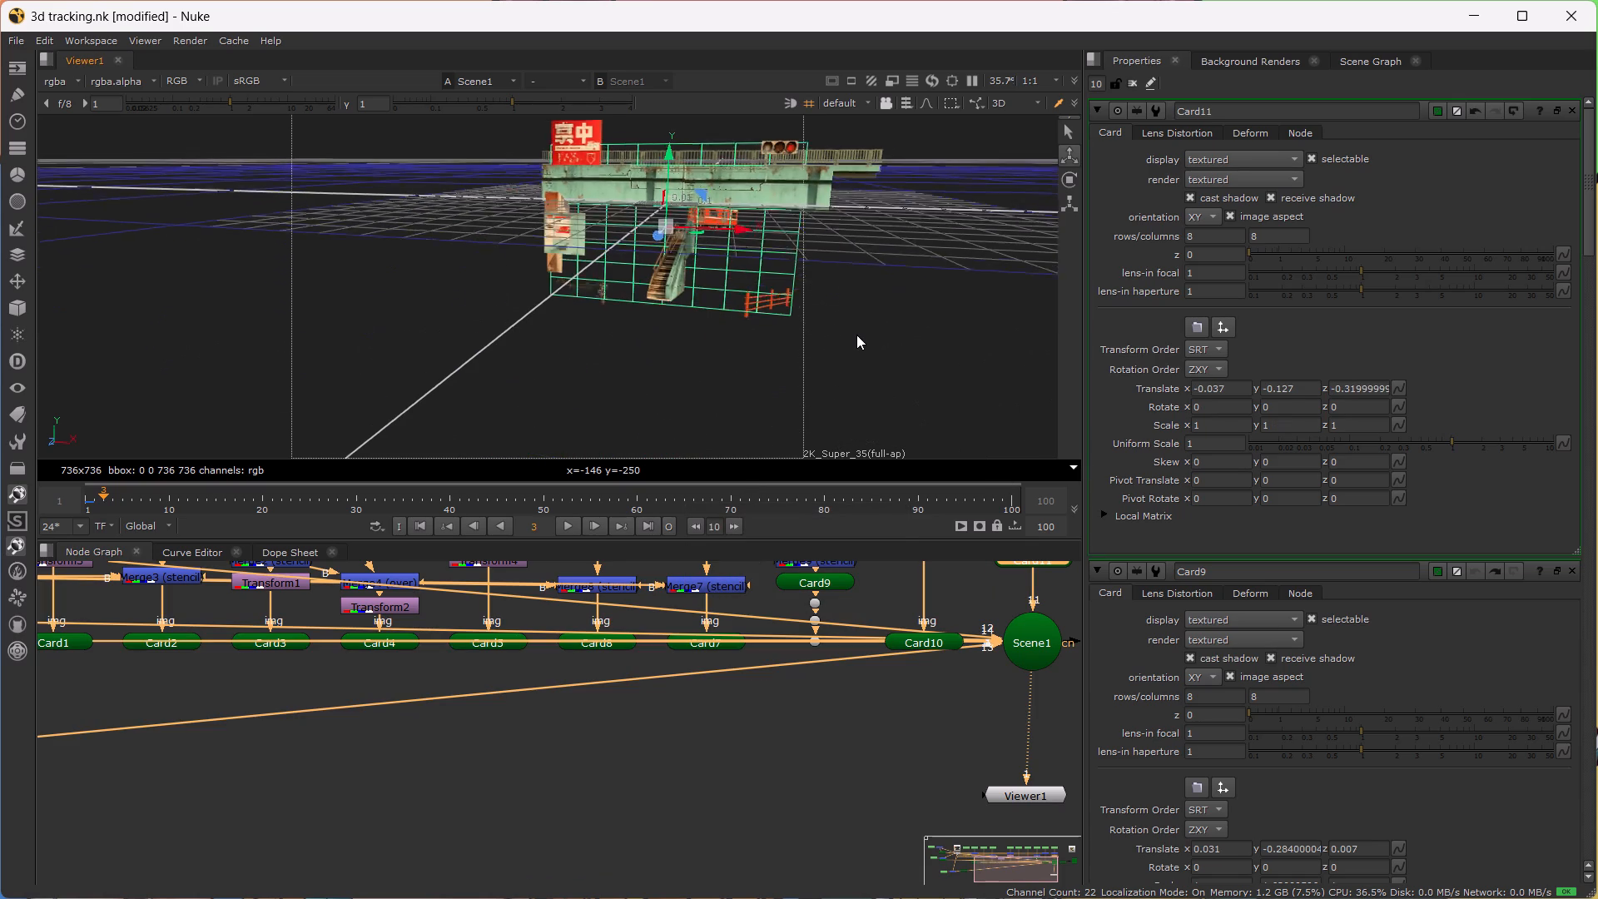
left_click_drag(856, 335, 857, 334, "alt")
left_click_drag(847, 300, 814, 320, "alt")
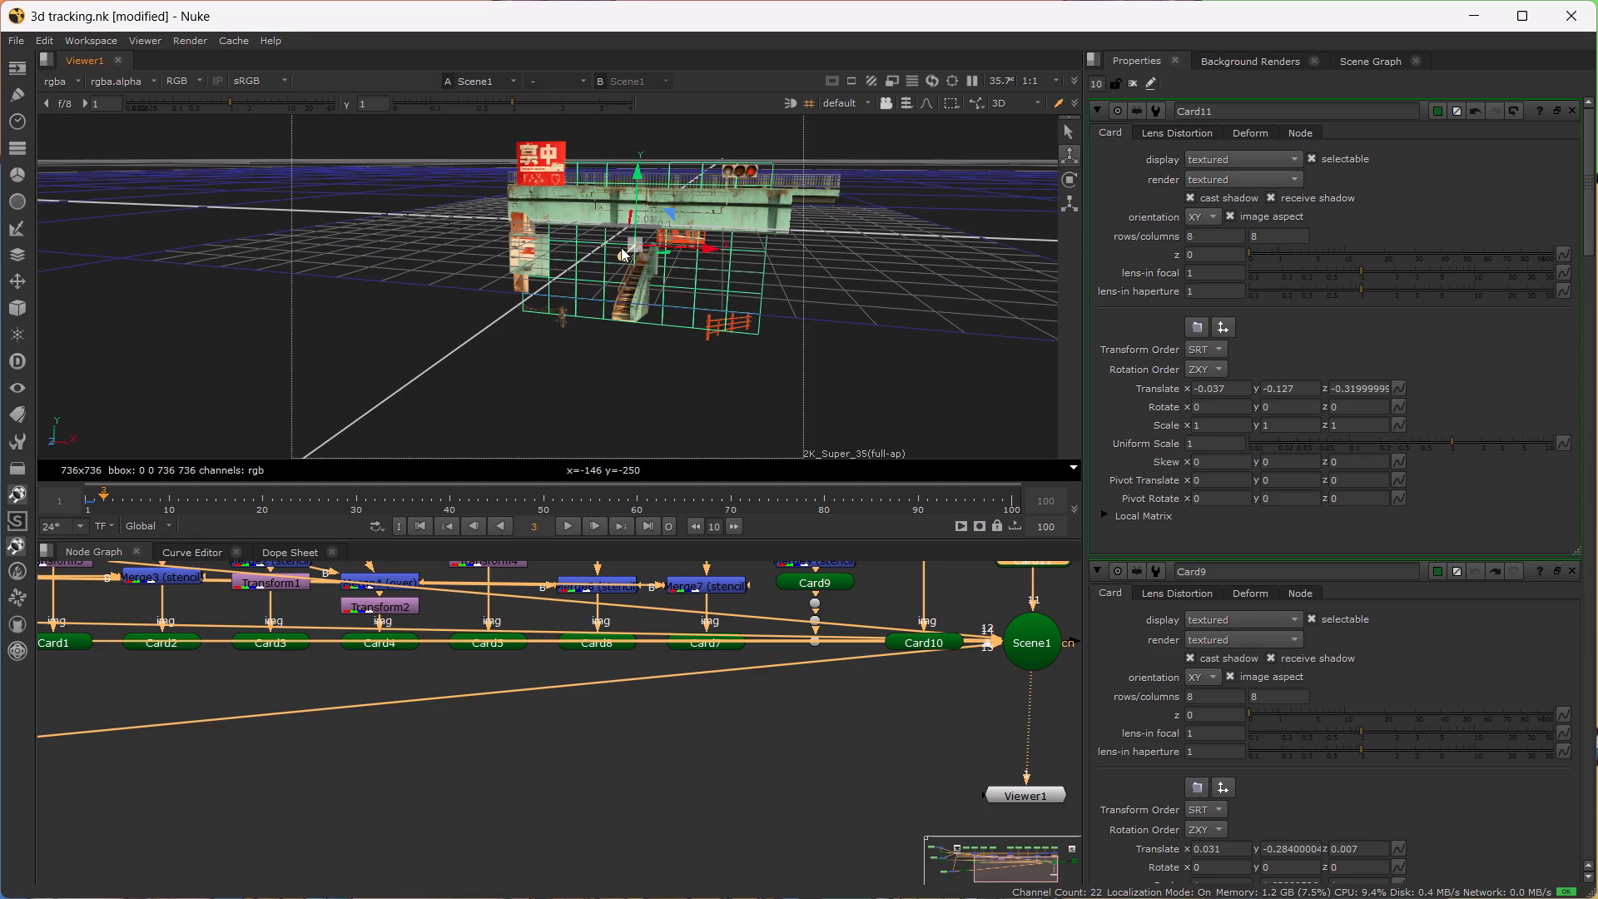
left_click_drag(621, 247, 625, 267)
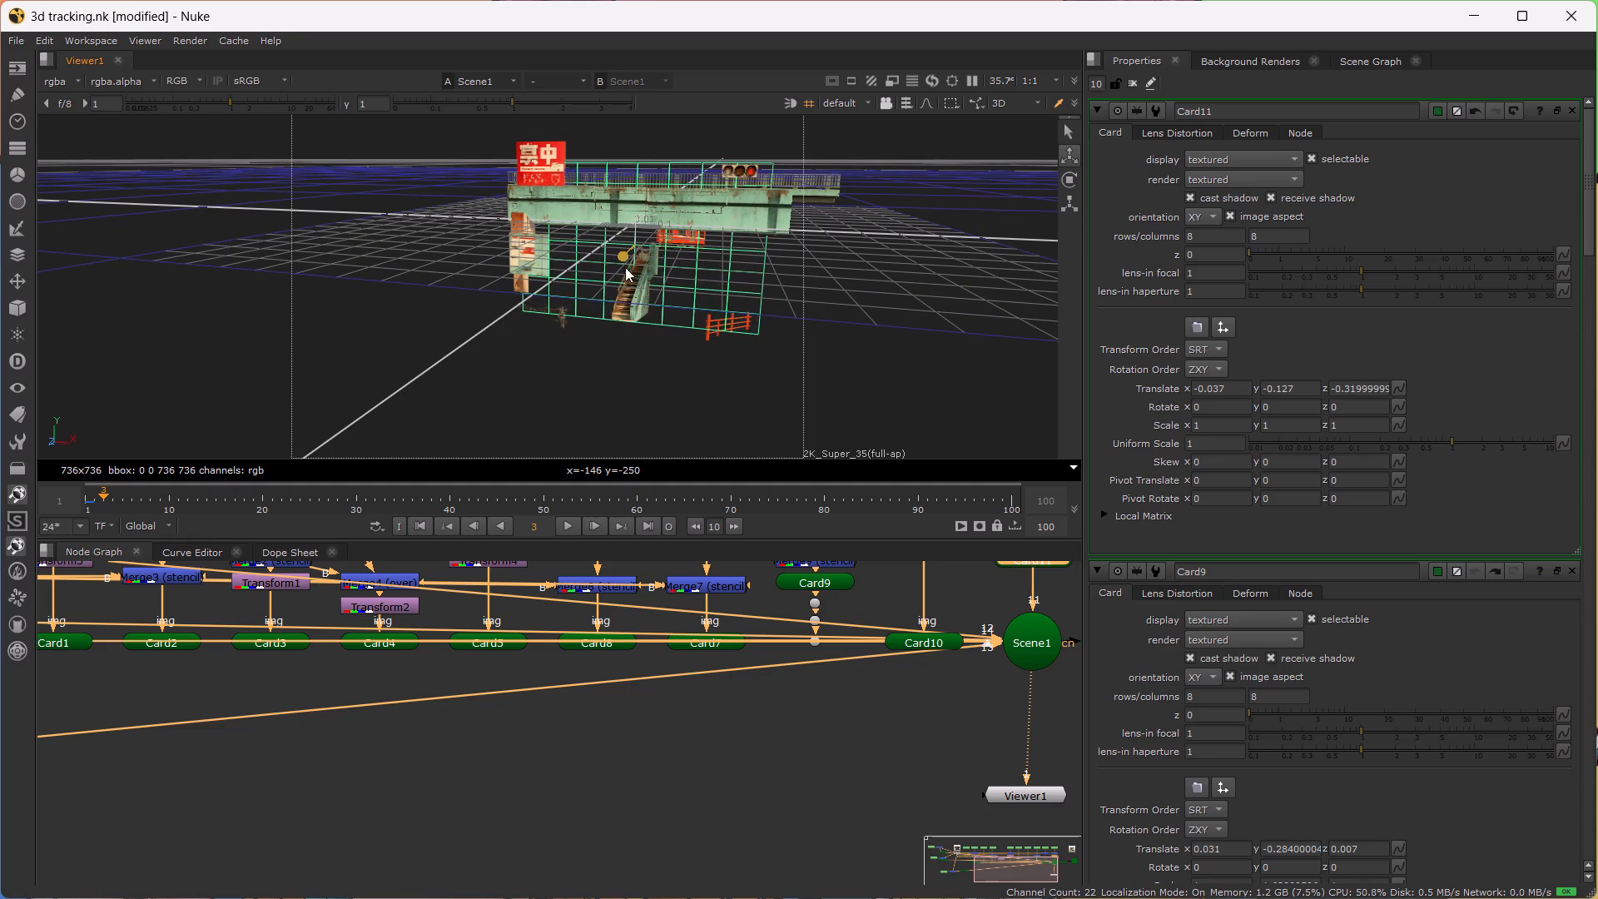
left_click_drag(625, 267, 622, 275)
left_click(892, 319)
left_click(645, 403)
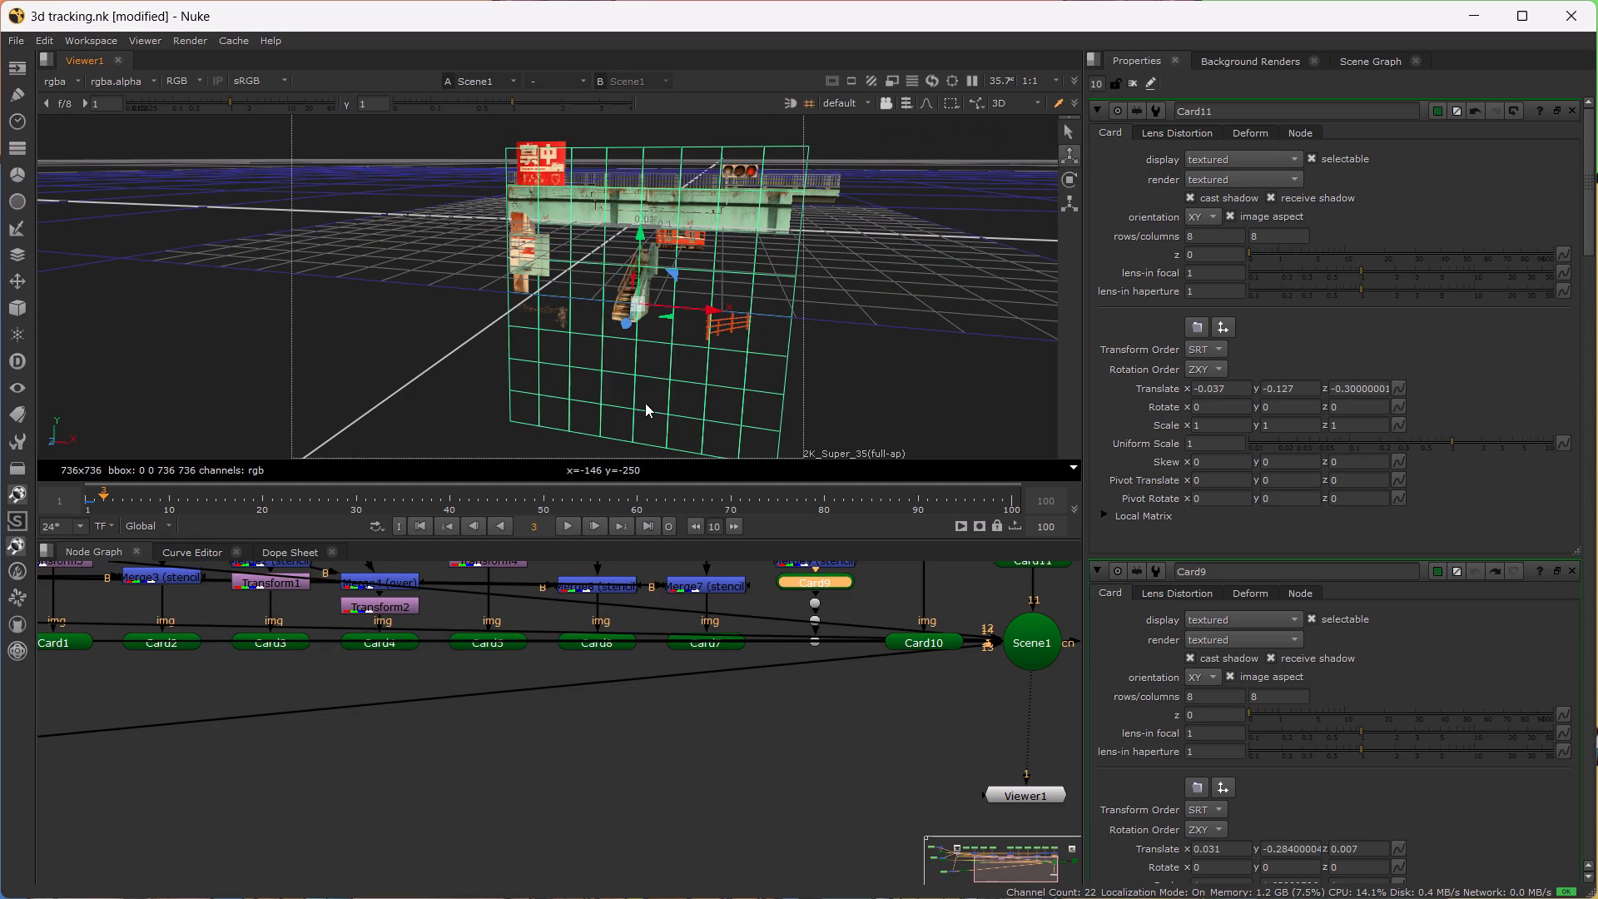
Open Camera1's properties and display the ScanlineRender1 output in the 2D viewer.
left_click_drag(894, 756, 741, 759, "alt")
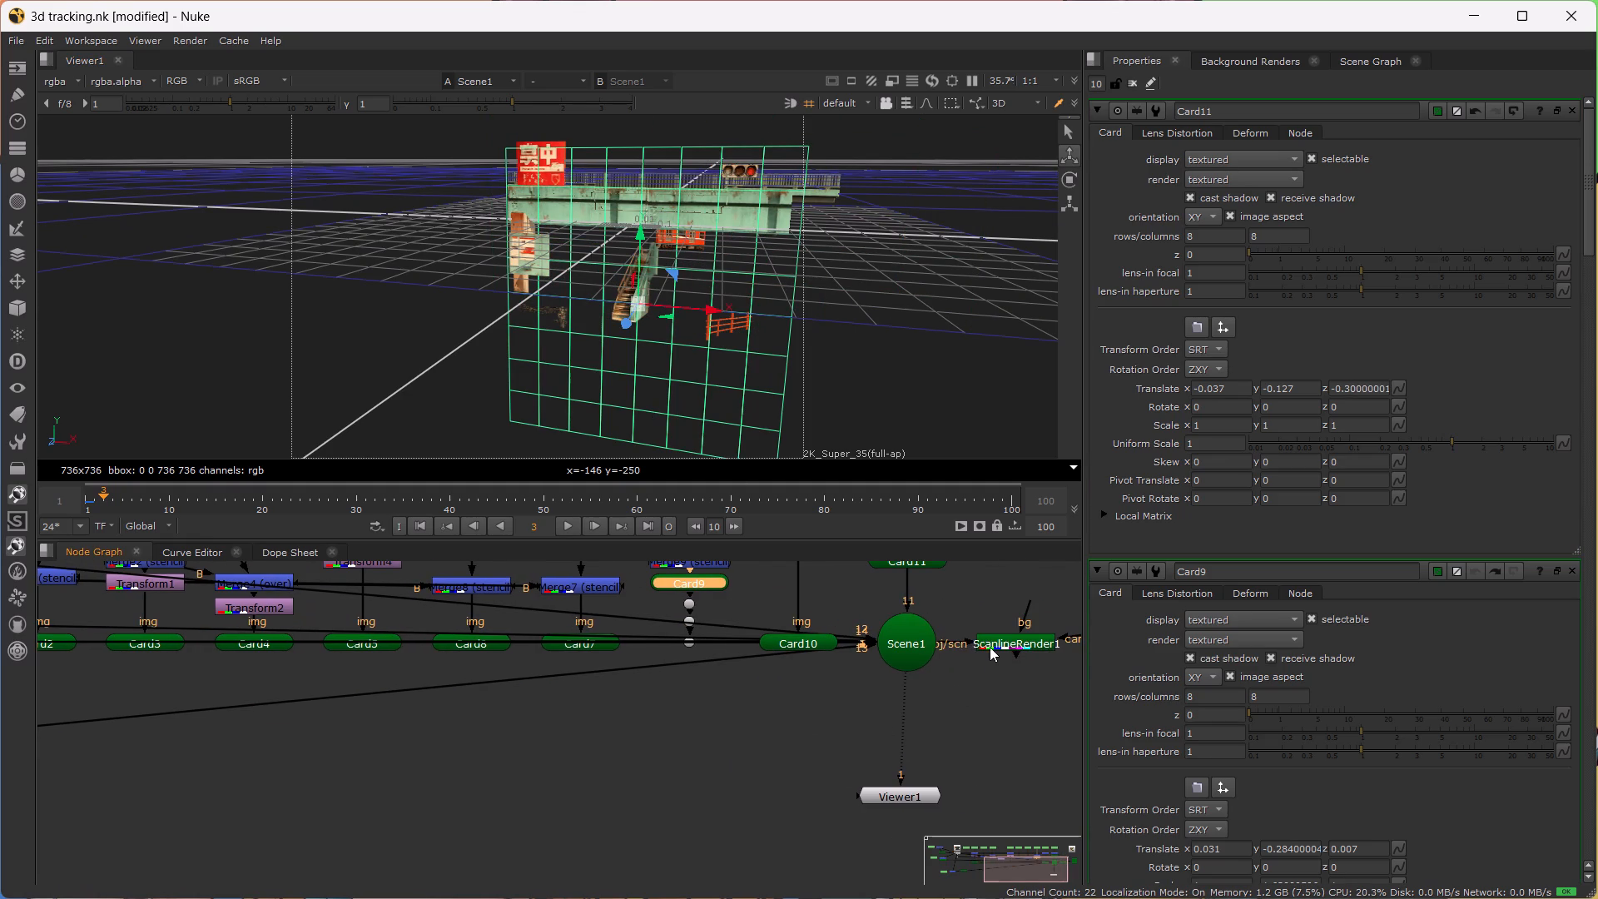
left_click(990, 646)
key("1")
left_click_drag(957, 721, 816, 725, "alt")
left_click(966, 648)
key("1")
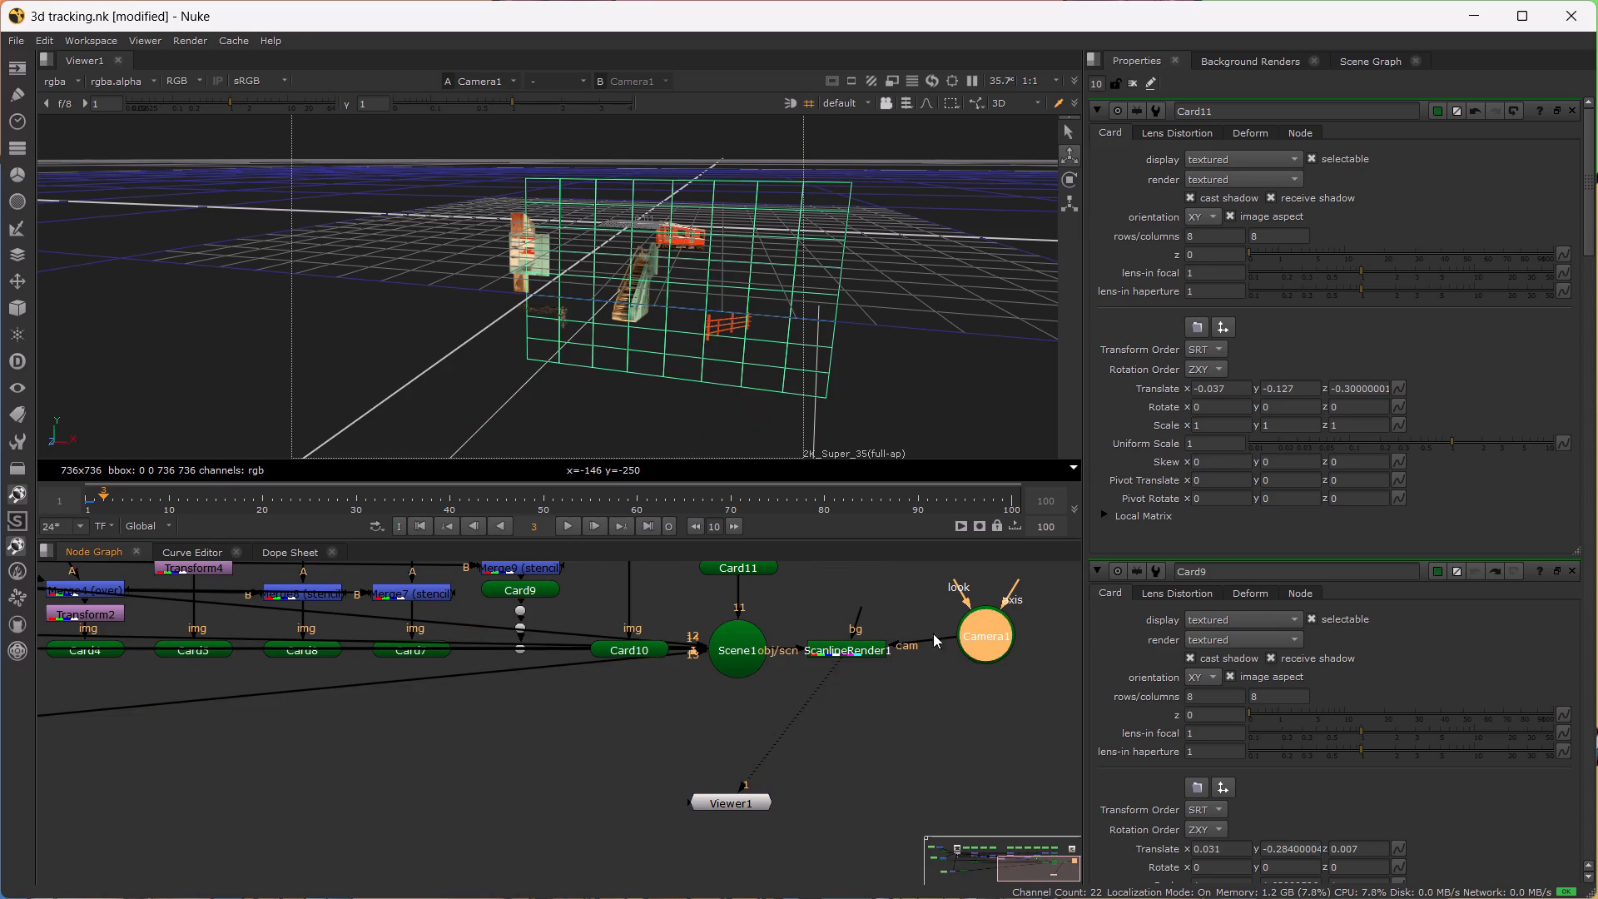
left_click(980, 643)
key("1")
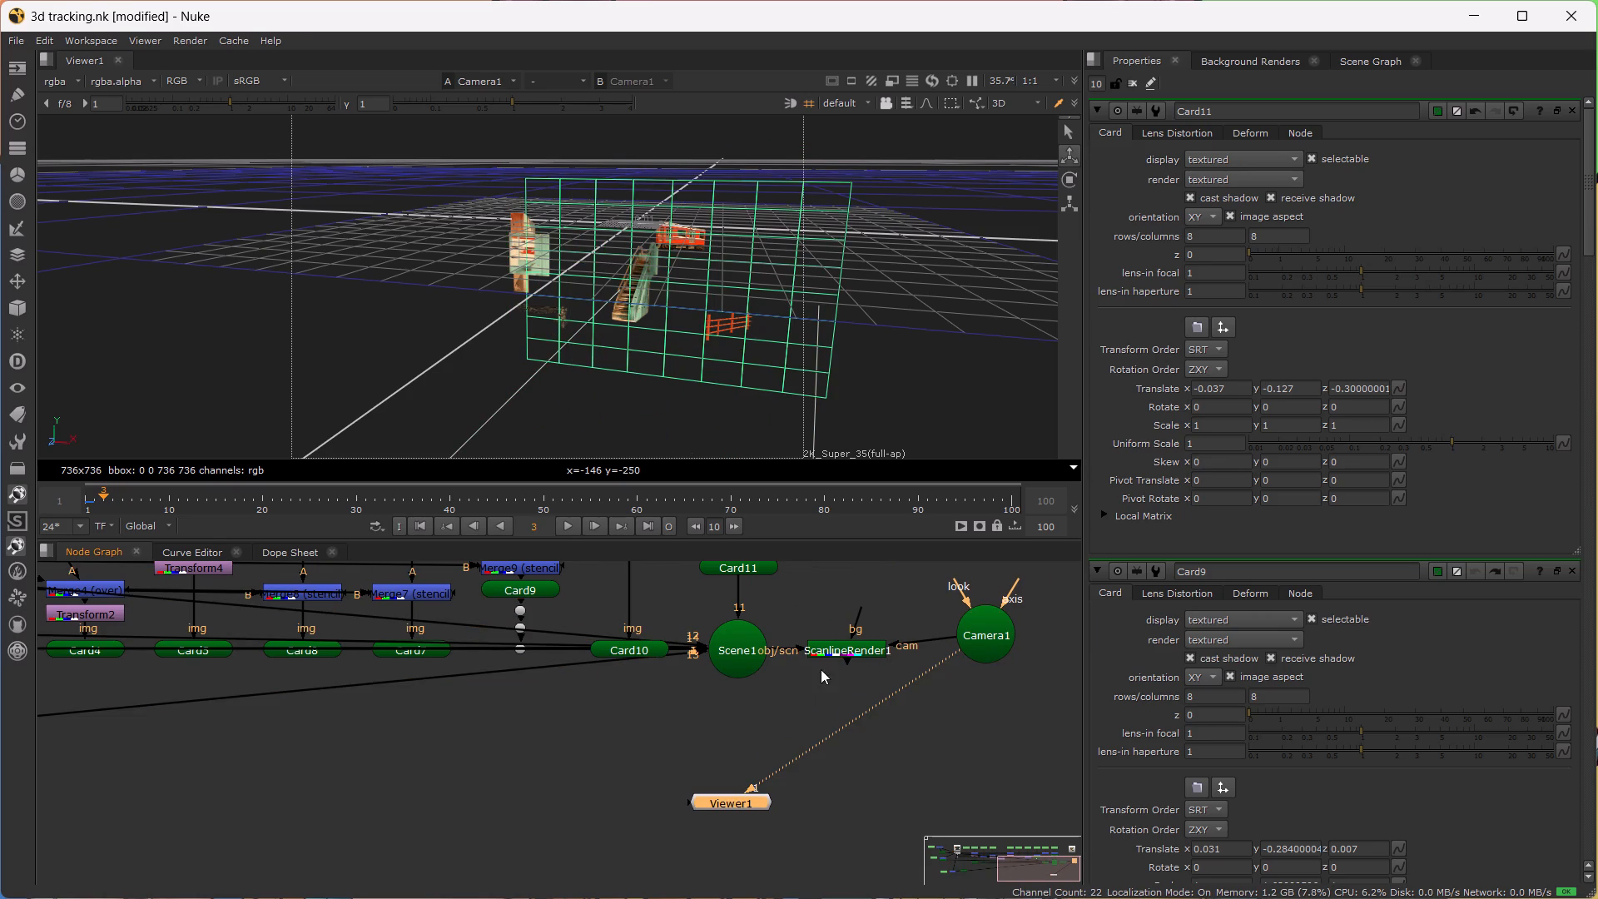
double_click(975, 647)
key("grave")
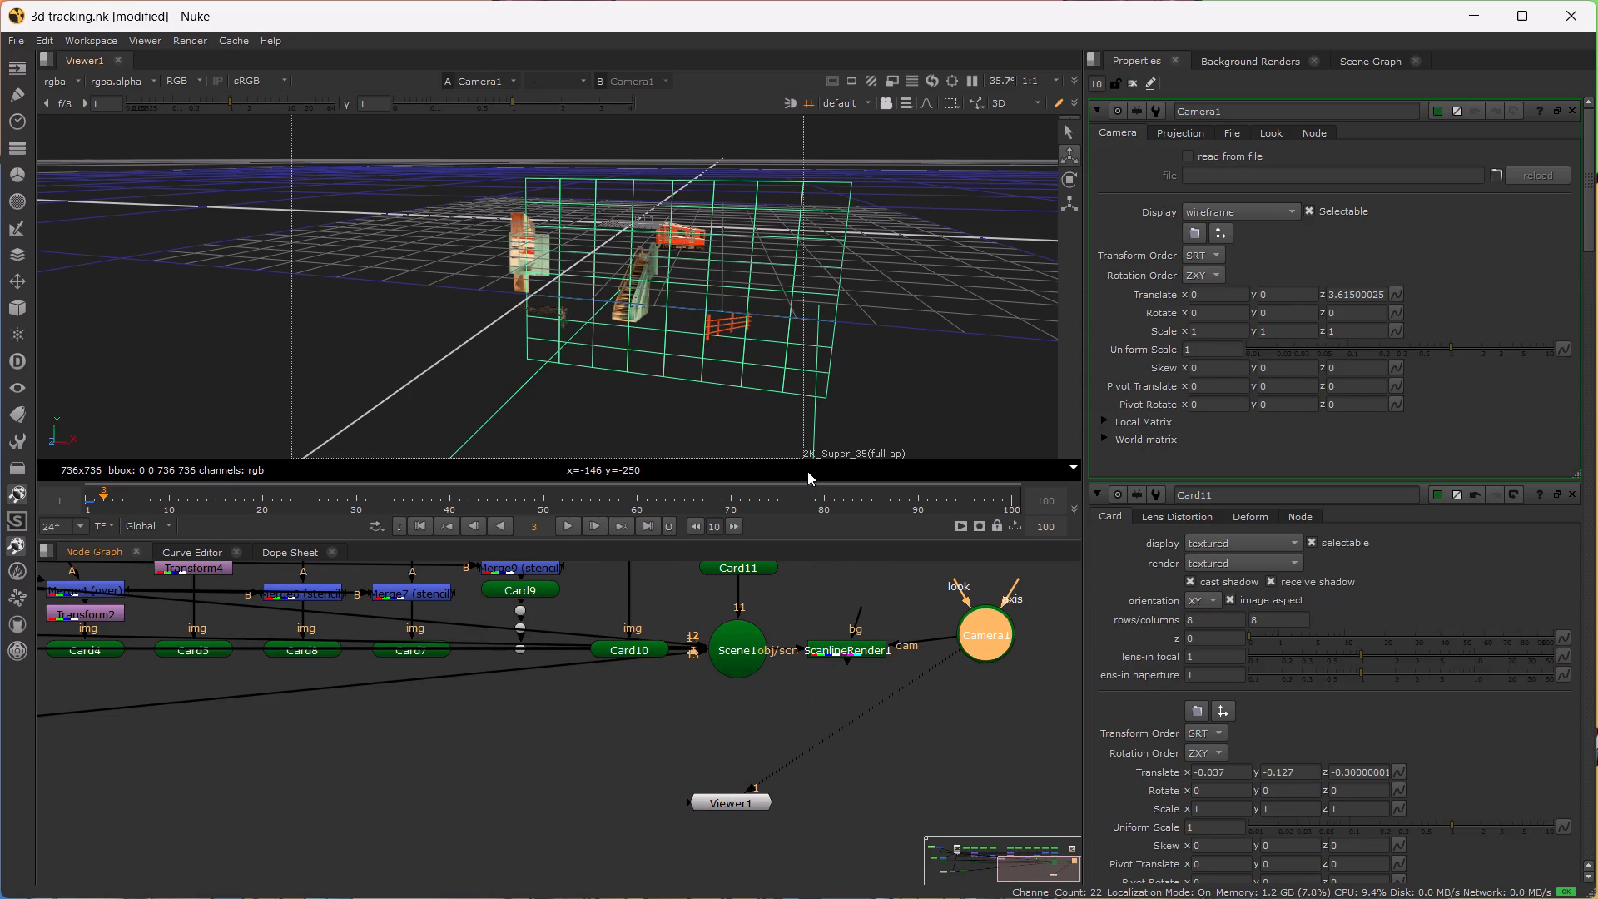
key("Tab")
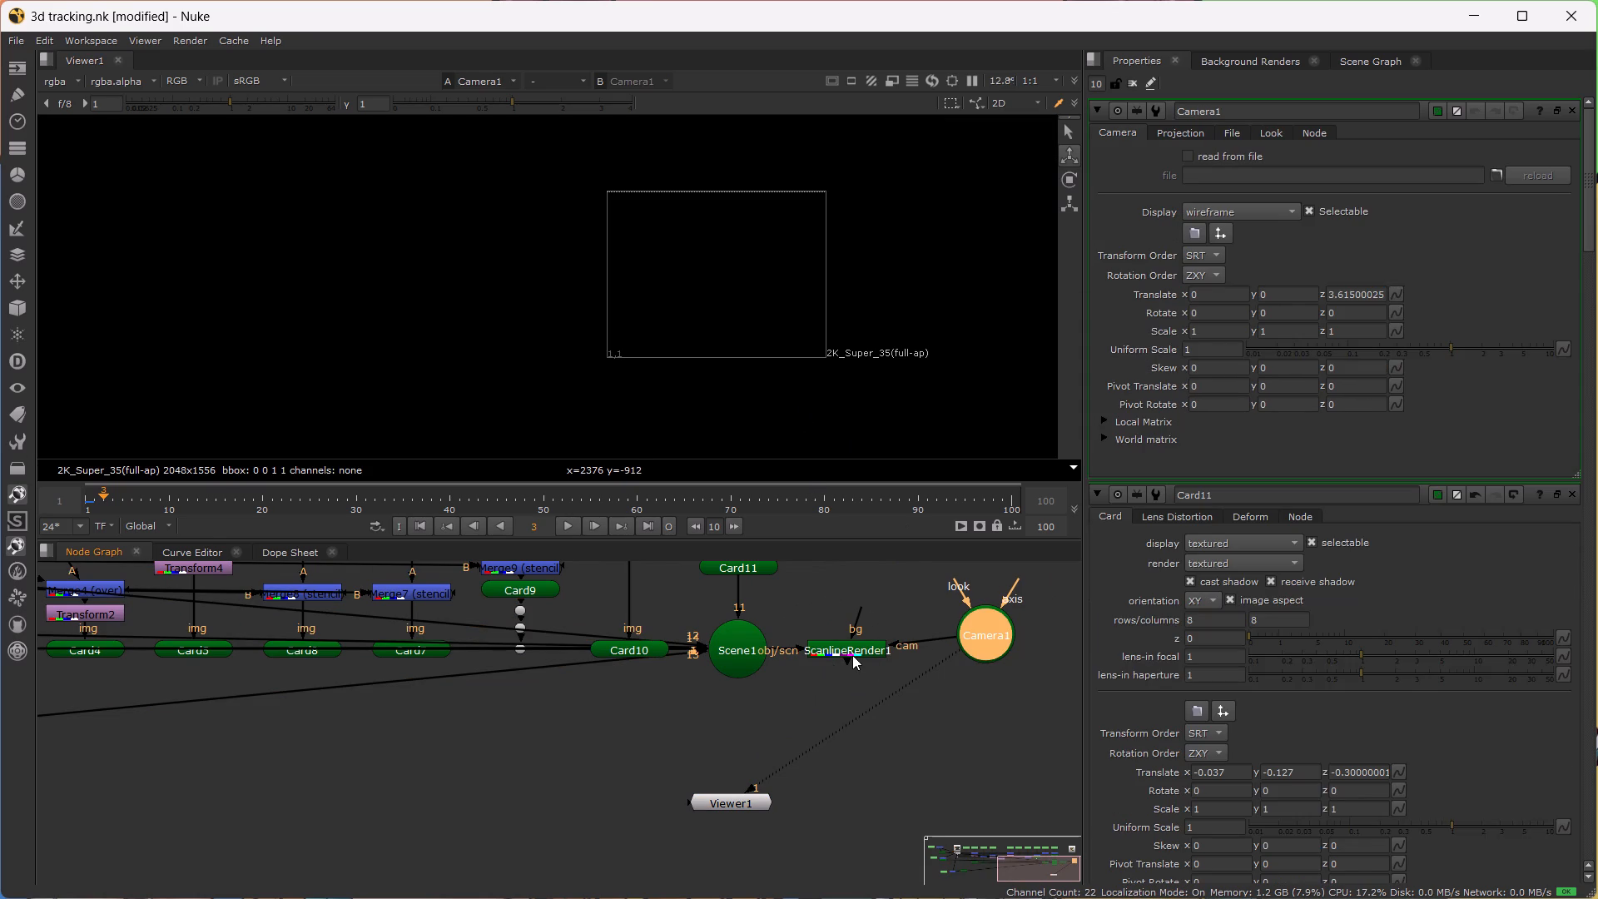
left_click(852, 655)
key("1")
scroll(763, 374, "up", 2)
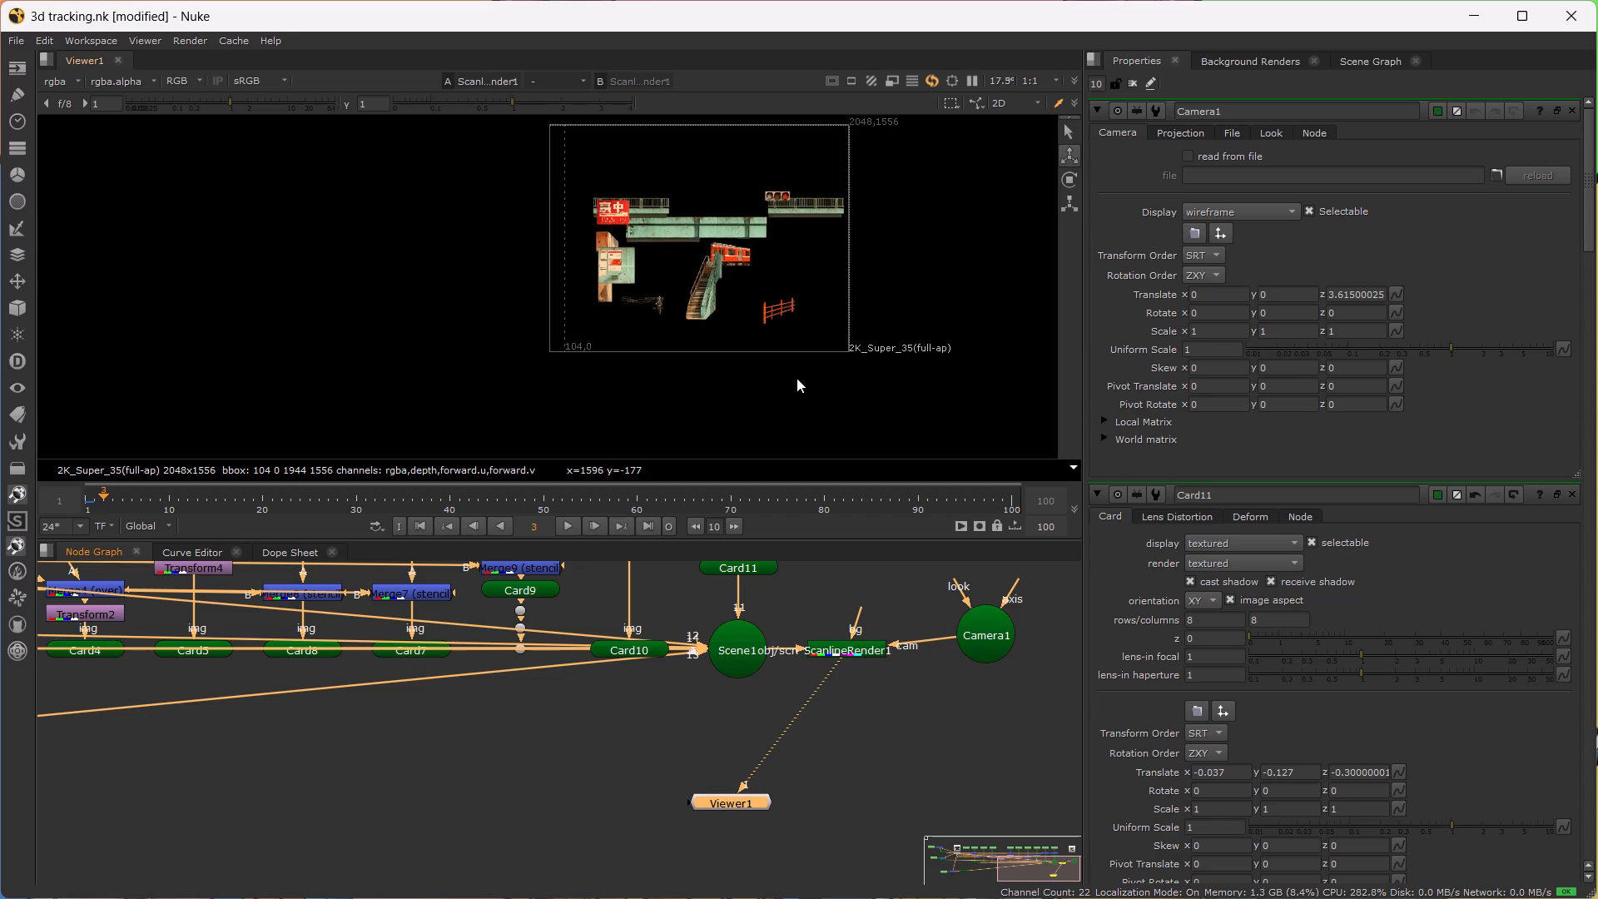
Examine how the bridge sections, sign, train and staircase line up in the camera render.
left_click_drag(806, 377, 762, 405, "alt")
scroll(732, 358, "up", 4)
left_click_drag(733, 368, 732, 447, "alt")
scroll(757, 415, "down", 2)
left_click_drag(757, 412, 792, 403, "alt")
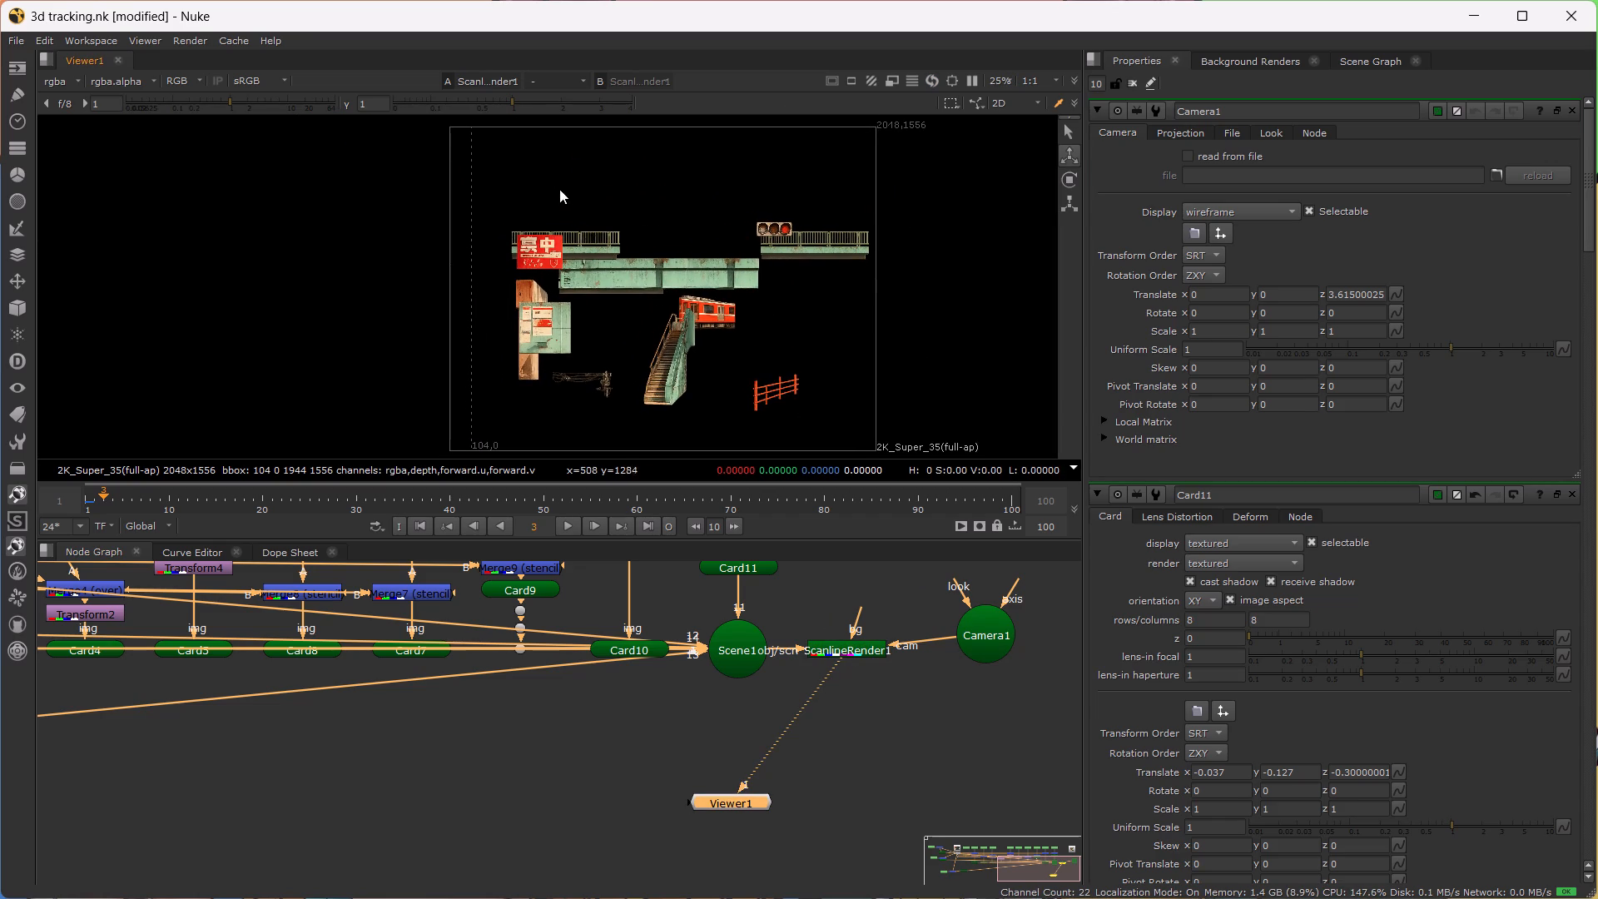
left_click_drag(578, 195, 759, 281)
left_click_drag(617, 177, 729, 320)
left_click_drag(605, 196, 804, 293)
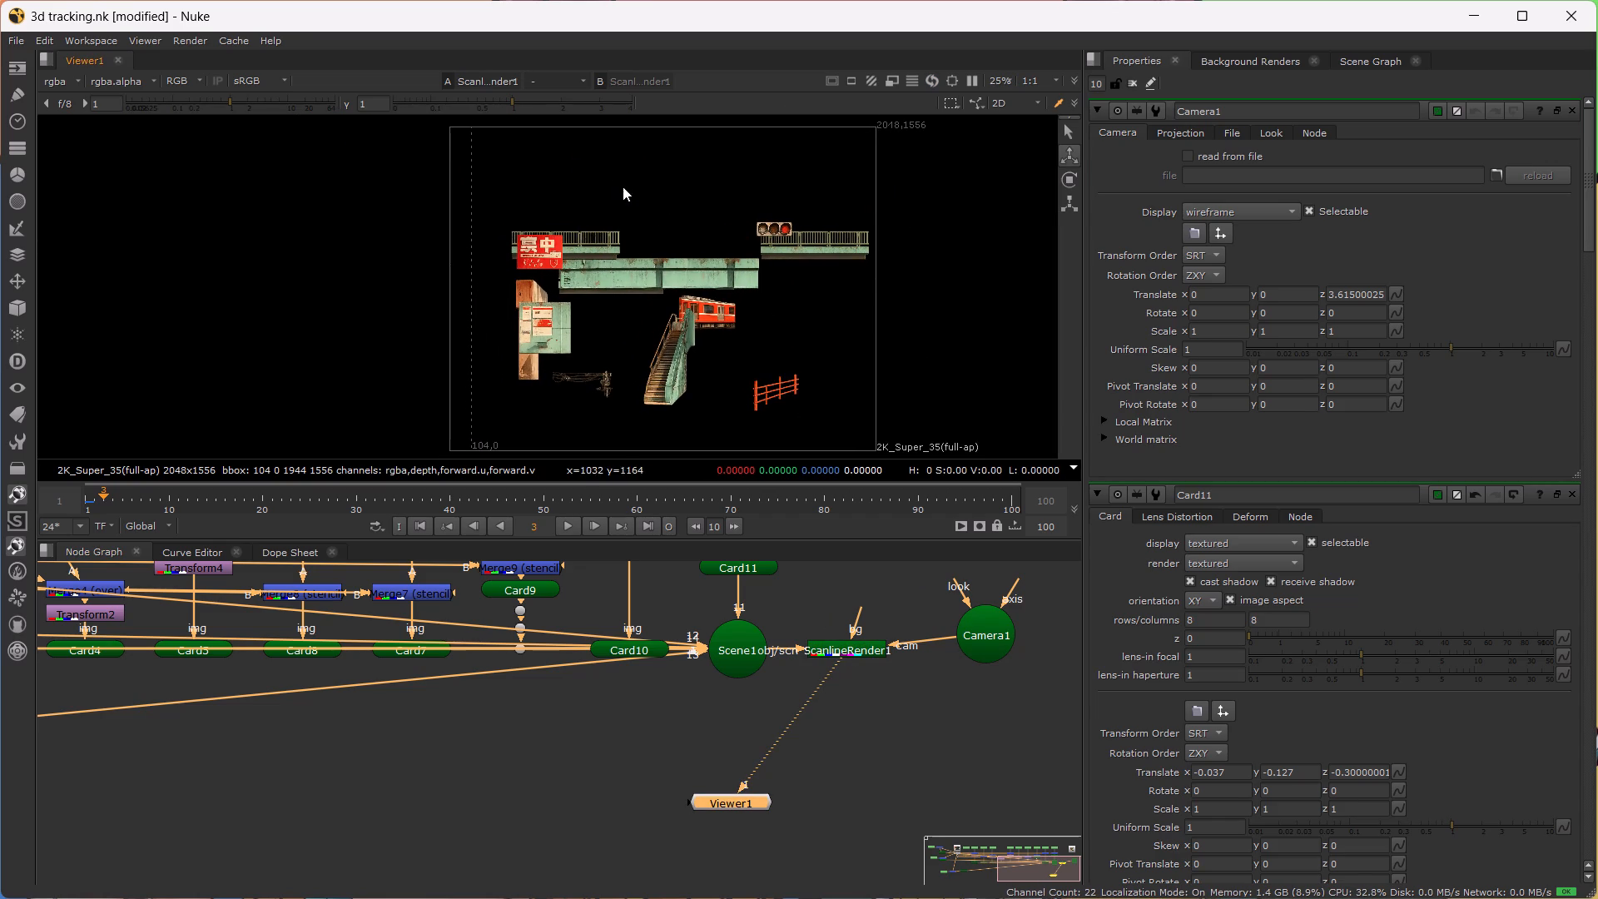
left_click_drag(613, 179, 743, 307)
left_click_drag(596, 206, 786, 288)
left_click_drag(555, 199, 836, 373)
scroll(678, 236, "up", 3)
scroll(678, 236, "down", 2)
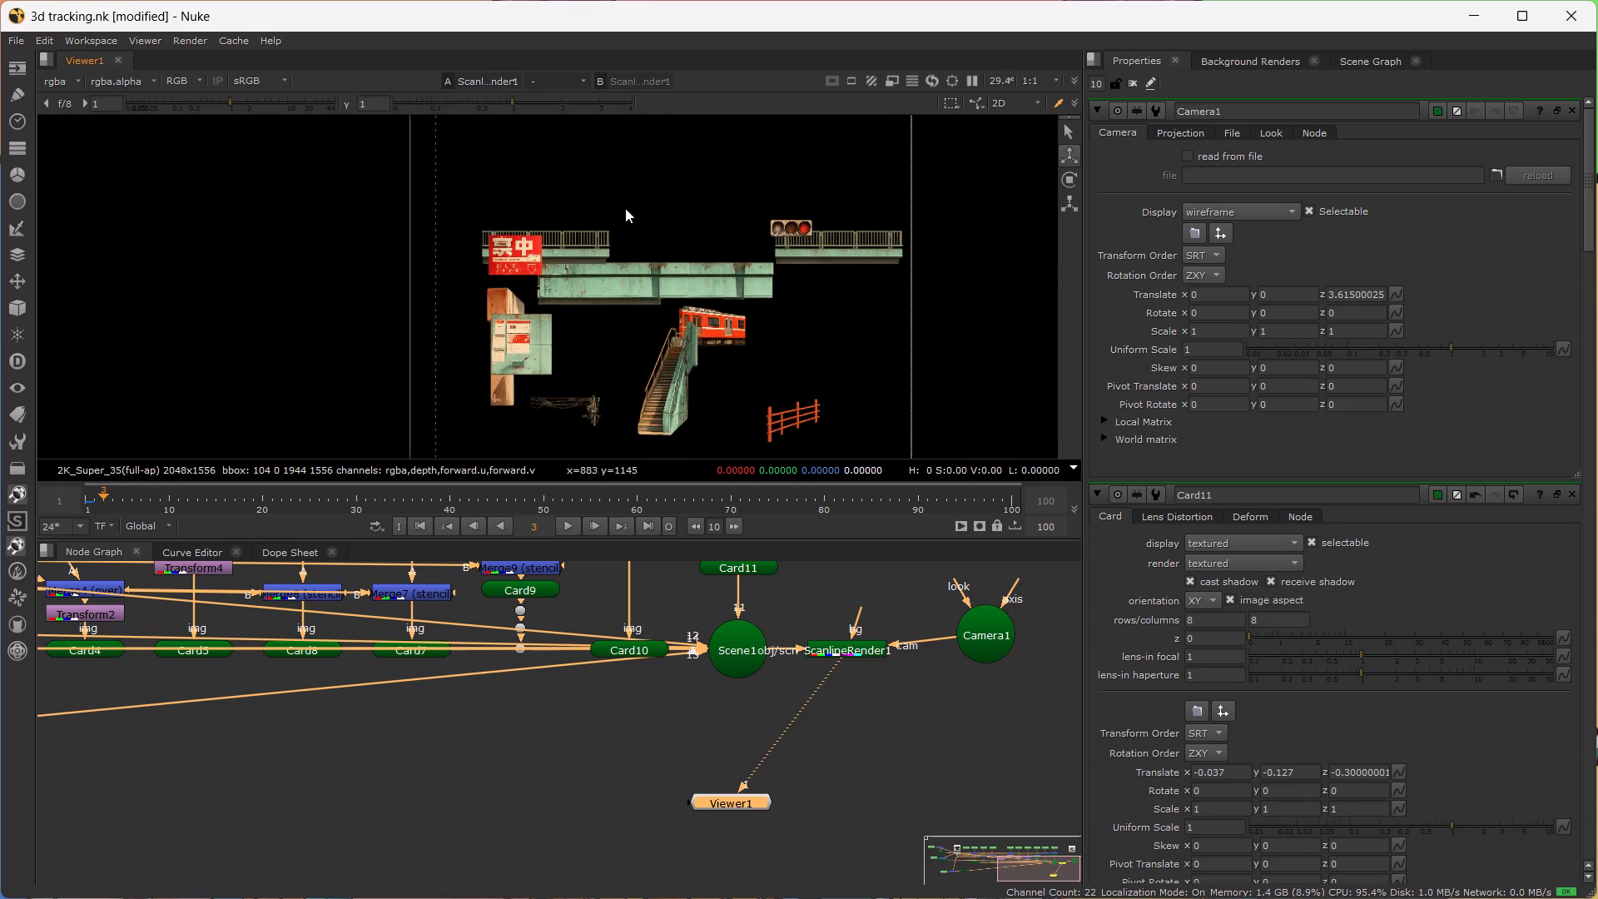
left_click_drag(614, 203, 776, 268)
Display Scene1 in the viewer again and look over the roto, merge and card nodes feeding it.
left_click(598, 824)
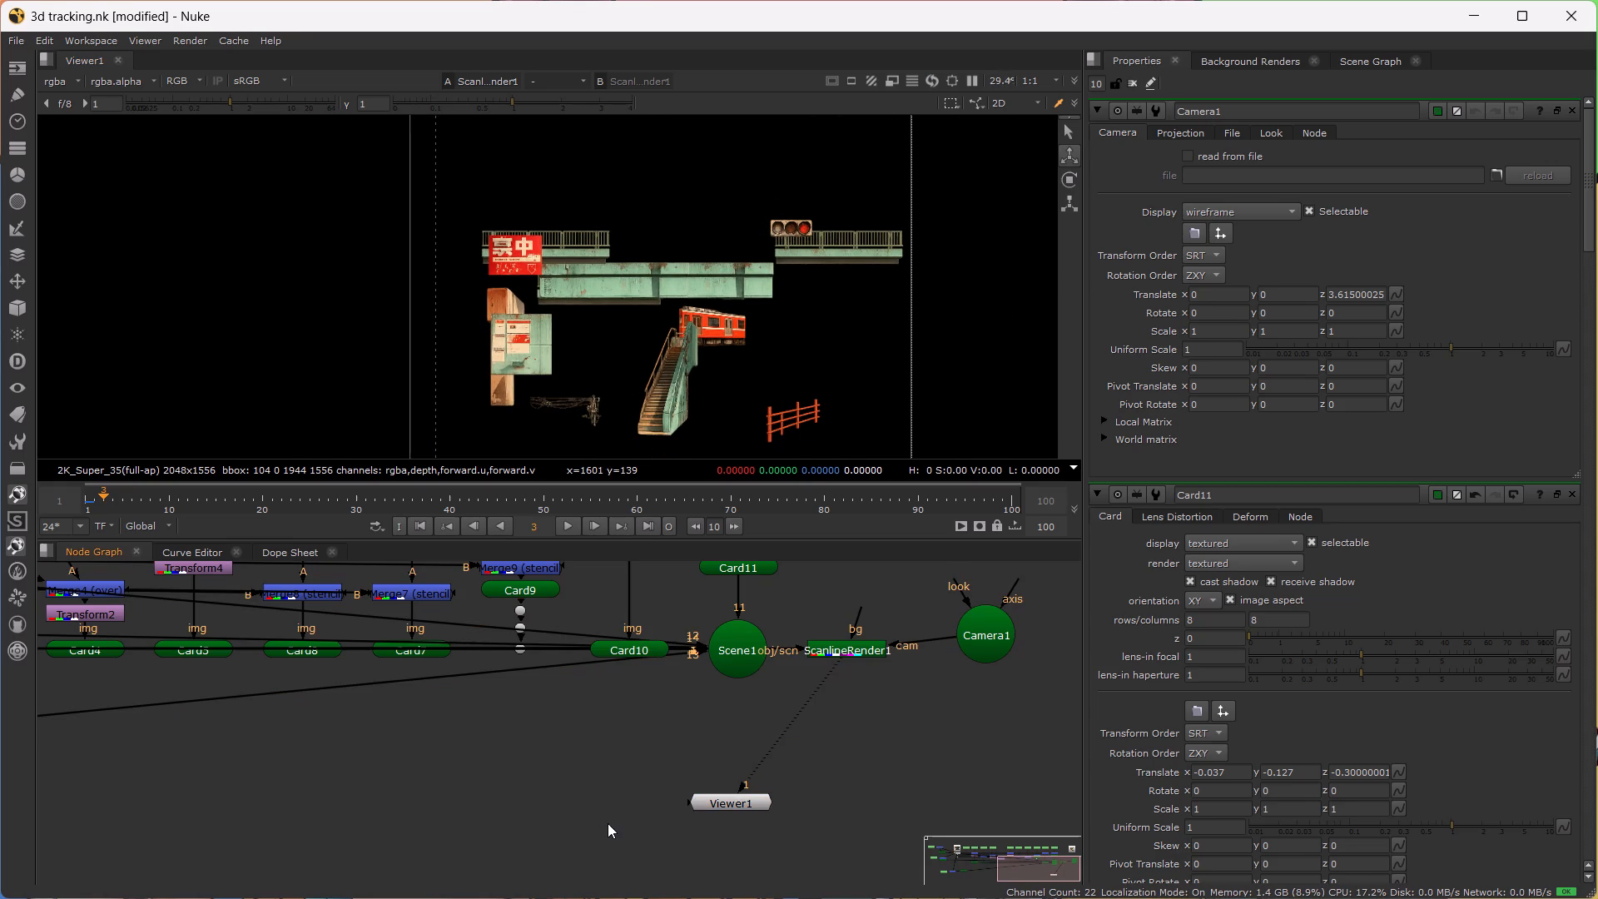
left_click(724, 644)
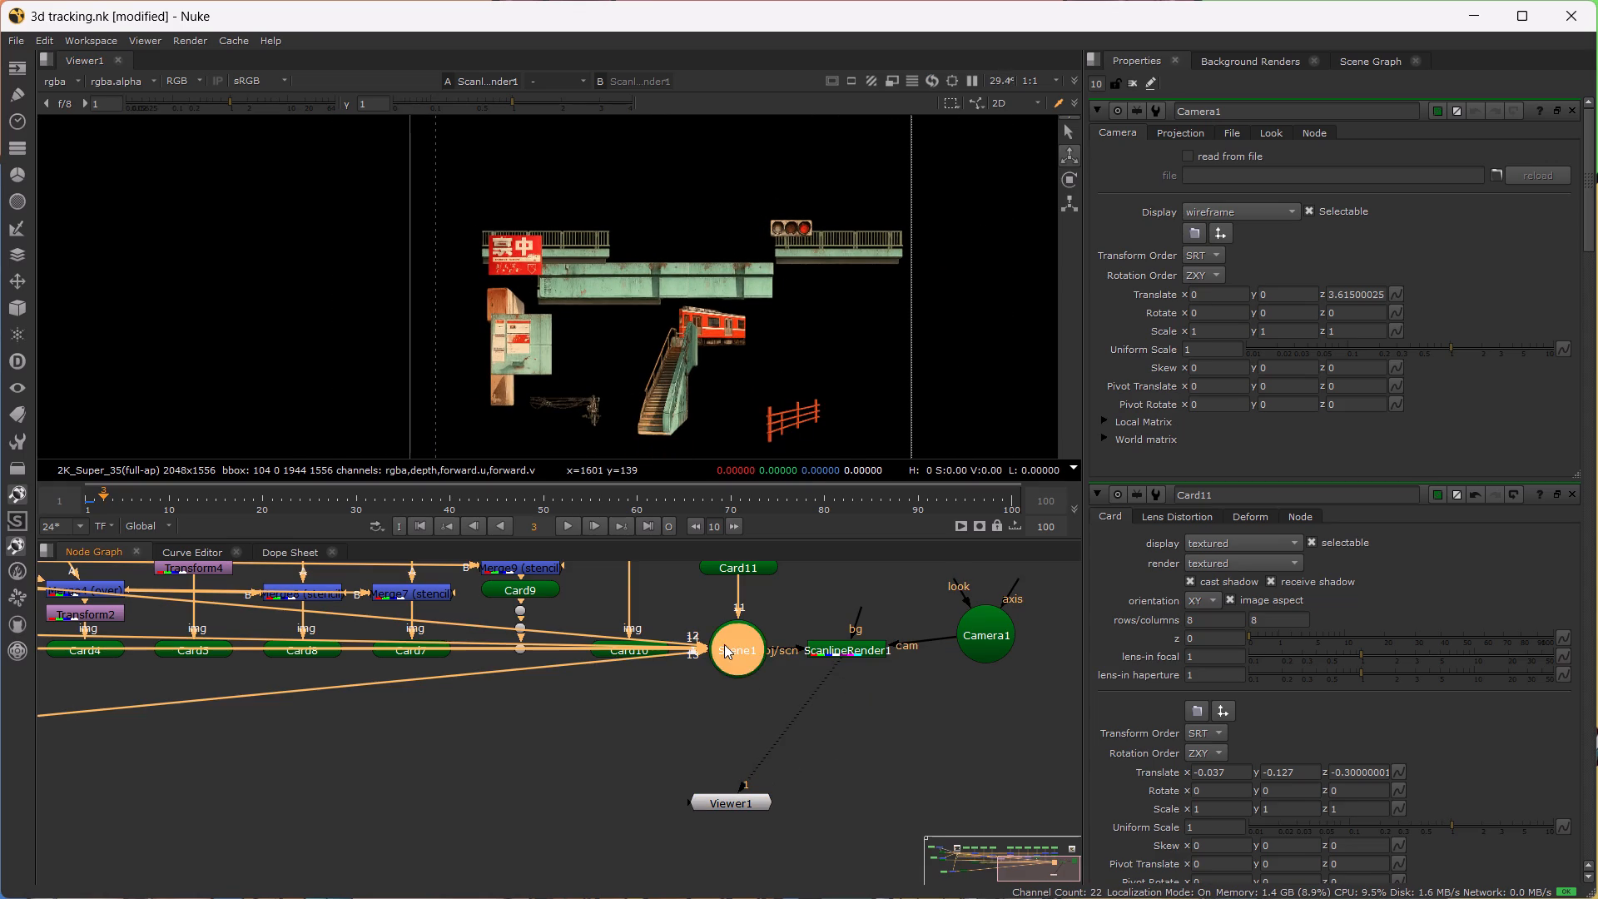
key("1")
left_click_drag(436, 799, 500, 836, "alt")
left_click(498, 819)
left_click_drag(478, 800, 568, 857, "alt")
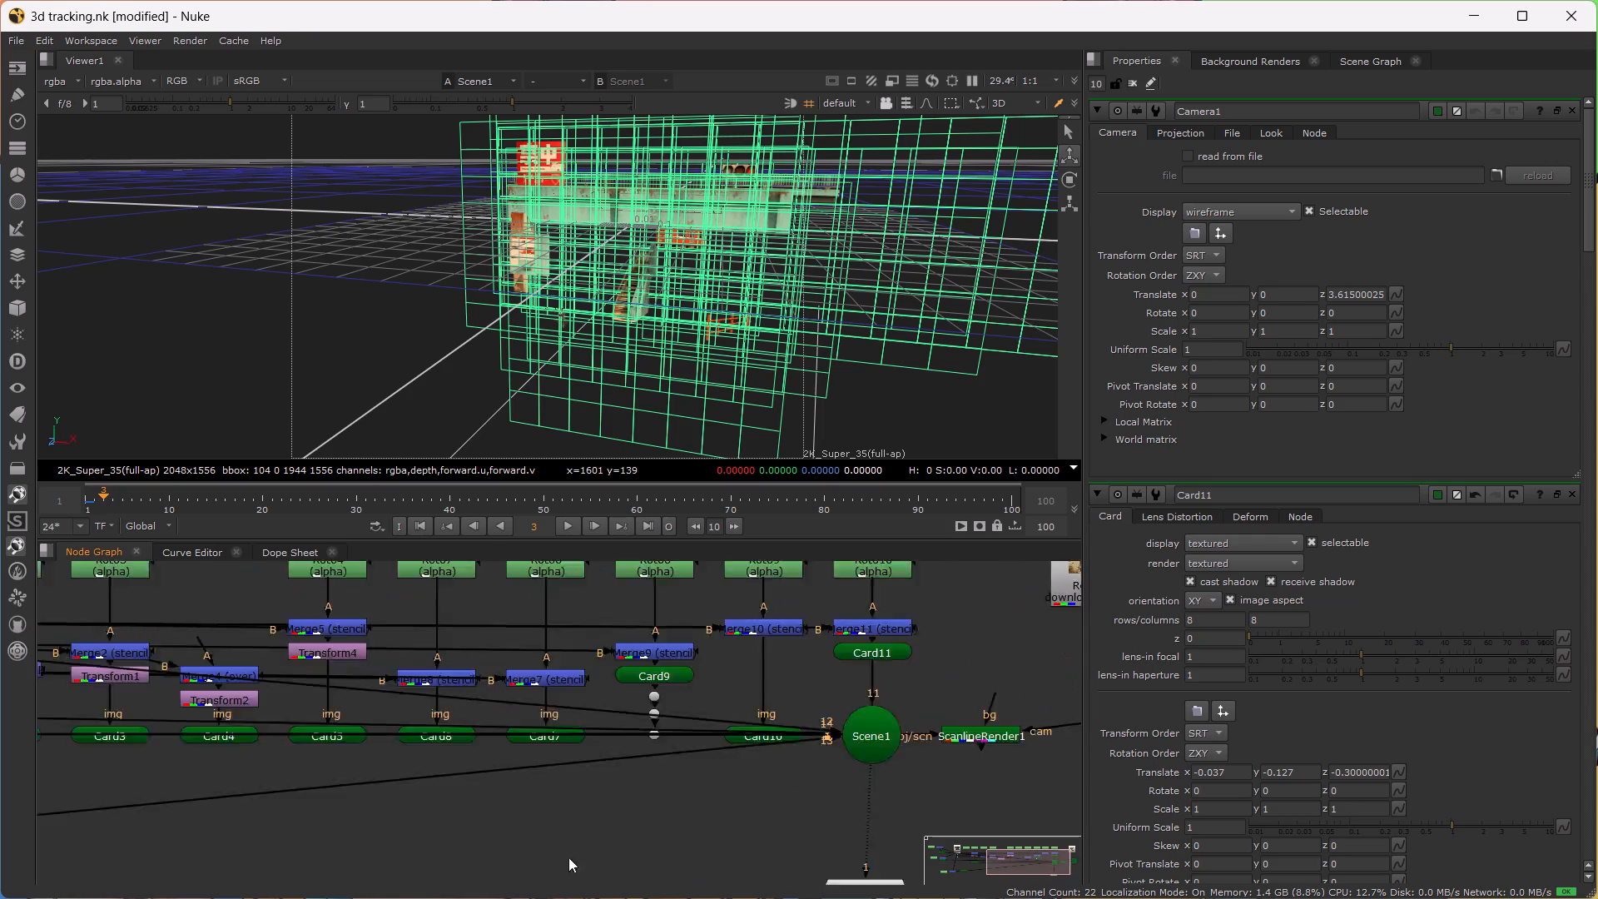
left_click_drag(568, 857, 630, 873, "alt")
scroll(626, 857, "down", 2)
left_click_drag(621, 850, 618, 842, "alt")
scroll(449, 794, "up", 2)
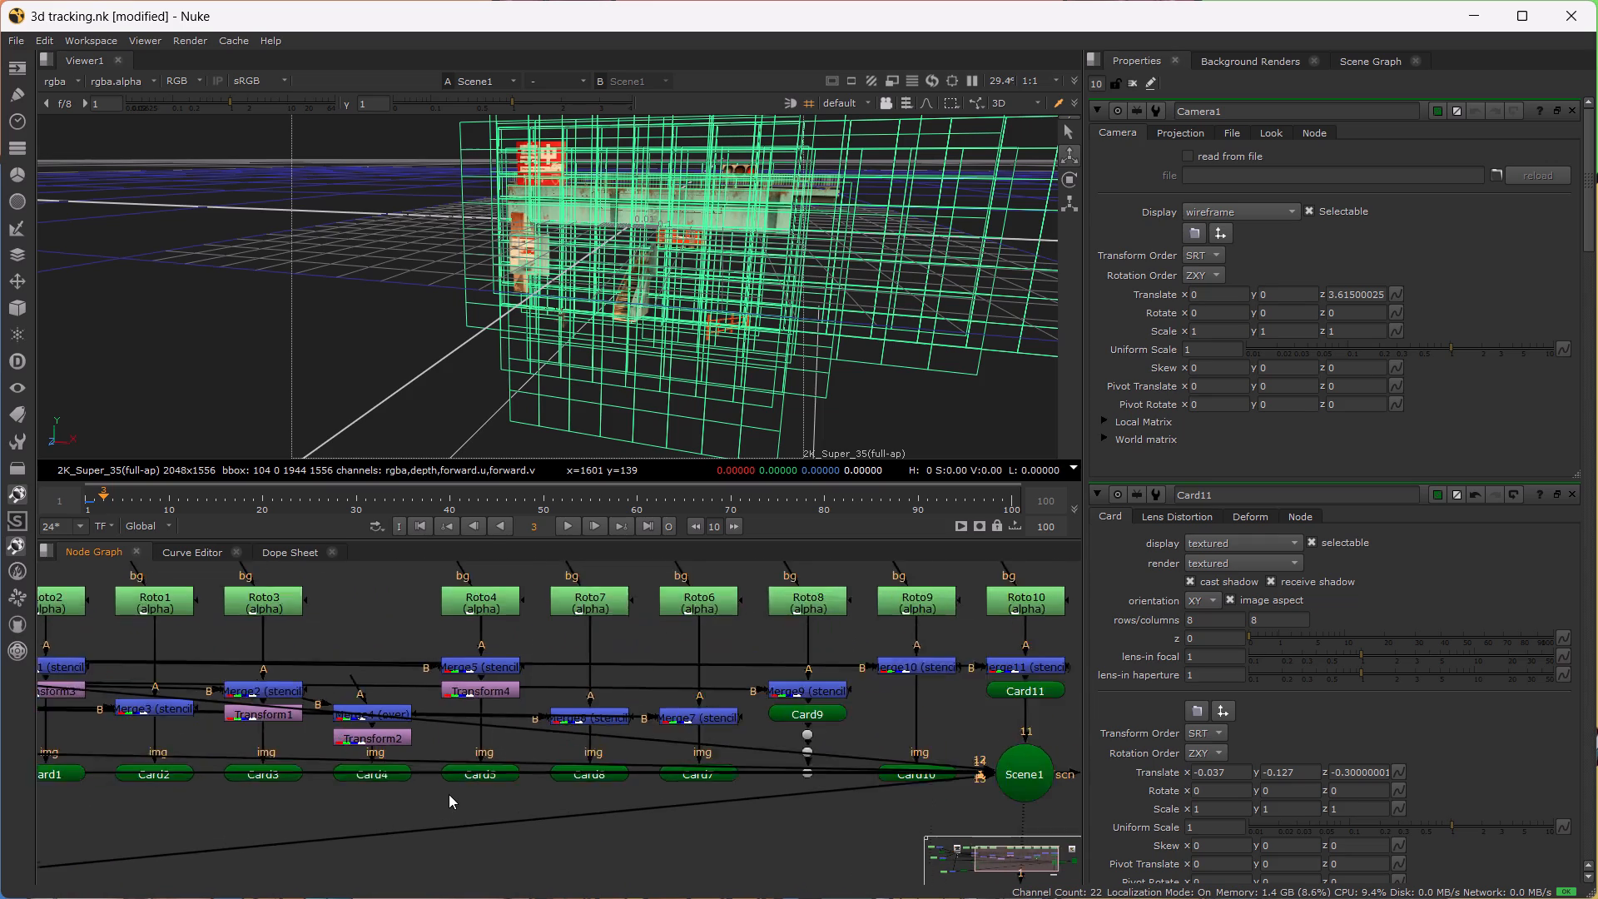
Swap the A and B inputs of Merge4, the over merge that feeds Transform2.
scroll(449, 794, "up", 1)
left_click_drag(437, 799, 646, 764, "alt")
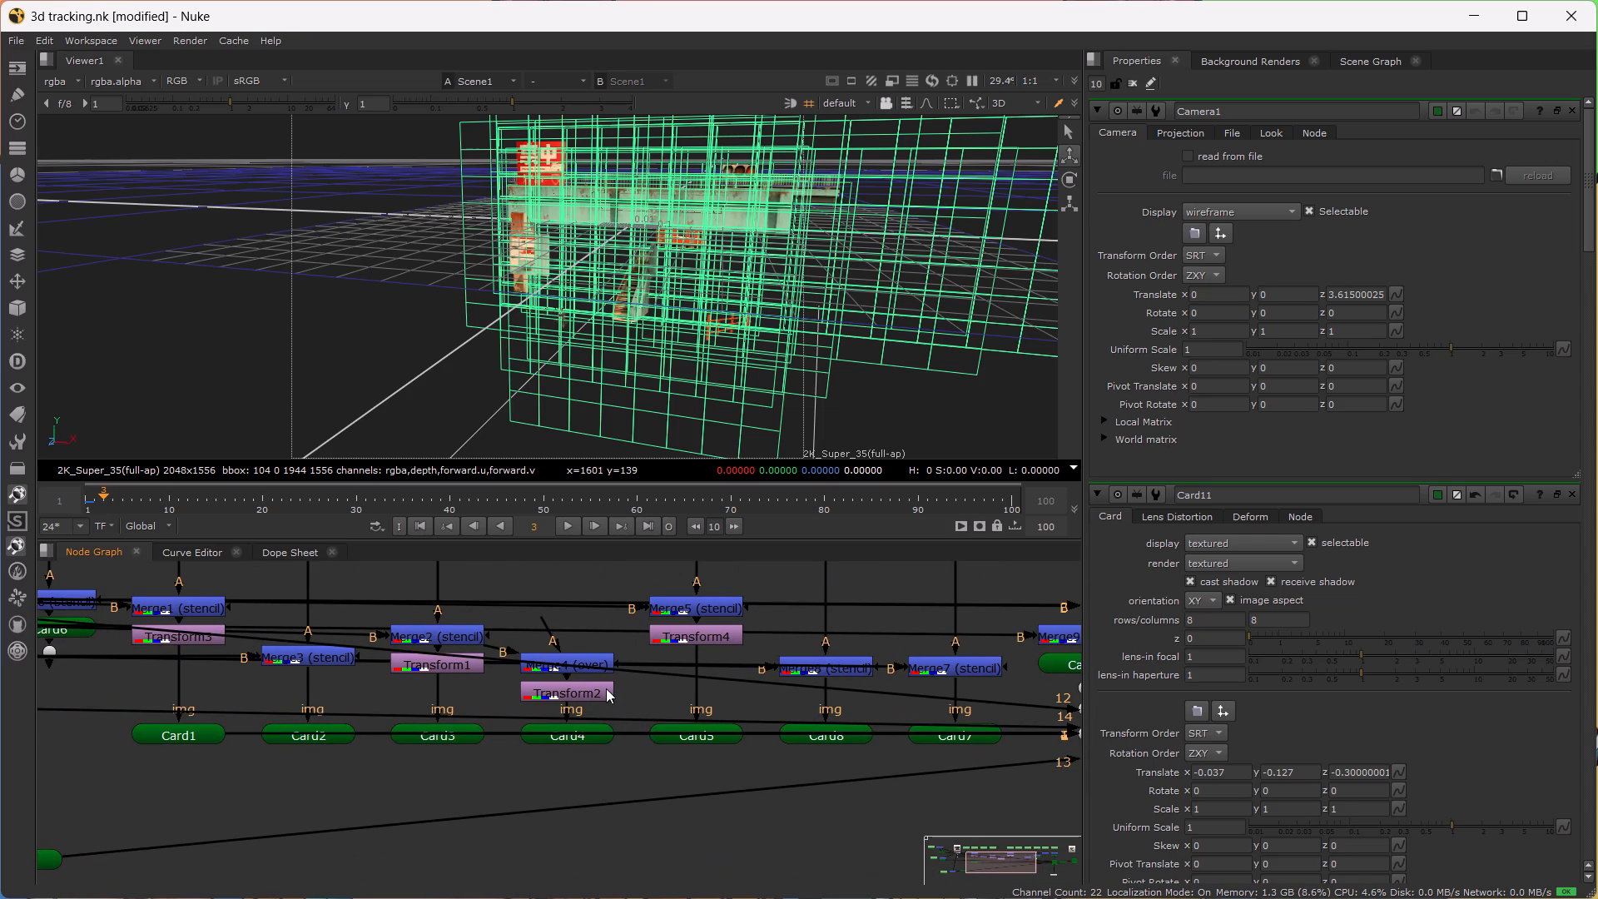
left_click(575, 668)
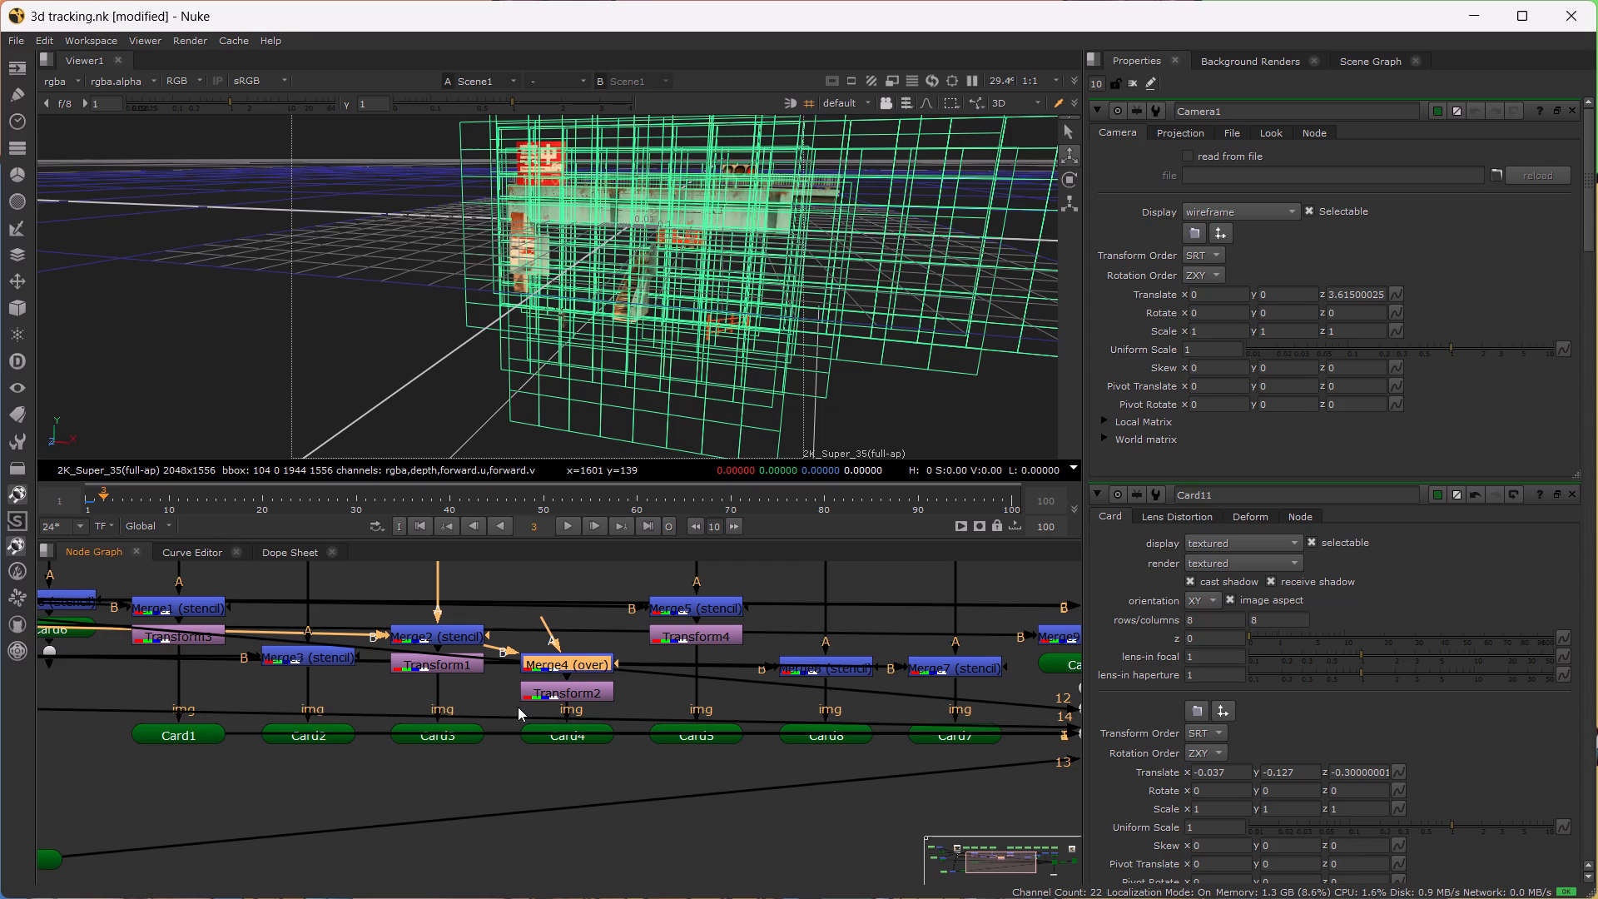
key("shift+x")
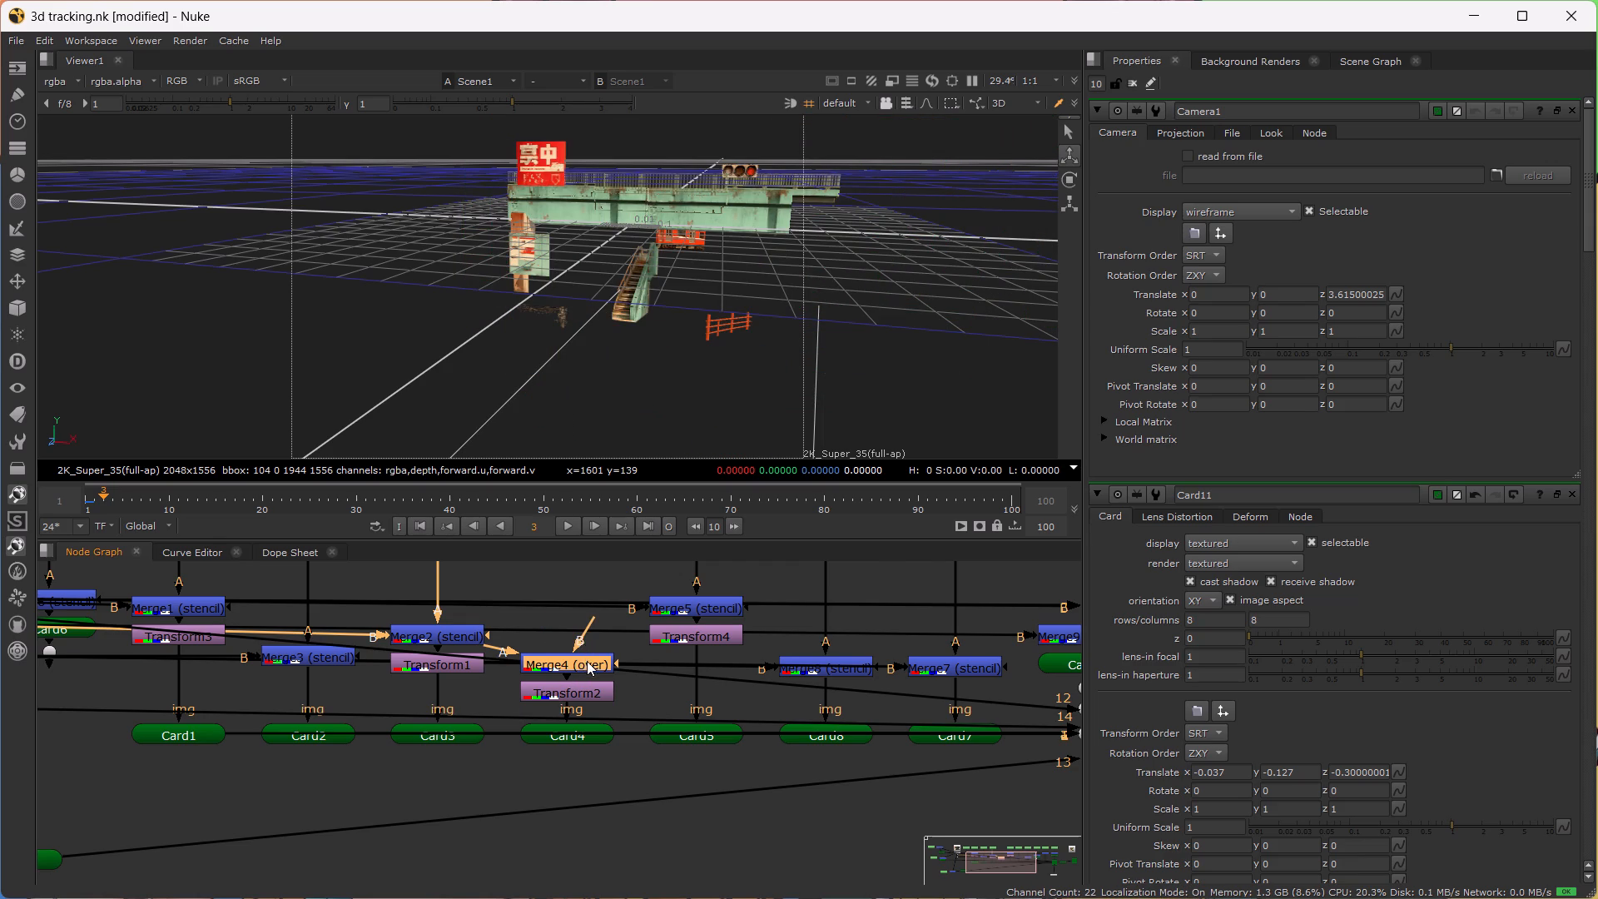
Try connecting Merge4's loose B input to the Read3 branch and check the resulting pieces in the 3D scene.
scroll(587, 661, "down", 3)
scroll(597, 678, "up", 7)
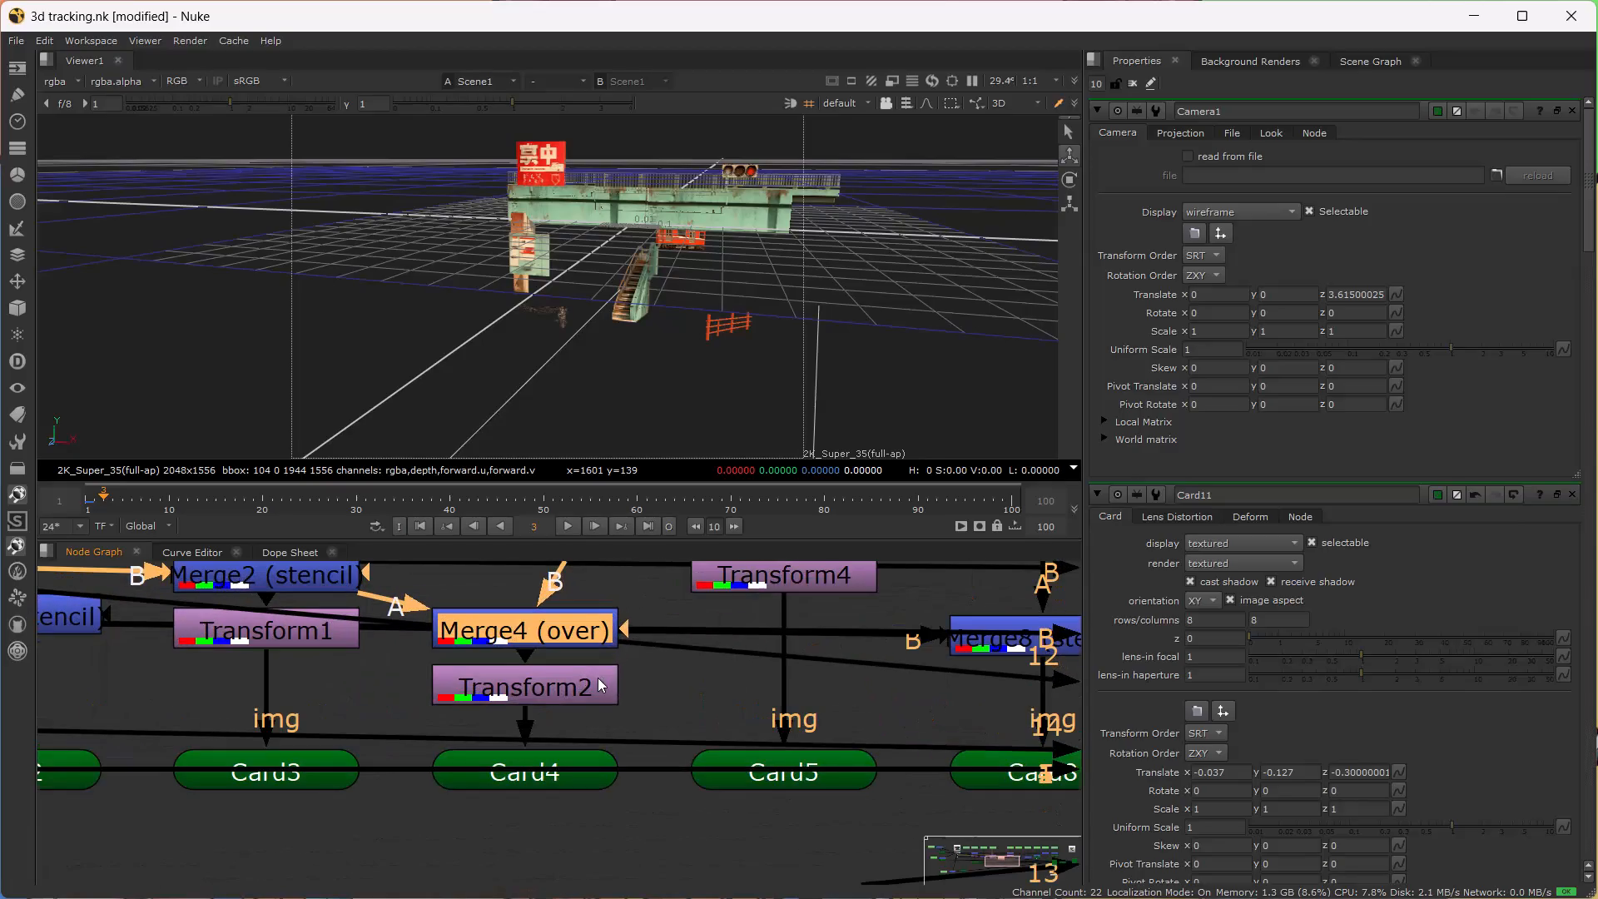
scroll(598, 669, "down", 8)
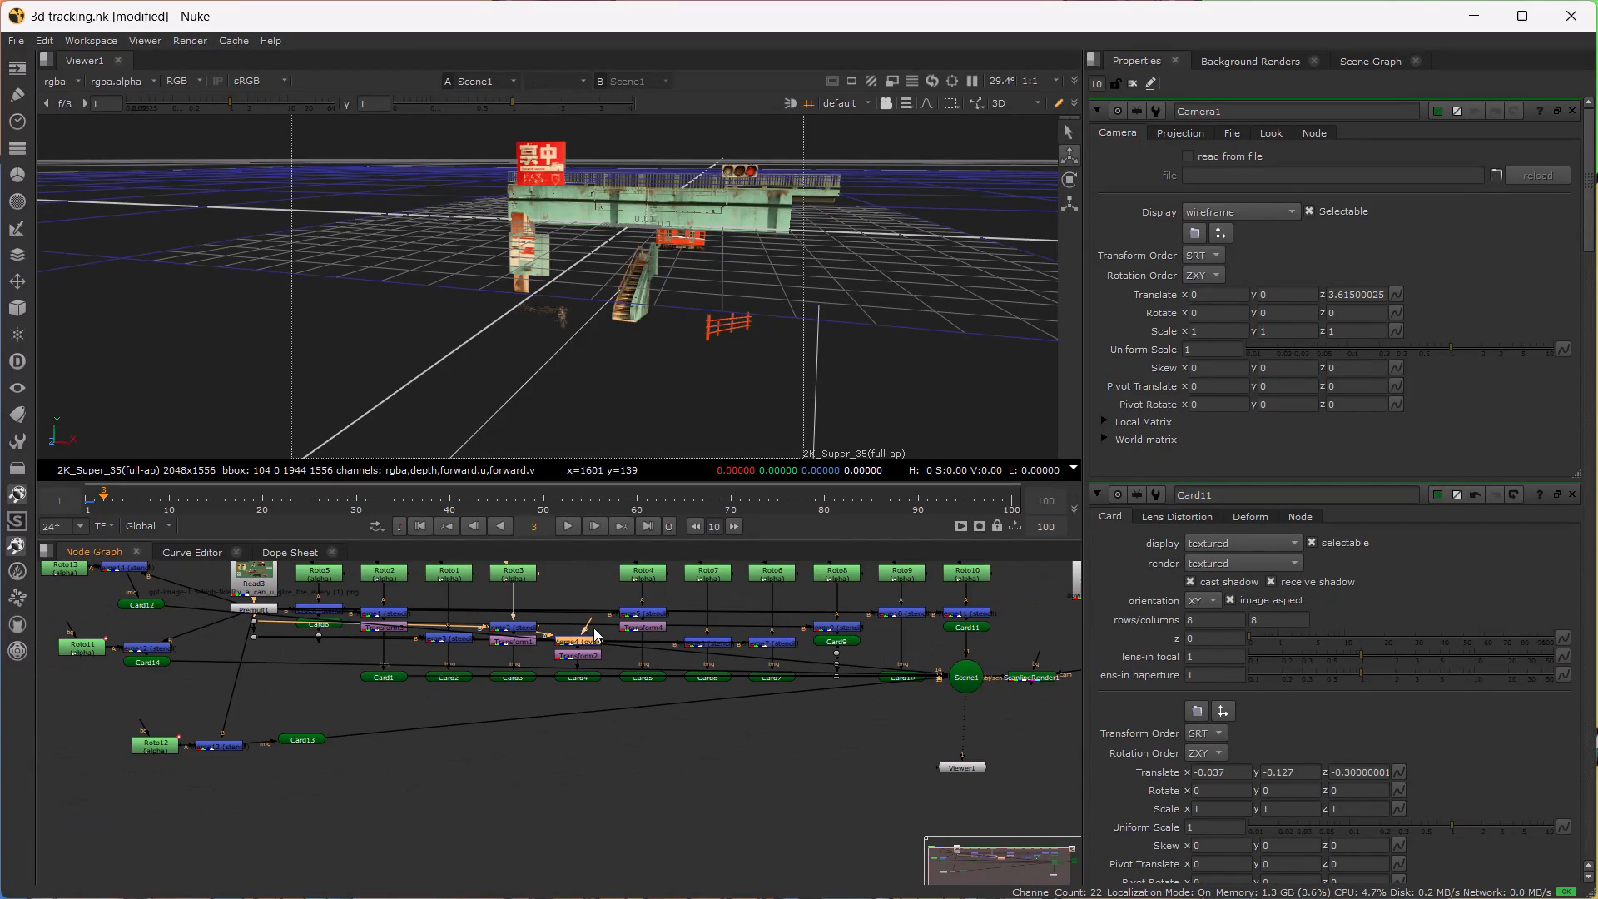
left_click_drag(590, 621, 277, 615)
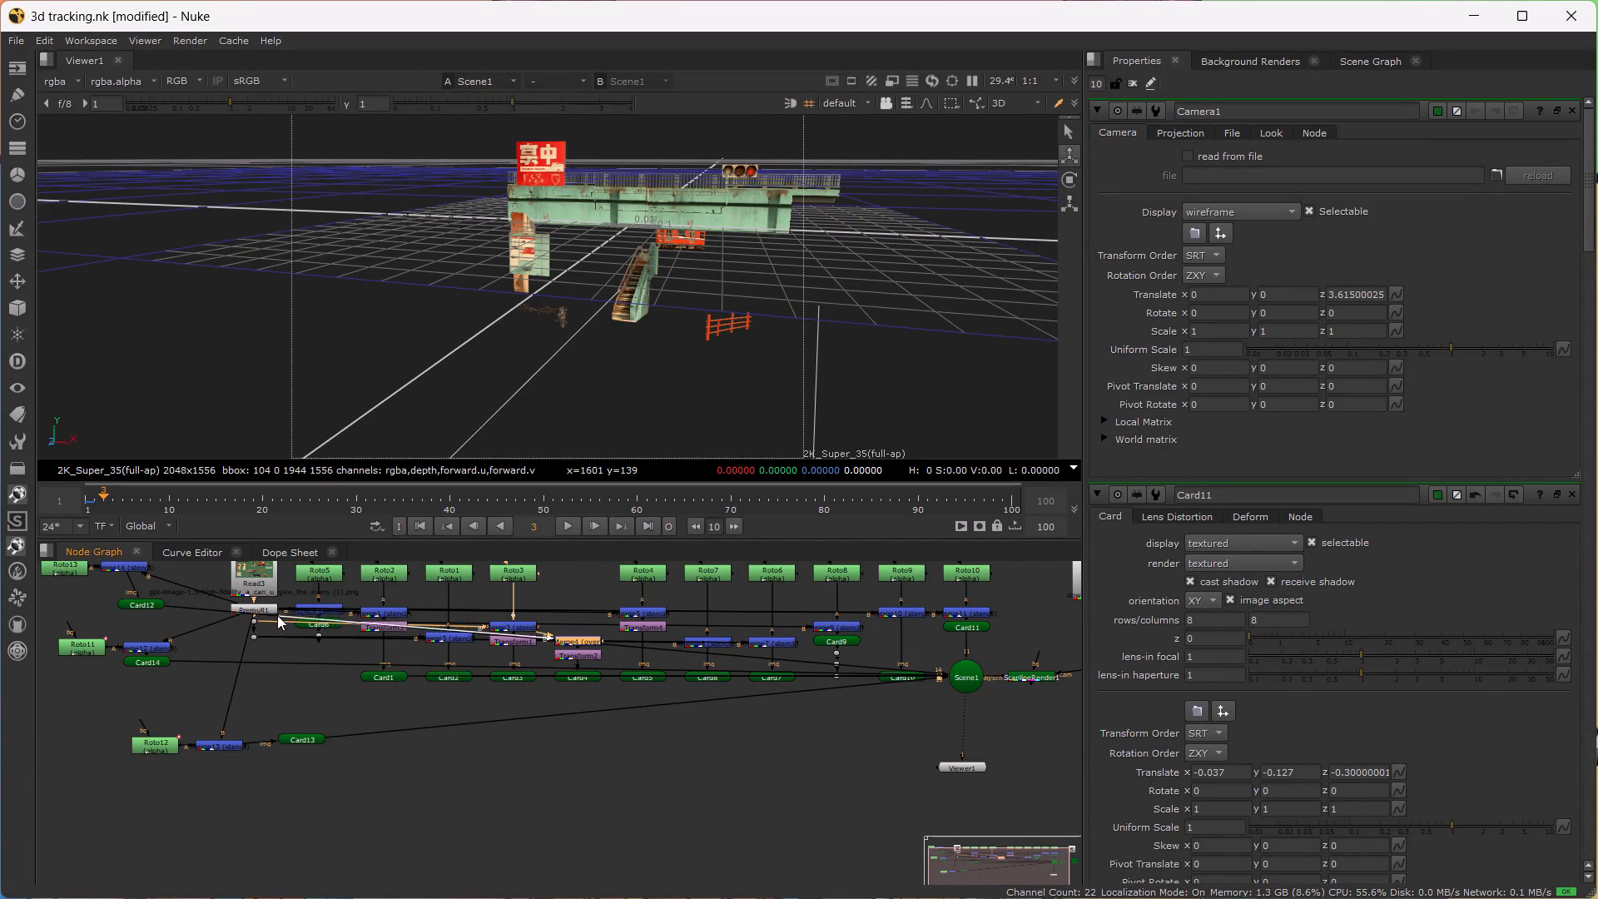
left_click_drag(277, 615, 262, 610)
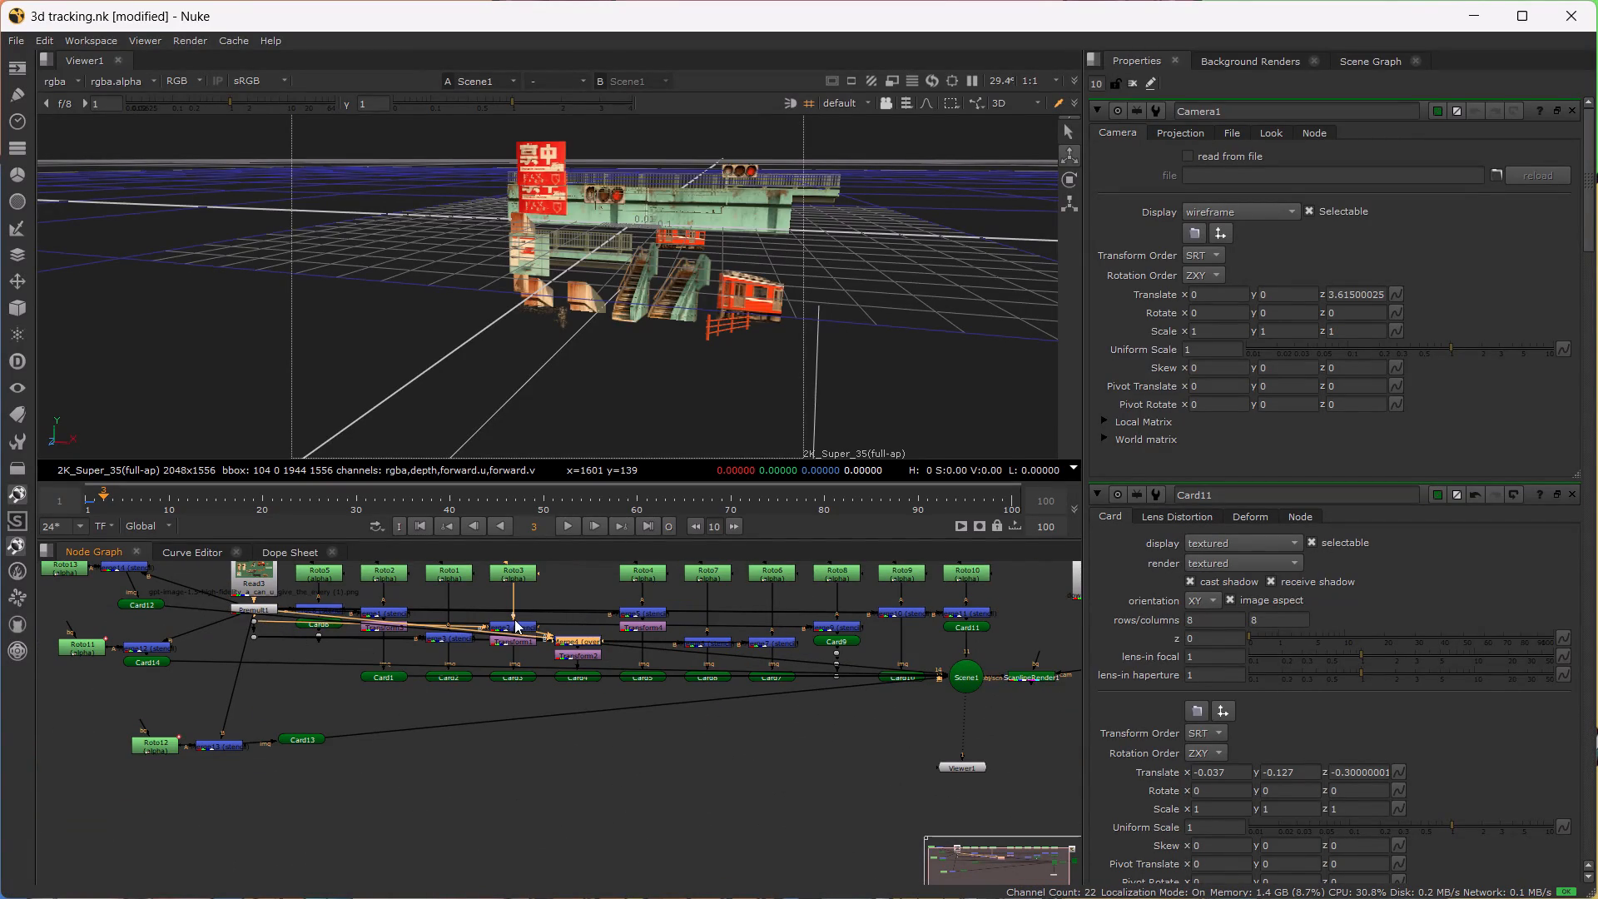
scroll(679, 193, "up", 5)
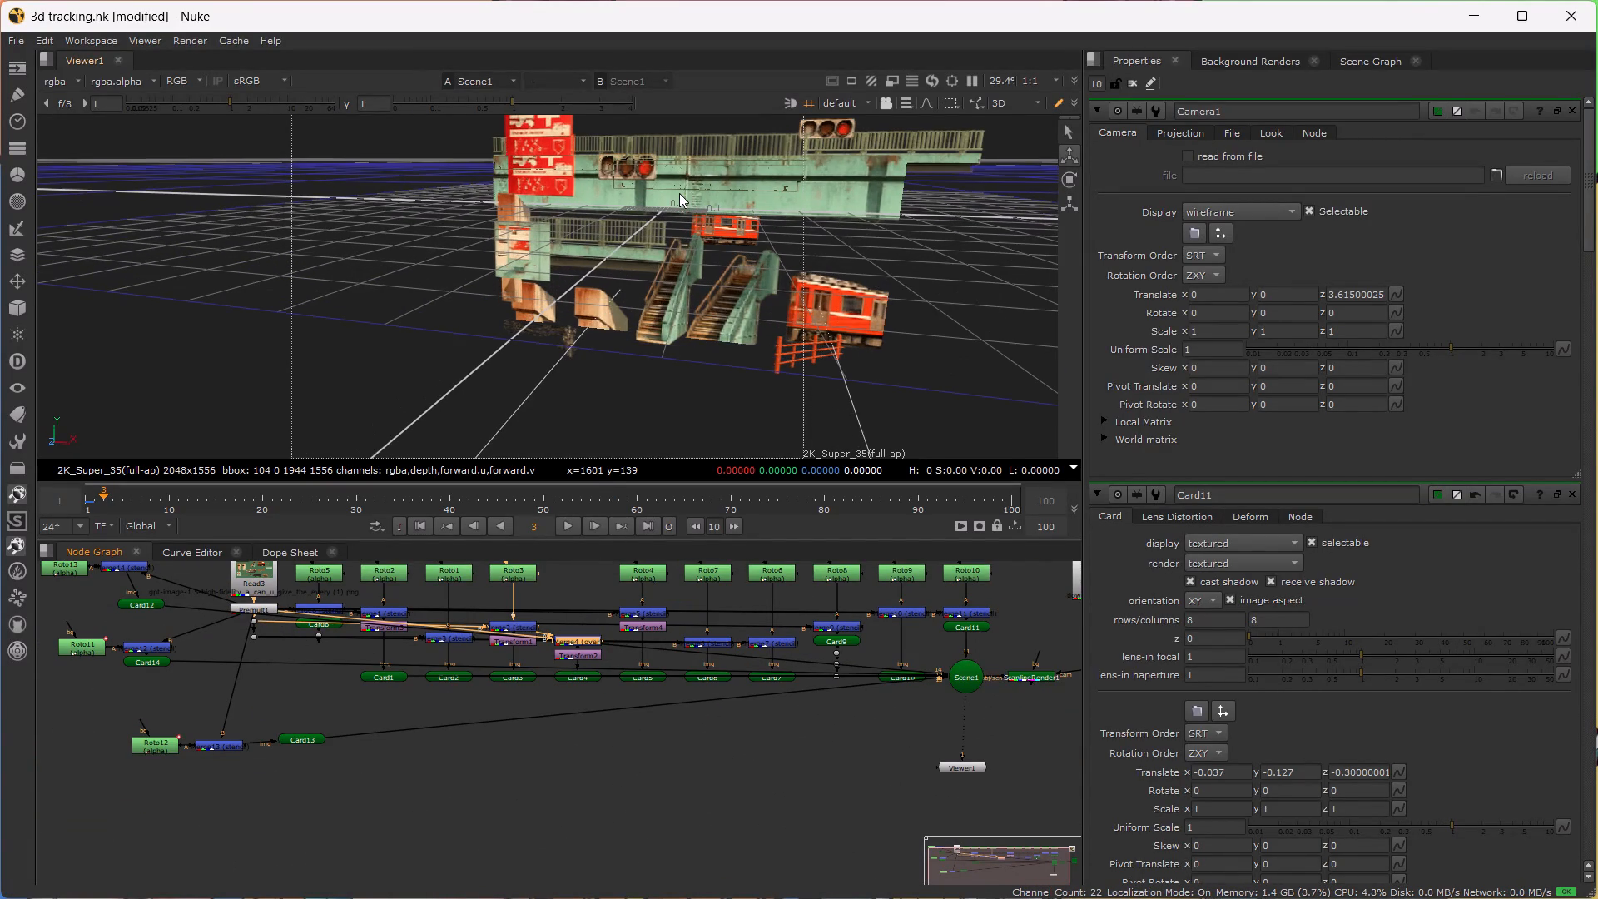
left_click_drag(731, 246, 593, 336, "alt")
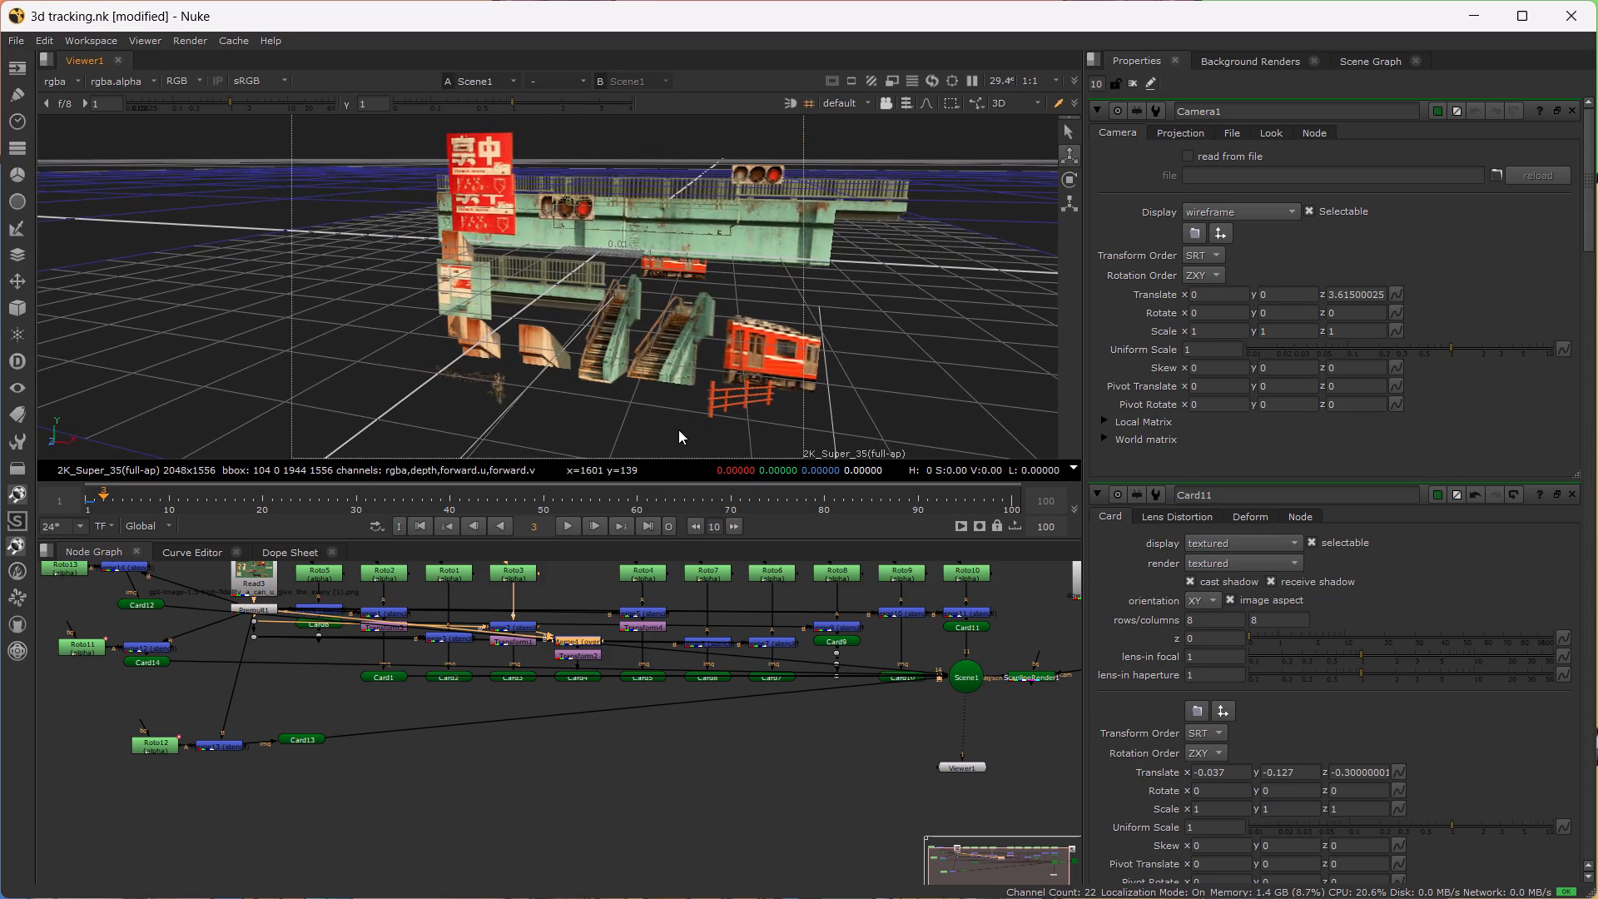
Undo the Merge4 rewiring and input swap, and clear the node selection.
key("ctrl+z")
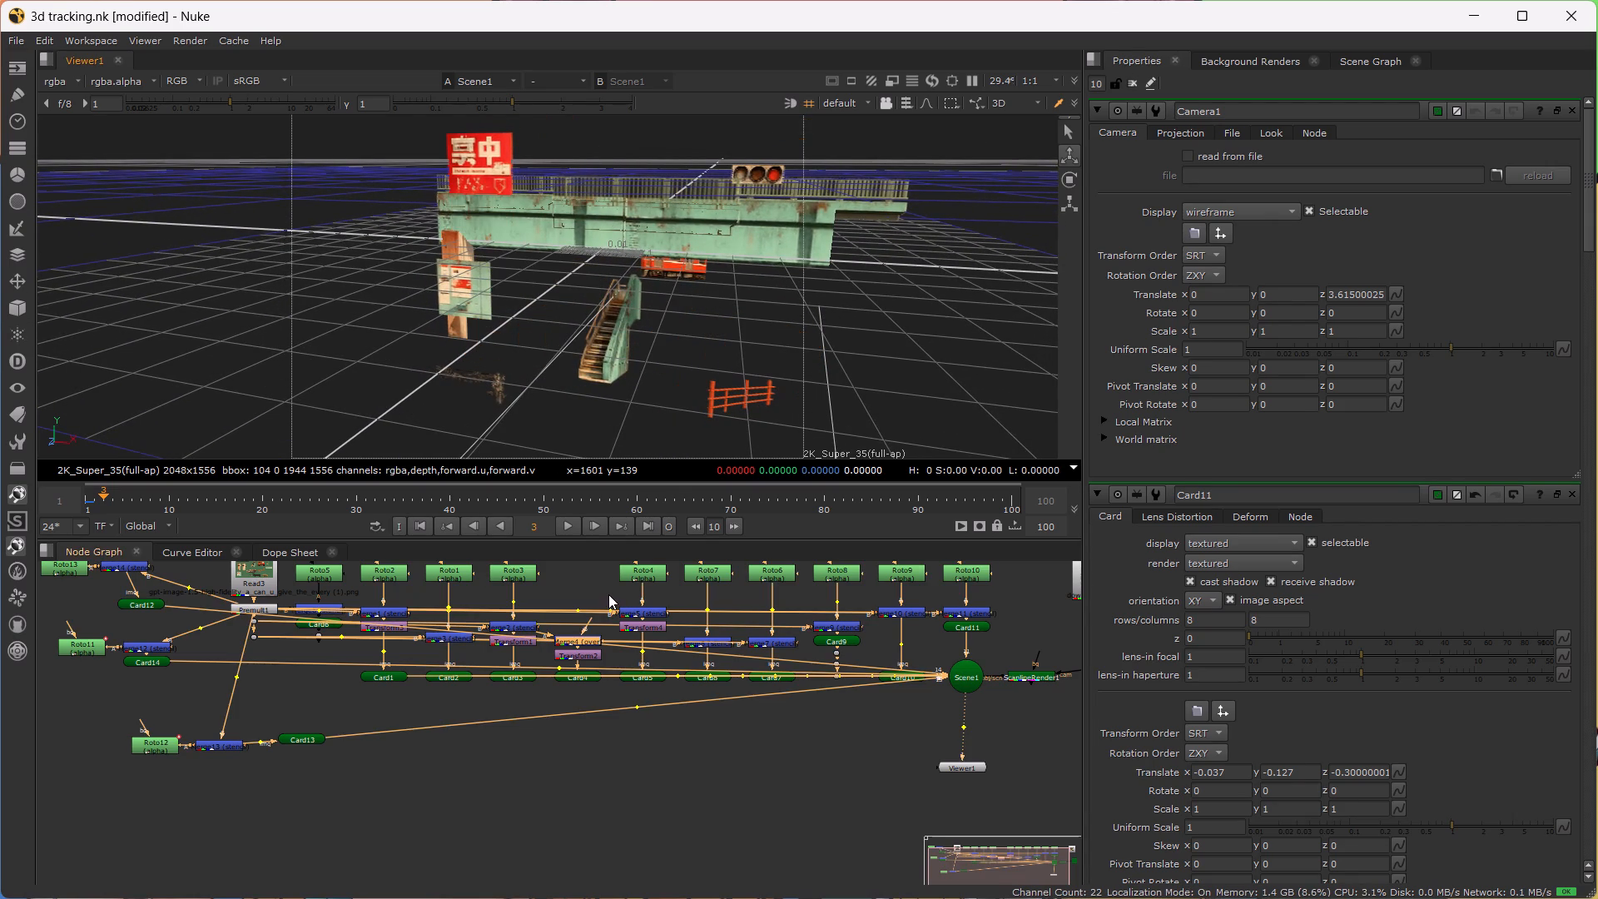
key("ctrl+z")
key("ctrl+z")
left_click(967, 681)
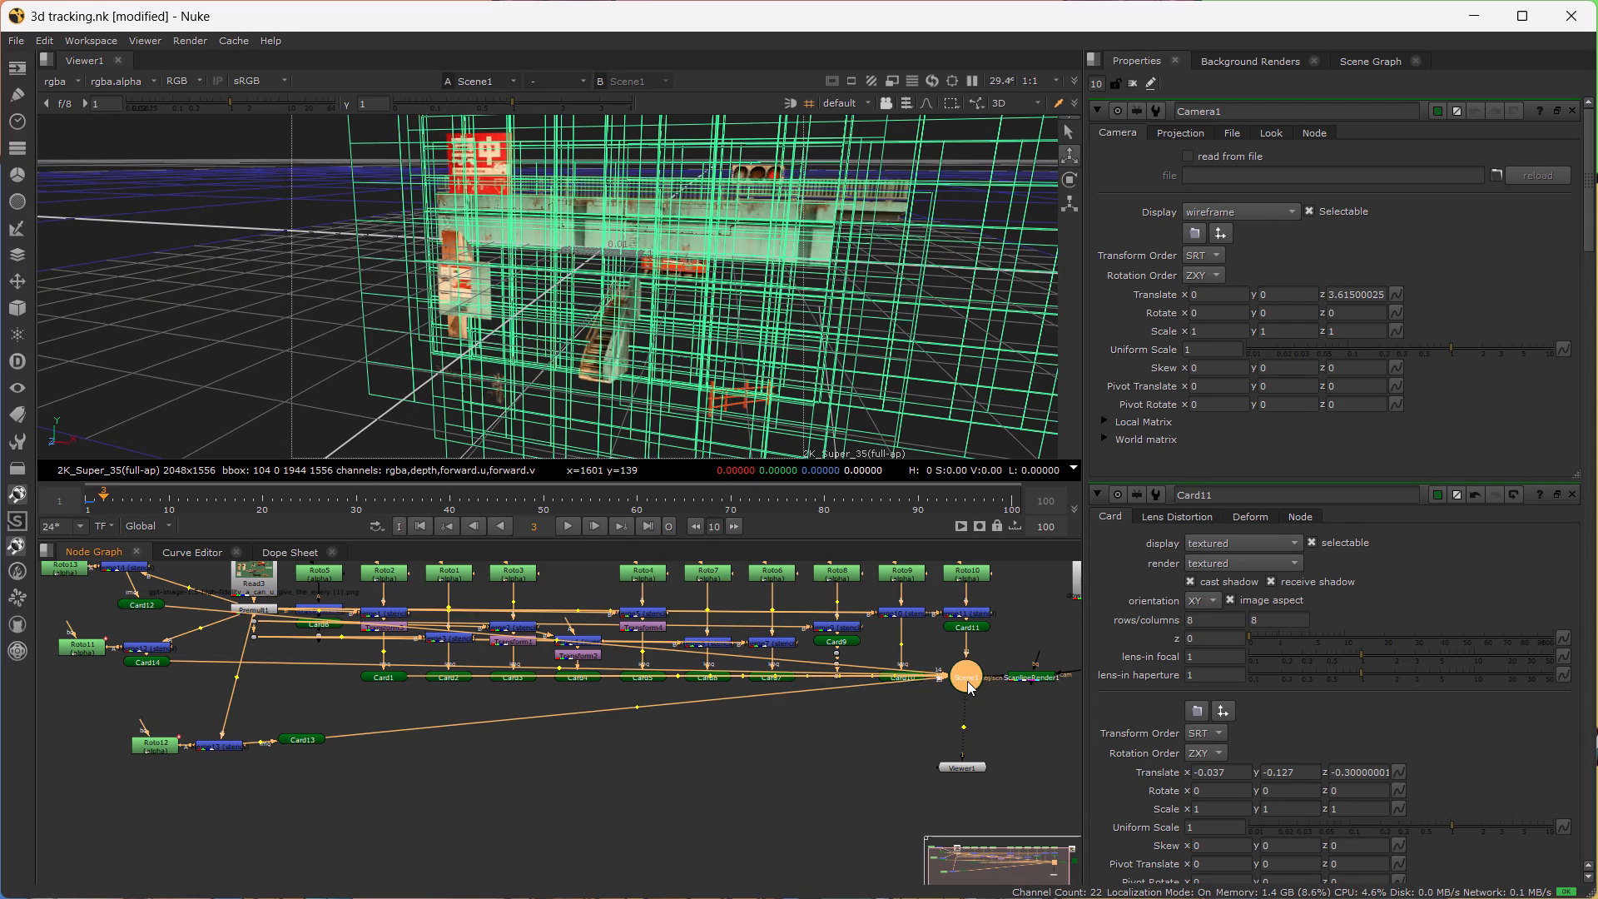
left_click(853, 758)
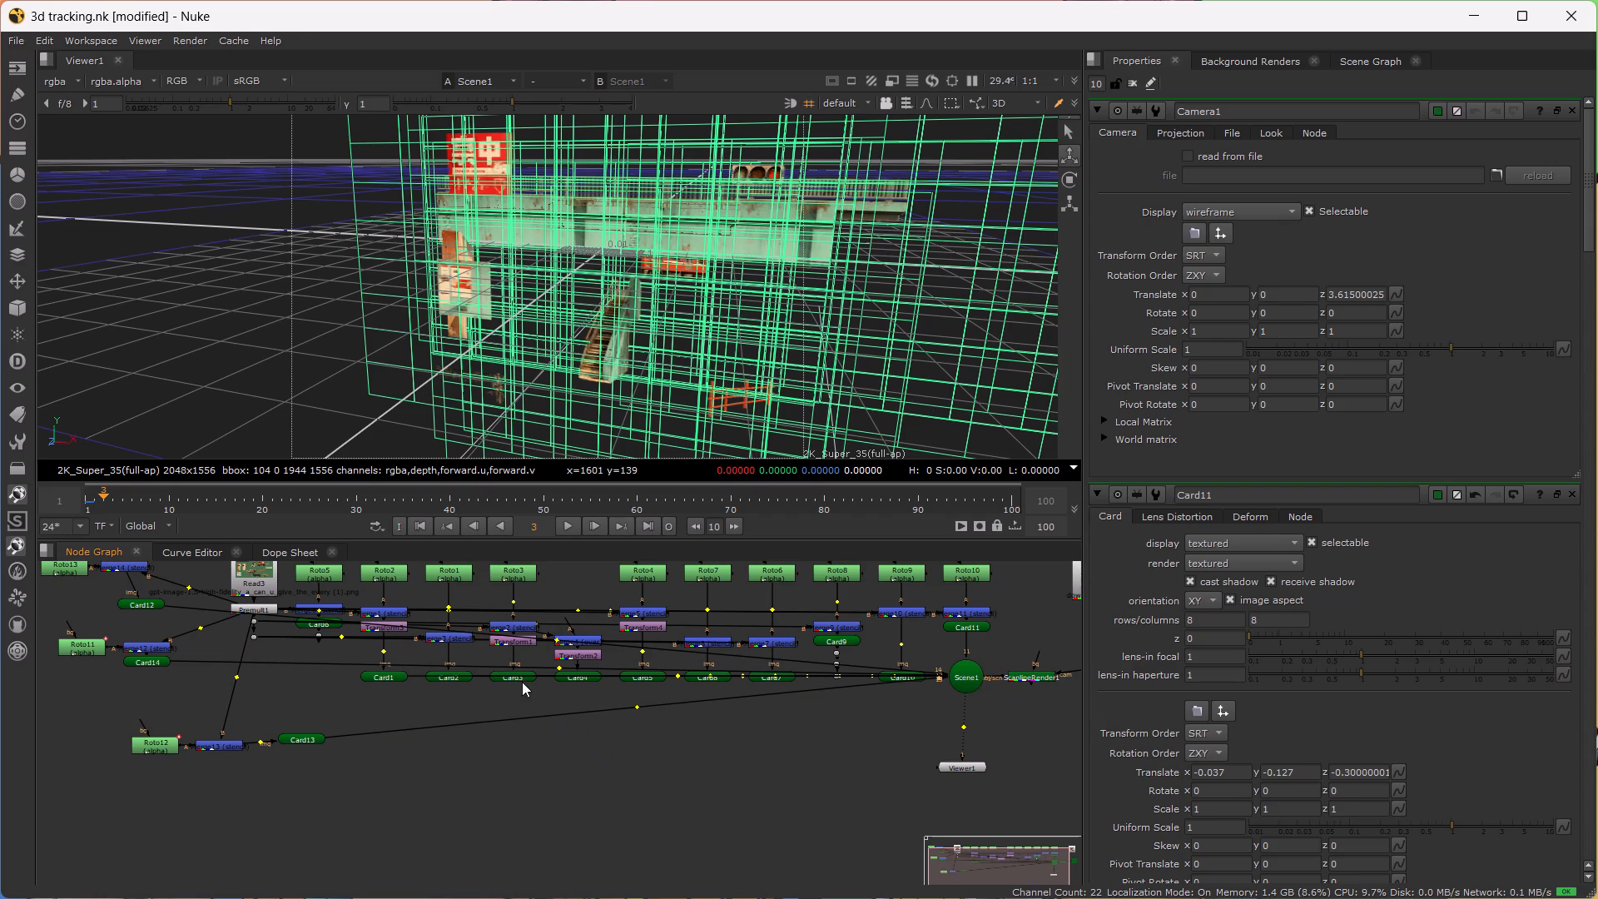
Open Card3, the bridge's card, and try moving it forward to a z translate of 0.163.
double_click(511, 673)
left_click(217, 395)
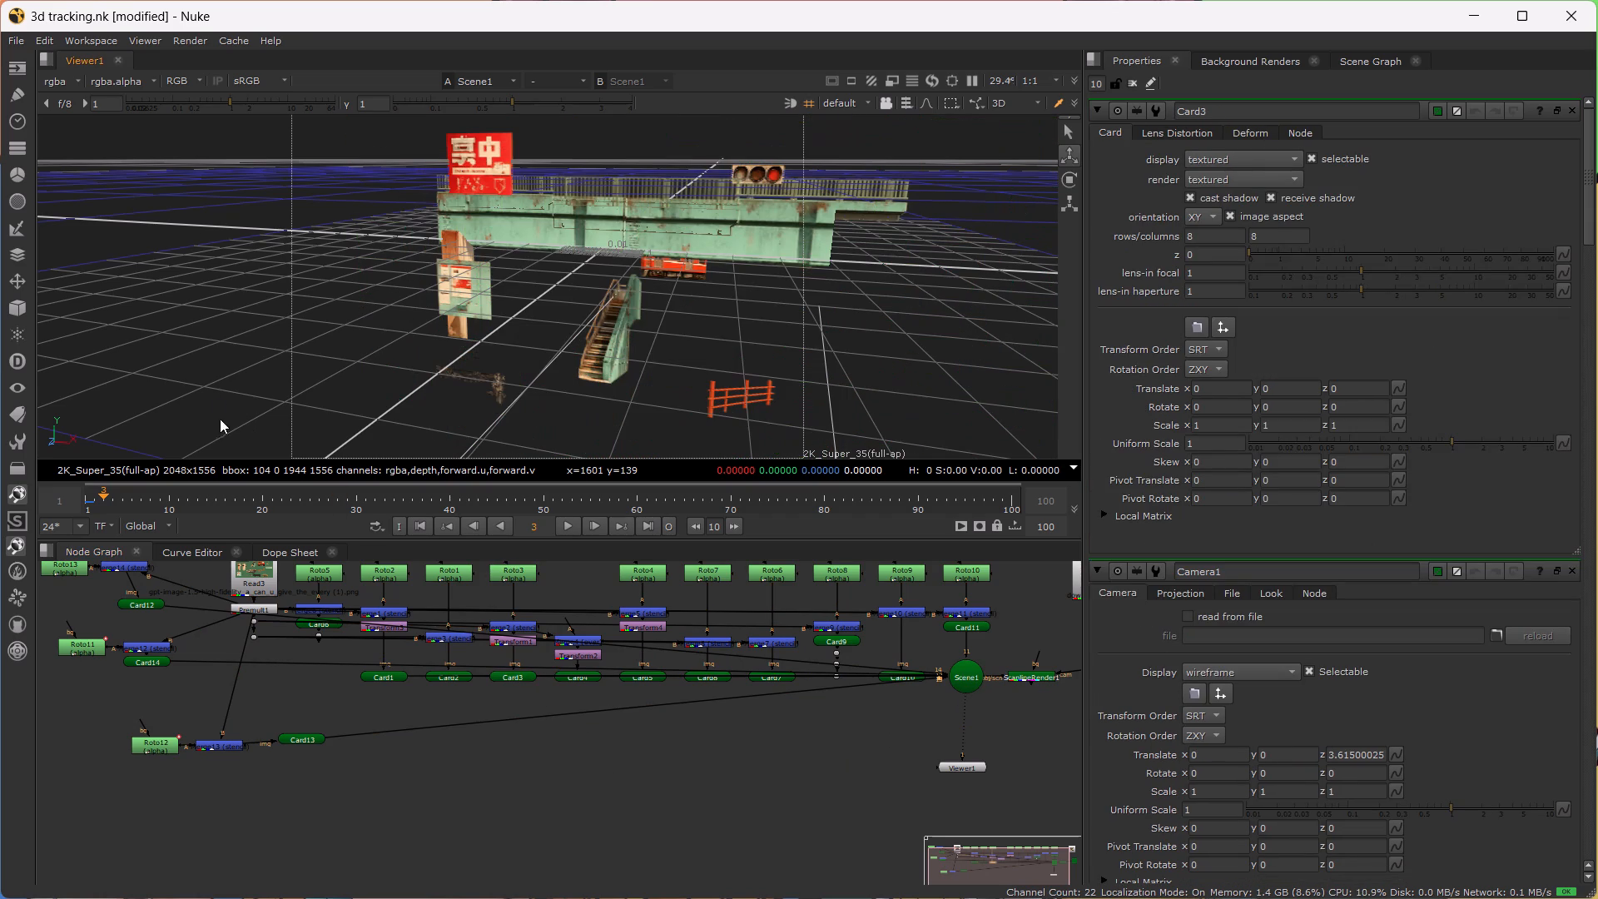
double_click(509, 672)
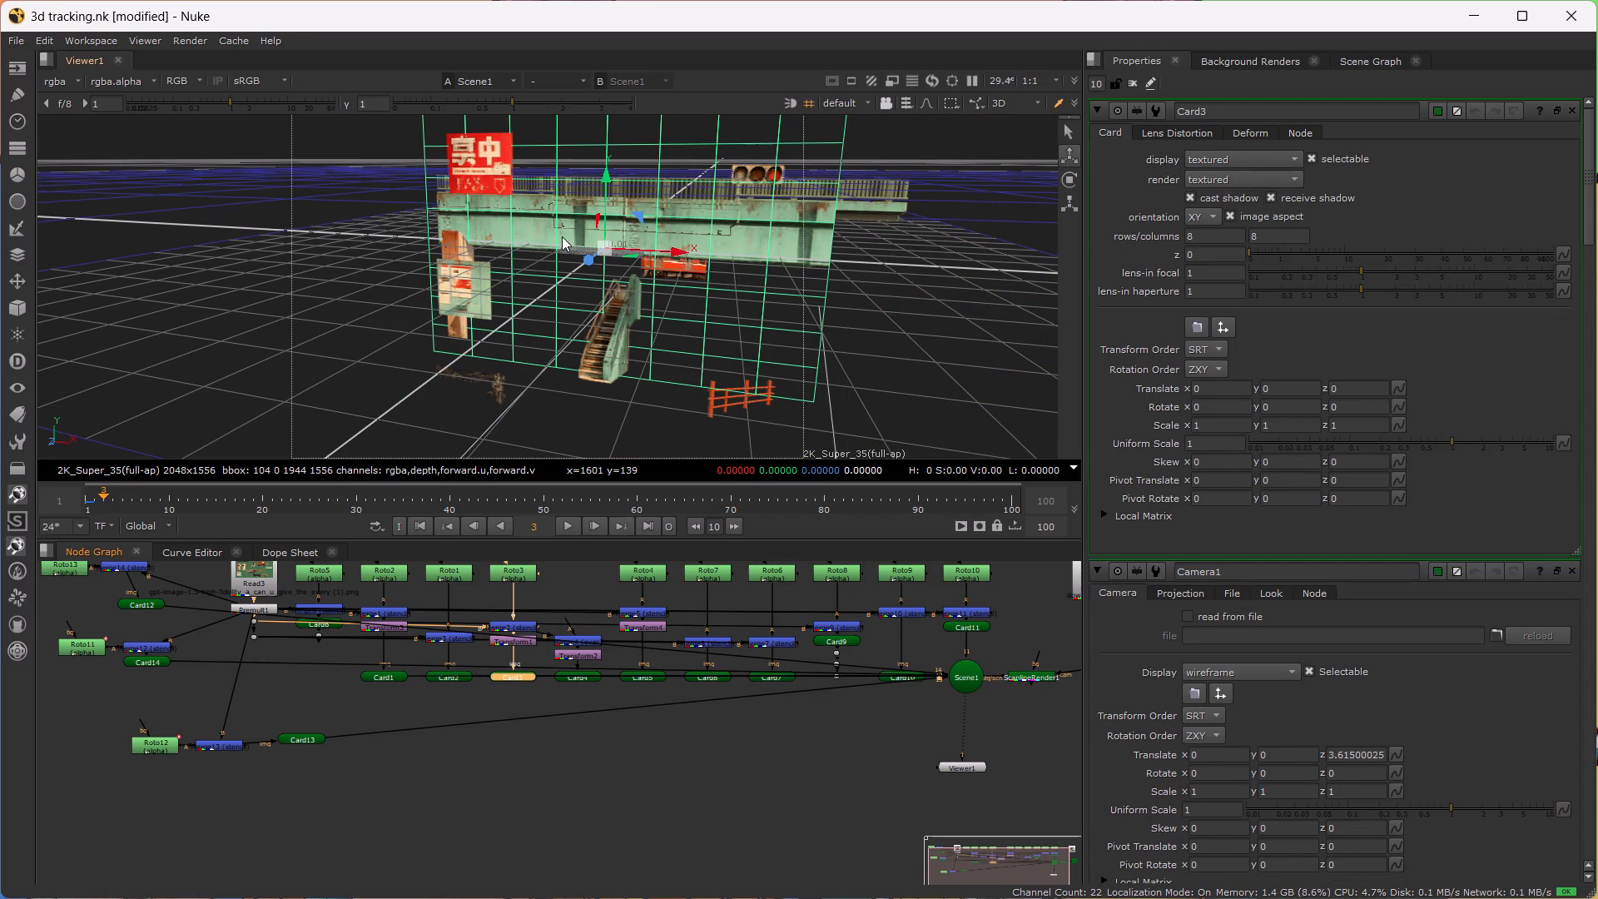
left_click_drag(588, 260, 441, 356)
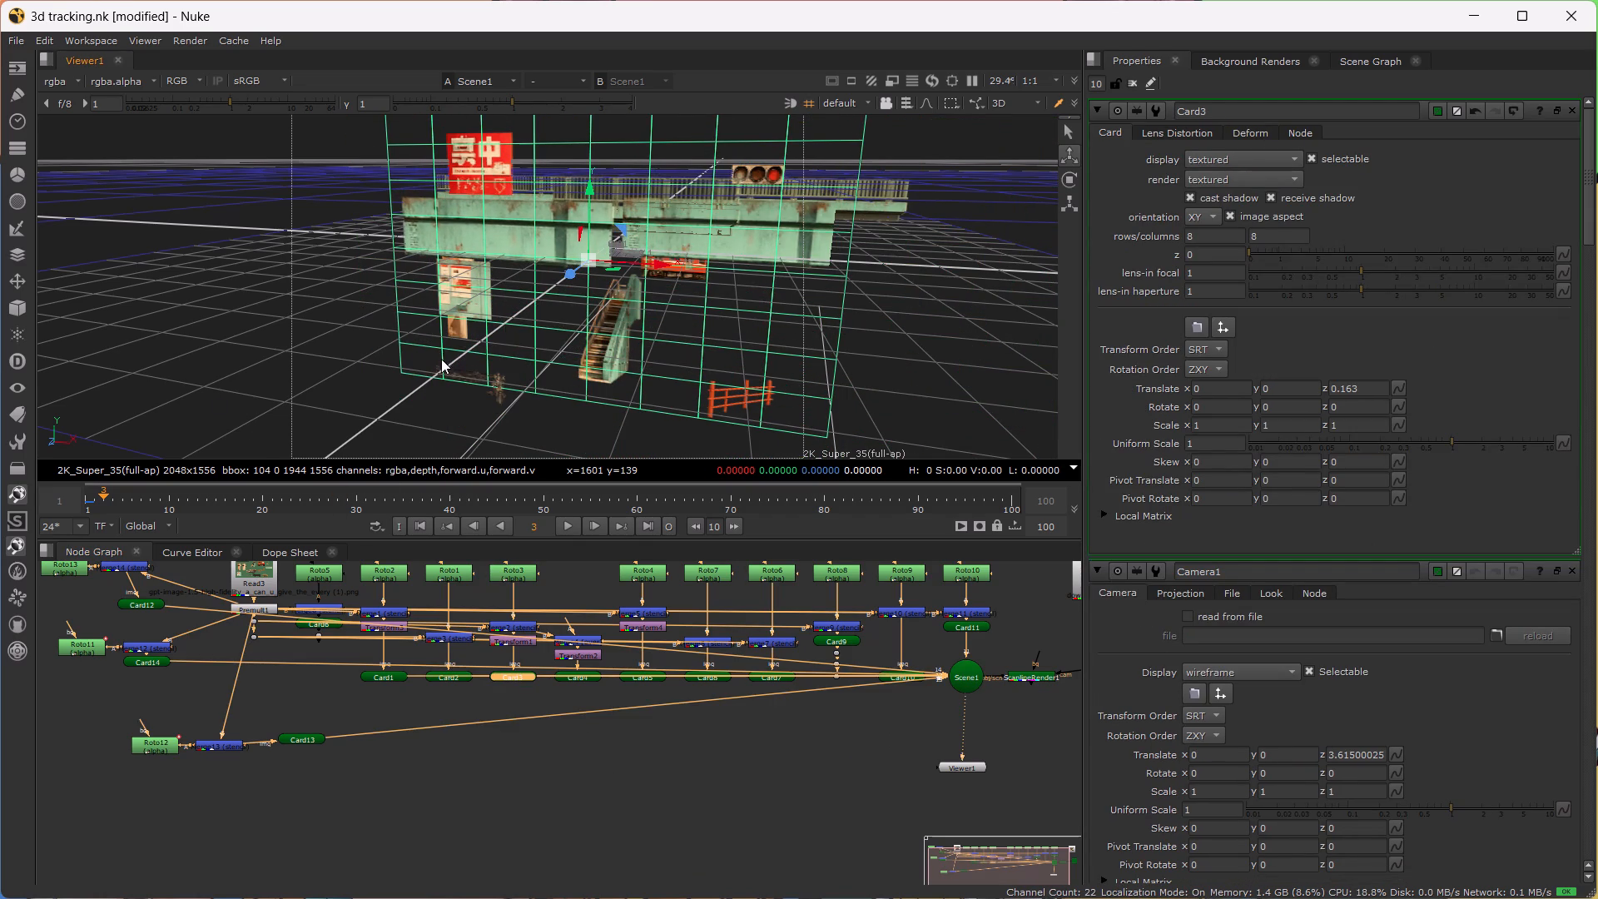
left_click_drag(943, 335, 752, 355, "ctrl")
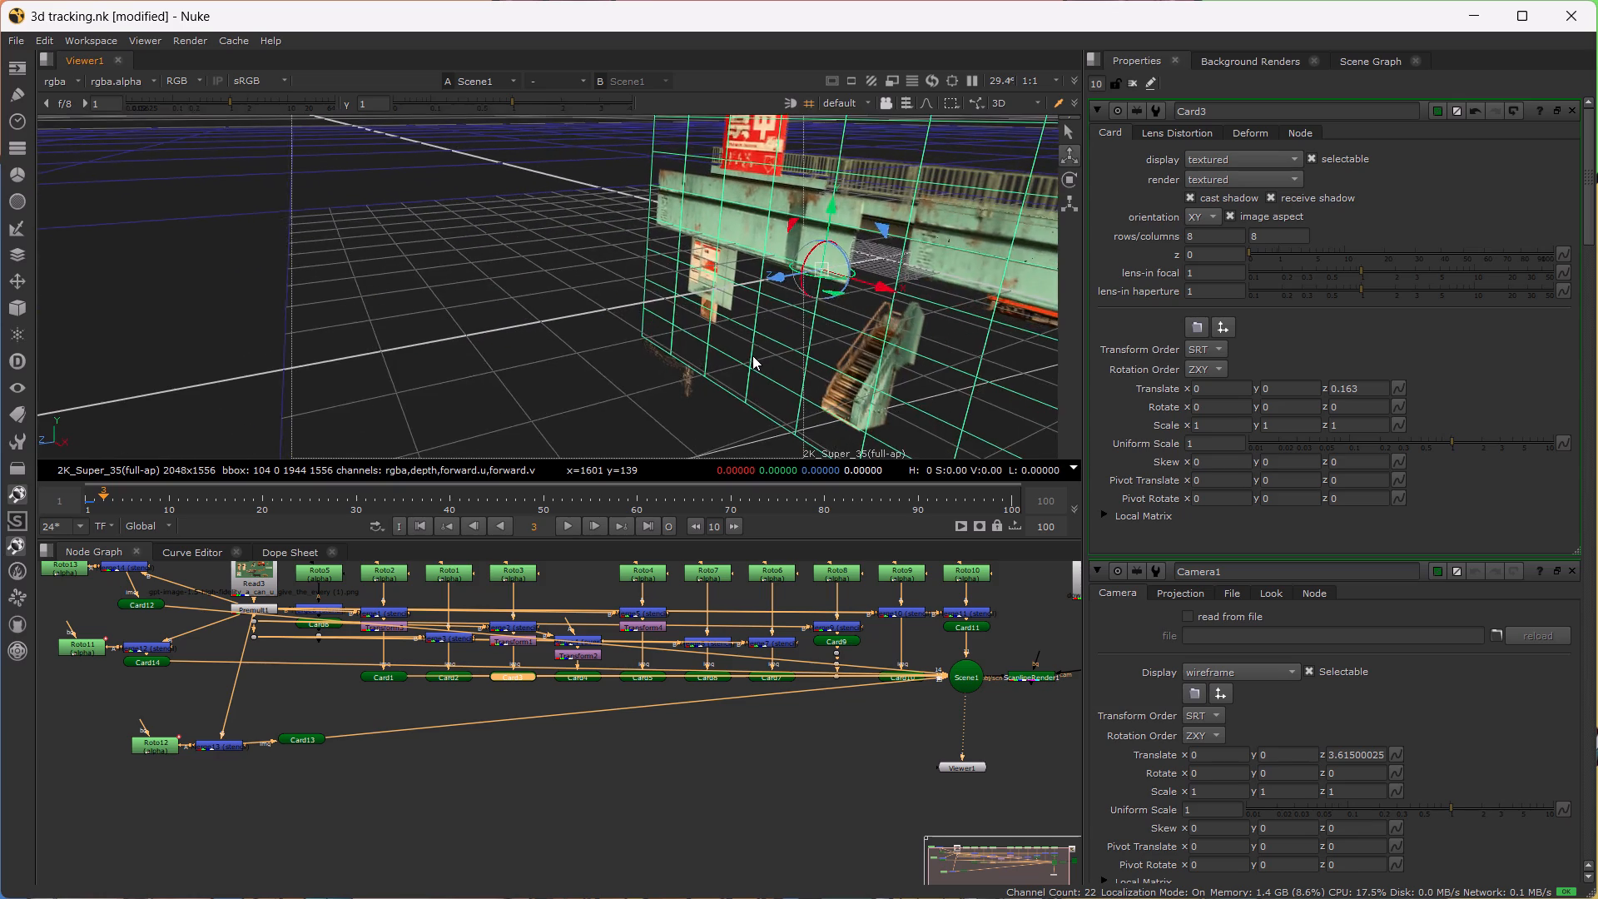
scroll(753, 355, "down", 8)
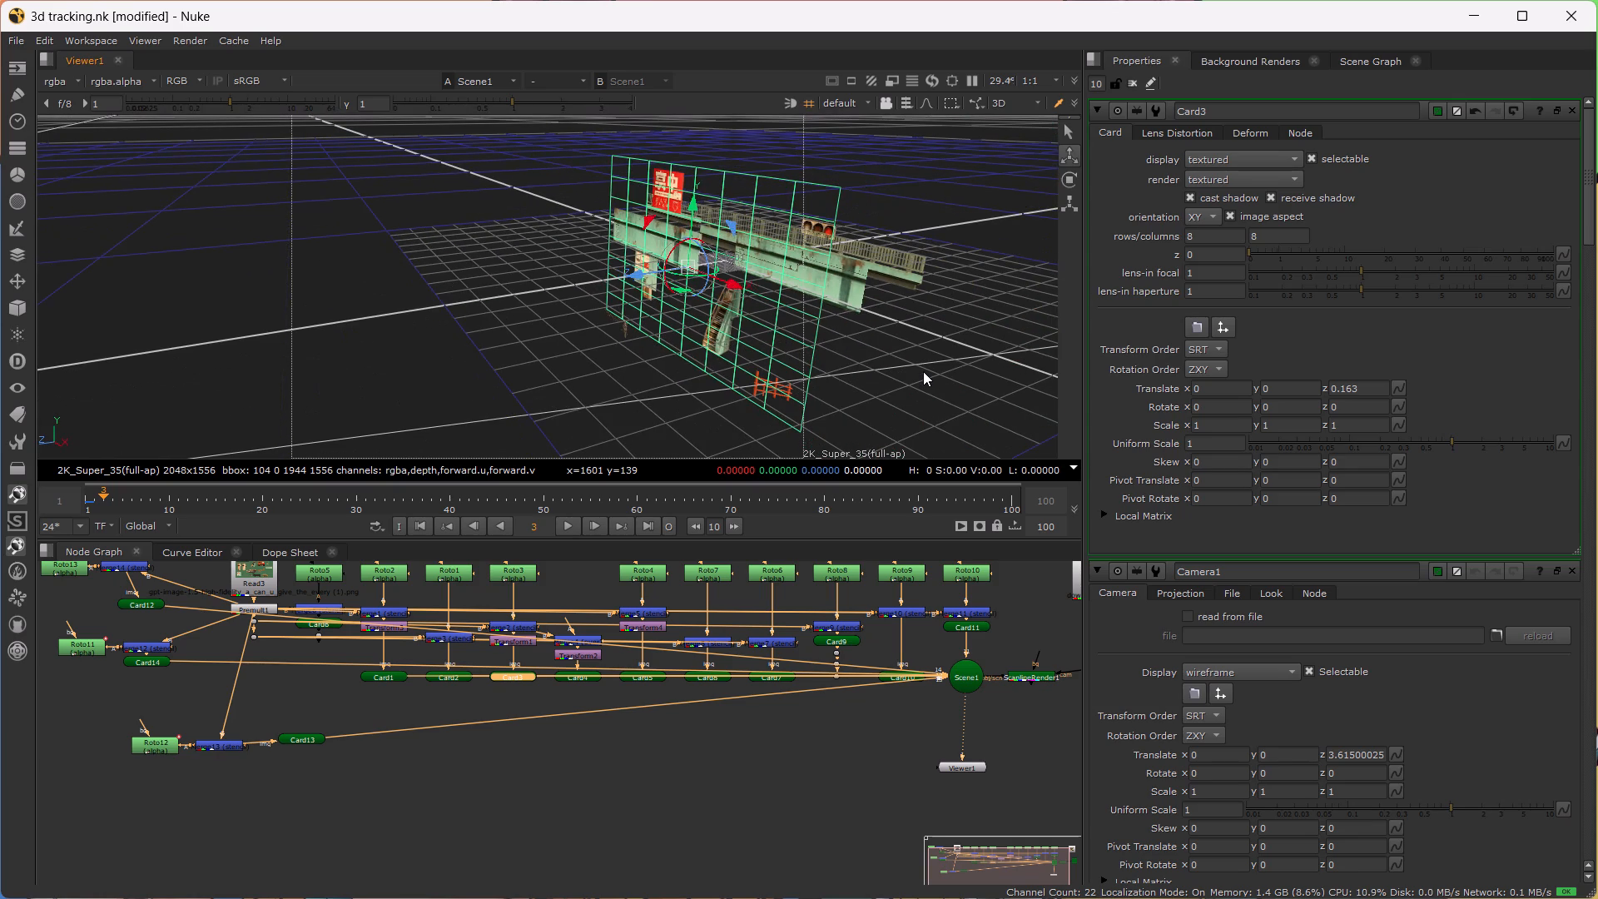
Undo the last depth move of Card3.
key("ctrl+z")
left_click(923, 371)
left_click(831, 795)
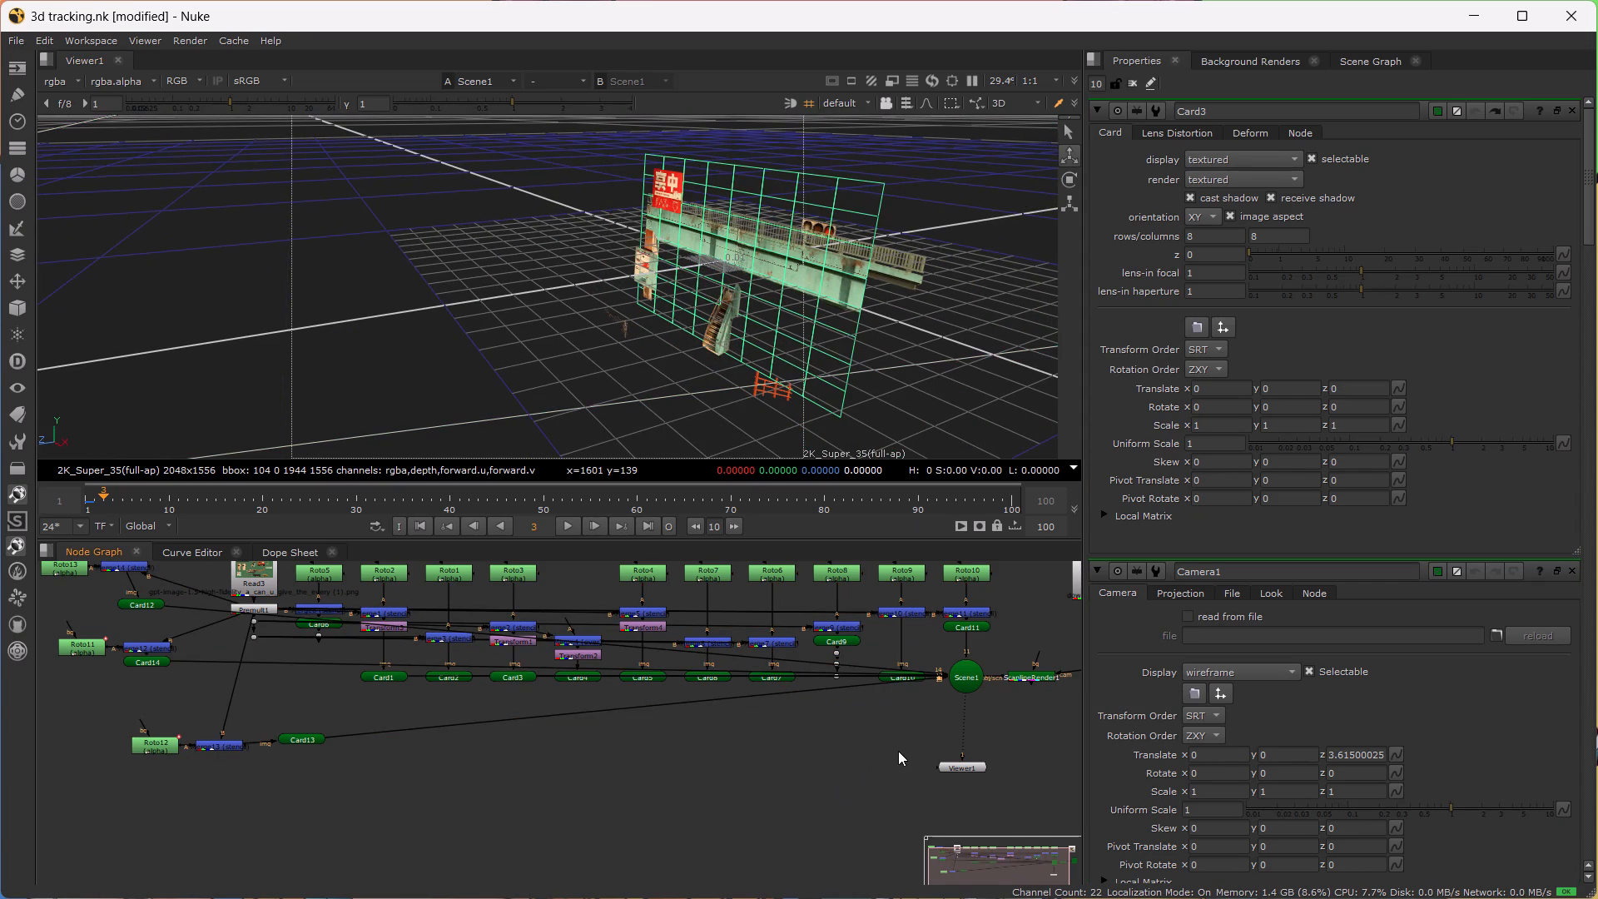
Save the 3d tracking.nk script.
key("ctrl+s")
key("ctrl+s")
Auto-arrange all nodes of the script into aligned rows and columns in the node graph.
scroll(891, 756, "down", 2)
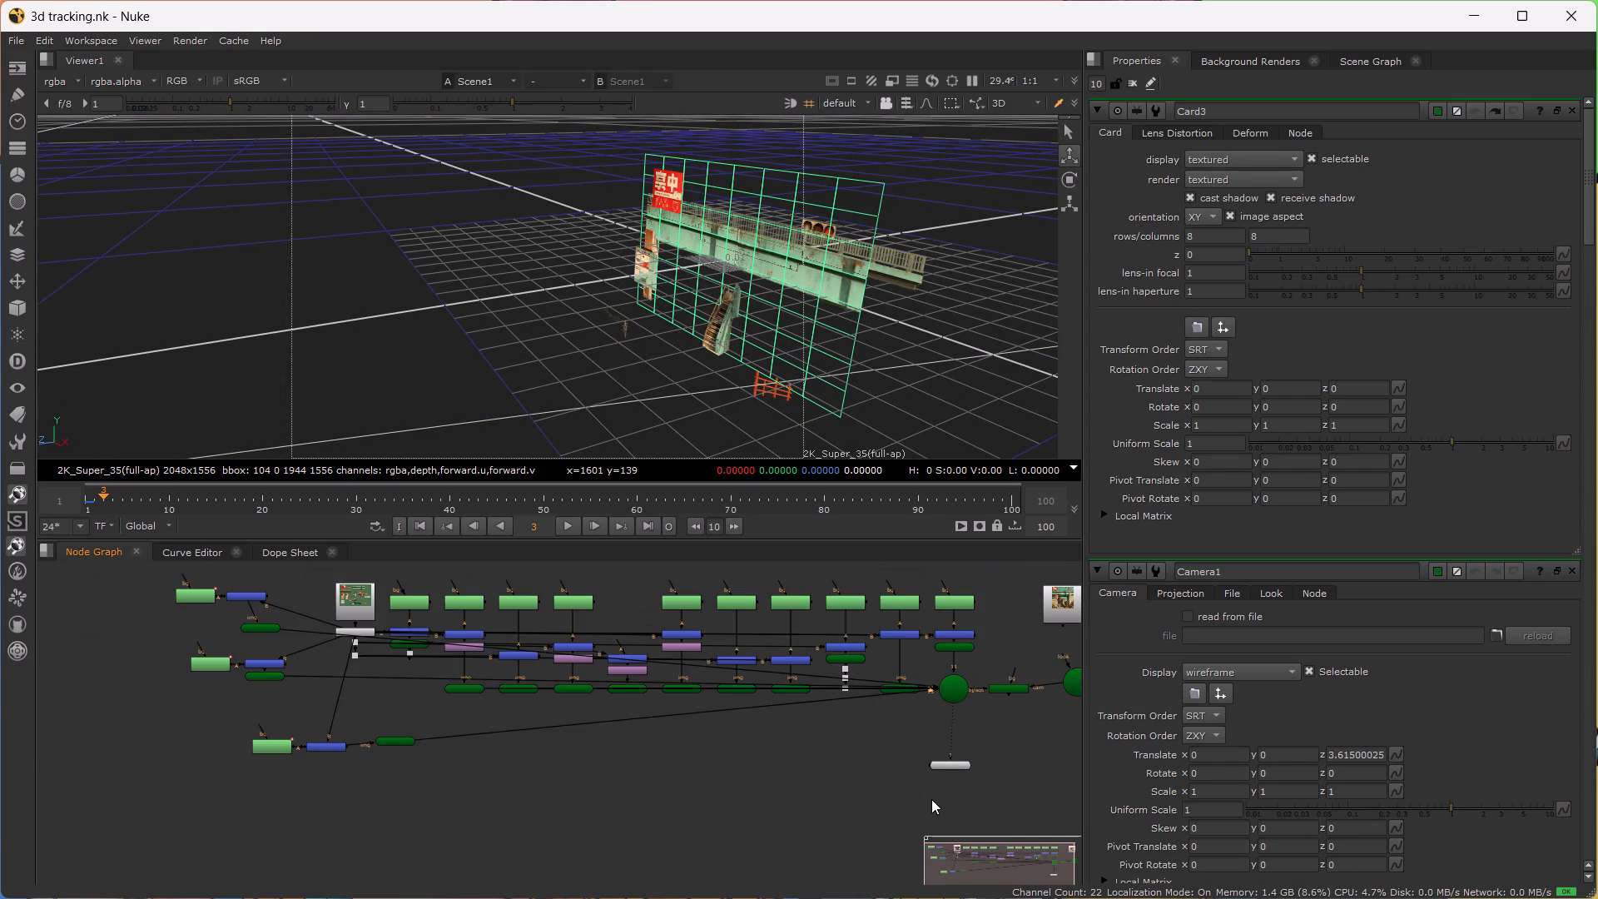
key("ctrl+a")
key("l")
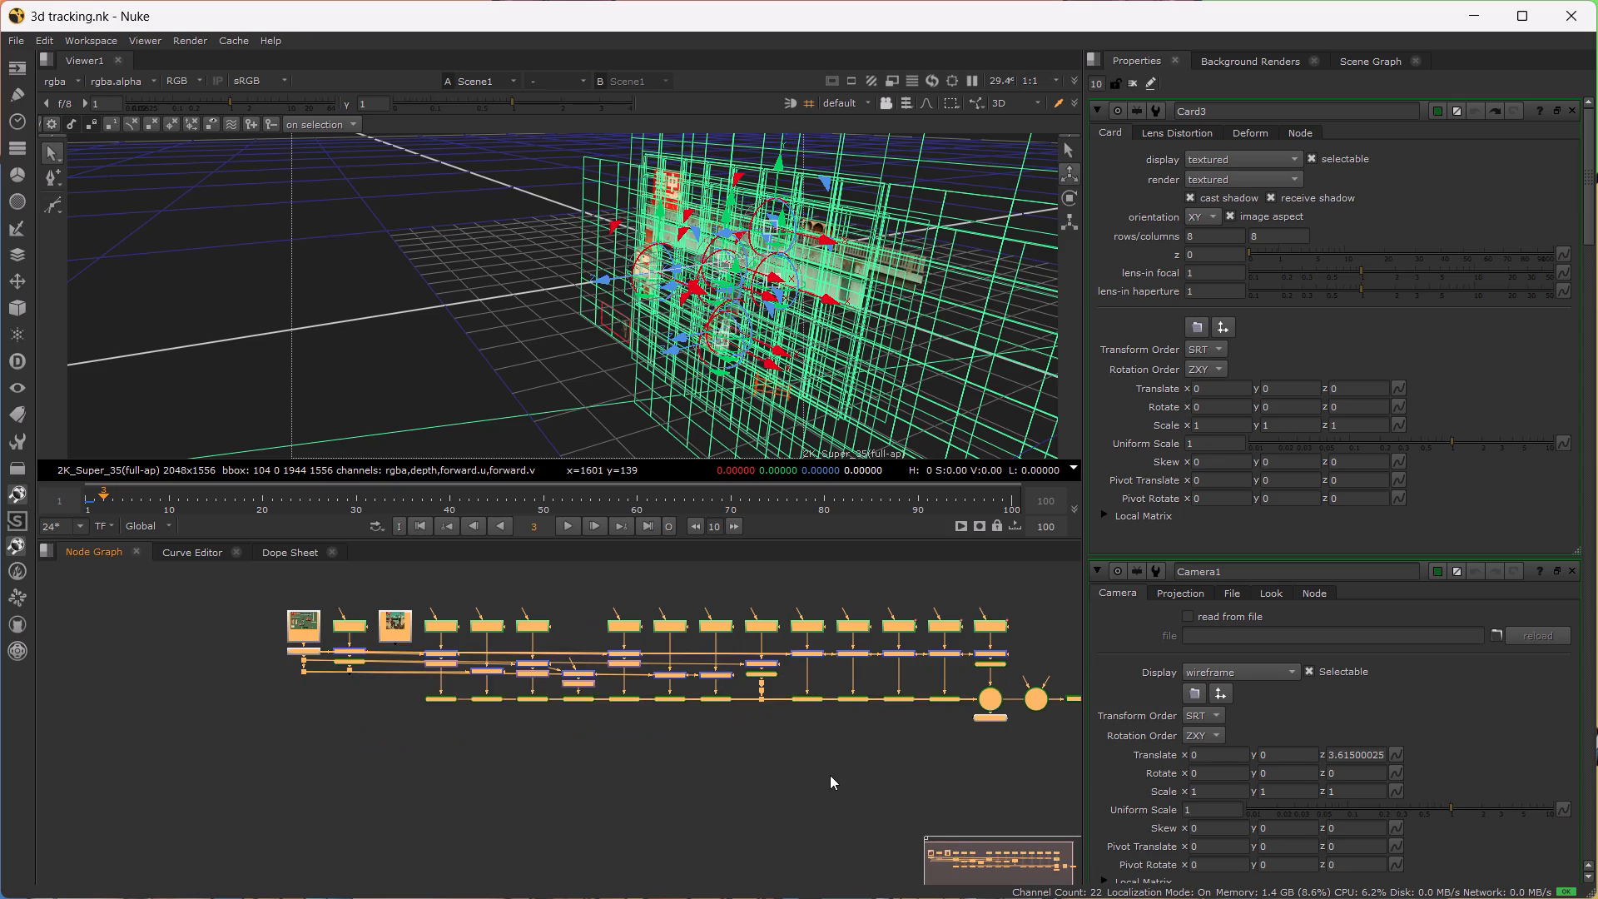
left_click(830, 775)
left_click_drag(856, 782, 741, 797, "alt")
scroll(741, 797, "up", 1)
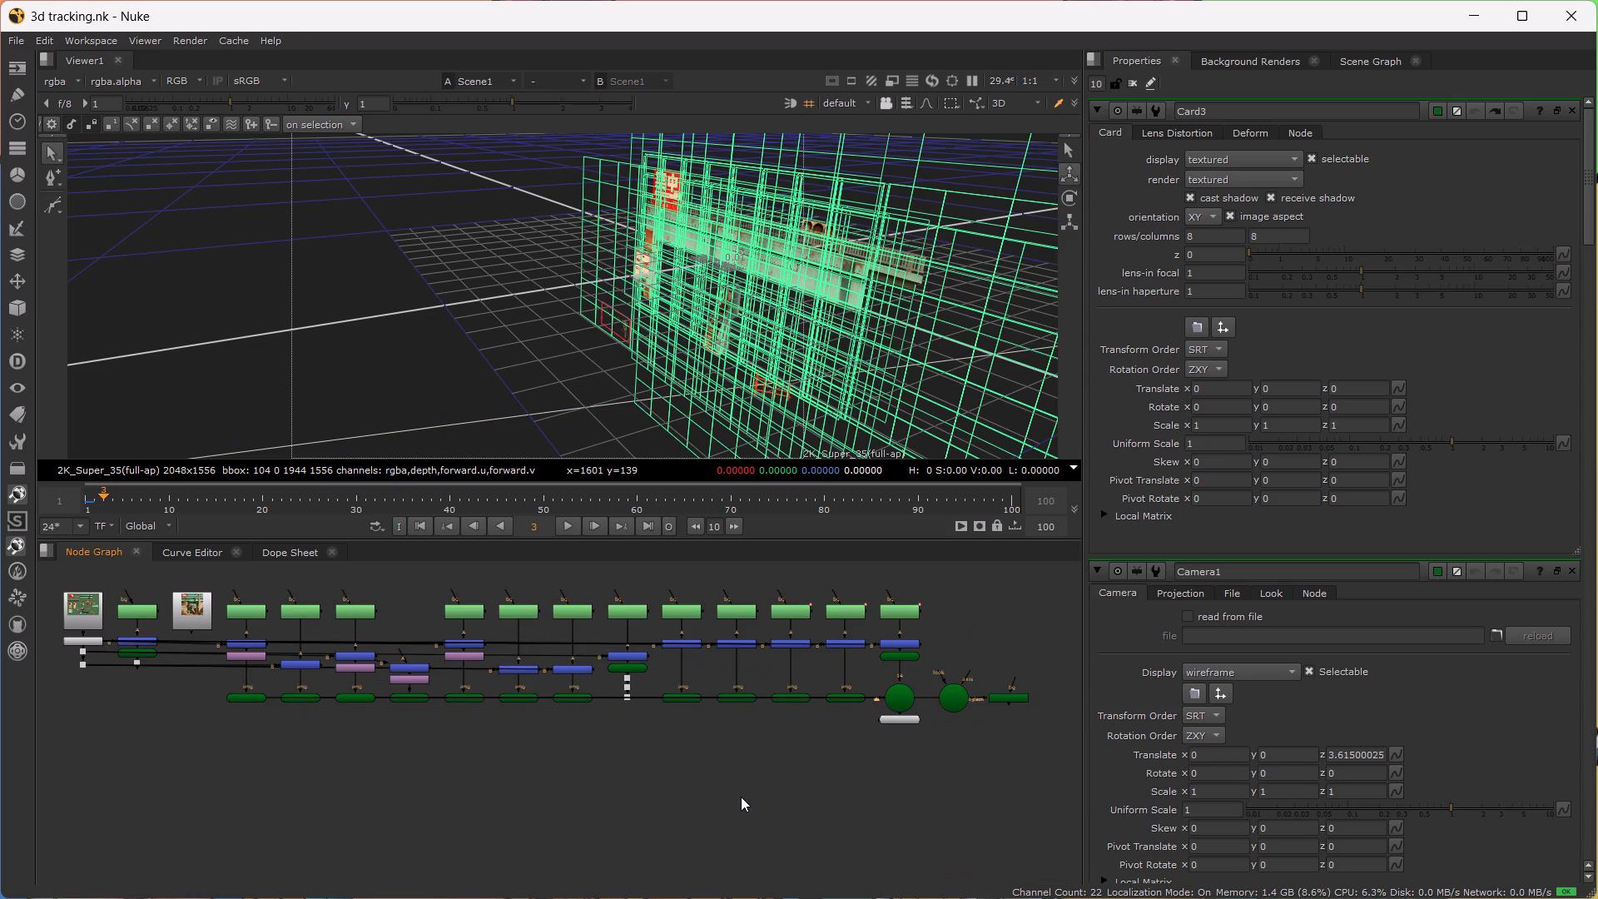
left_click_drag(746, 797, 792, 802, "alt")
left_click_drag(792, 802, 757, 810, "alt")
left_click(757, 810)
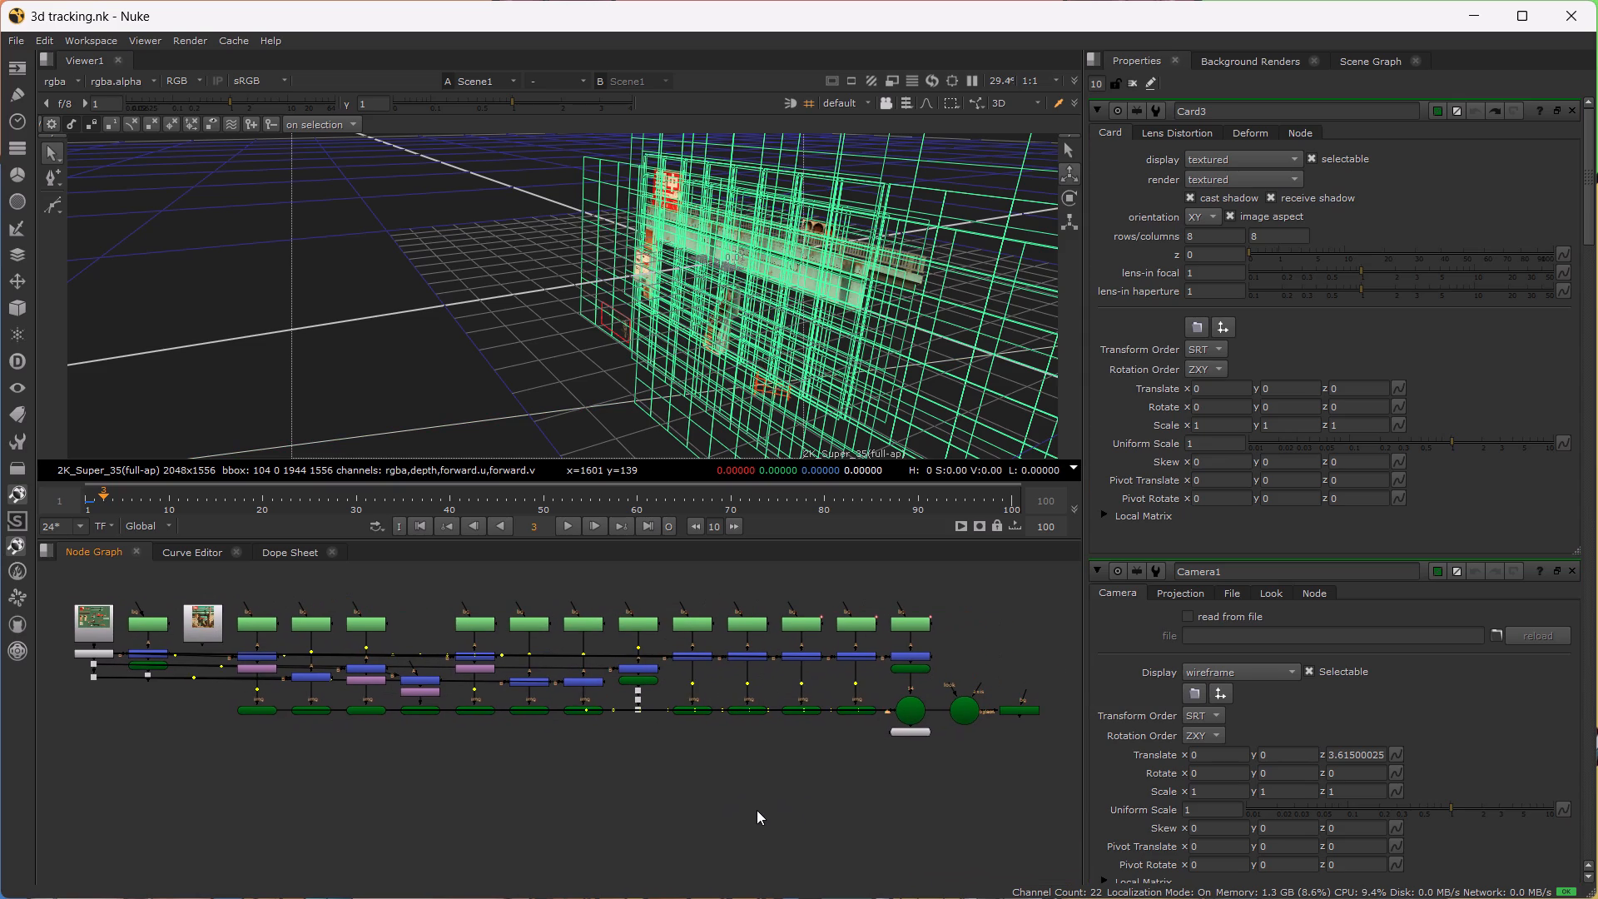
Save the script with the rearranged node layout.
key("ctrl+s")
key("ctrl+s")
left_click(757, 810)
left_click(623, 807)
Examine the arrangement and depth of the bridge, sign, staircase, train and fence cards in the 3D scene.
left_click_drag(373, 358, 646, 352, "ctrl")
scroll(606, 315, "up", 3)
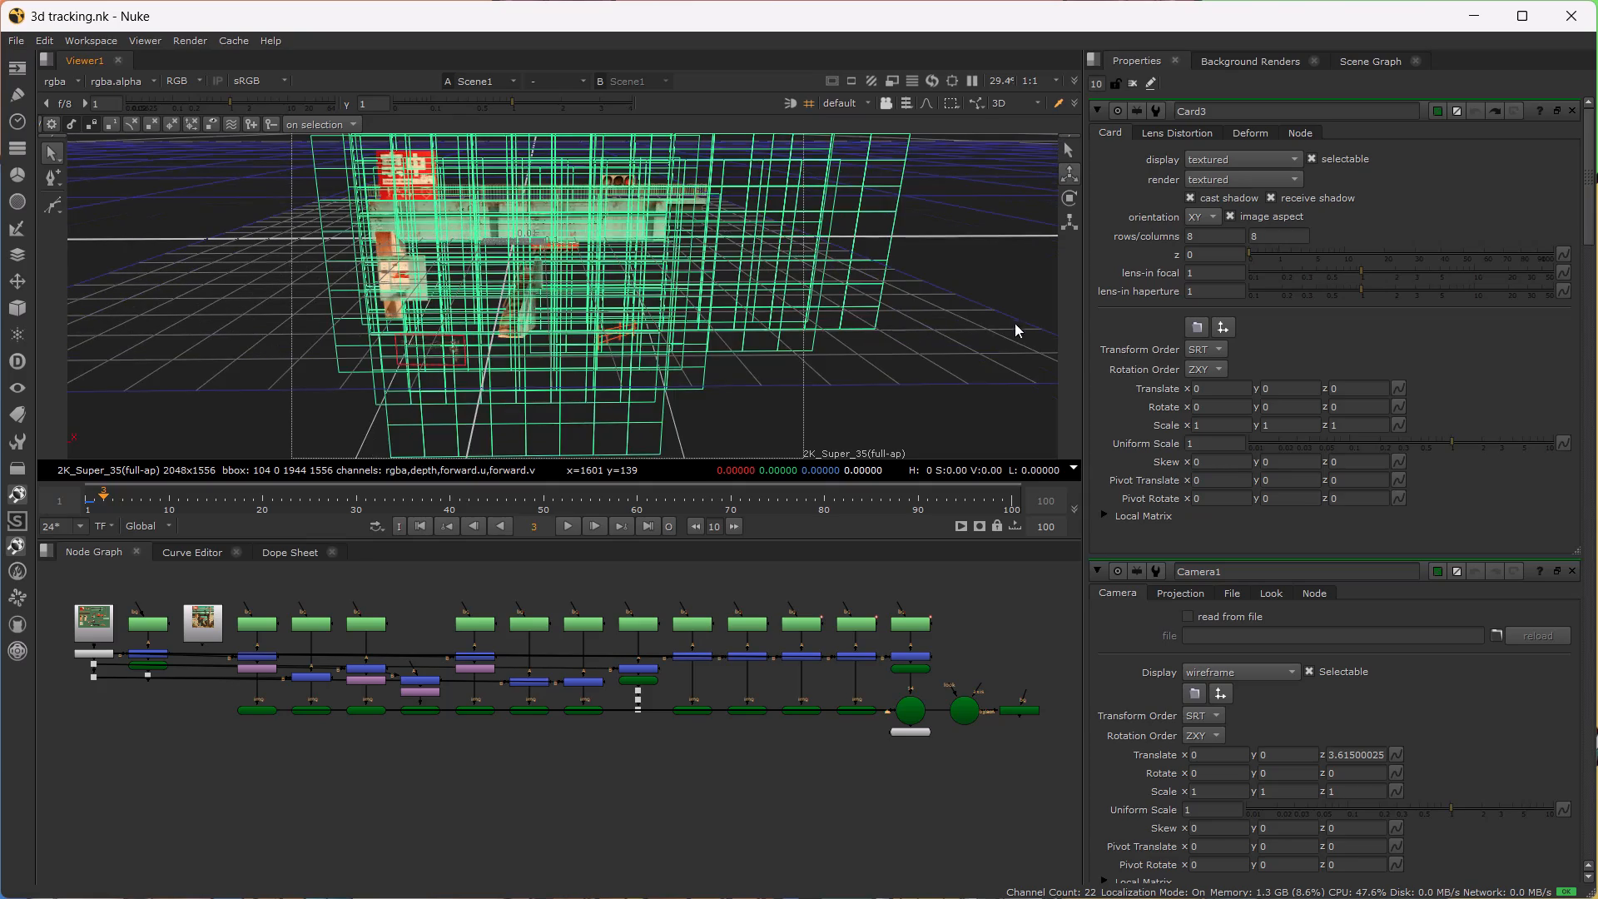
left_click(990, 338)
scroll(519, 278, "up", 3)
left_click_drag(548, 315, 625, 377, "alt")
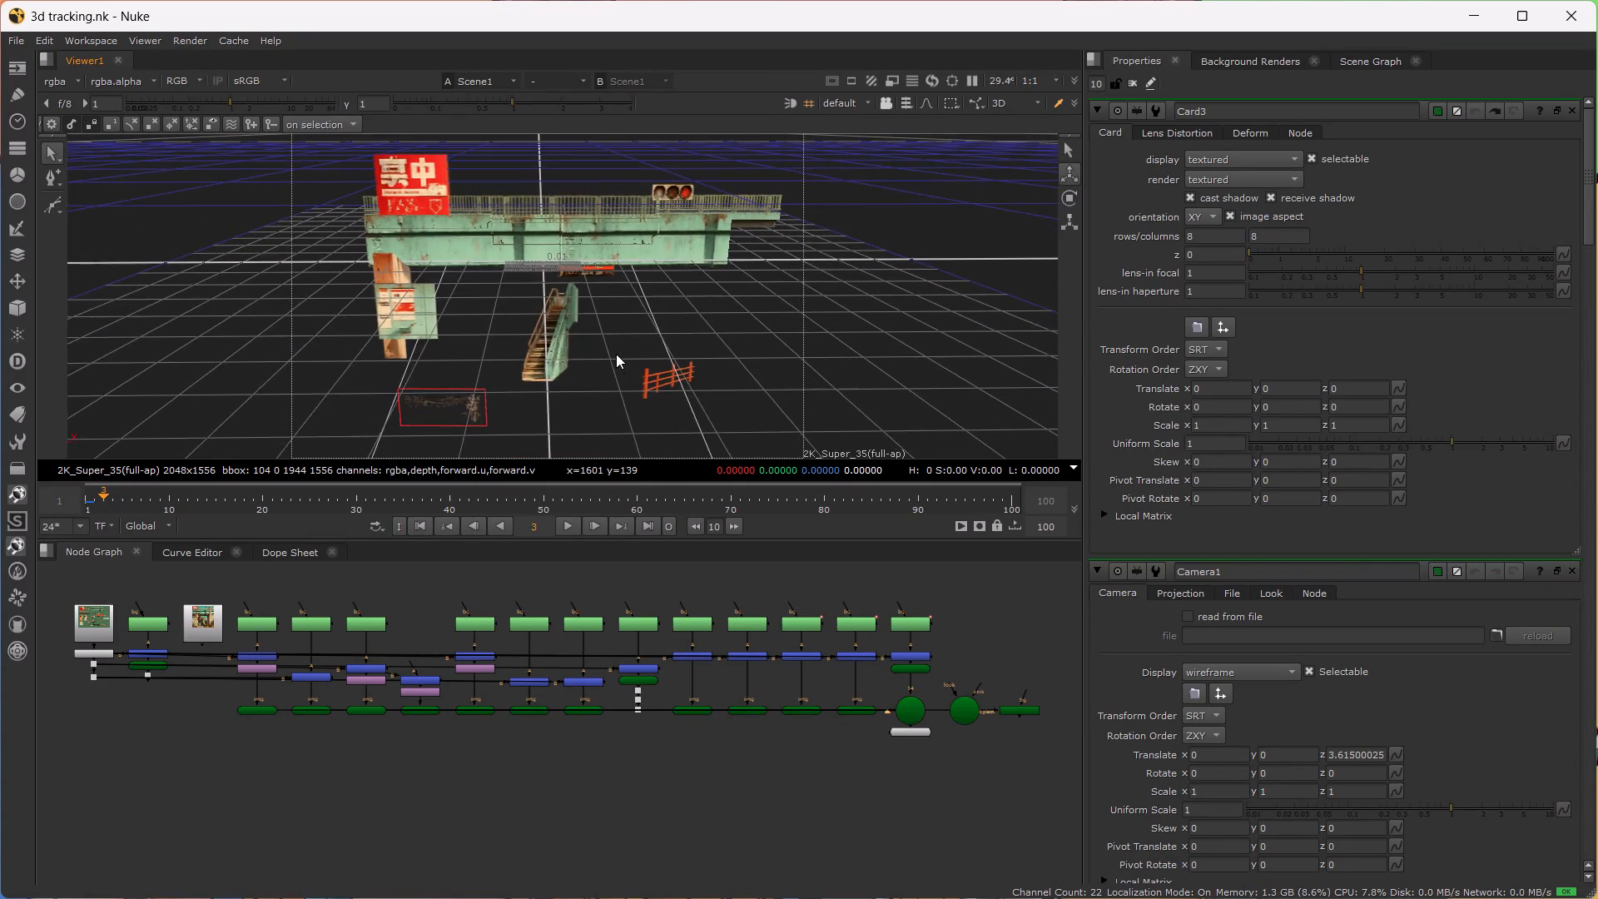
scroll(616, 354, "up", 3)
left_click_drag(631, 315, 642, 291, "alt")
left_click_drag(636, 360, 647, 303, "ctrl")
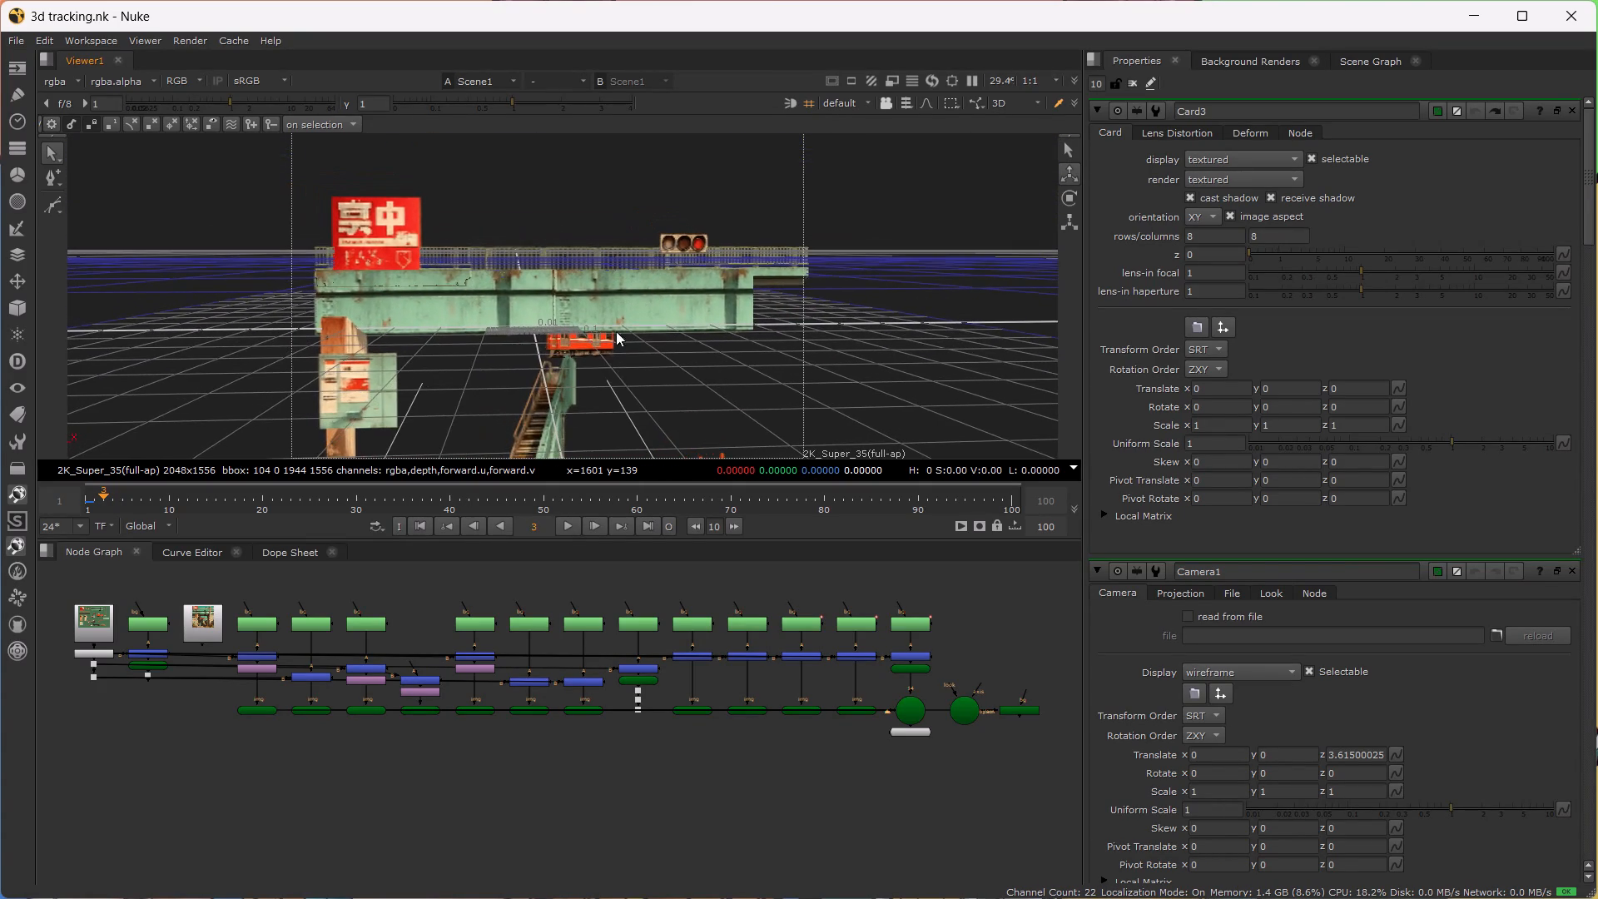
left_click_drag(590, 357, 617, 214, "alt")
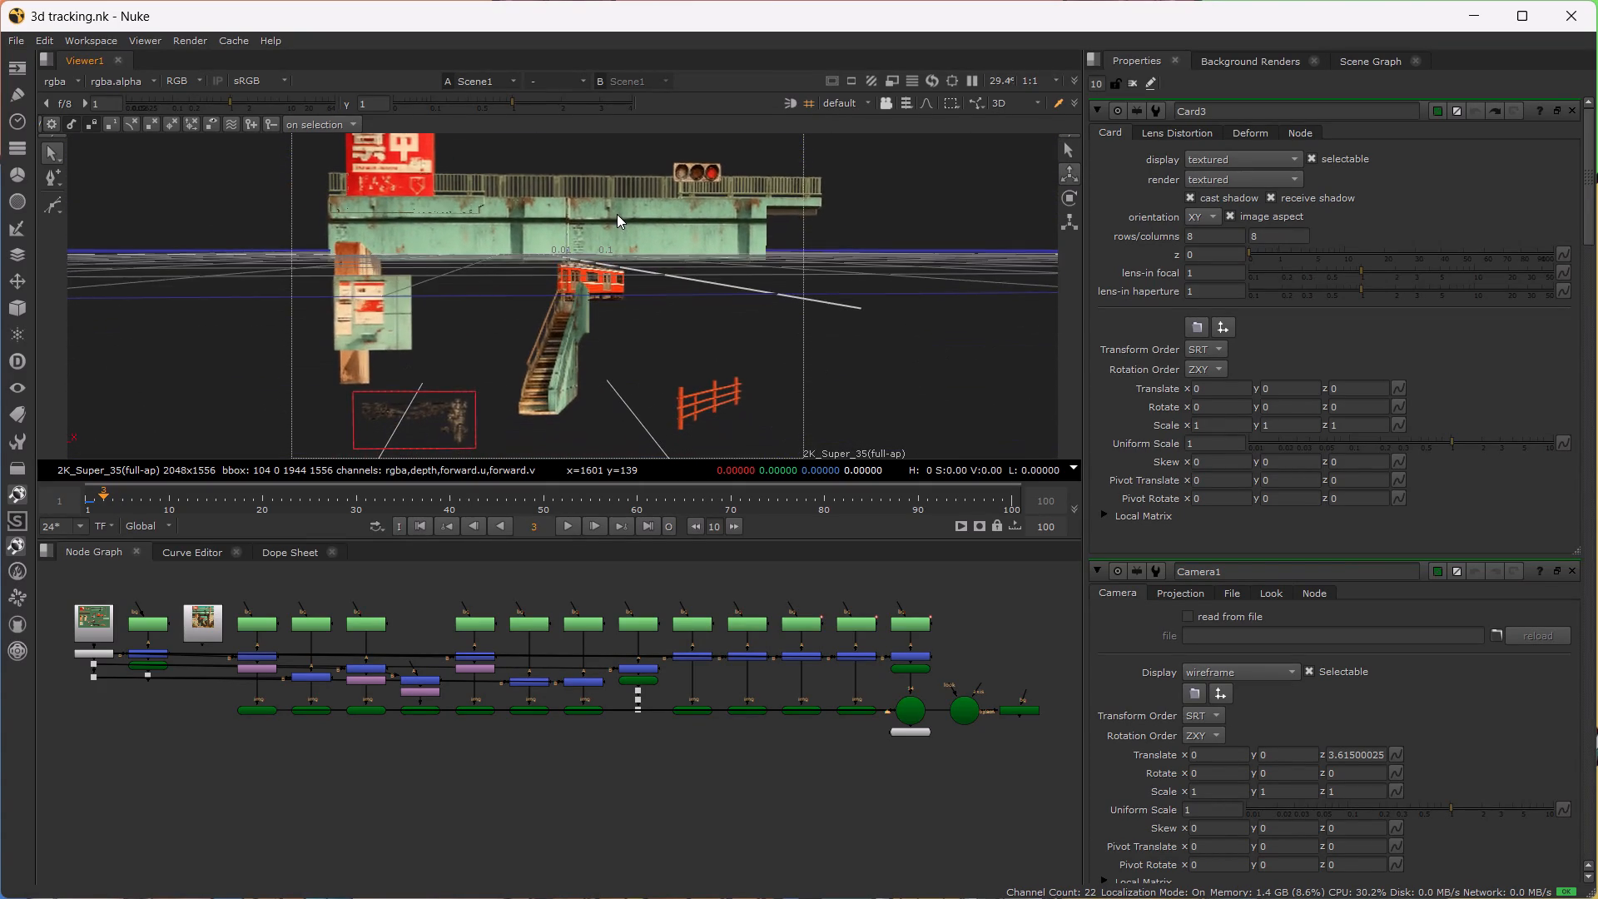
scroll(617, 214, "down", 2)
left_click_drag(626, 225, 611, 232, "alt")
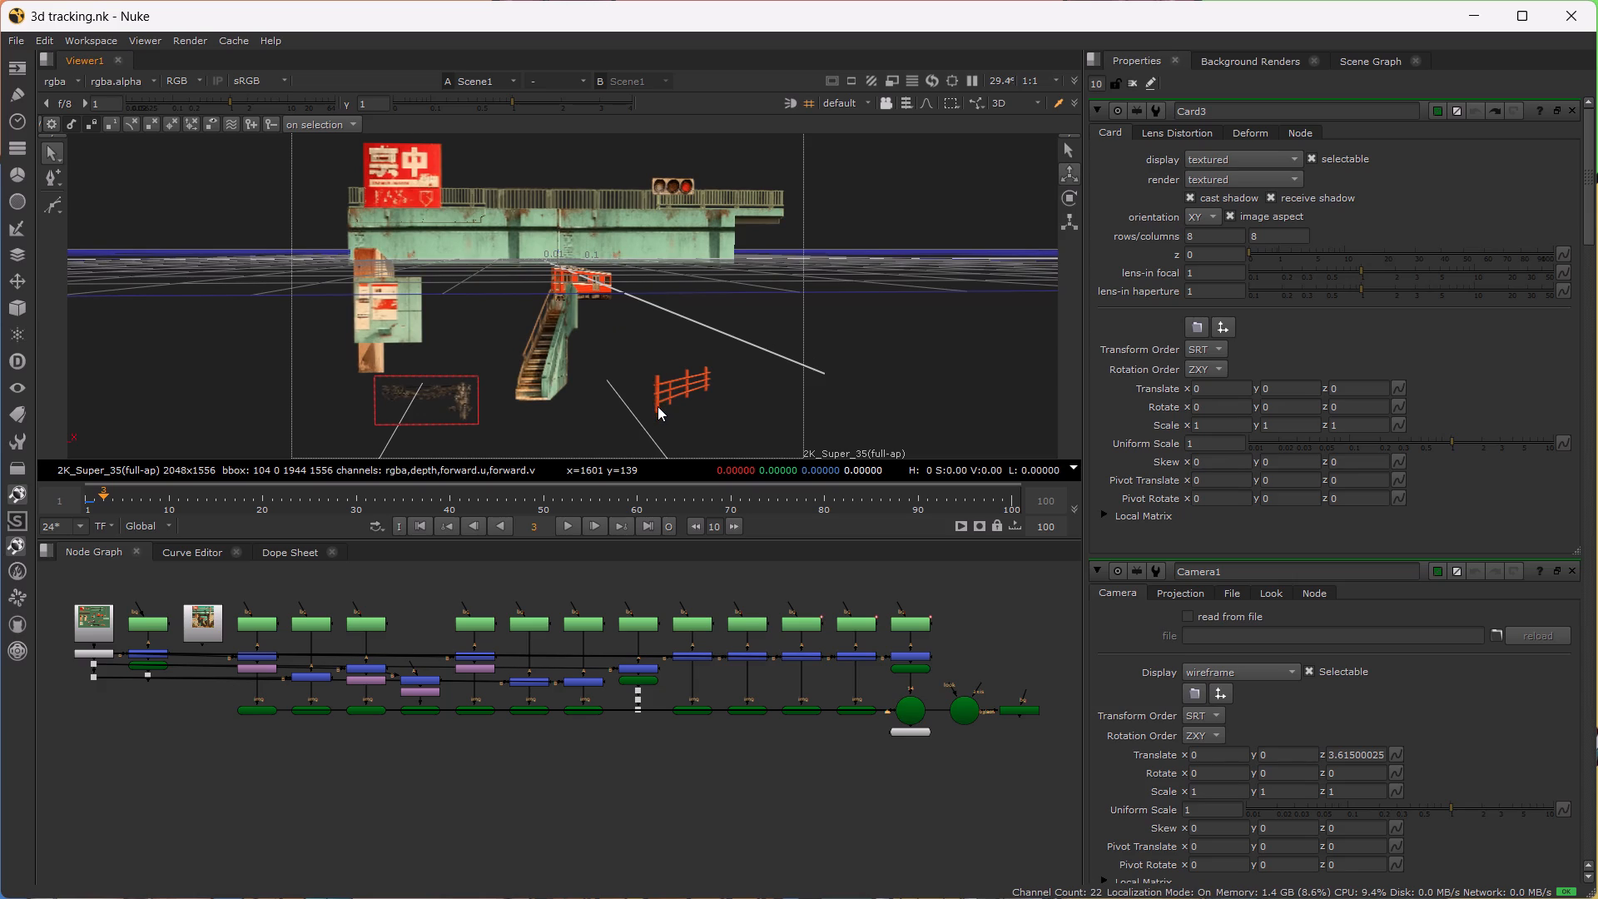
Add a new unconnected Roto node in the empty area below the Read nodes.
left_click(273, 804)
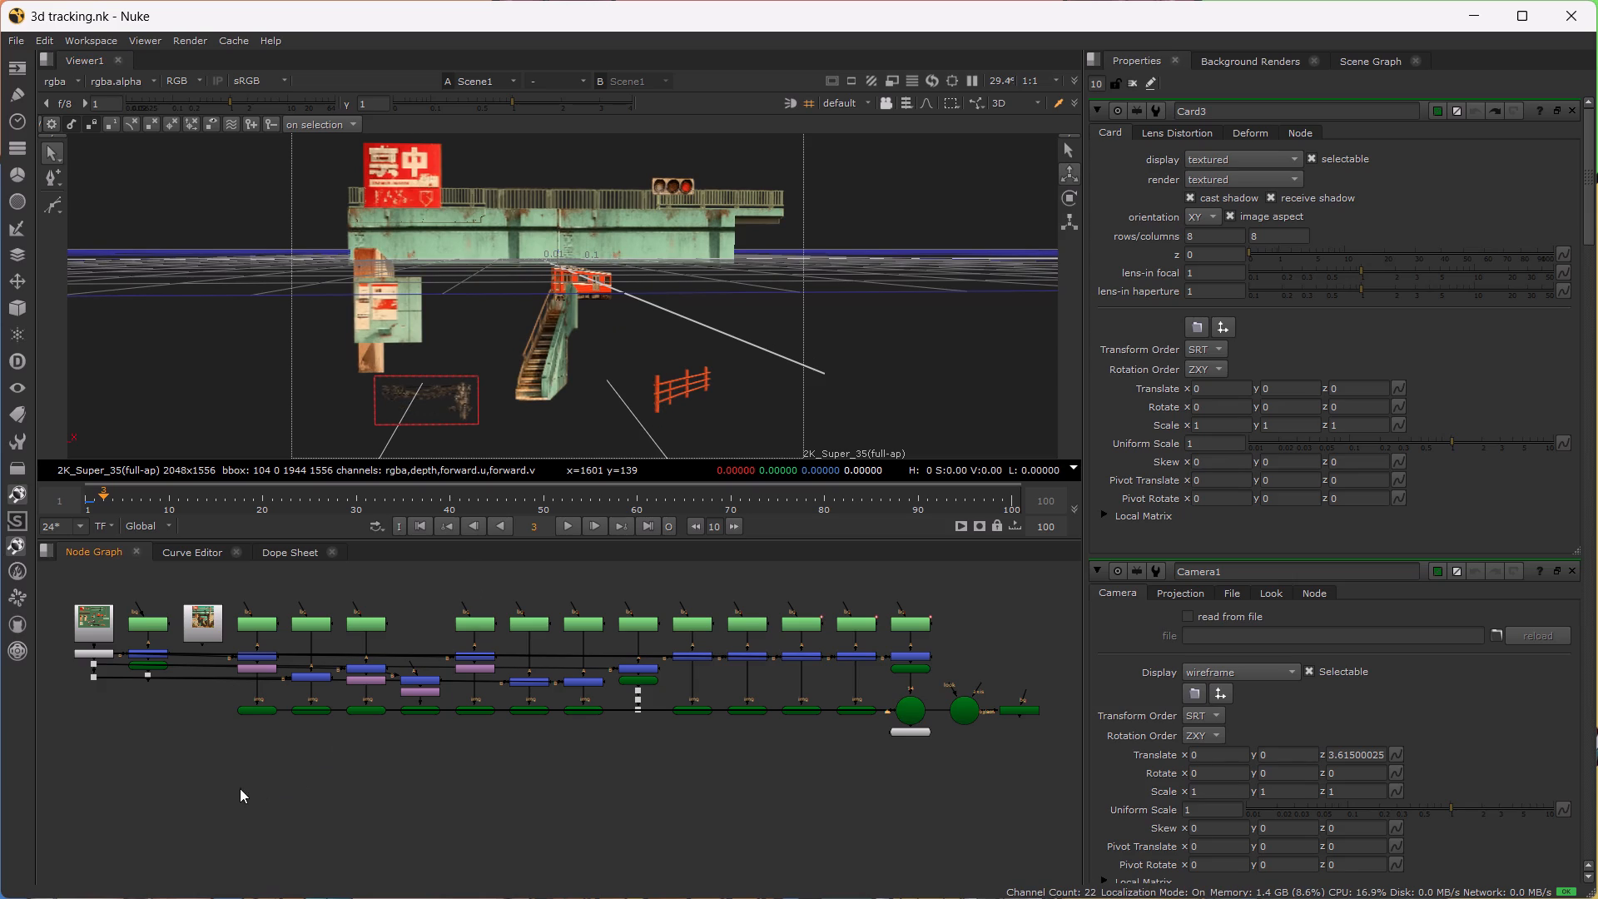
left_click(218, 777)
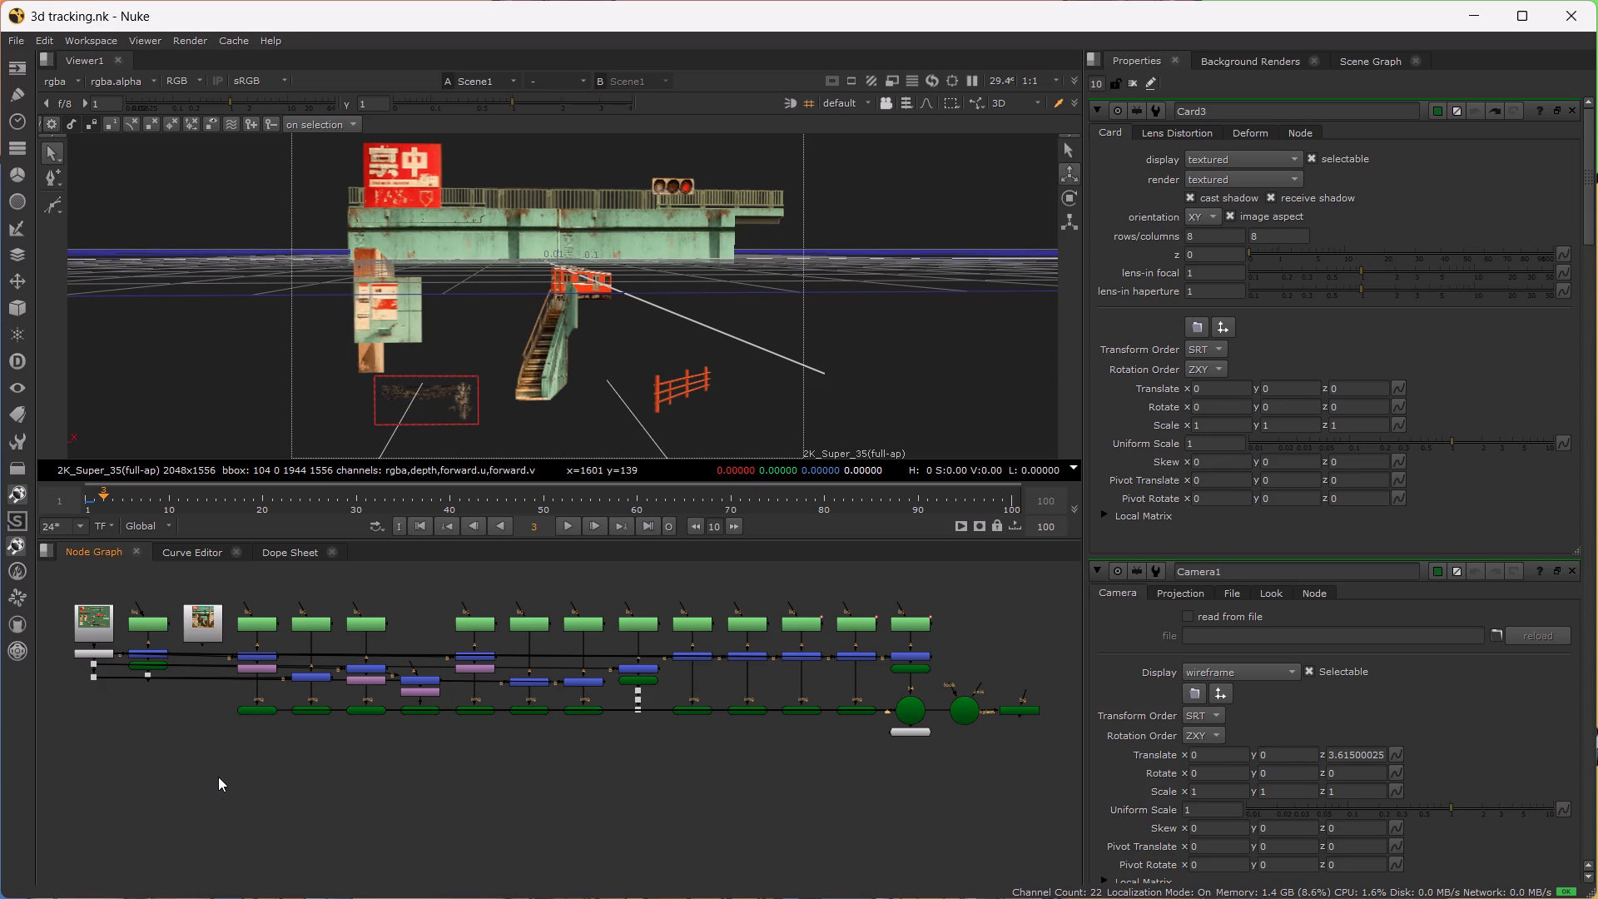
key("o")
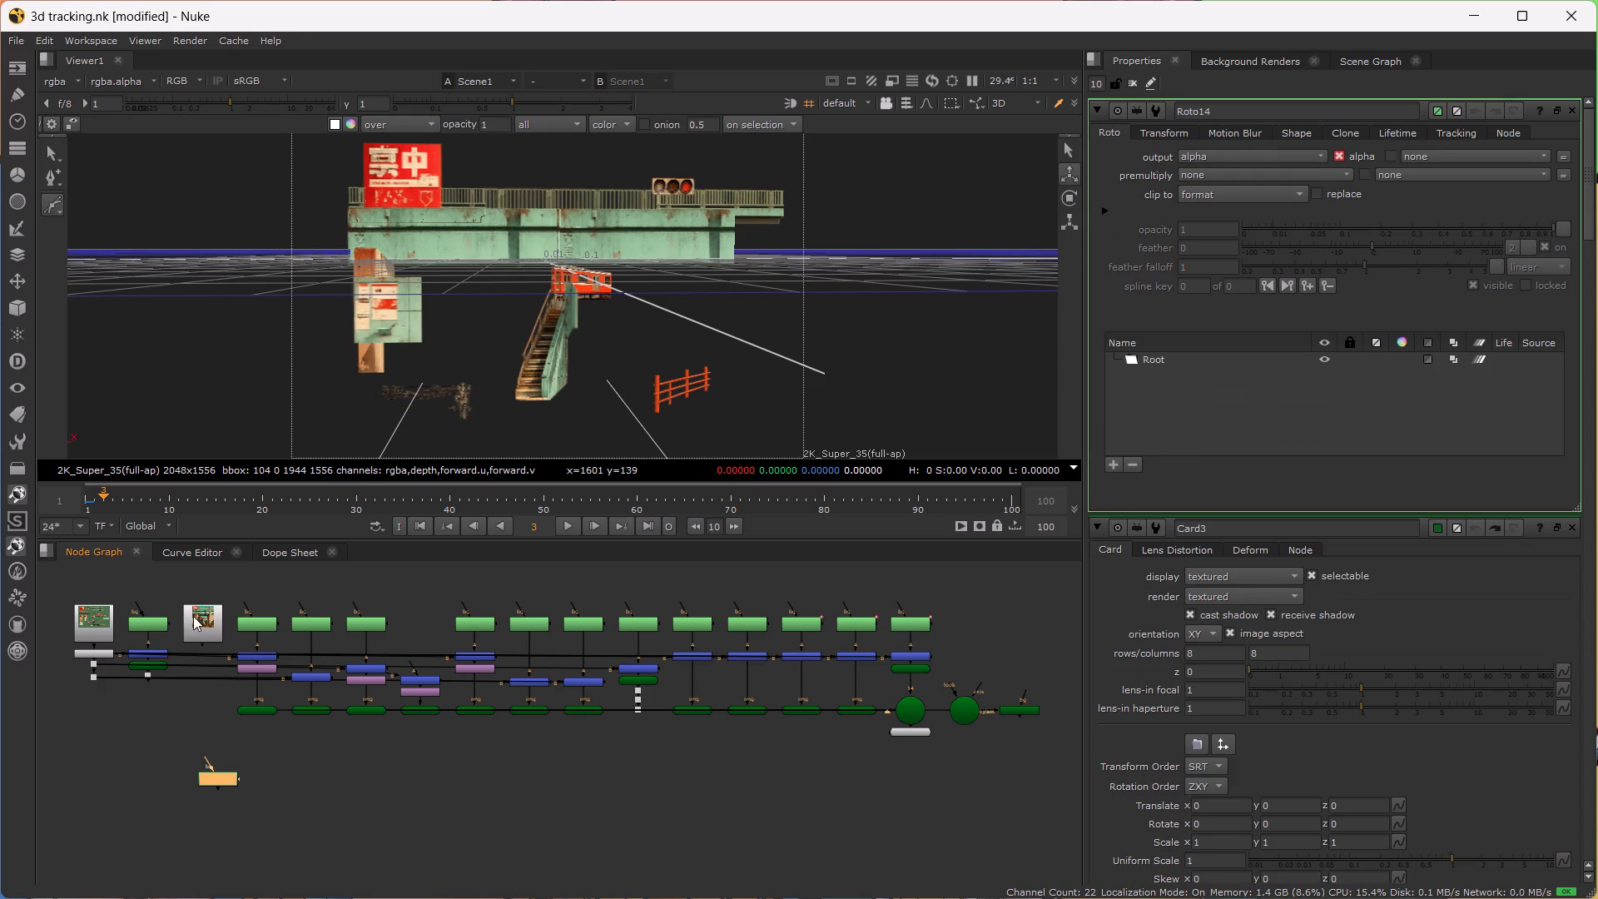
Display the Read1 street image and examine the stairs, road, fence and plants in its lower part.
left_click(193, 616)
key("1")
left_click_drag(625, 489, 623, 421, "alt")
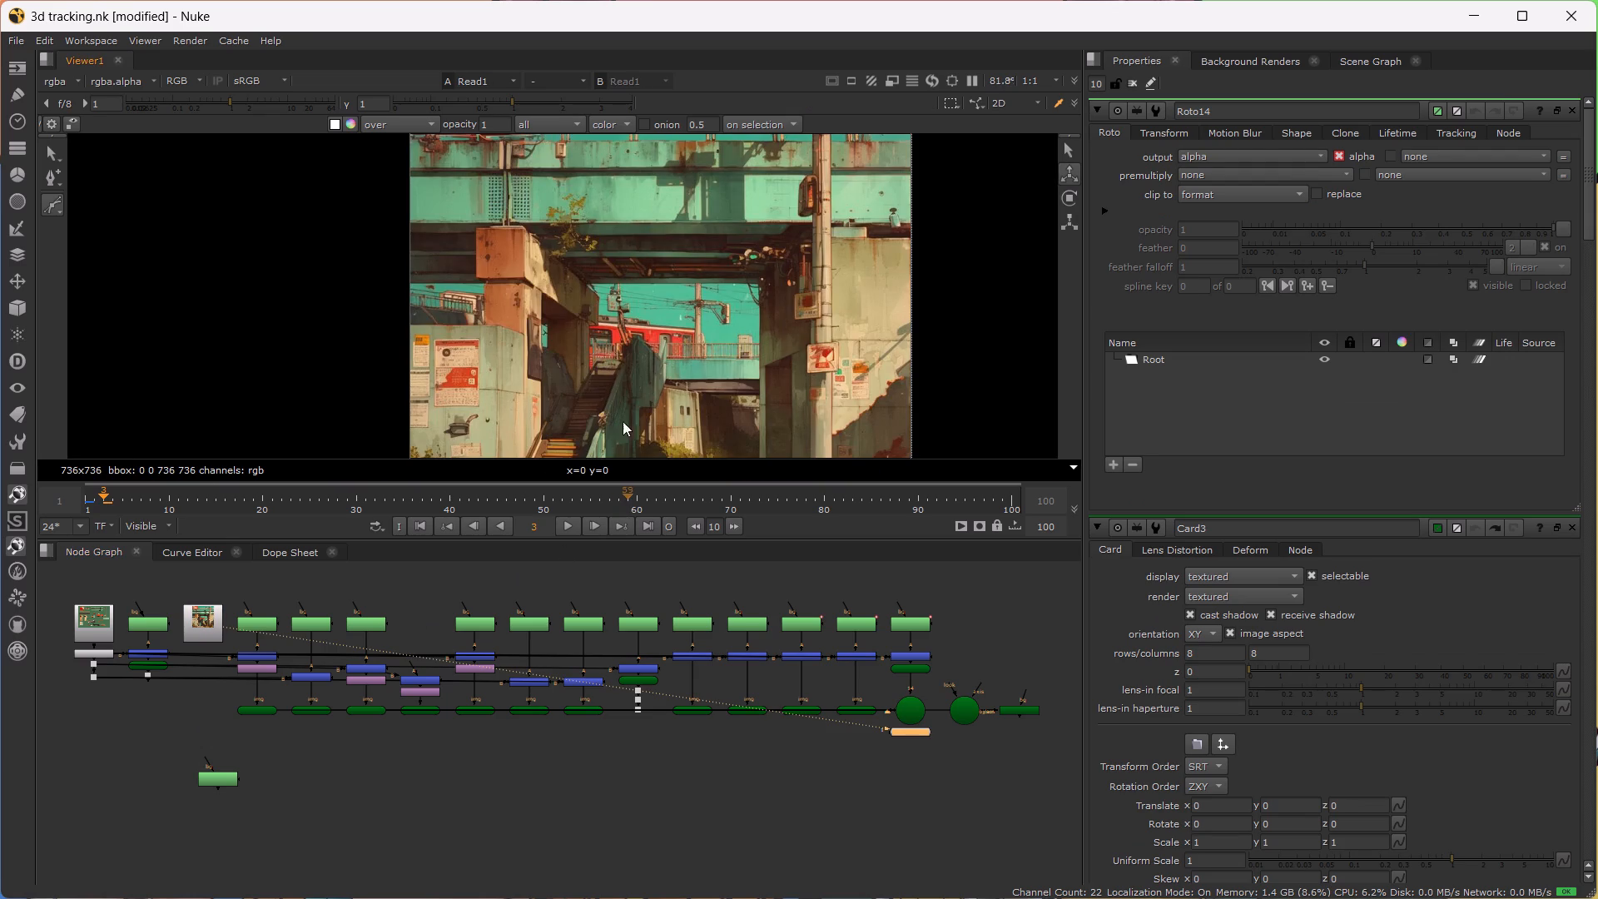
left_click_drag(623, 421, 621, 368, "alt")
left_click_drag(656, 403, 519, 253, "alt")
left_click(205, 623)
key("1")
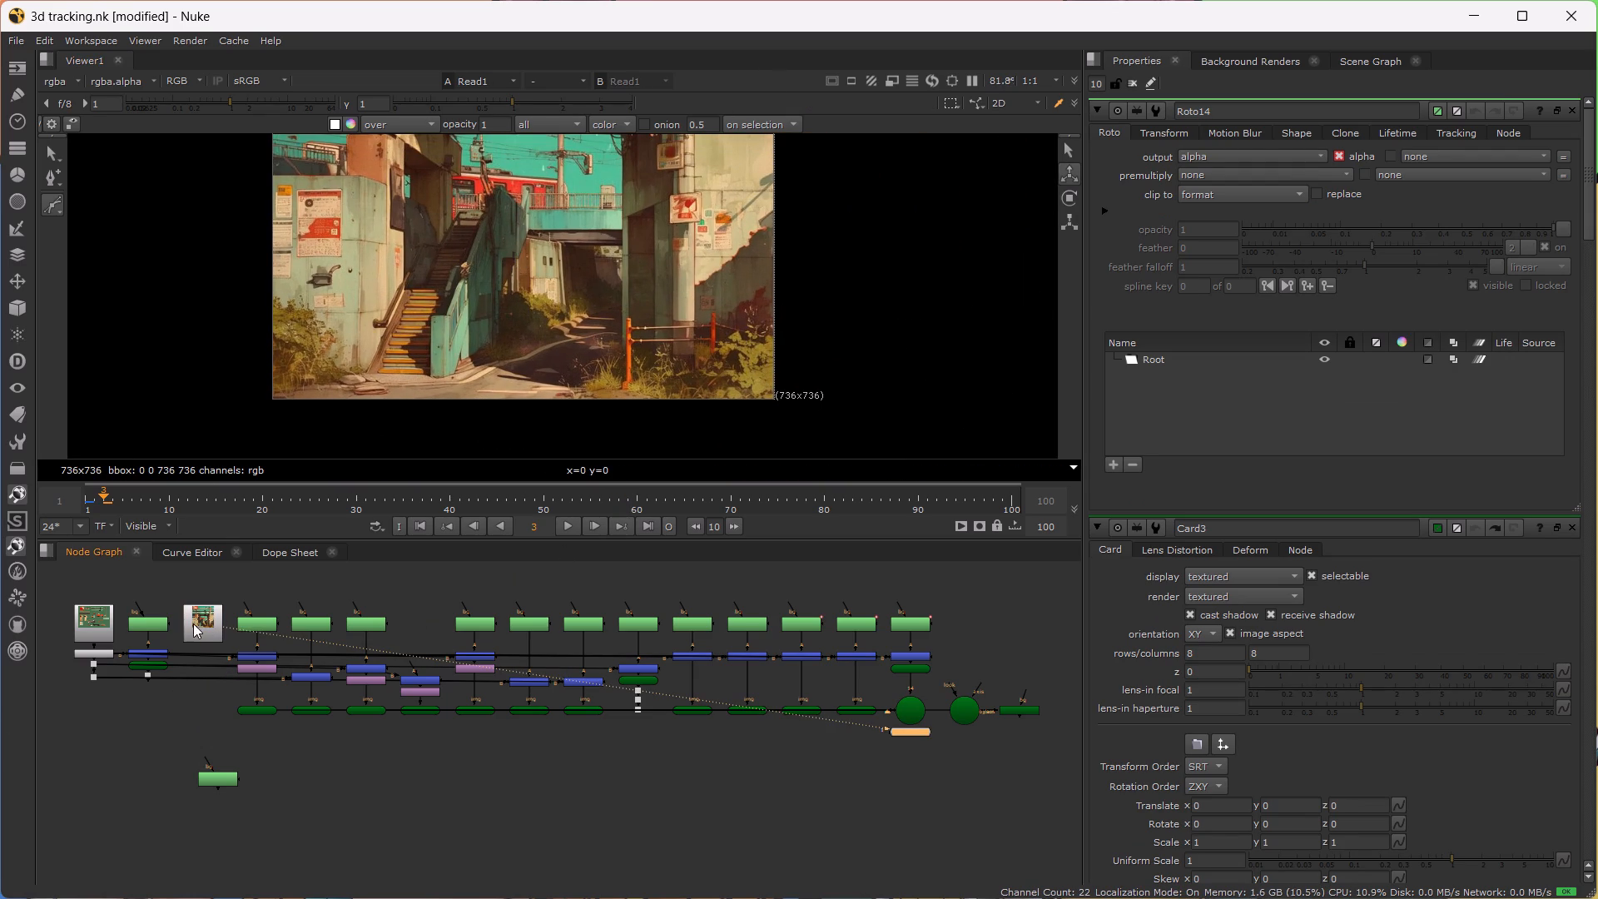
Move the Read1 node to the far end of the row of Roto nodes, above ScanlineRender1.
left_click(85, 625)
left_click_drag(187, 614, 1012, 626)
Display the Read3 asset sheet in the viewer.
left_click(88, 633)
key("1")
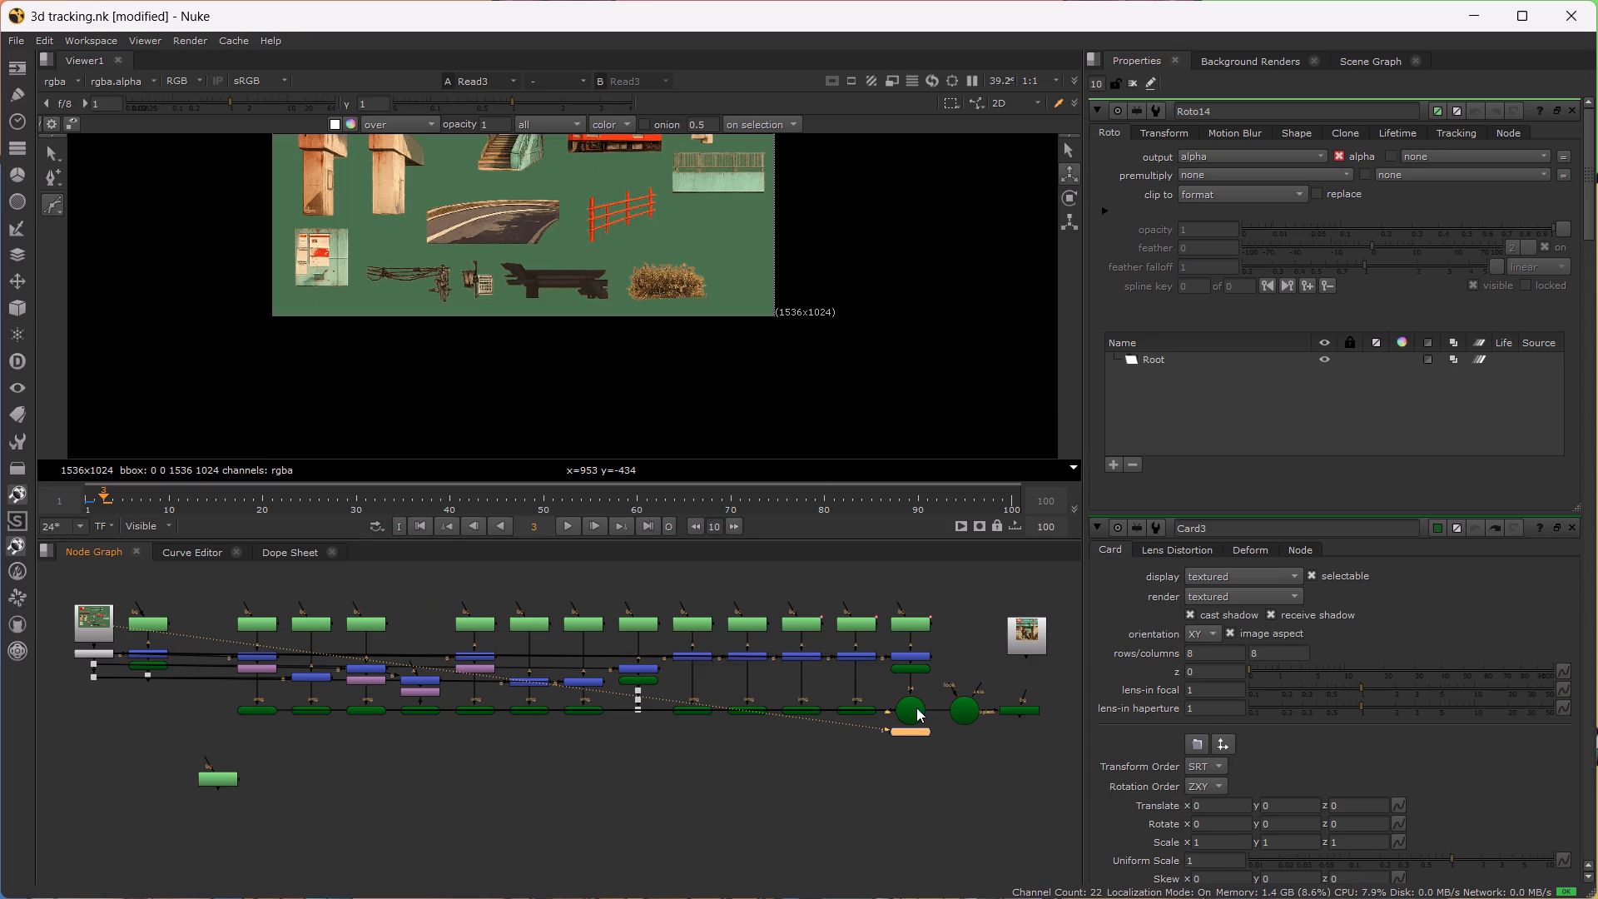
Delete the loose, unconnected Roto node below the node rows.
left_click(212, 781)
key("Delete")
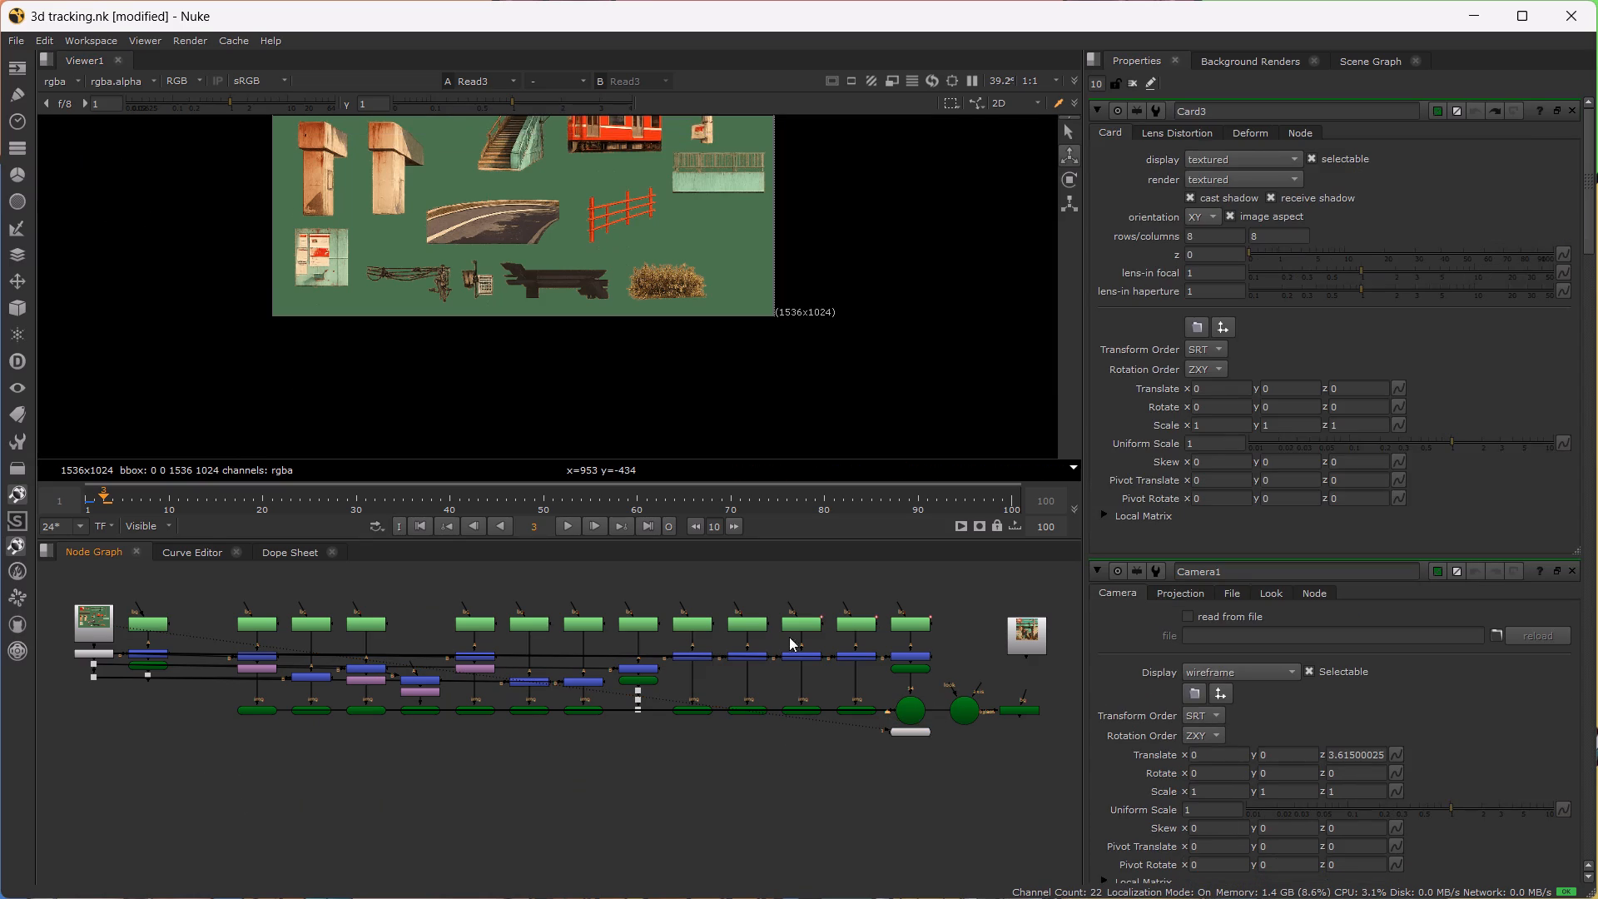
Display Scene1 in the viewer and examine the area around the stairs and the red fence.
left_click(902, 703)
key("1")
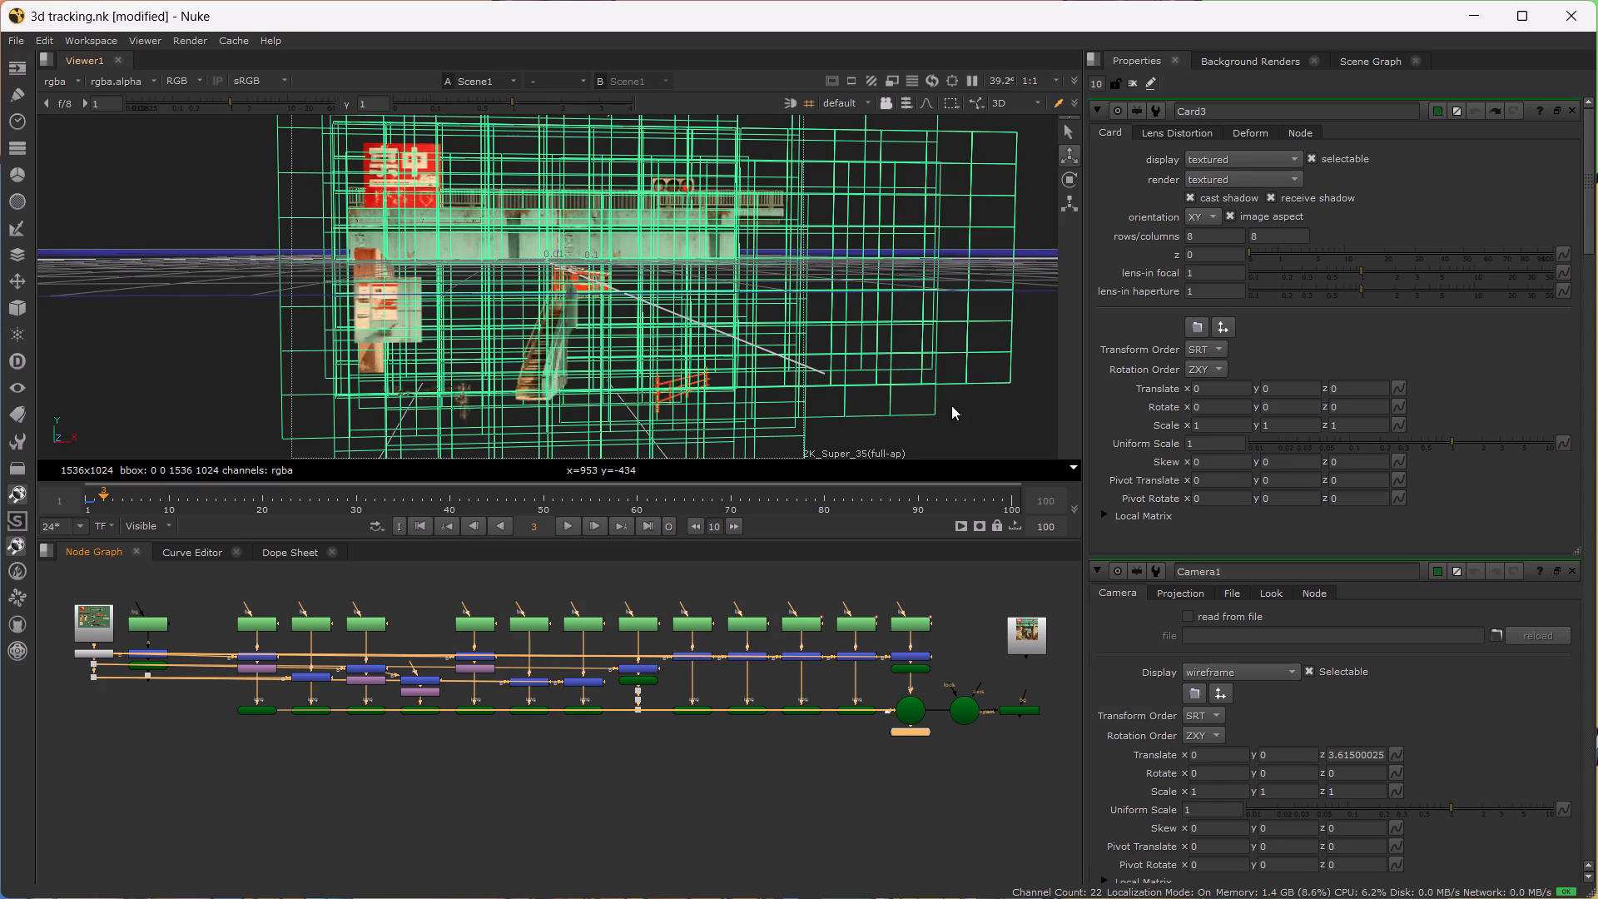
left_click(1005, 429)
scroll(574, 421, "up", 4)
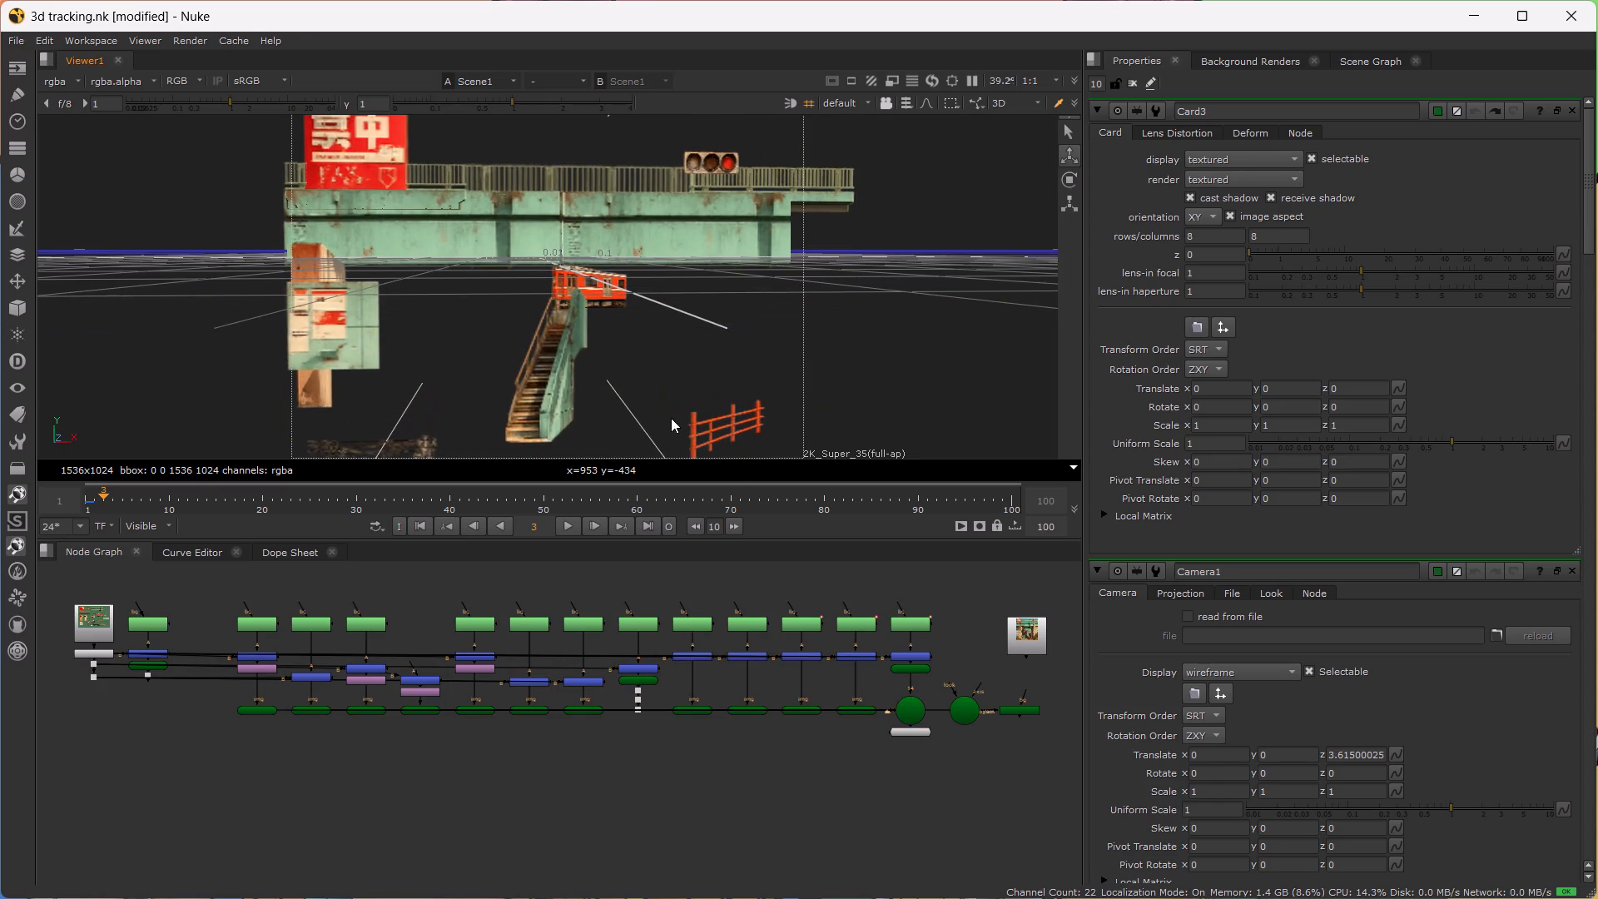
left_click_drag(683, 402, 698, 296, "alt")
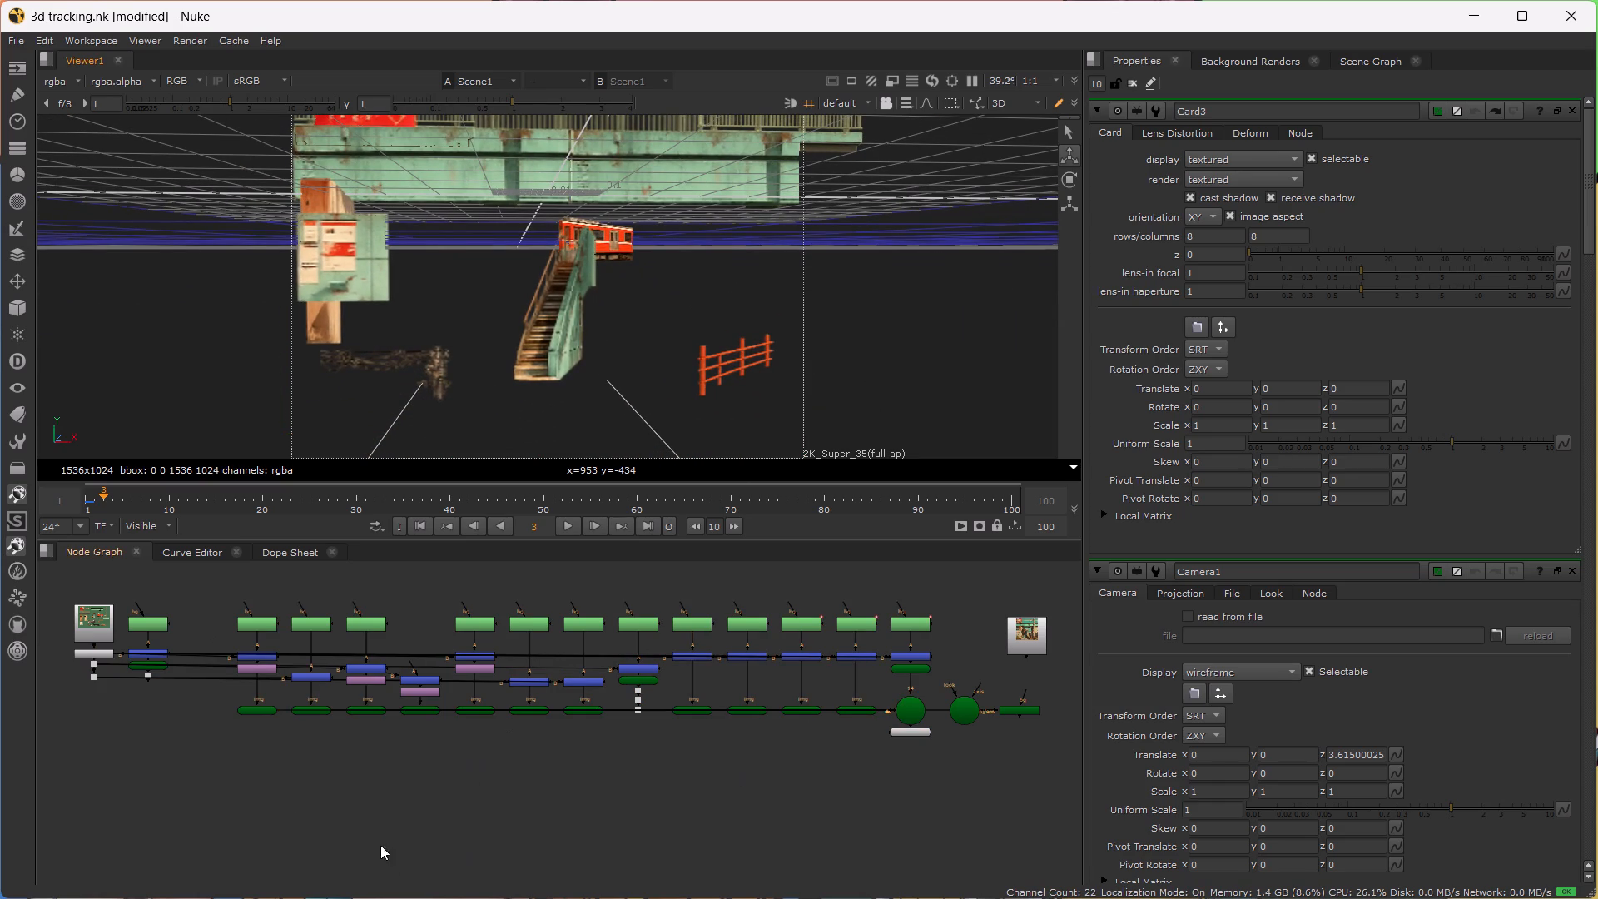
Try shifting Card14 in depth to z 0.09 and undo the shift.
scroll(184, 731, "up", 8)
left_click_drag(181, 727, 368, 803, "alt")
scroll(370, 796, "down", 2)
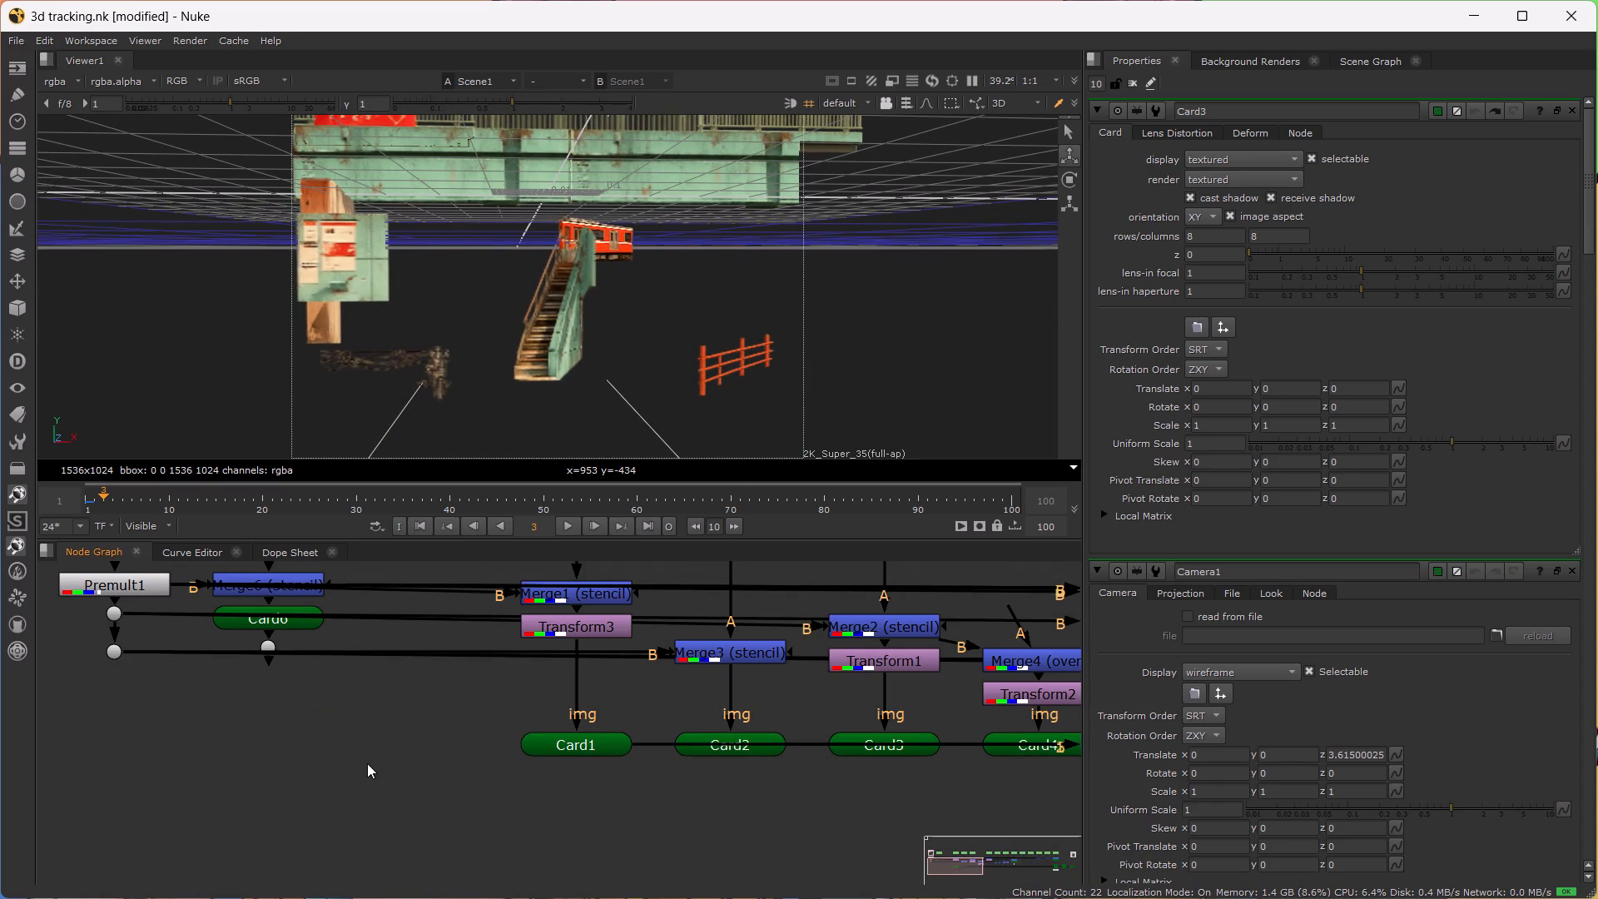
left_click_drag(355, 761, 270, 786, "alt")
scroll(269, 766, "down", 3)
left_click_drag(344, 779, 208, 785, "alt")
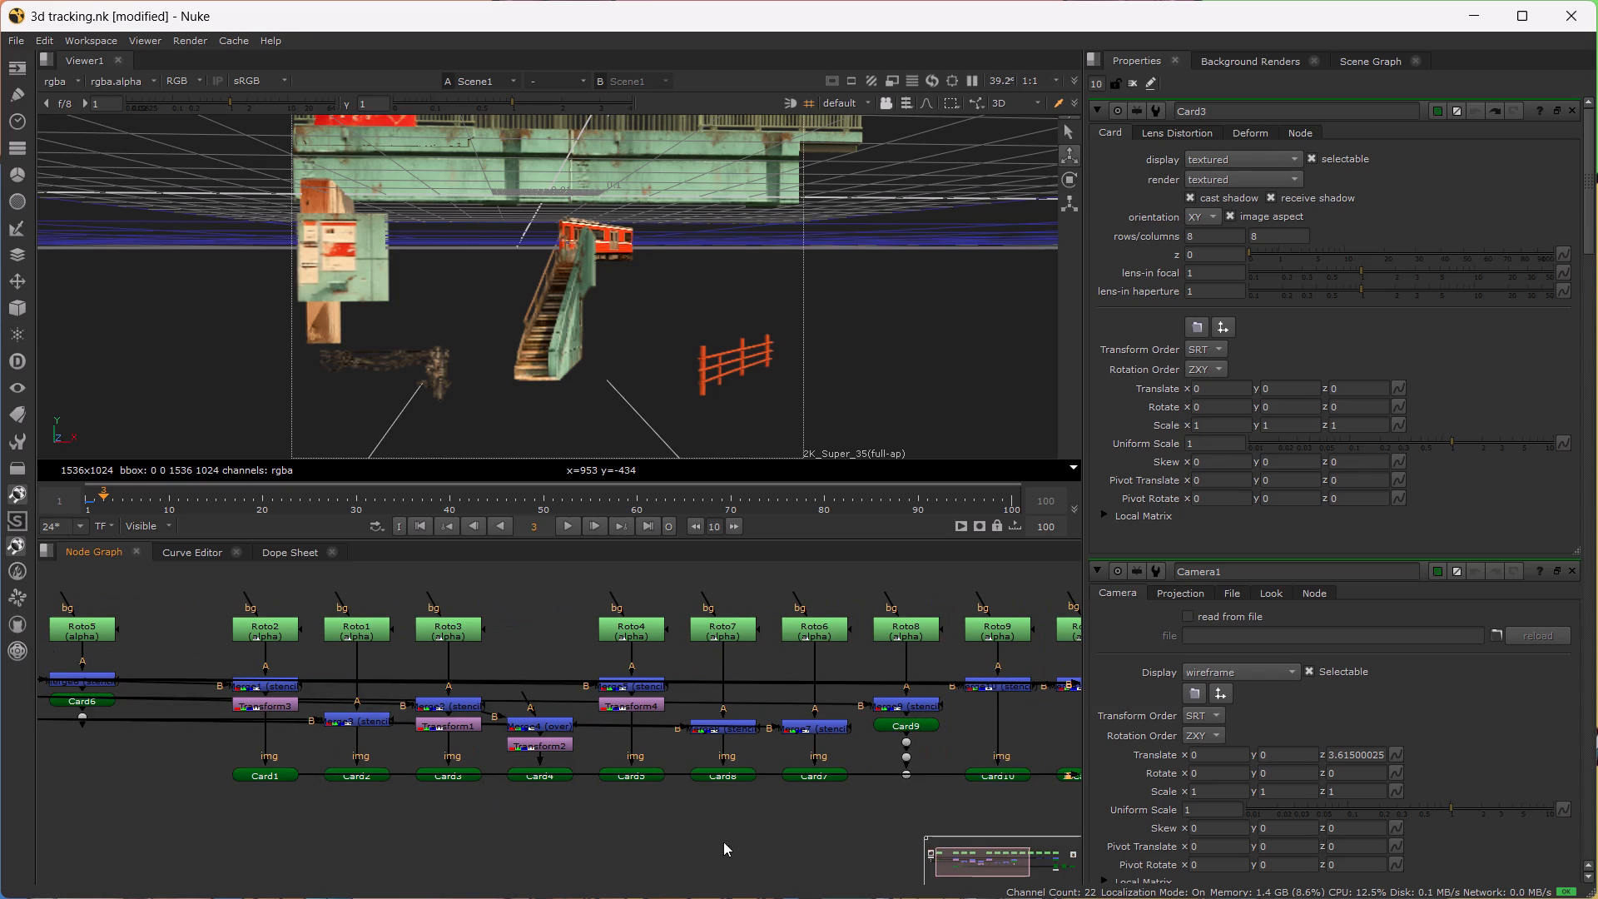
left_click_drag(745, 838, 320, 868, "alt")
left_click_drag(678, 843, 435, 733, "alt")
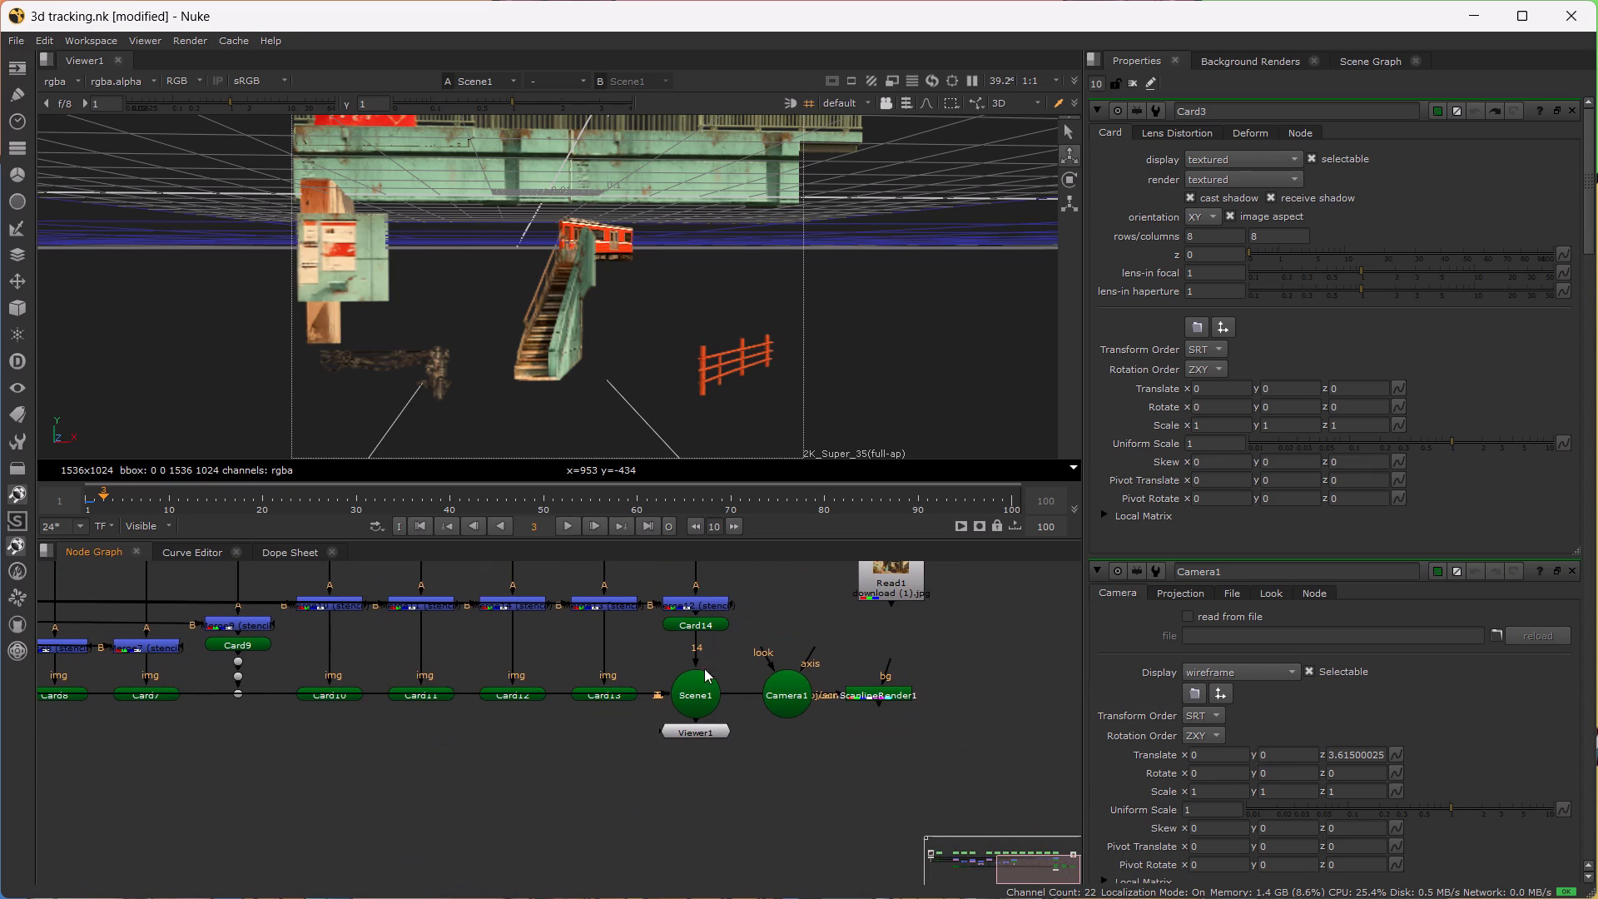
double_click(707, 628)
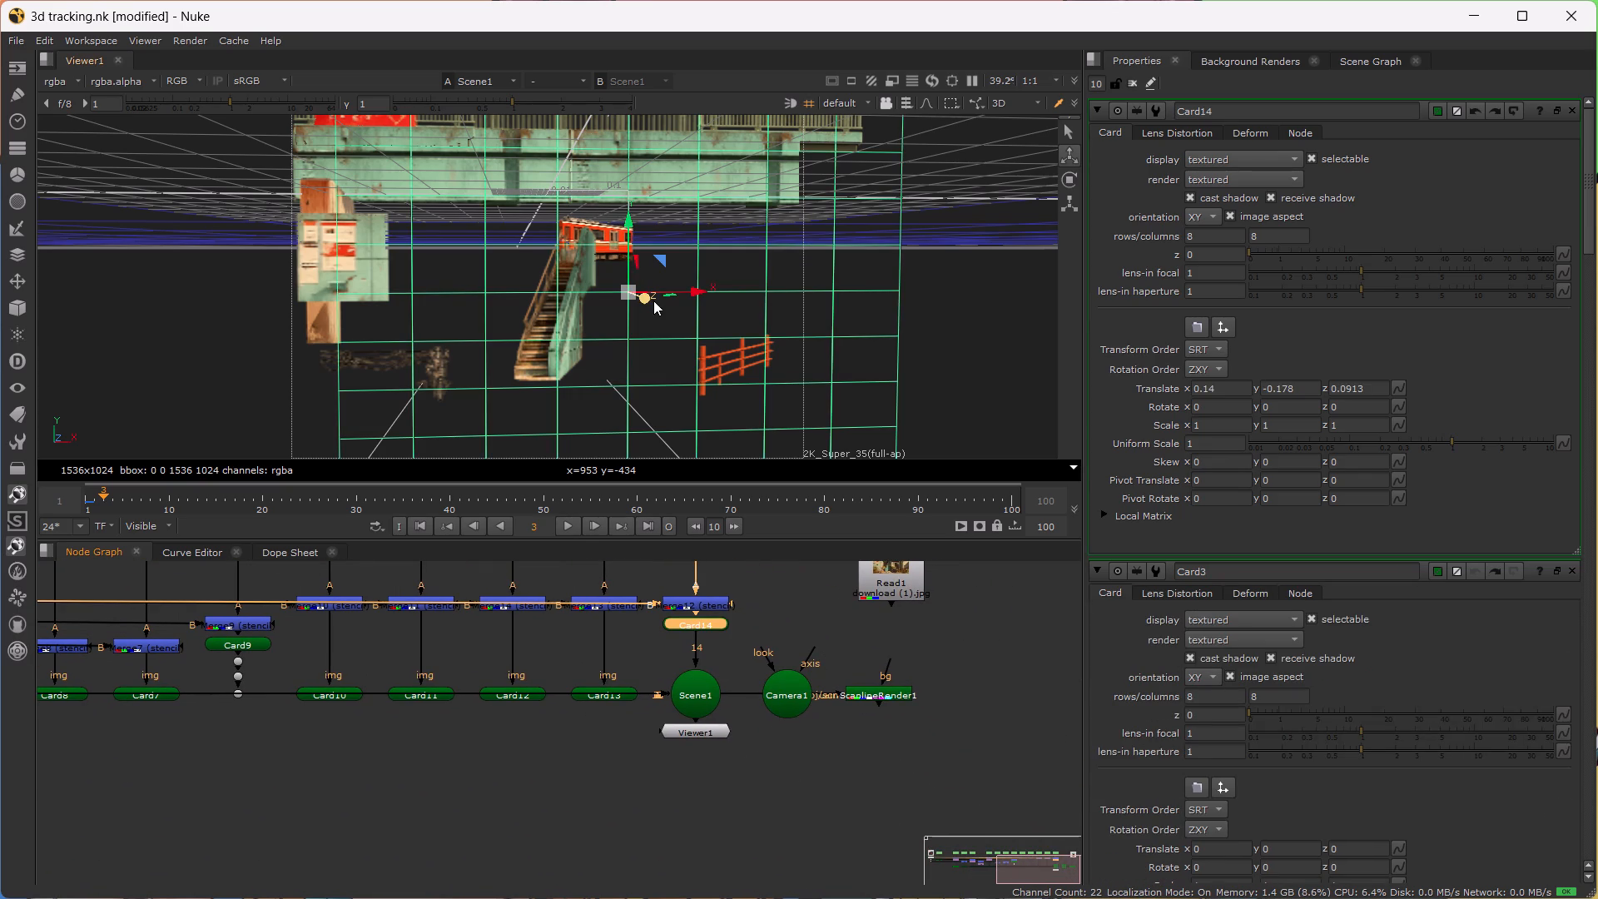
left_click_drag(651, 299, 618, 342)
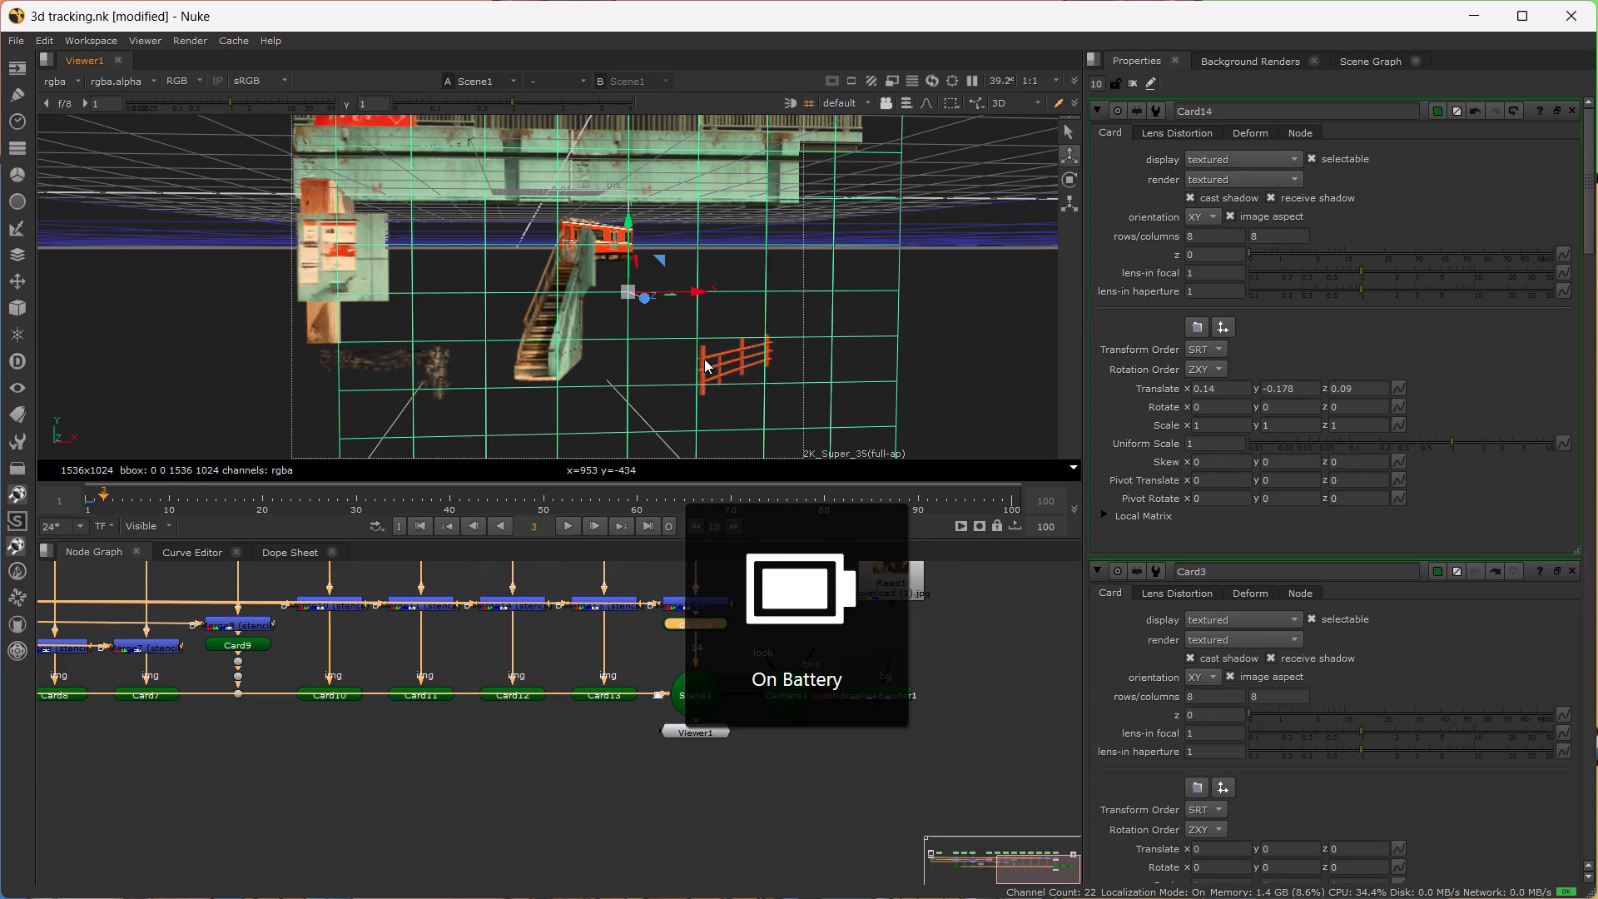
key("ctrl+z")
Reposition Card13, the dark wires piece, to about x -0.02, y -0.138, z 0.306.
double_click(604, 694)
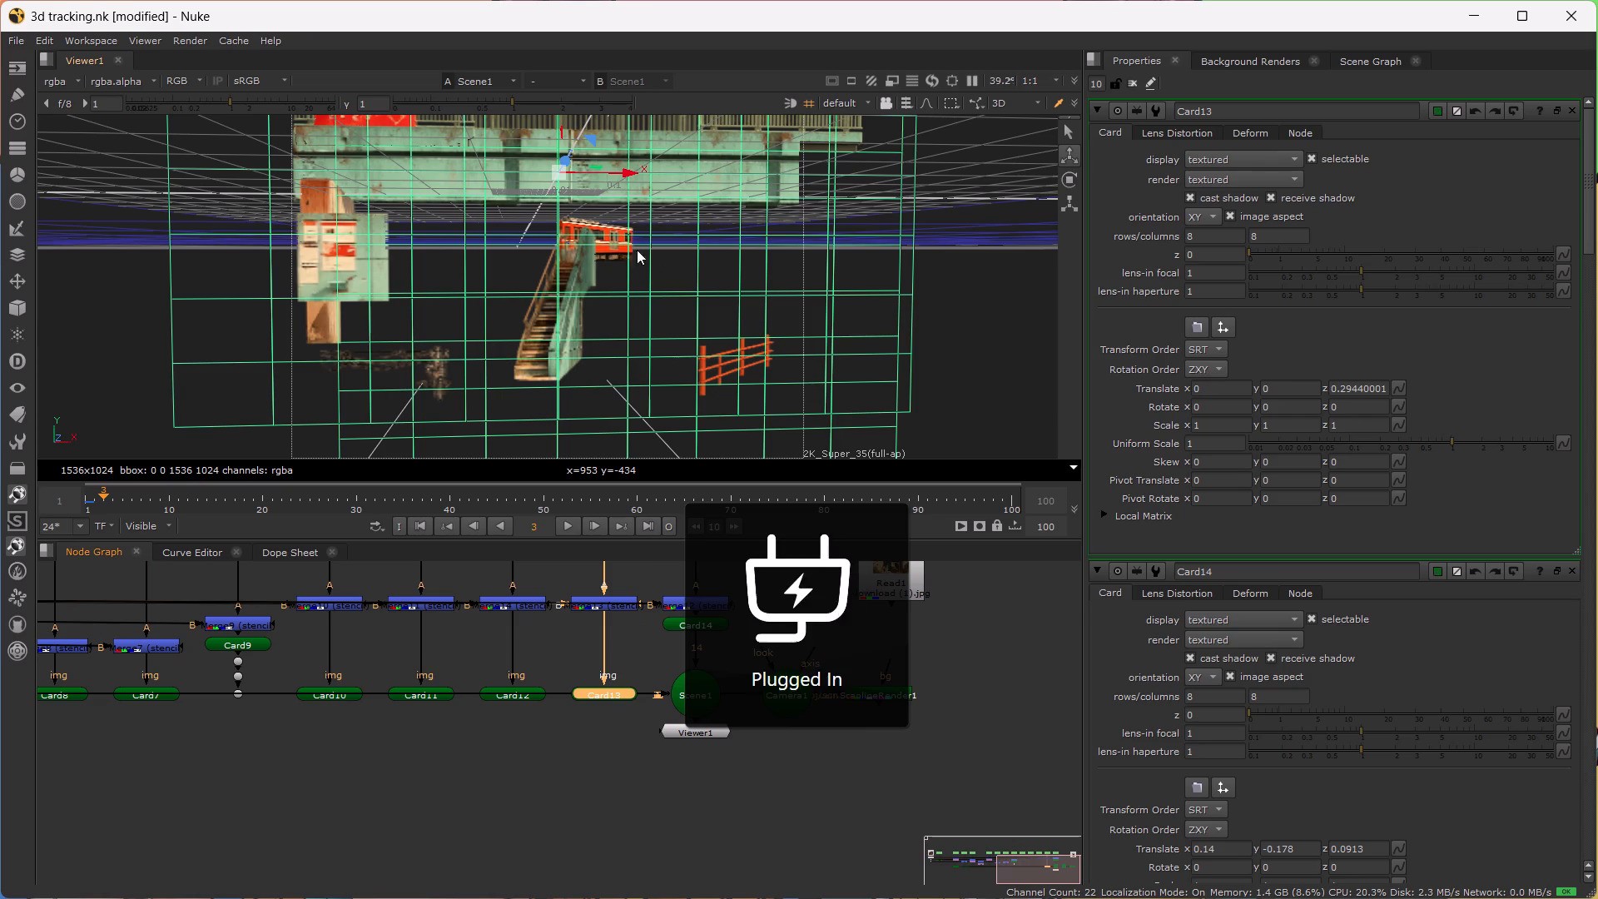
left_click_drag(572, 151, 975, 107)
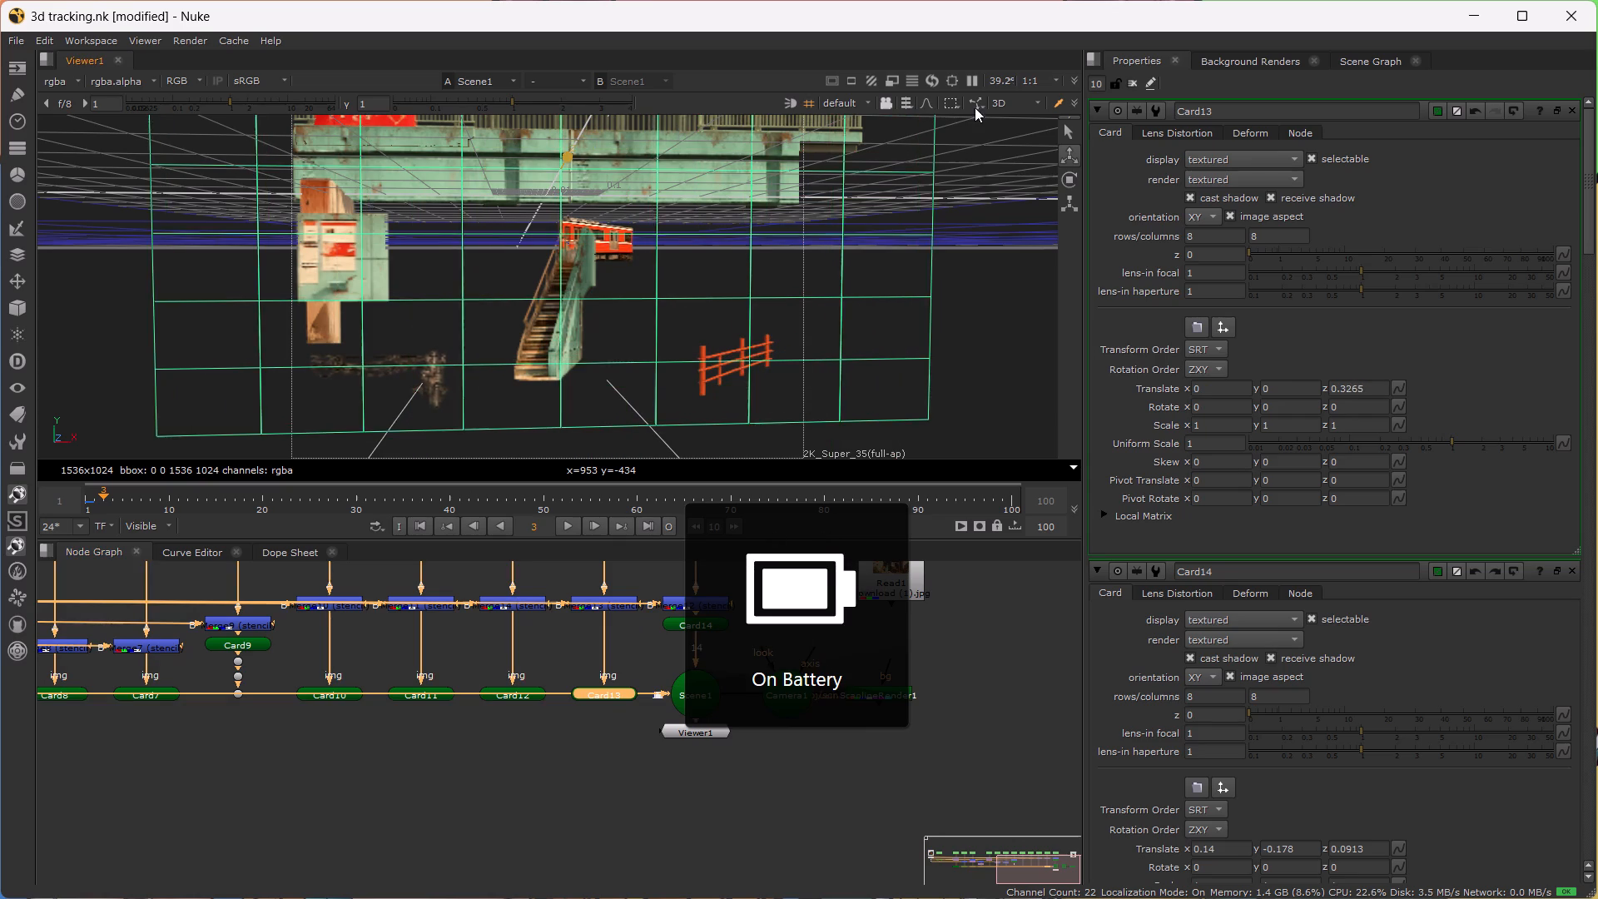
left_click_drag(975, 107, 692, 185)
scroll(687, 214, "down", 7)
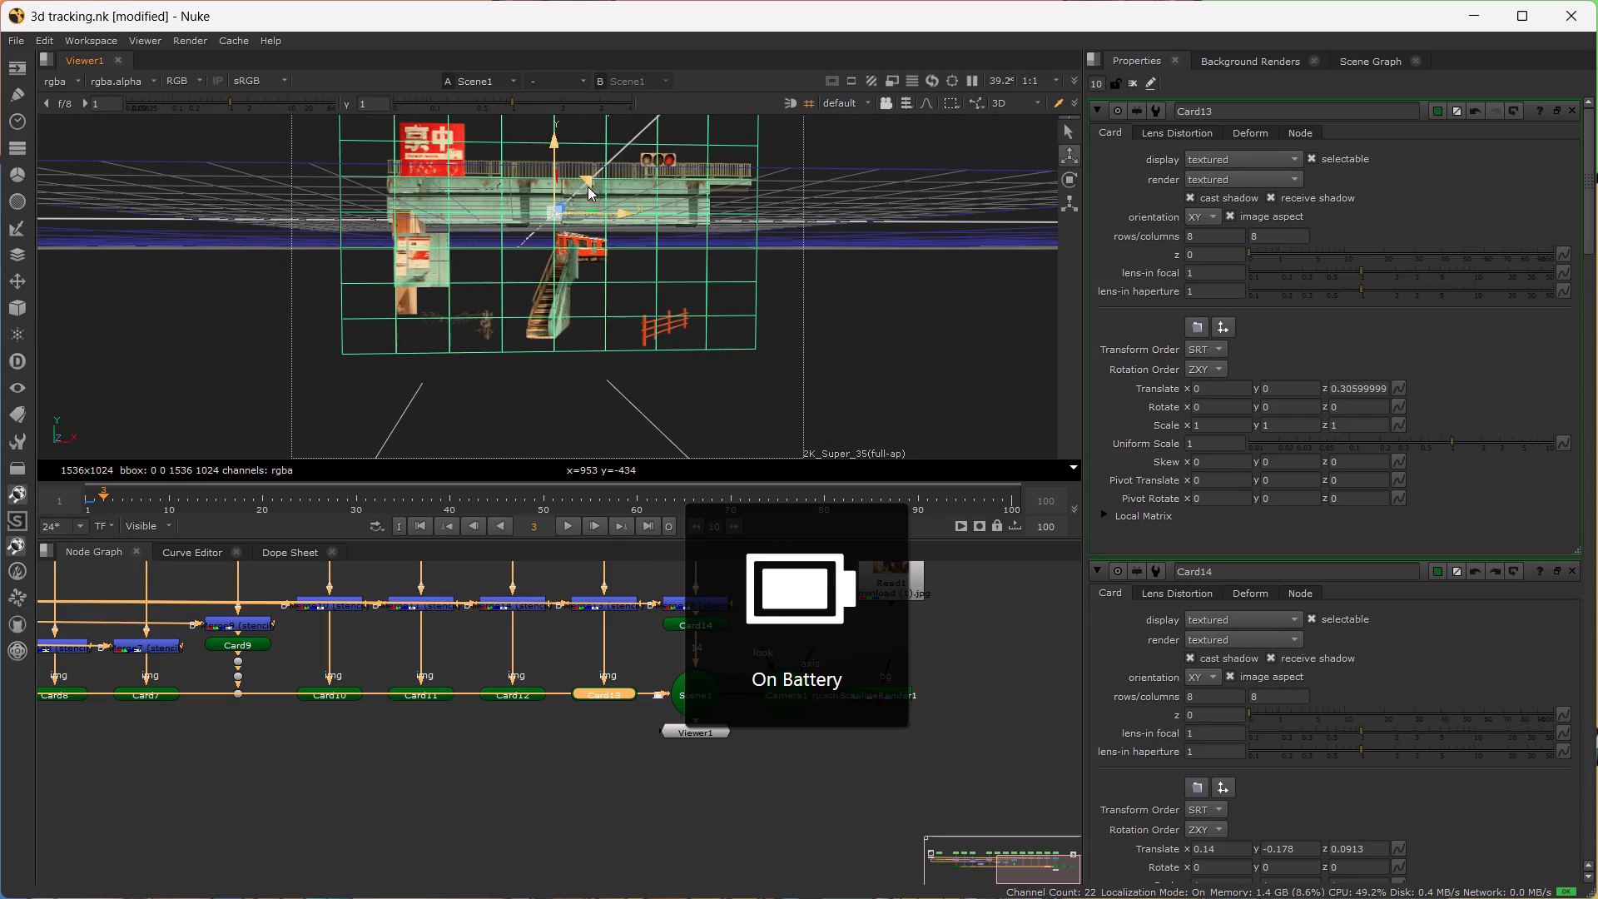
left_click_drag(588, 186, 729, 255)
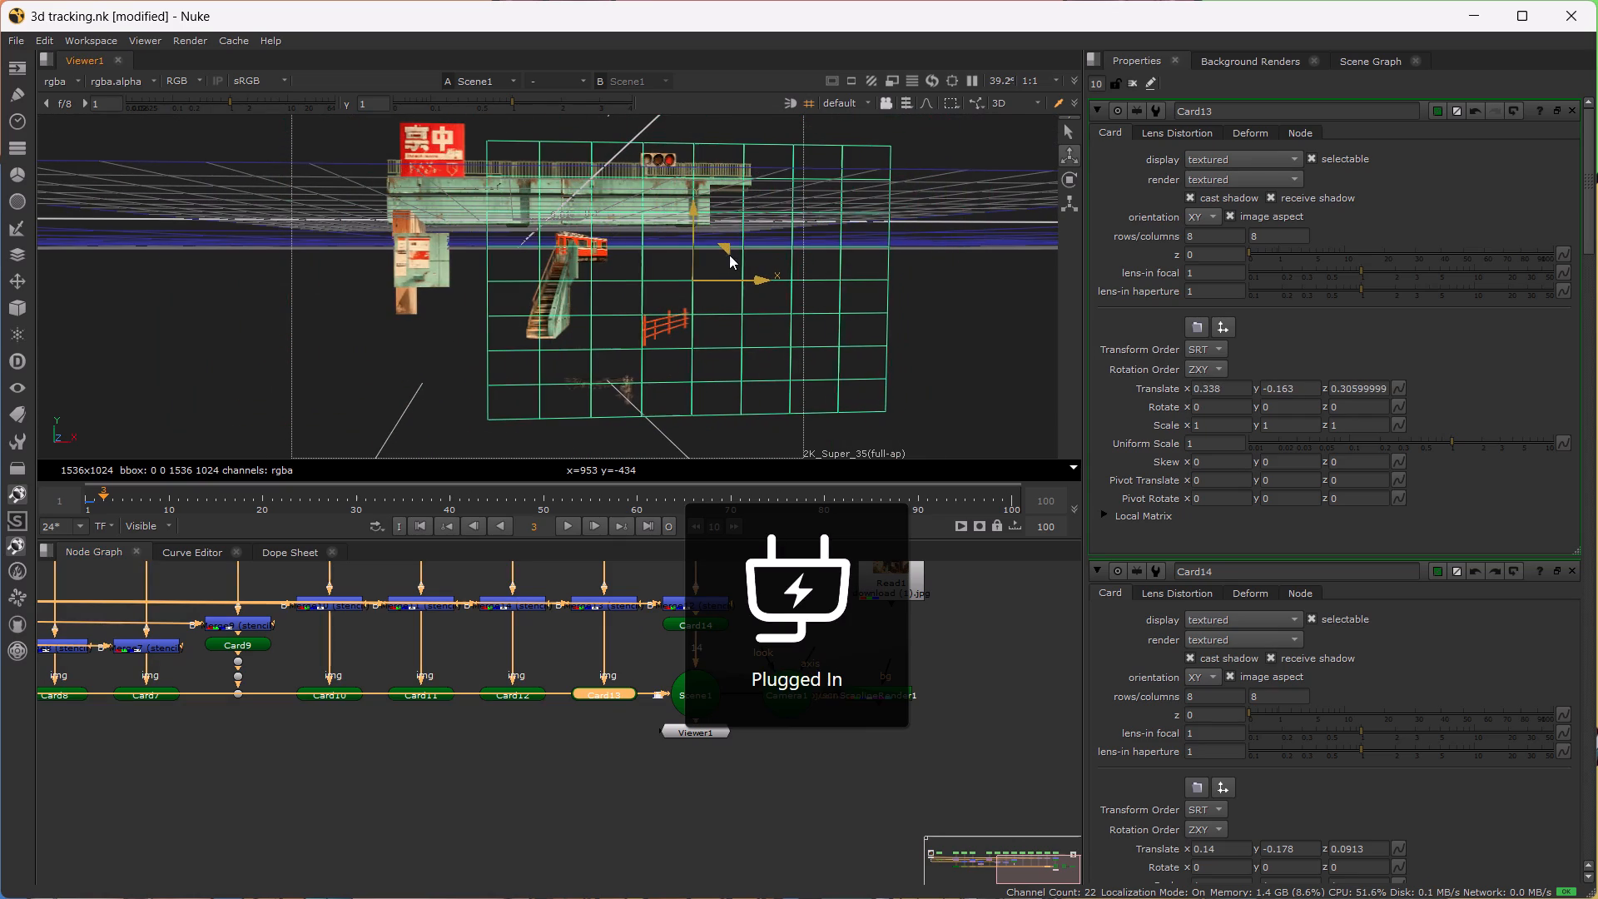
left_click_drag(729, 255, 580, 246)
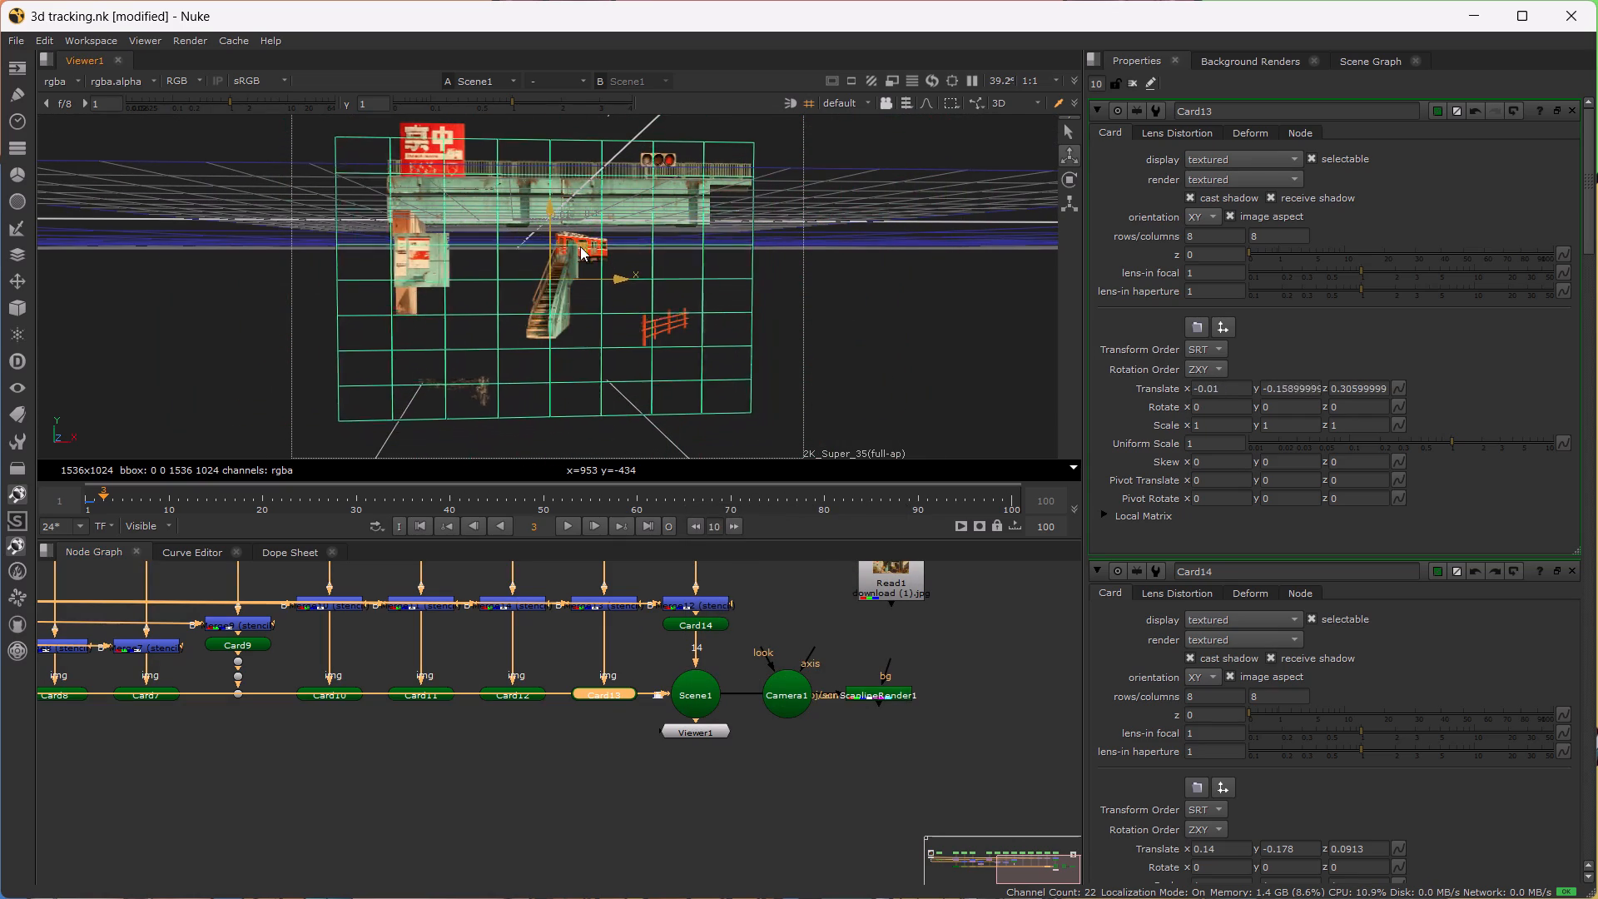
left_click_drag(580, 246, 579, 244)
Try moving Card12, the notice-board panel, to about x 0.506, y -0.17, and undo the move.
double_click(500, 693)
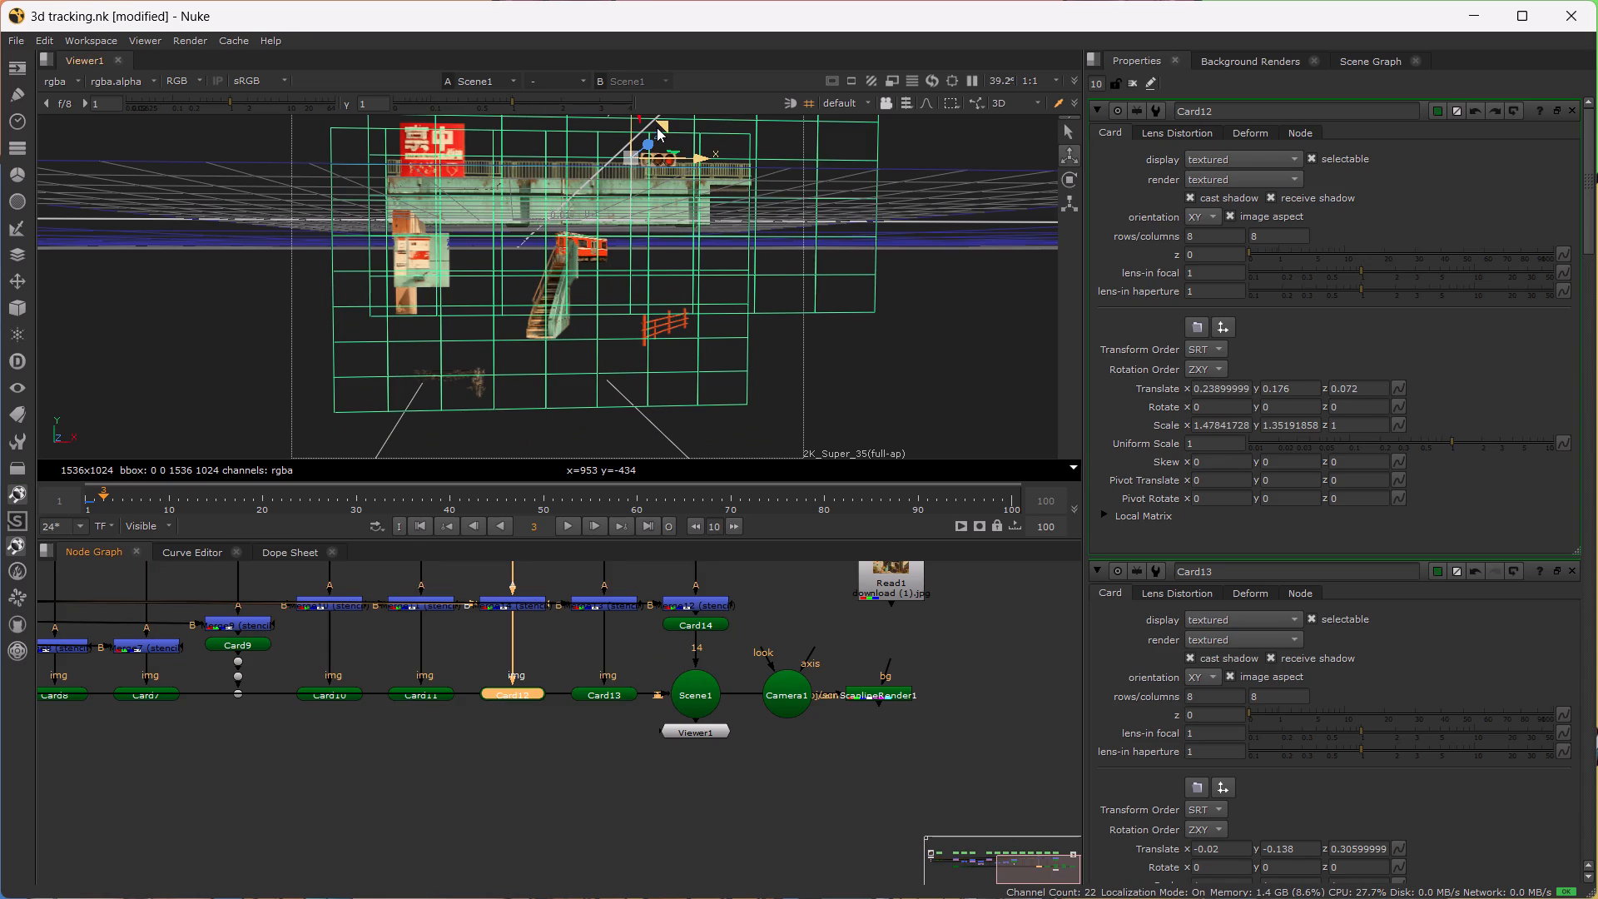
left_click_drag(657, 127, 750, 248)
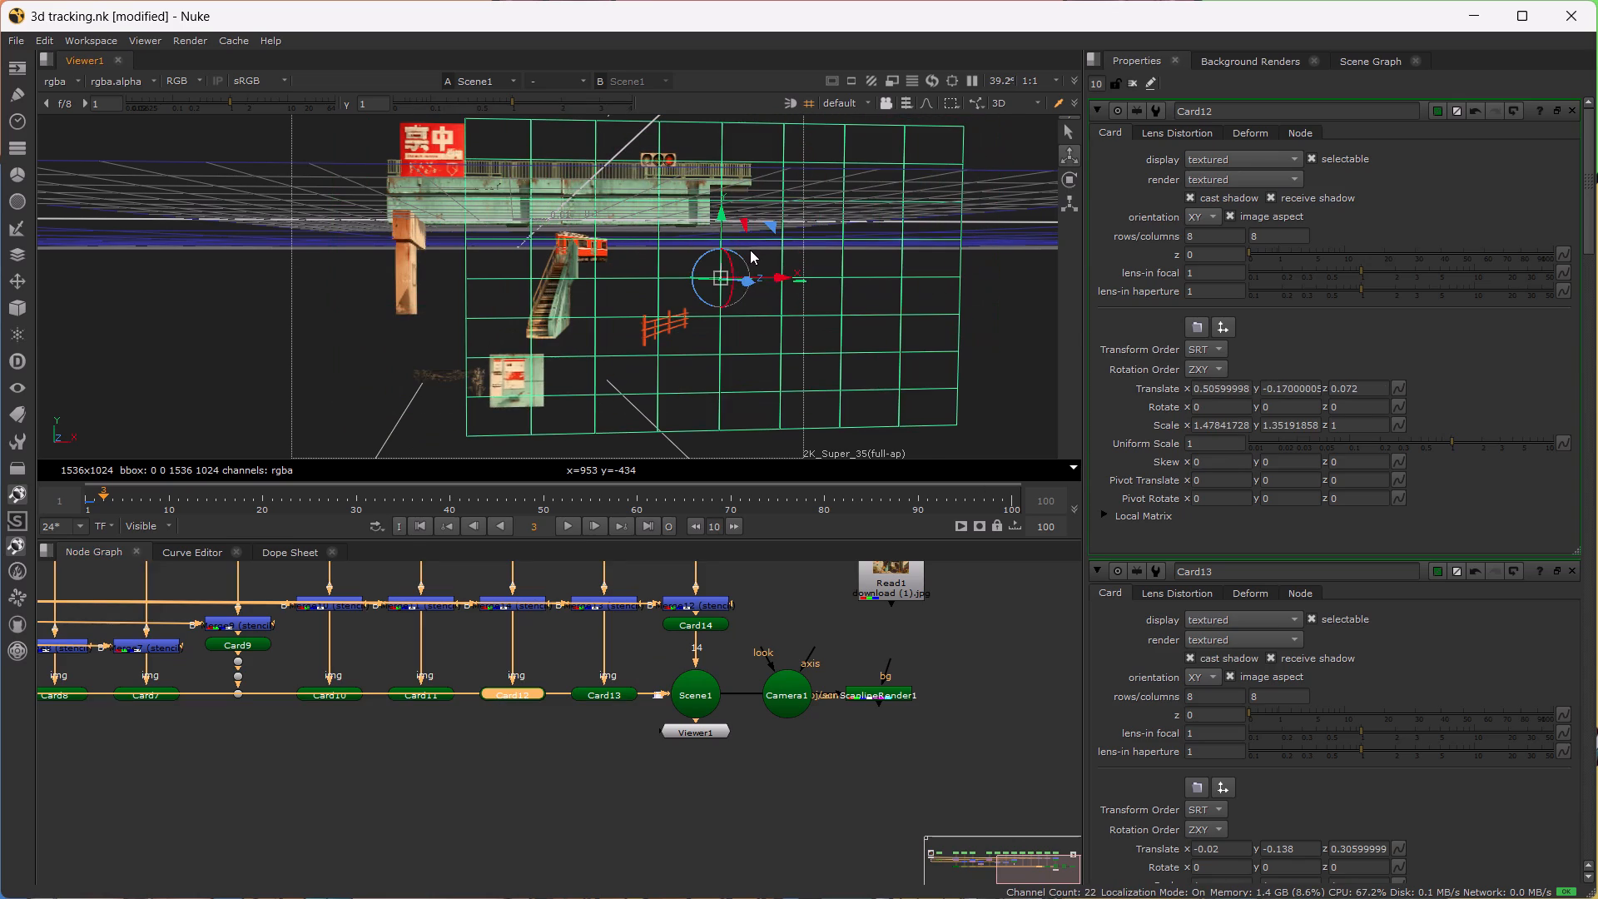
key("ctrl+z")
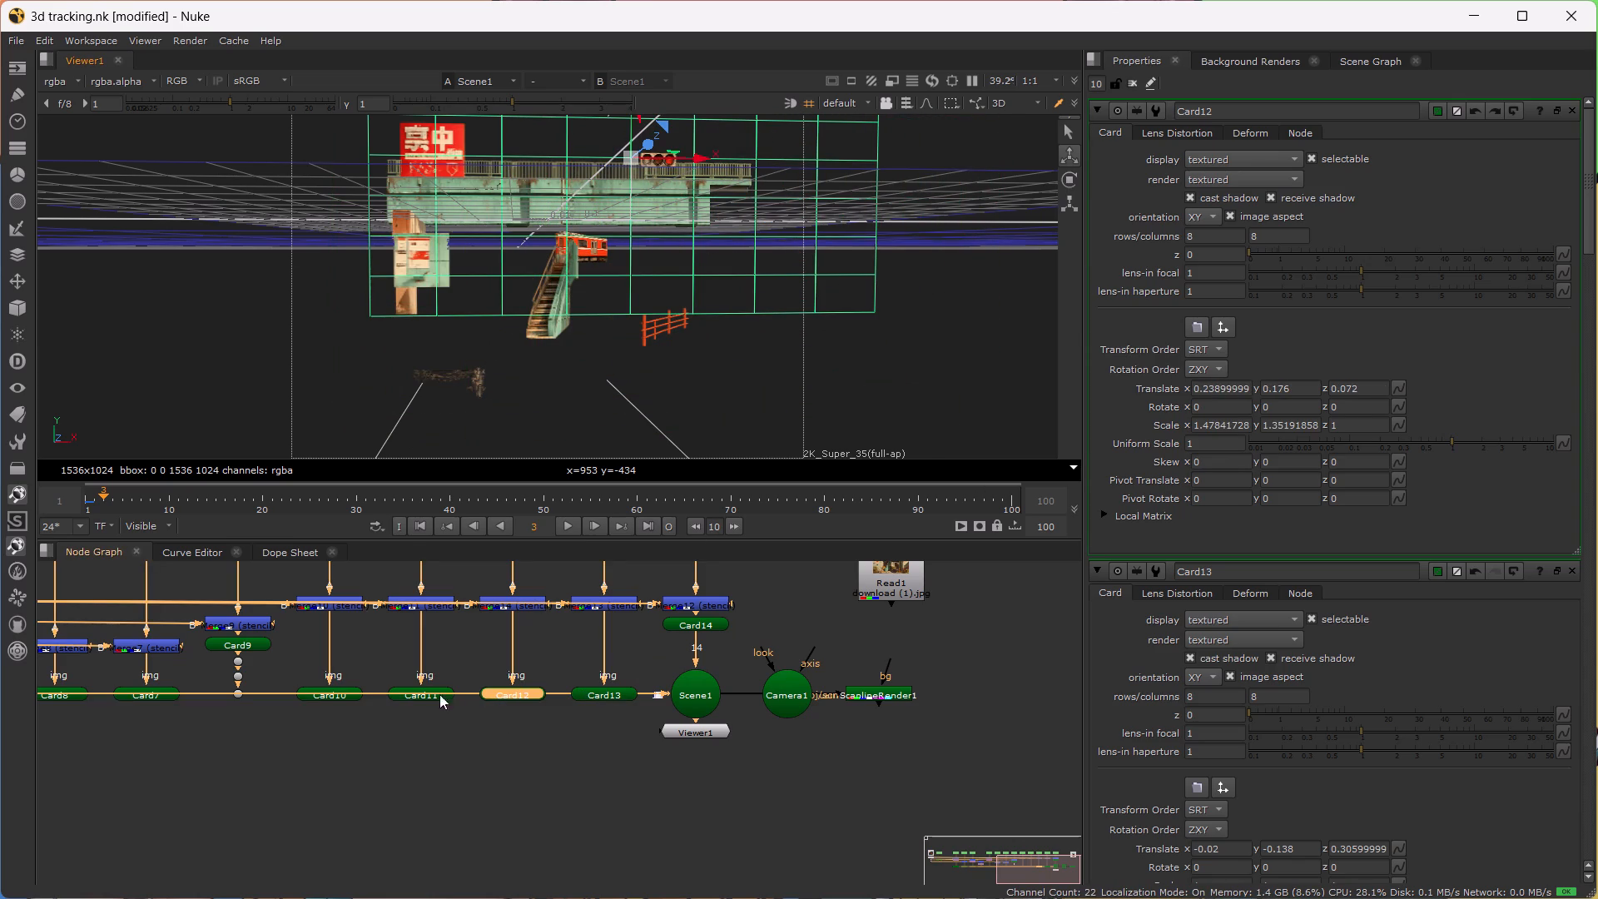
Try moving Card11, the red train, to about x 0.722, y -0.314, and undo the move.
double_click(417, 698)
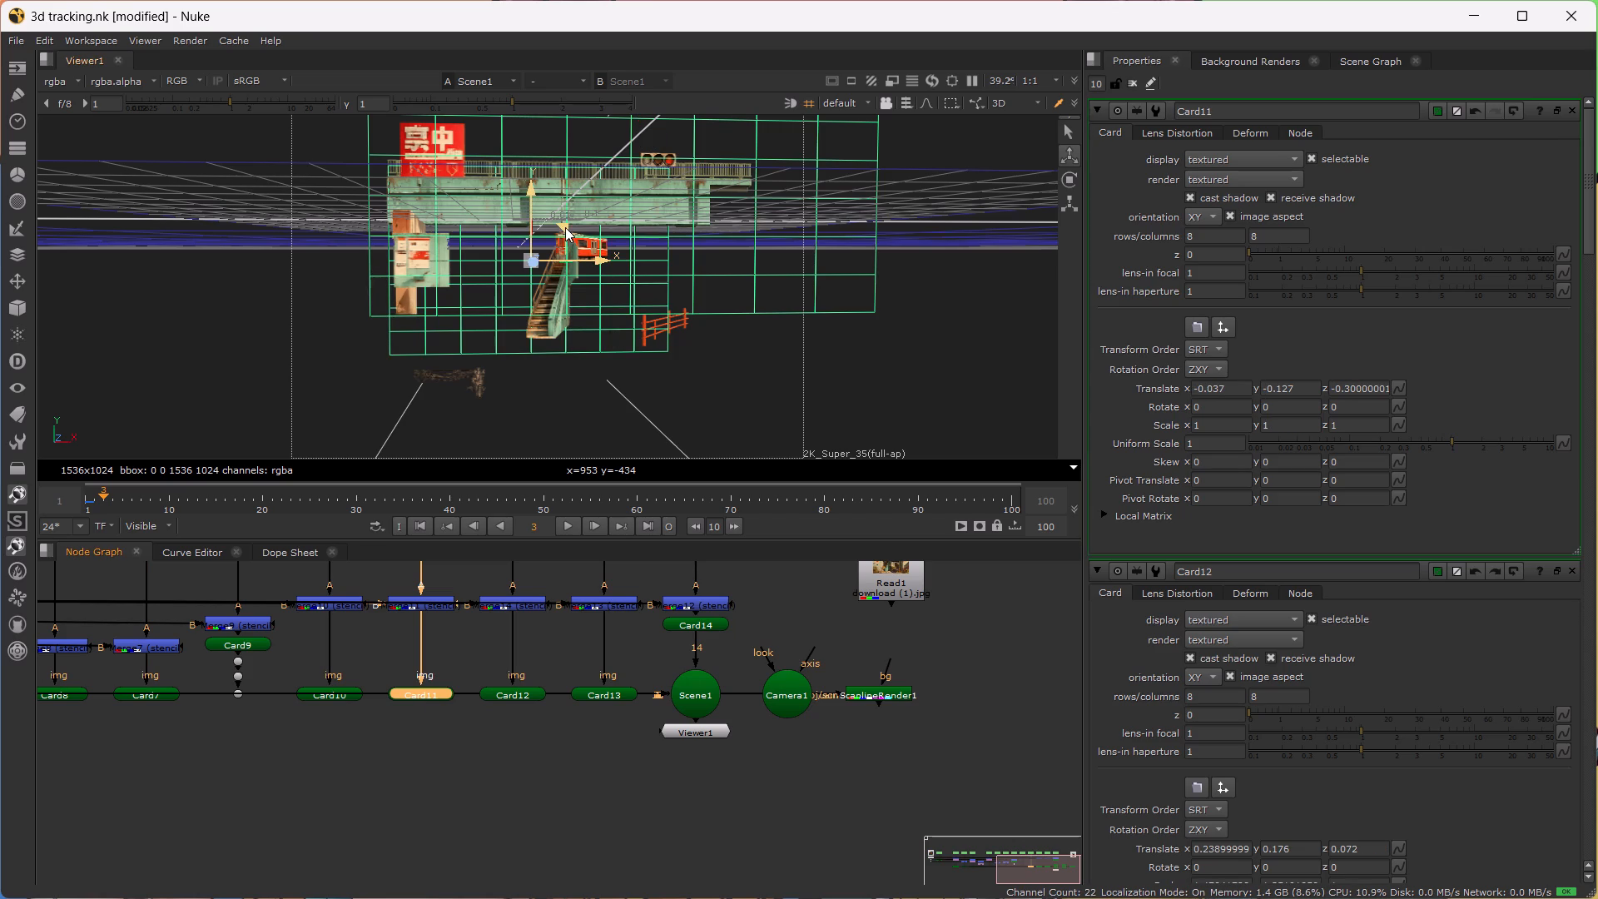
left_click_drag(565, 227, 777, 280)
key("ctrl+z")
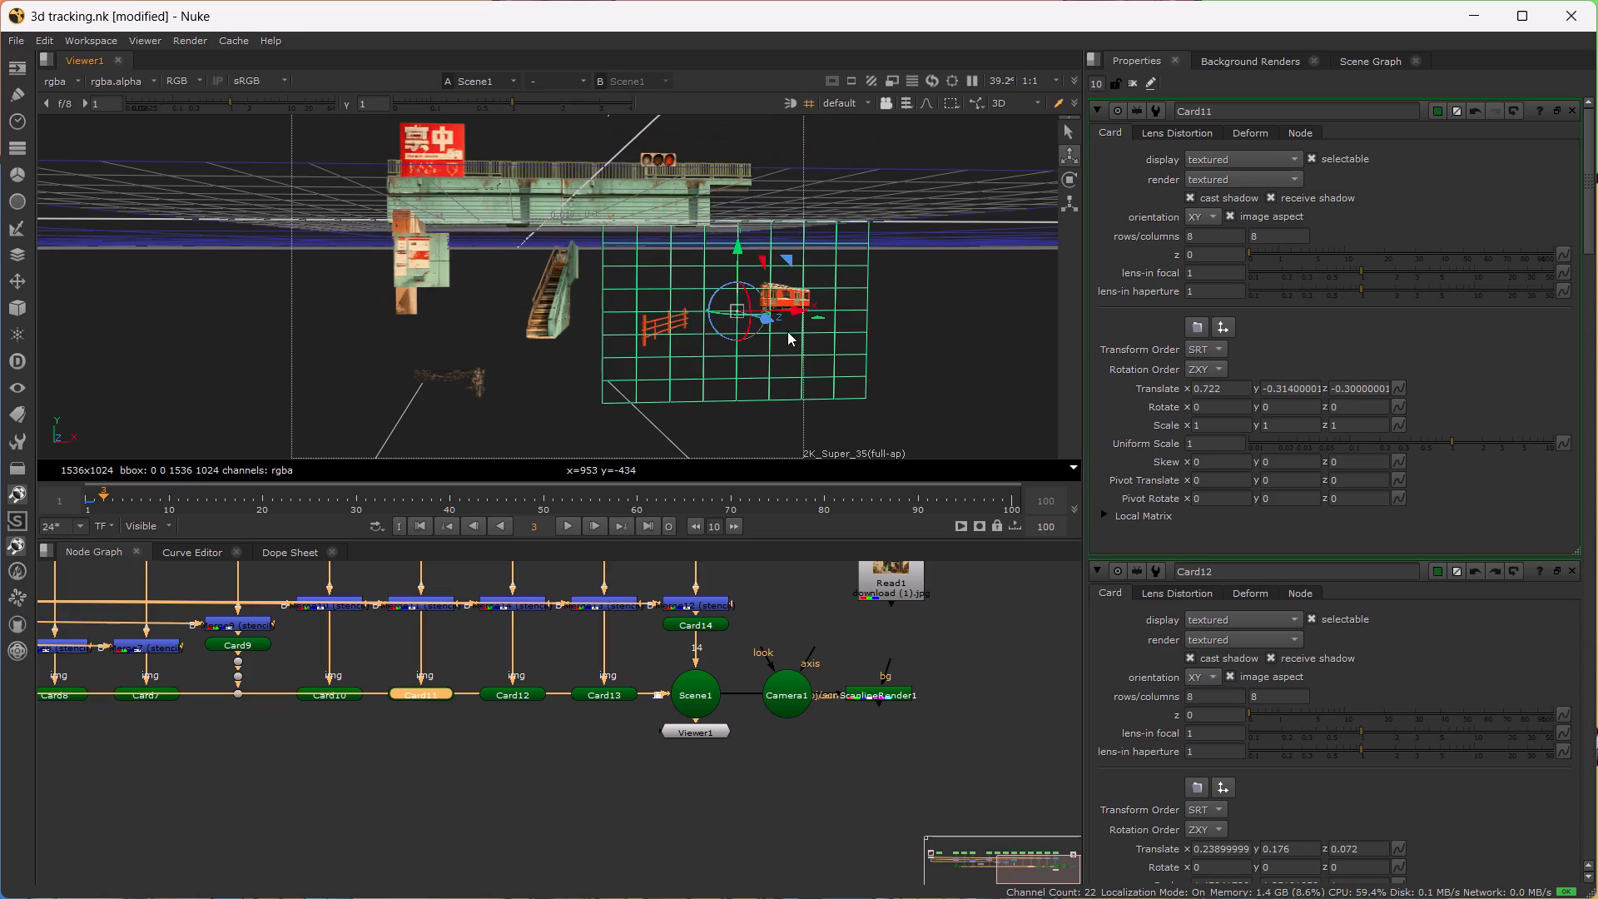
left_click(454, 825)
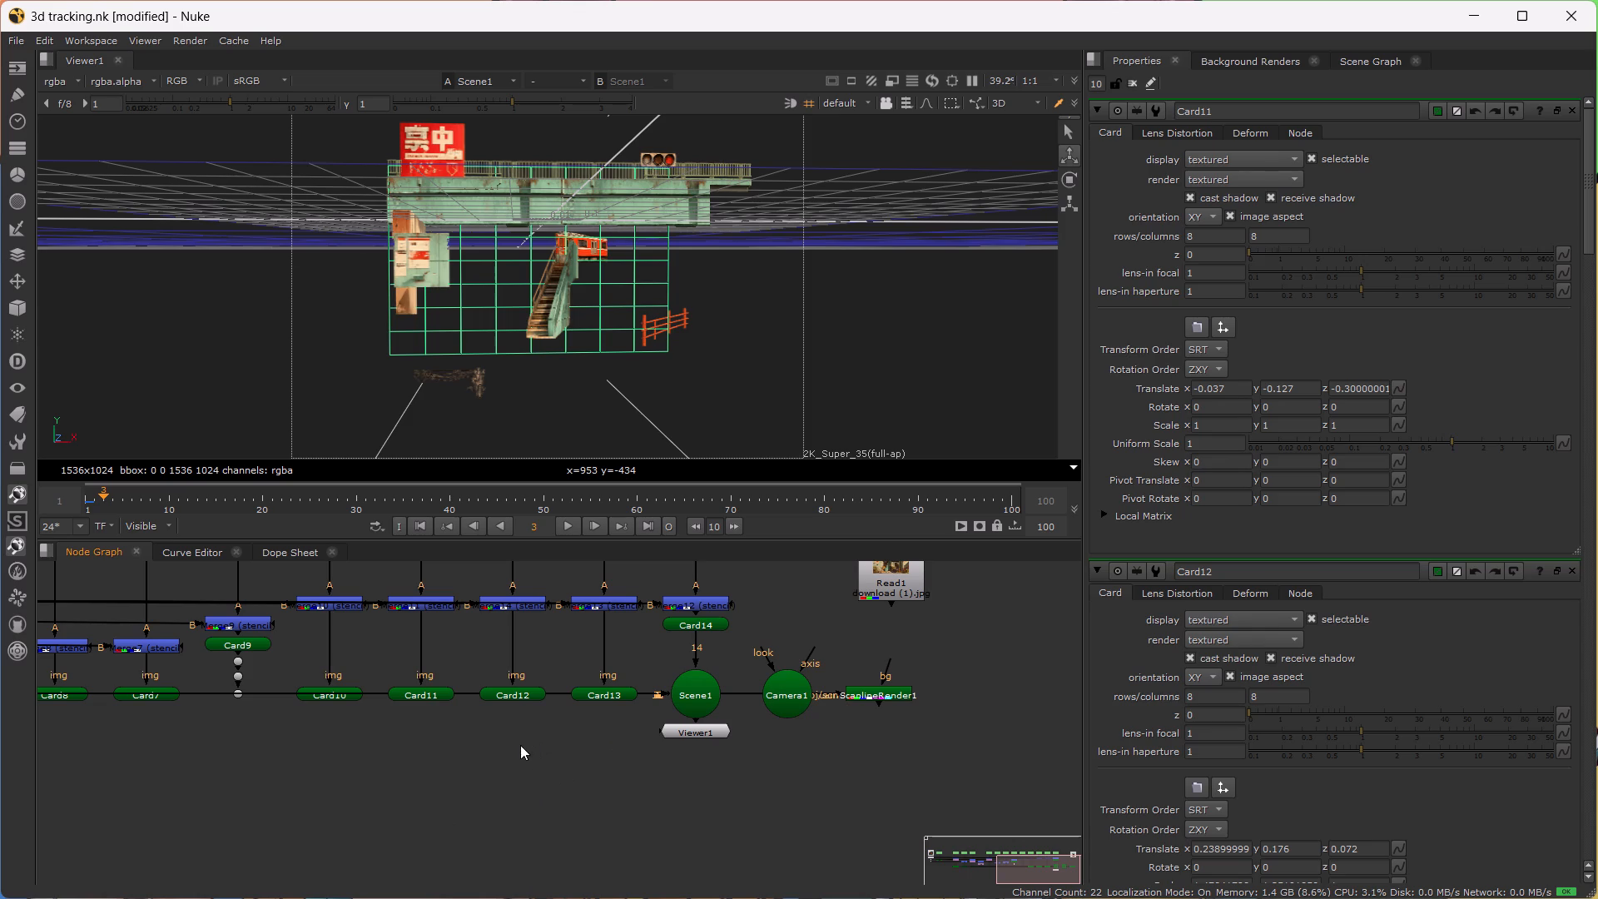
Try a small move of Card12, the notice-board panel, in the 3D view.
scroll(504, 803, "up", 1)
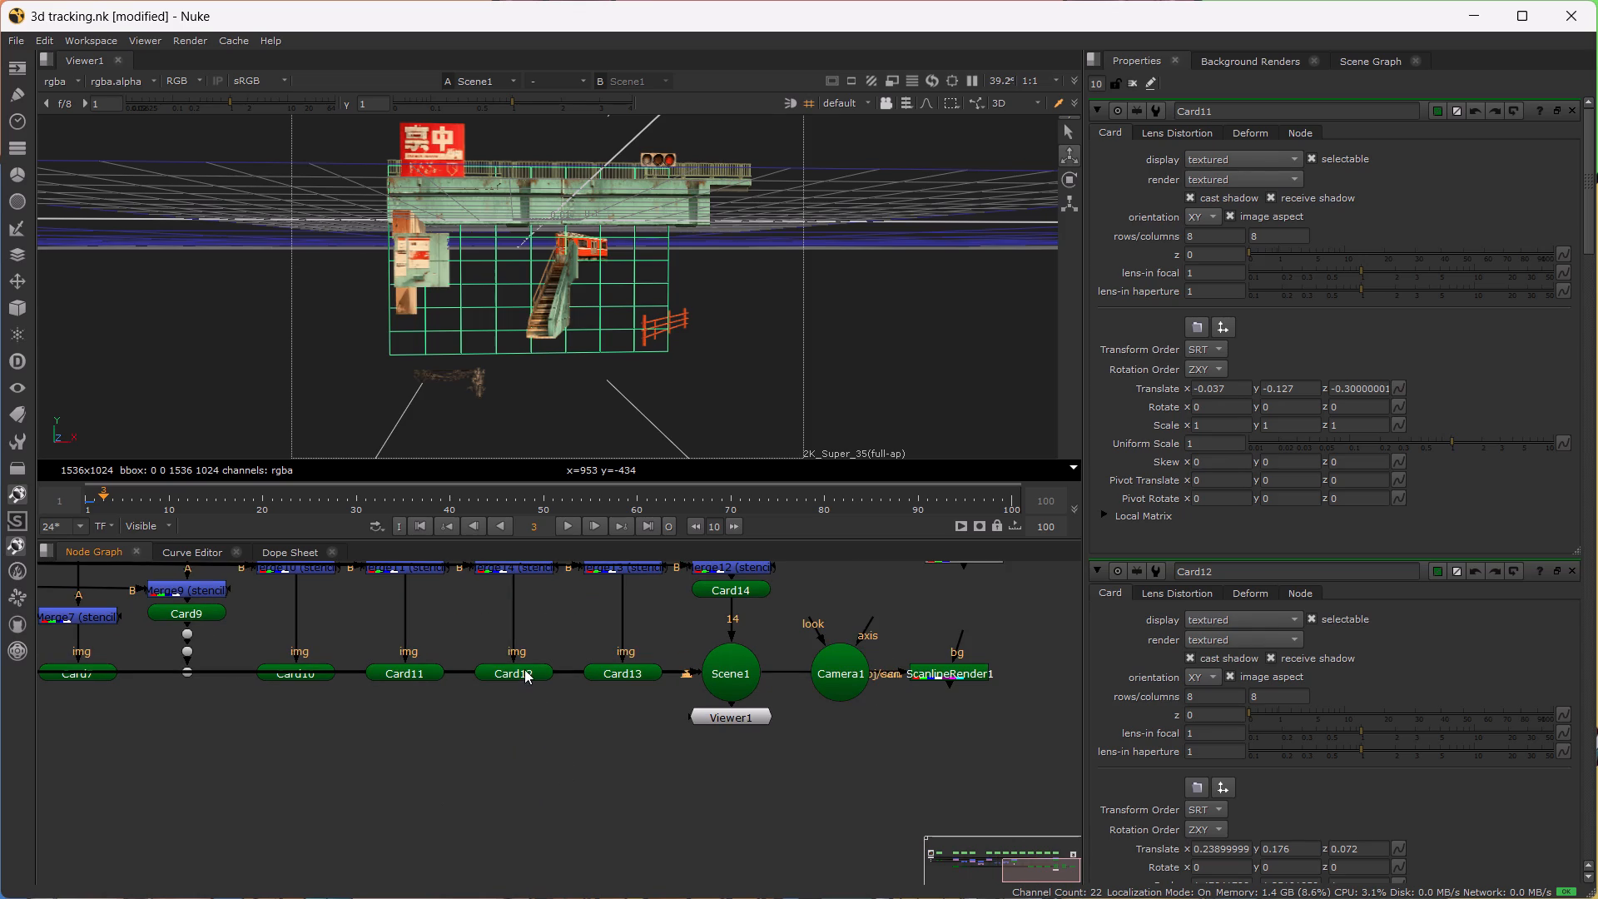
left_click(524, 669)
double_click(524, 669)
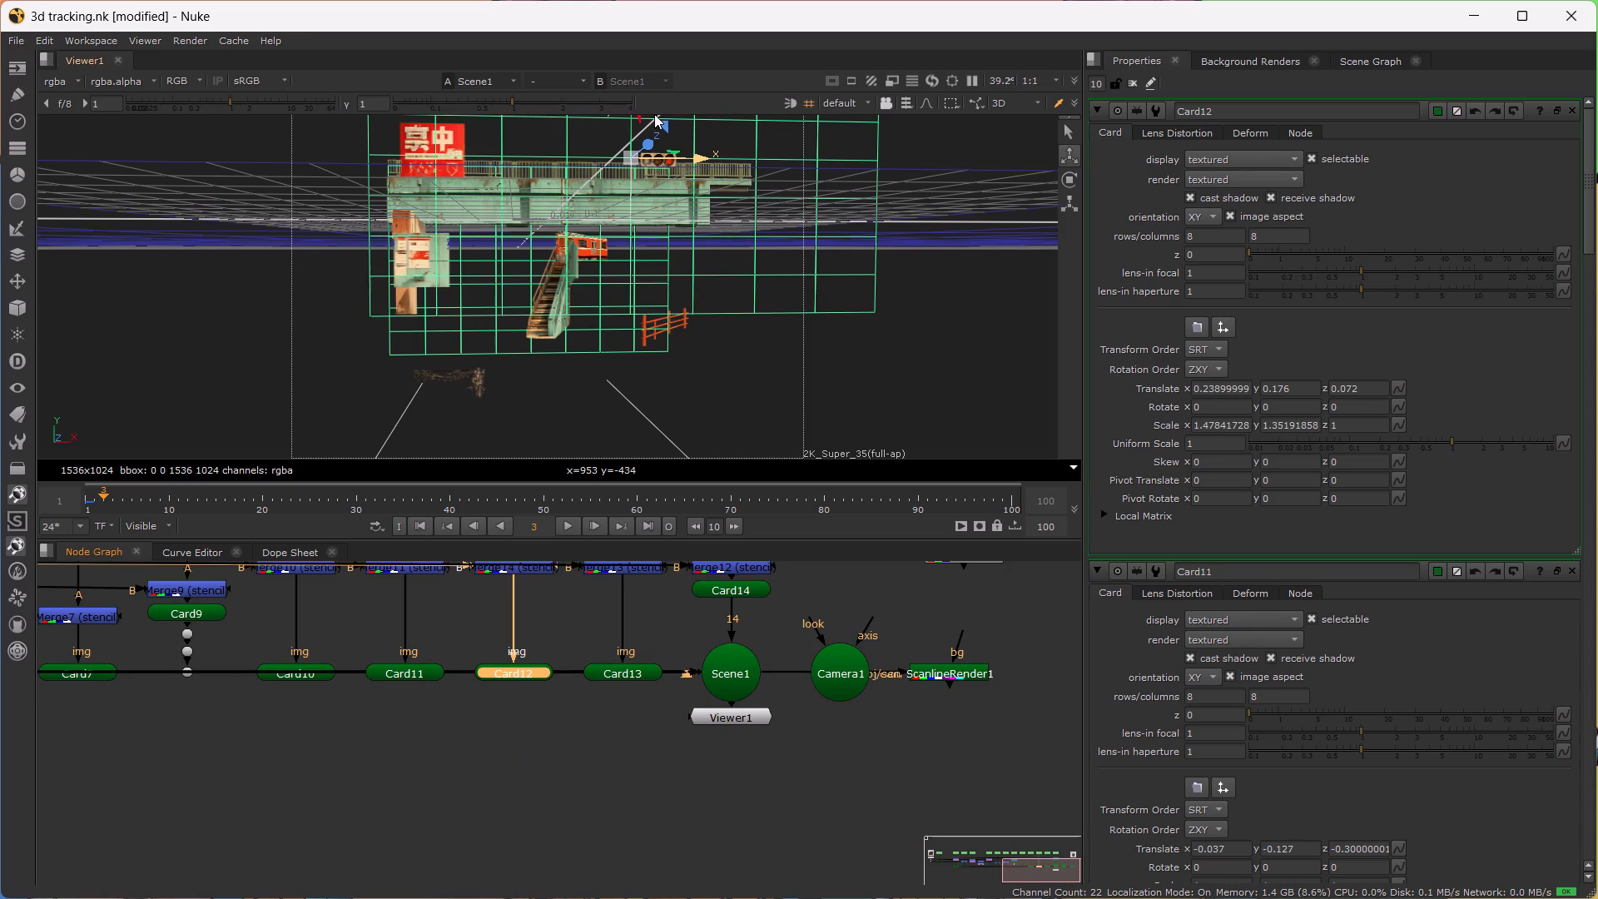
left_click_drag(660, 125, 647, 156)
Undo the recent card moves, the Roto node deletion, the Read1 node move and the loose Roto node's creation.
key("ctrl+z")
key("ctrl+z")
key("ctrl+z")
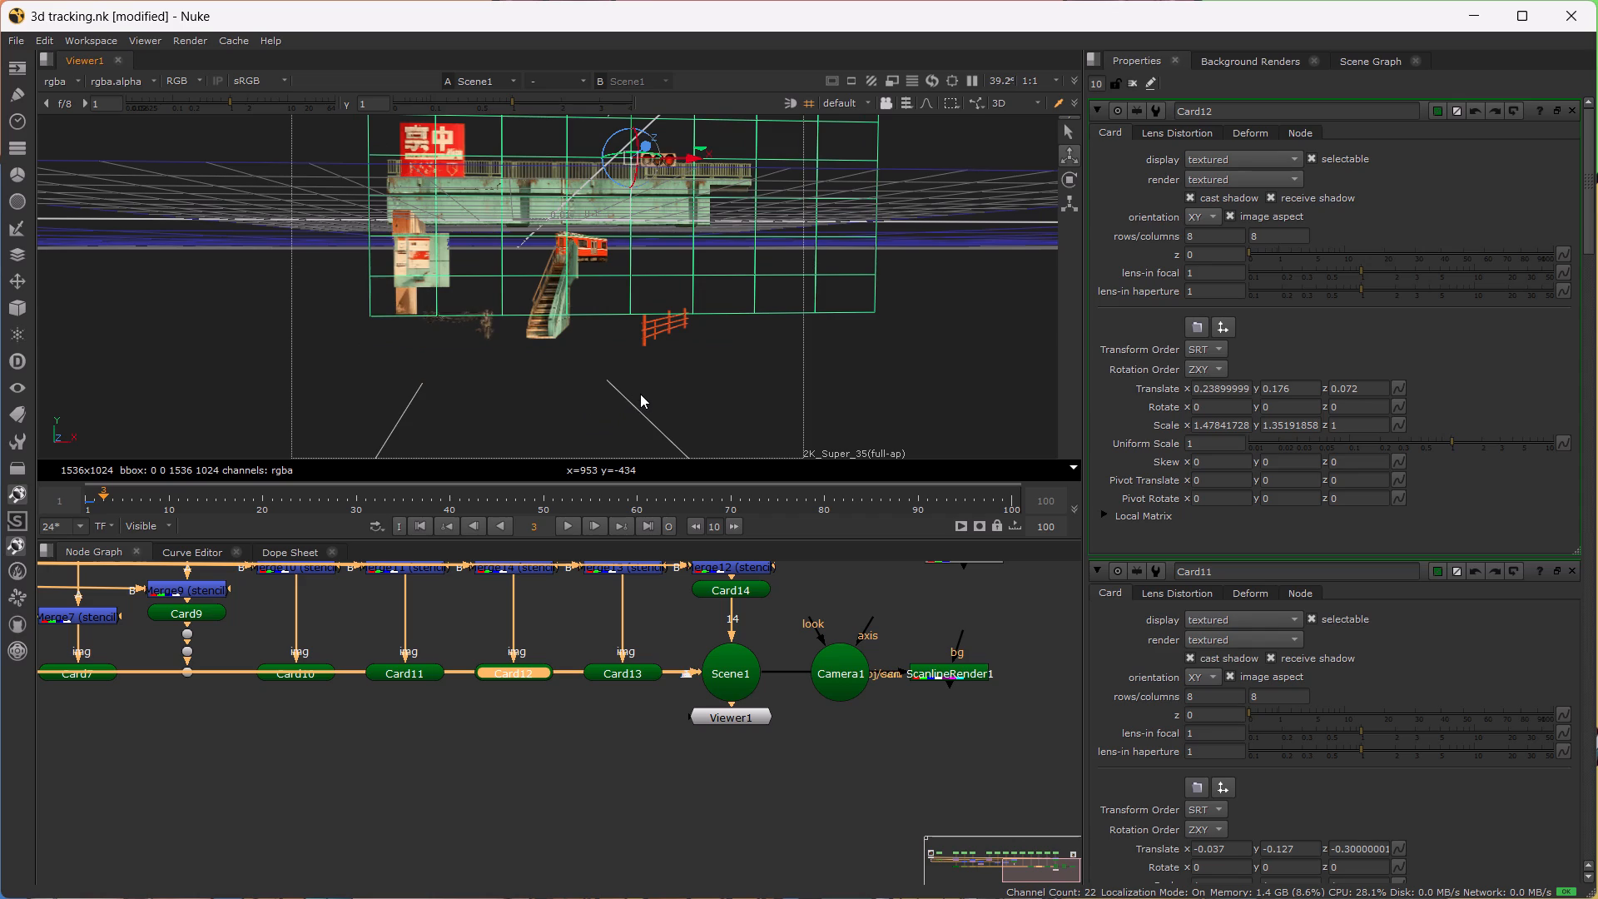
key("ctrl+z")
key("ctrl+z")
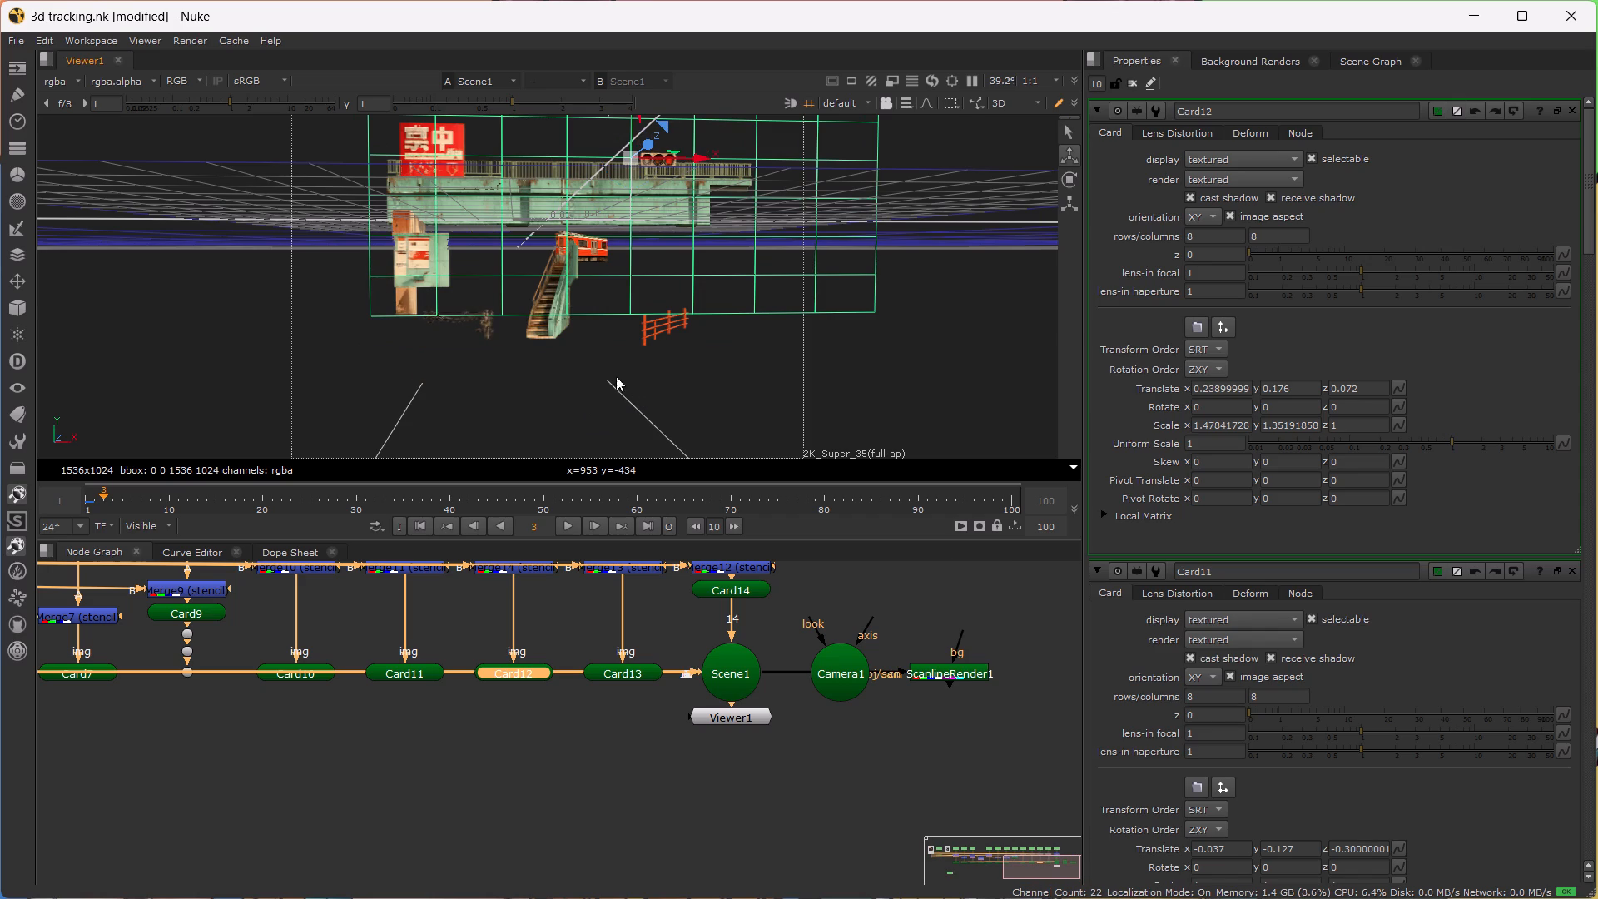
key("ctrl+z")
Move Card13, the dark wires piece, below the stairs to about x -0.048, y -0.241.
left_click(490, 329)
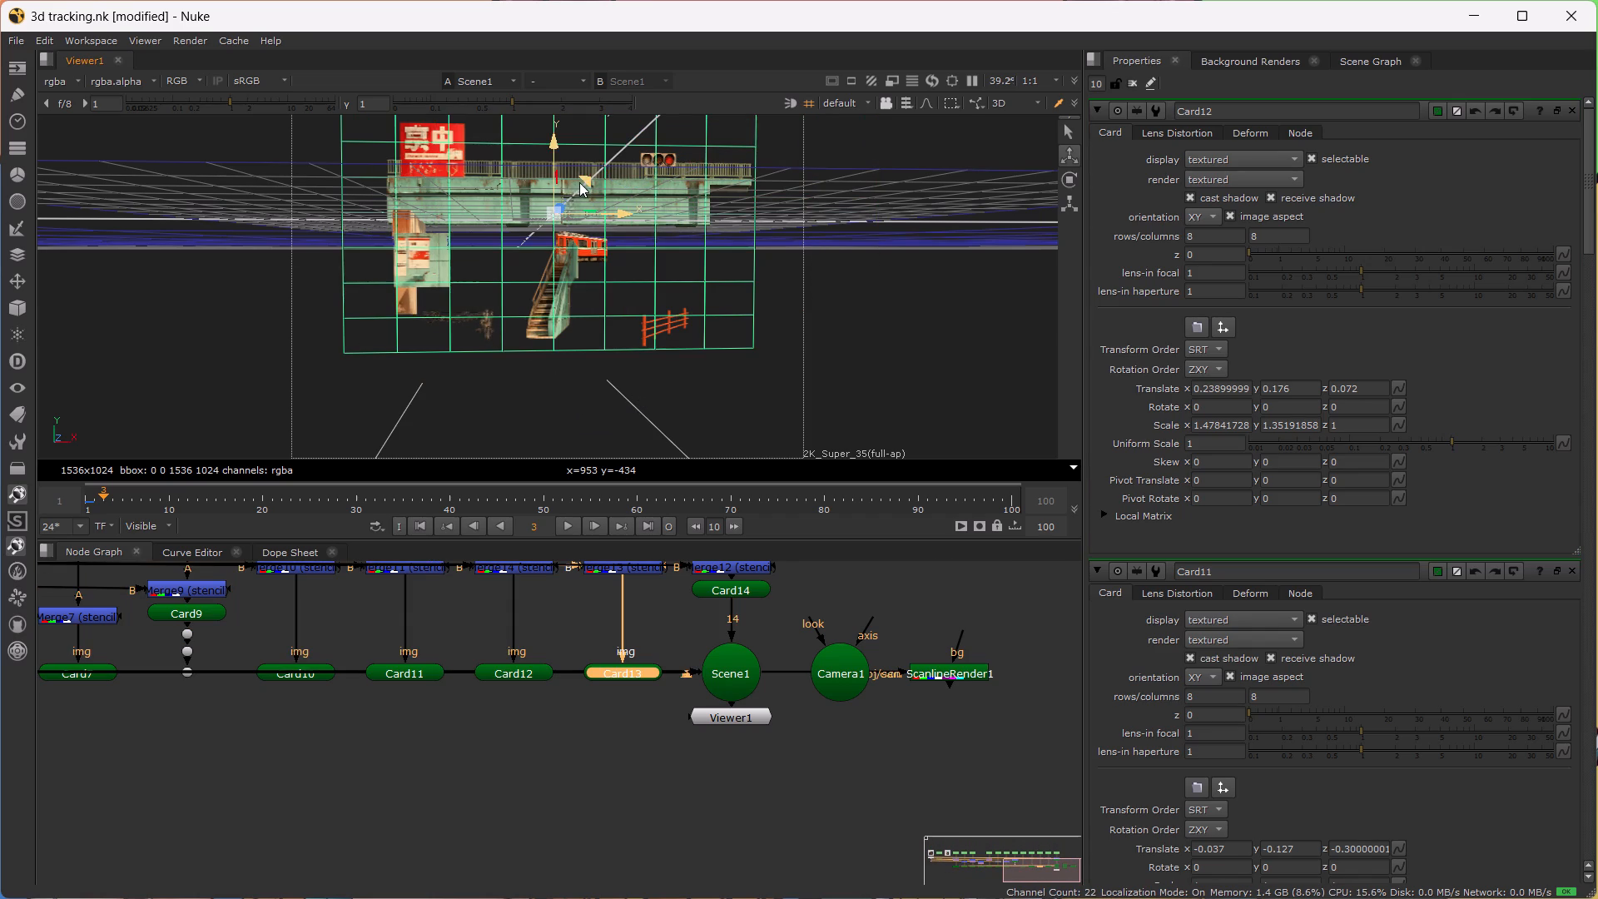
left_click_drag(578, 182, 558, 282)
left_click_drag(638, 345, 623, 357, "alt")
scroll(649, 346, "down", 2)
Shift Roto12's rectangle mask from the wires piece onto the dry bush in the Read3 asset sheet.
left_click_drag(641, 758, 603, 859, "alt")
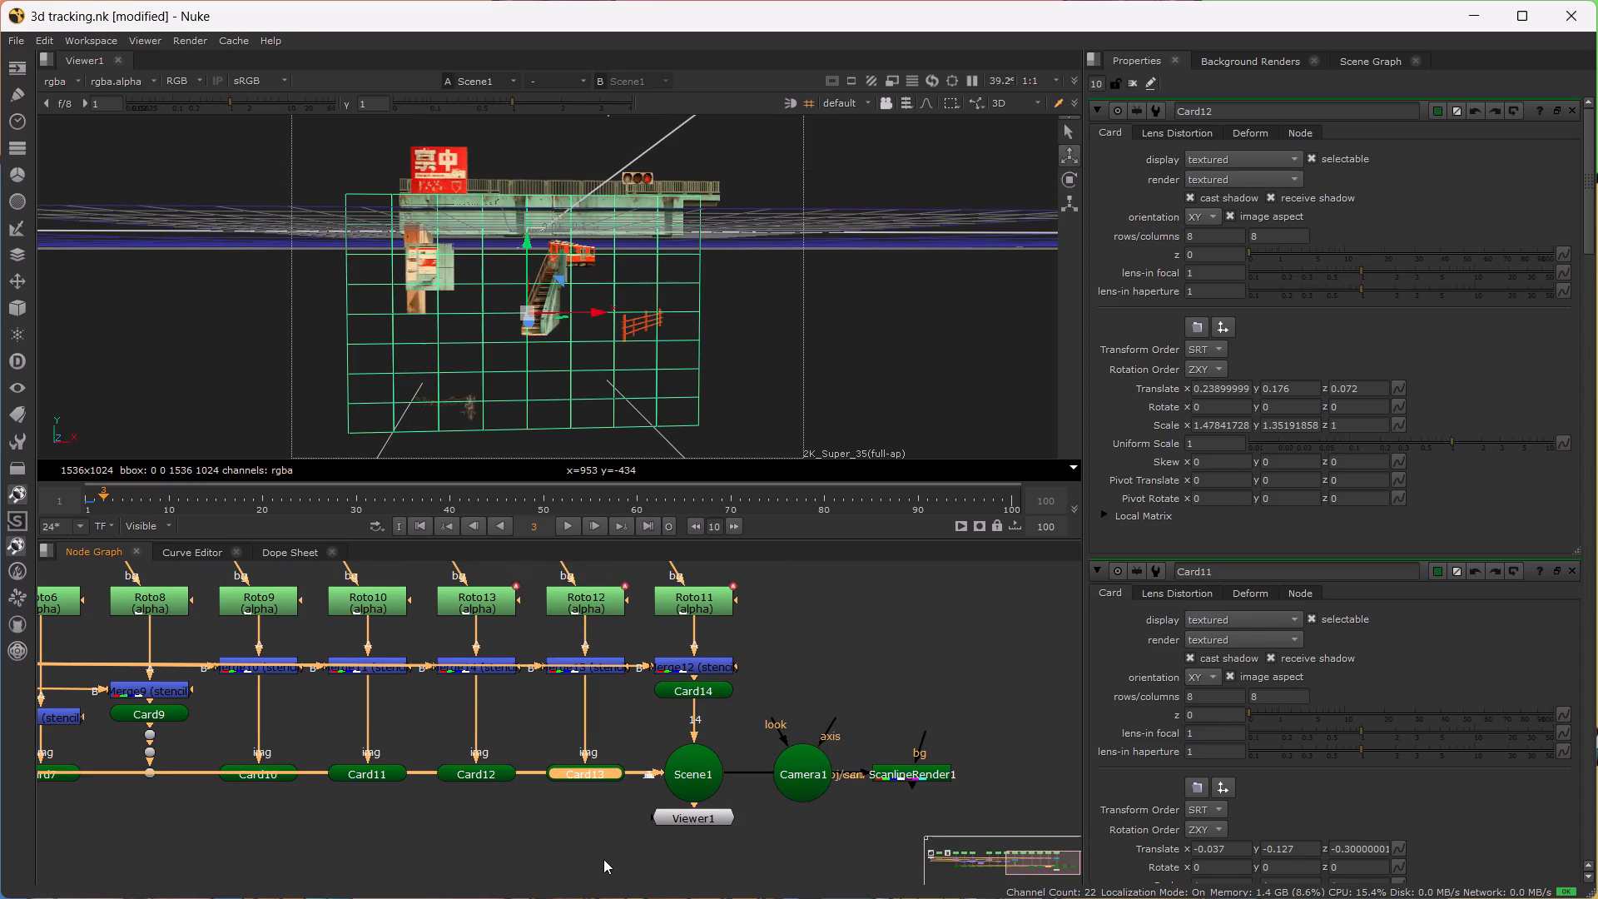
left_click_drag(603, 859, 603, 860, "alt")
double_click(588, 600)
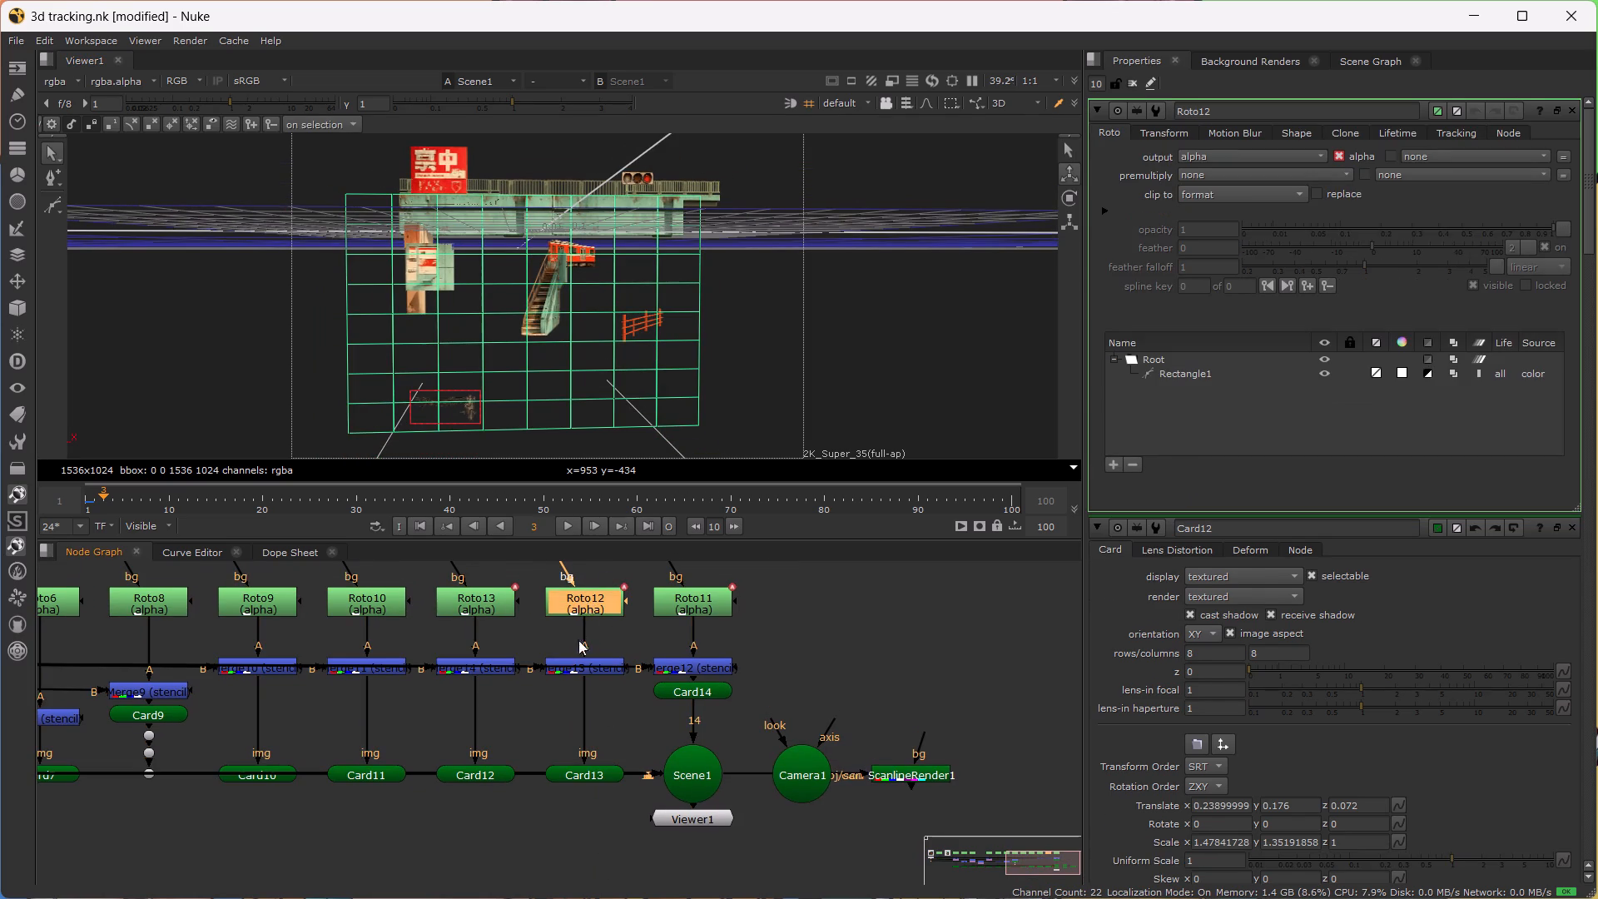
scroll(537, 713, "down", 6)
left_click_drag(492, 777, 588, 761, "alt")
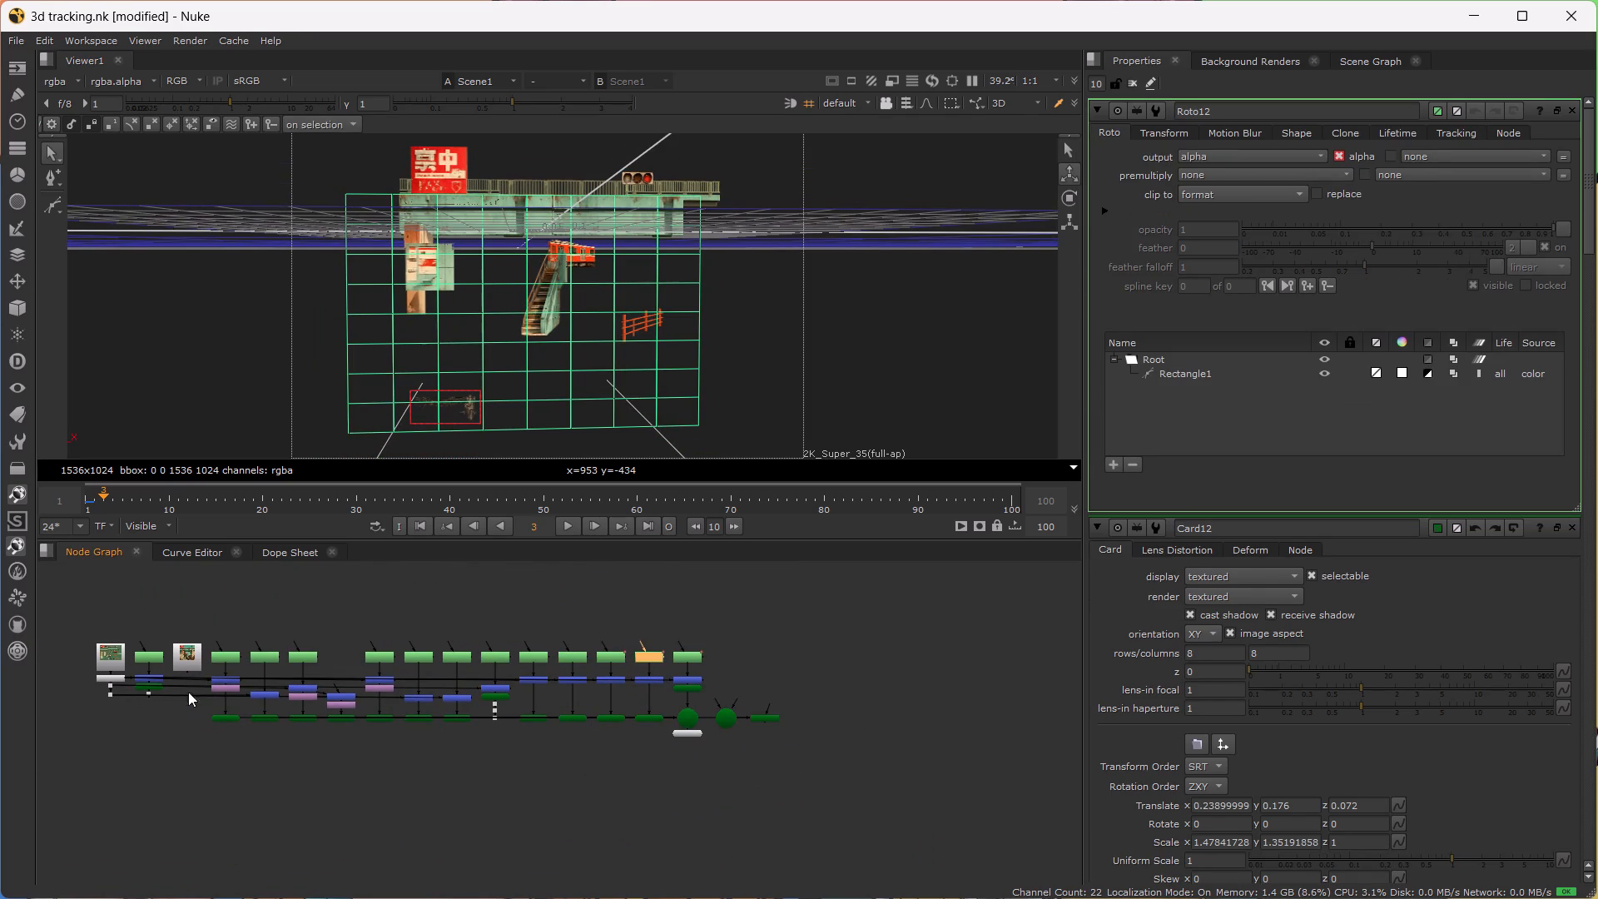
left_click(117, 660)
key("1")
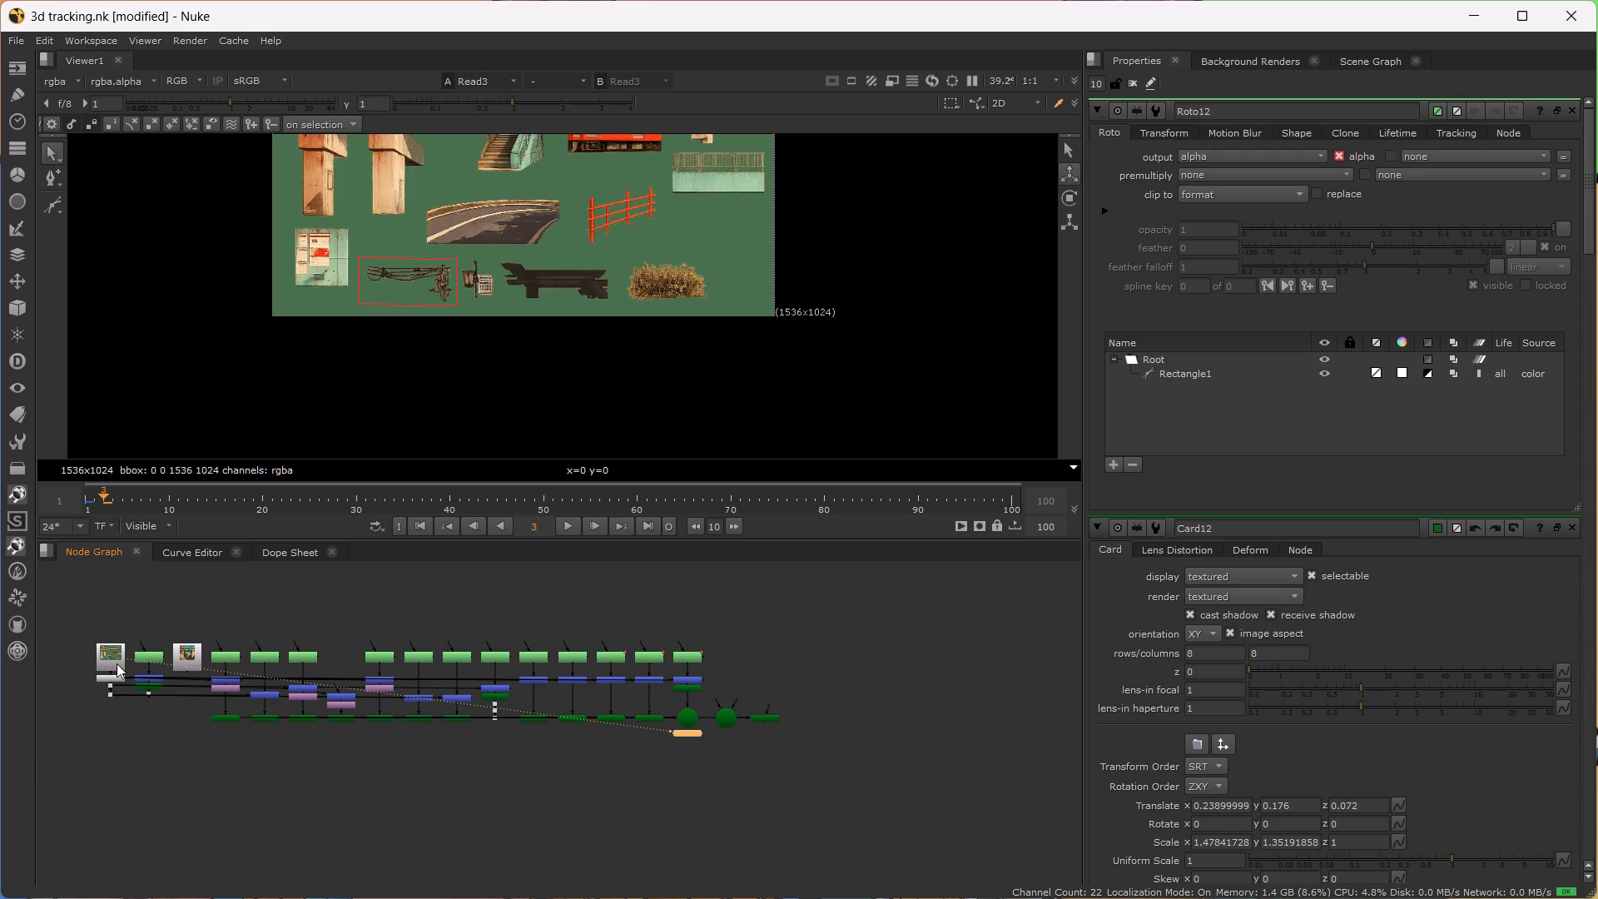
left_click_drag(316, 216, 576, 469)
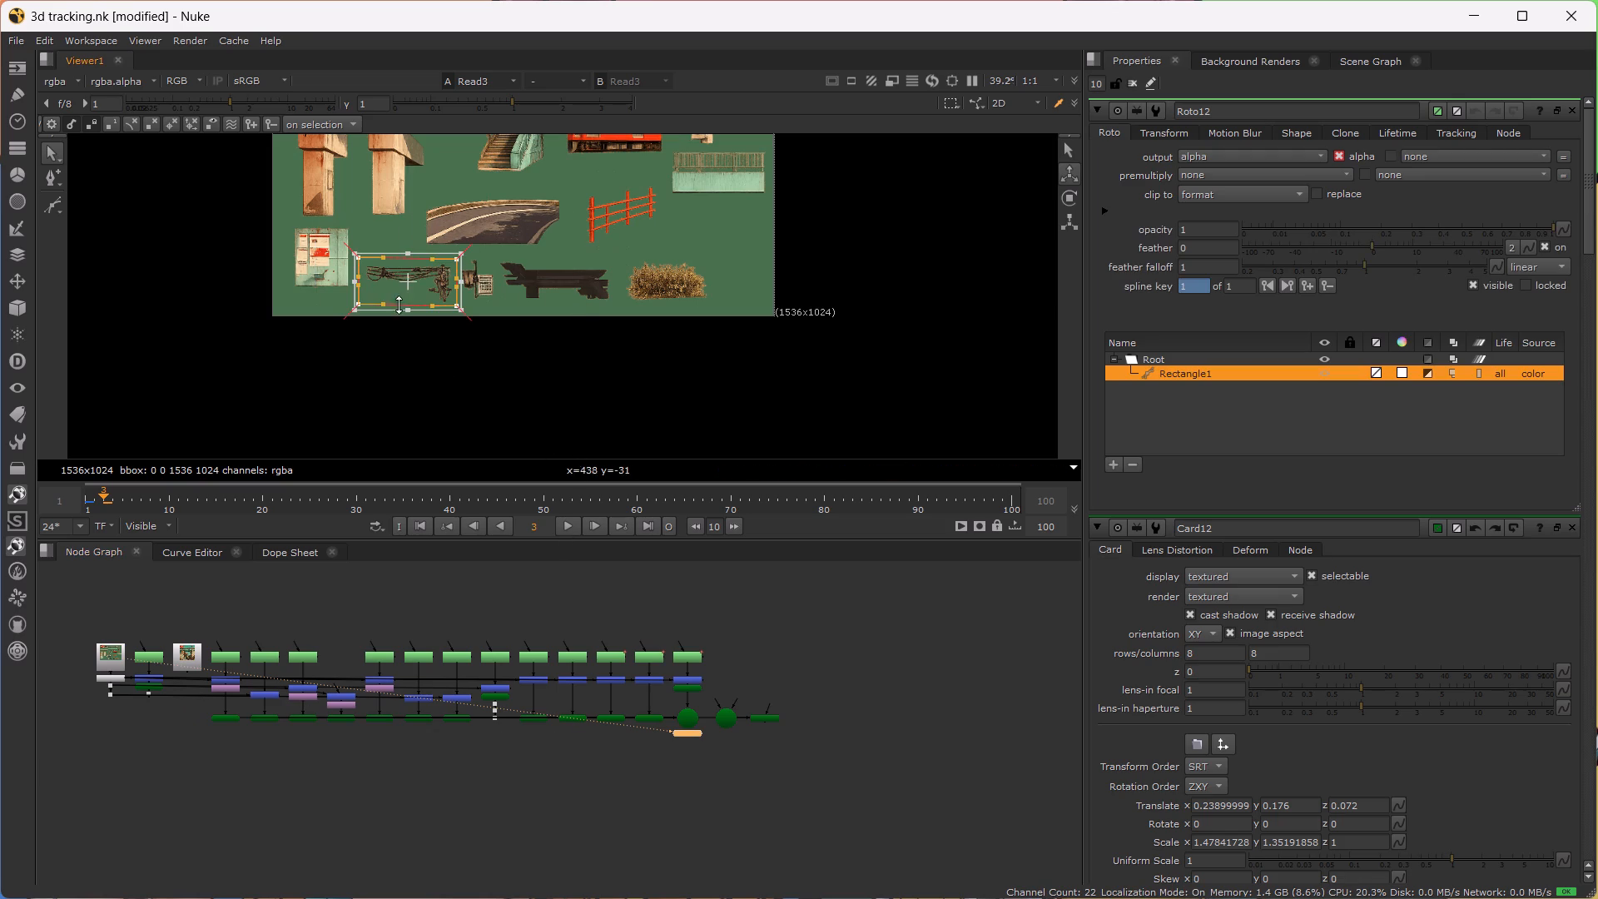
left_click_drag(413, 279, 678, 281)
left_click(752, 293)
scroll(697, 317, "up", 4)
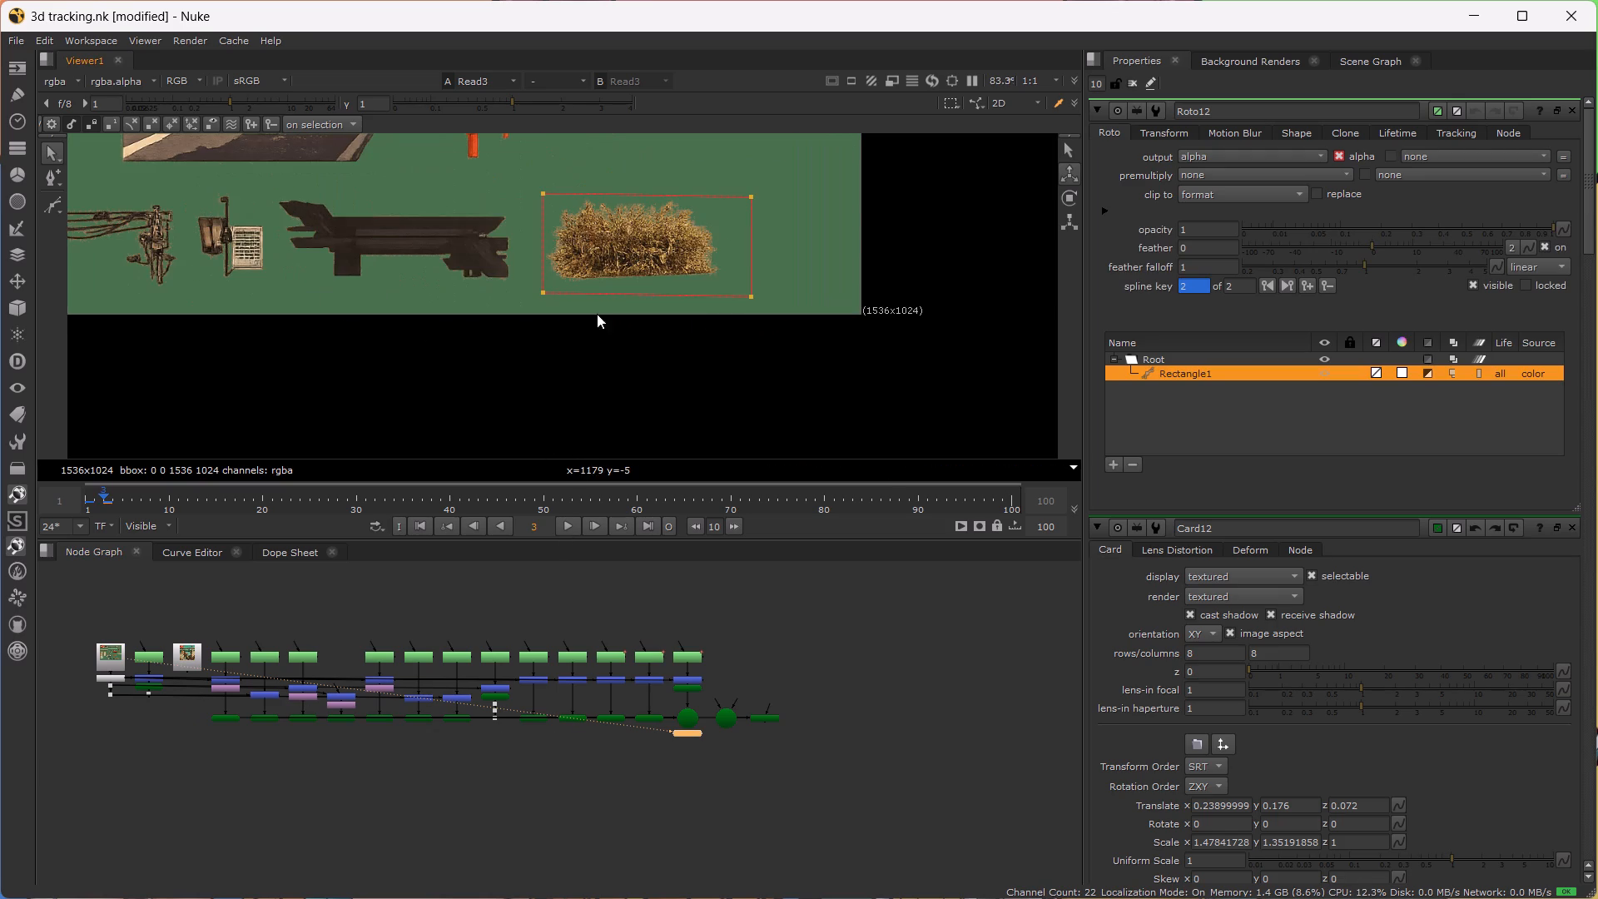
Move Card13, the dry bush, up to the orange railing at about x 0.04, y -0.056 in the Scene1 view.
scroll(677, 778, "up", 4)
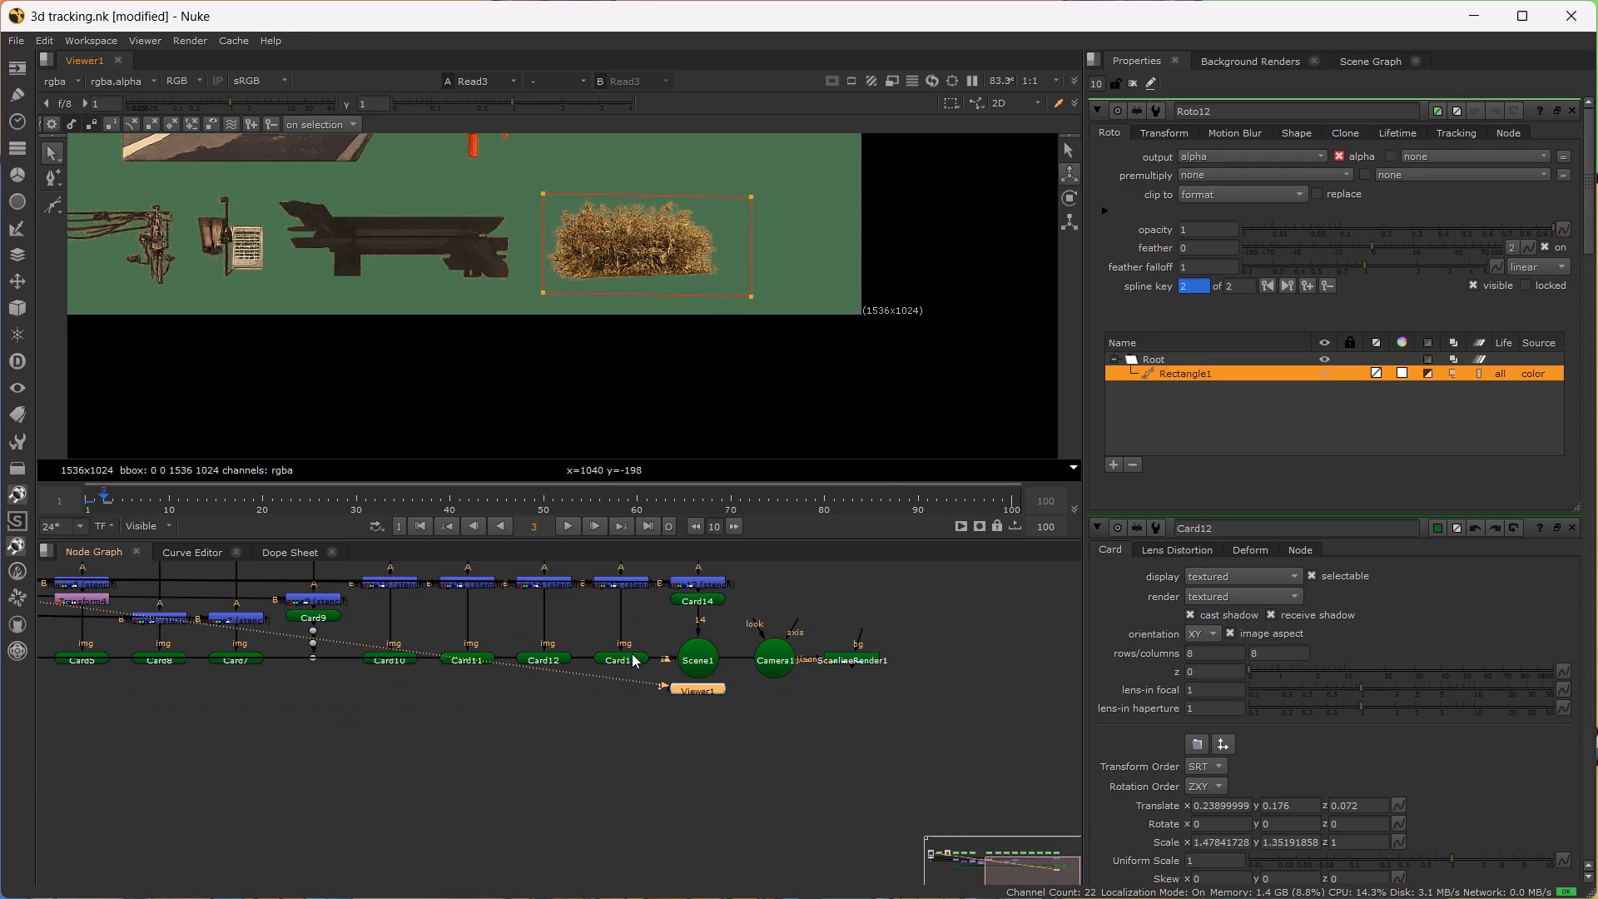
double_click(632, 653)
left_click(692, 665)
key("1")
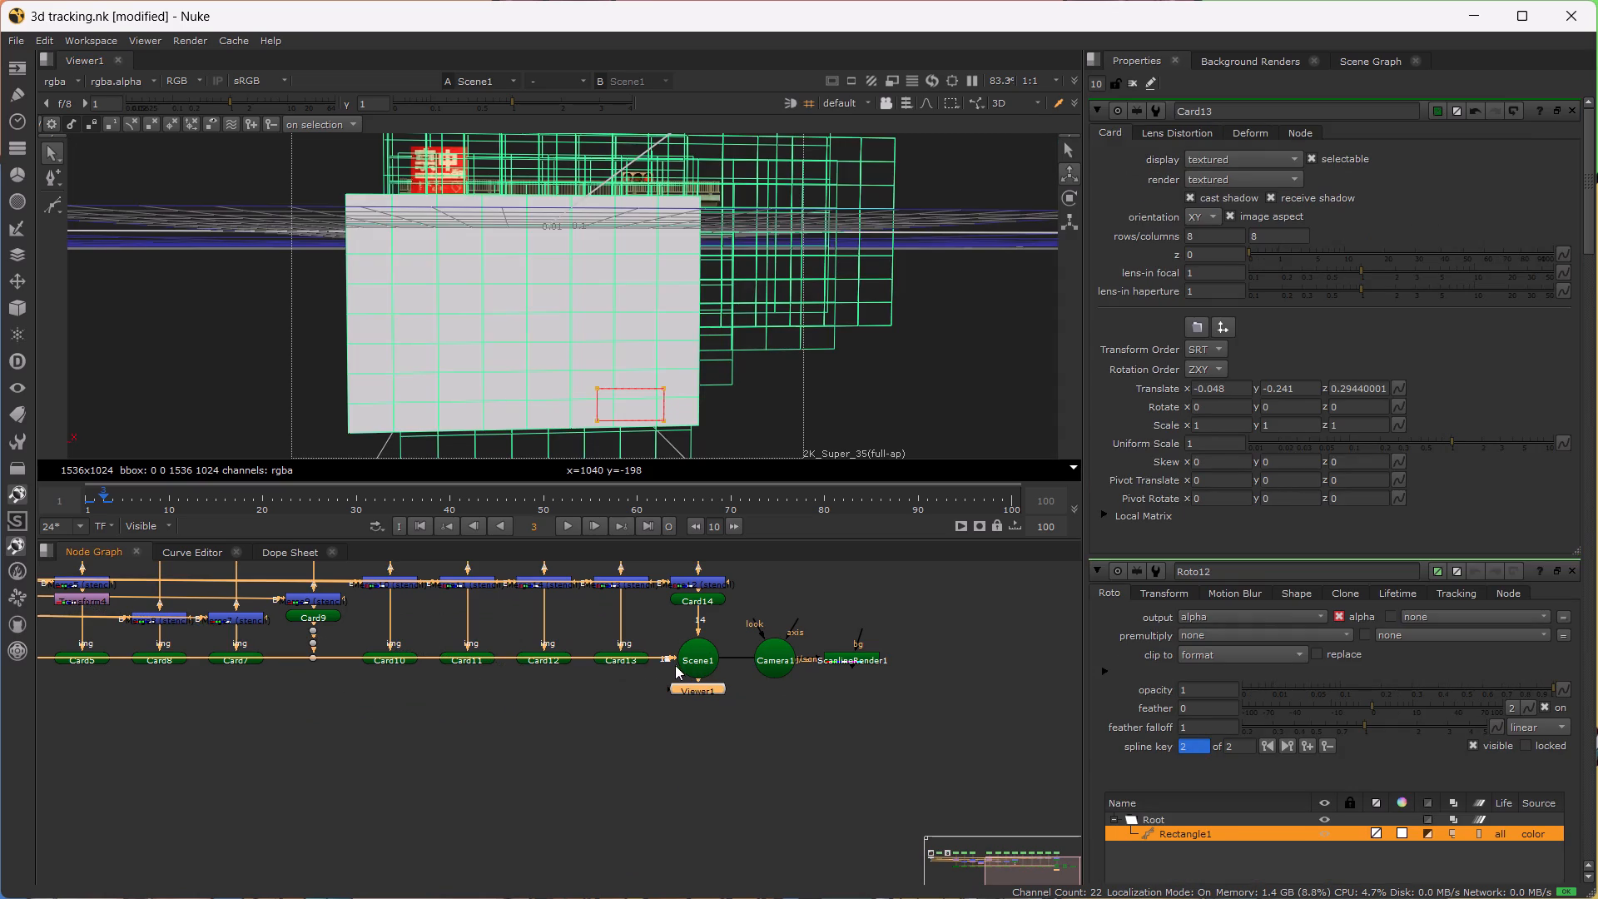
left_click(844, 400)
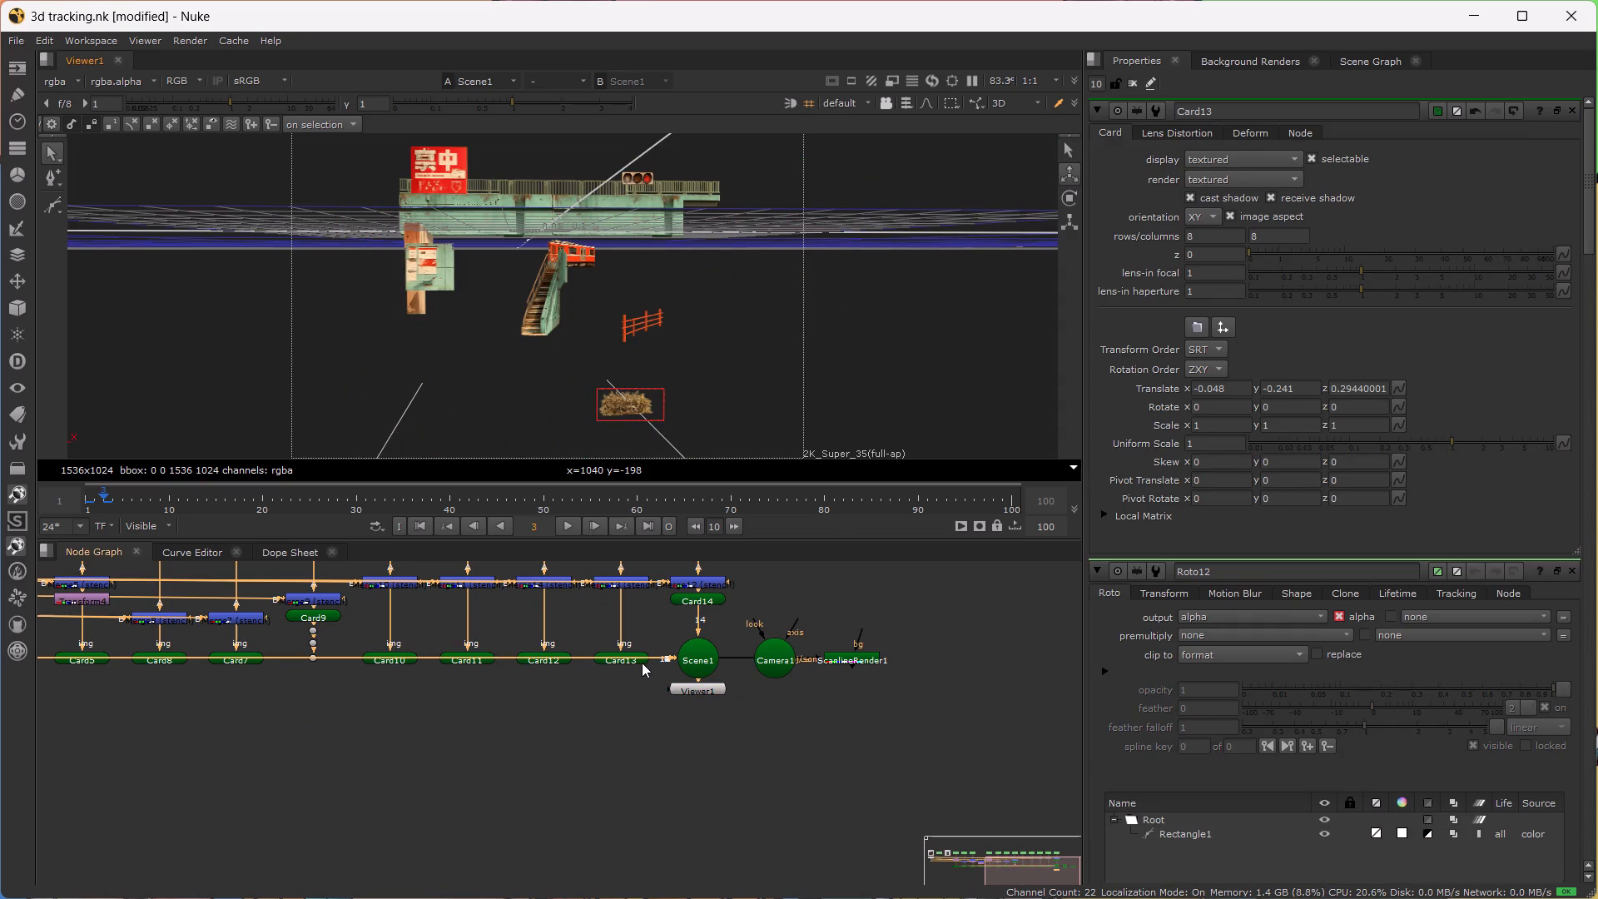
double_click(633, 659)
left_click_drag(554, 290, 563, 281)
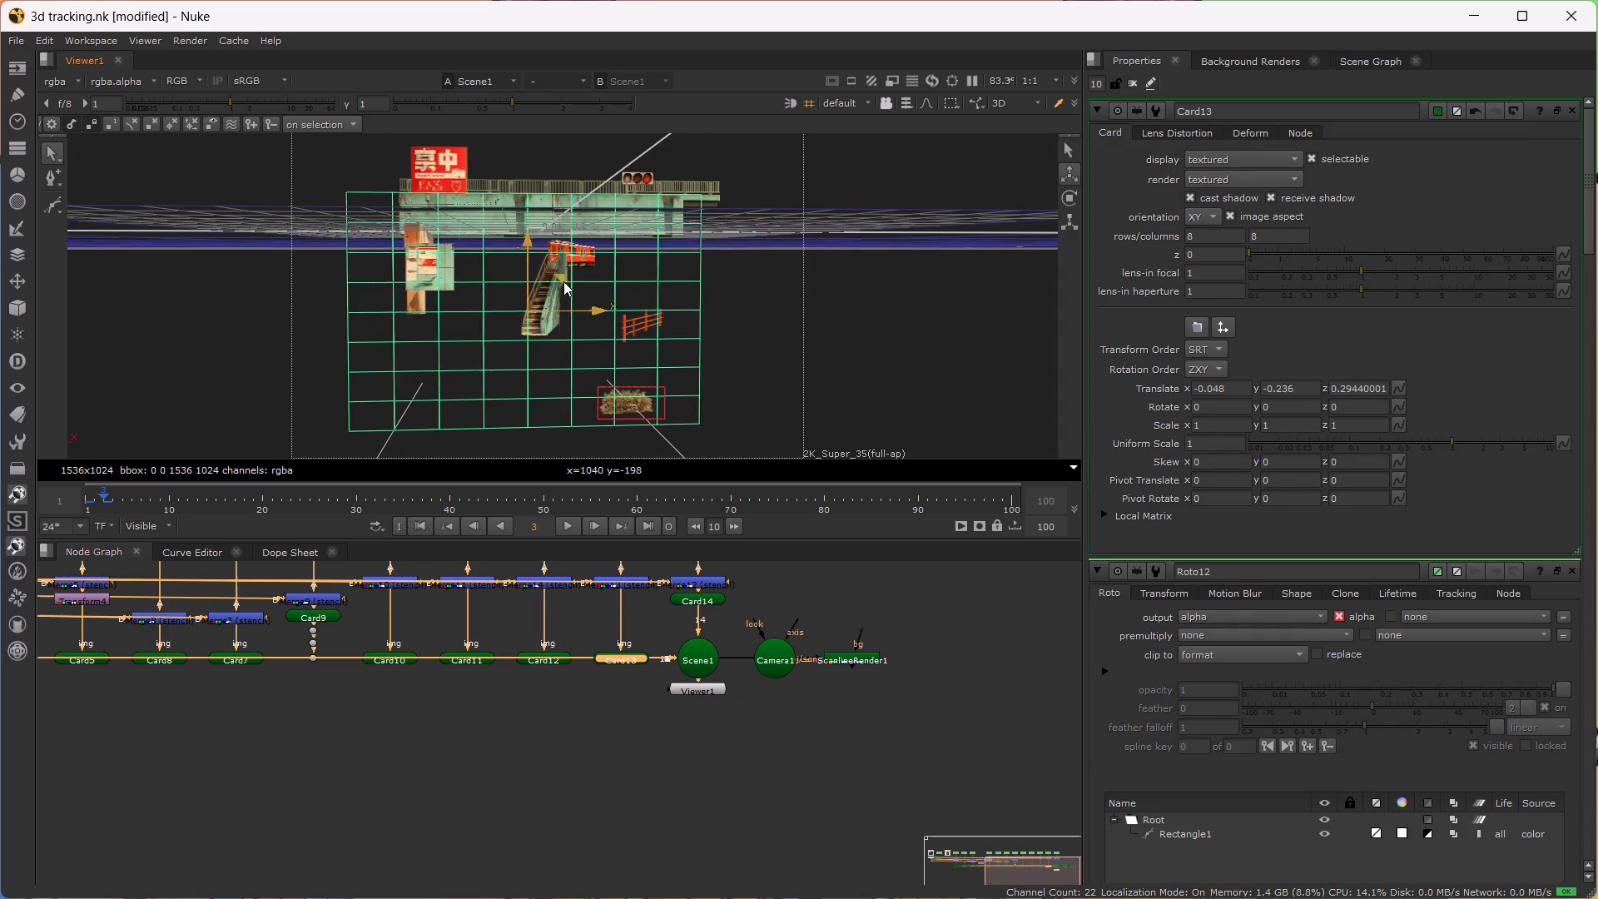
left_click_drag(563, 281, 585, 225)
Move the Read1 node clear of the node row and view its street image around the stairs, railing and bushes.
scroll(634, 735, "down", 2)
left_click_drag(583, 740, 609, 748, "alt")
scroll(609, 749, "down", 2)
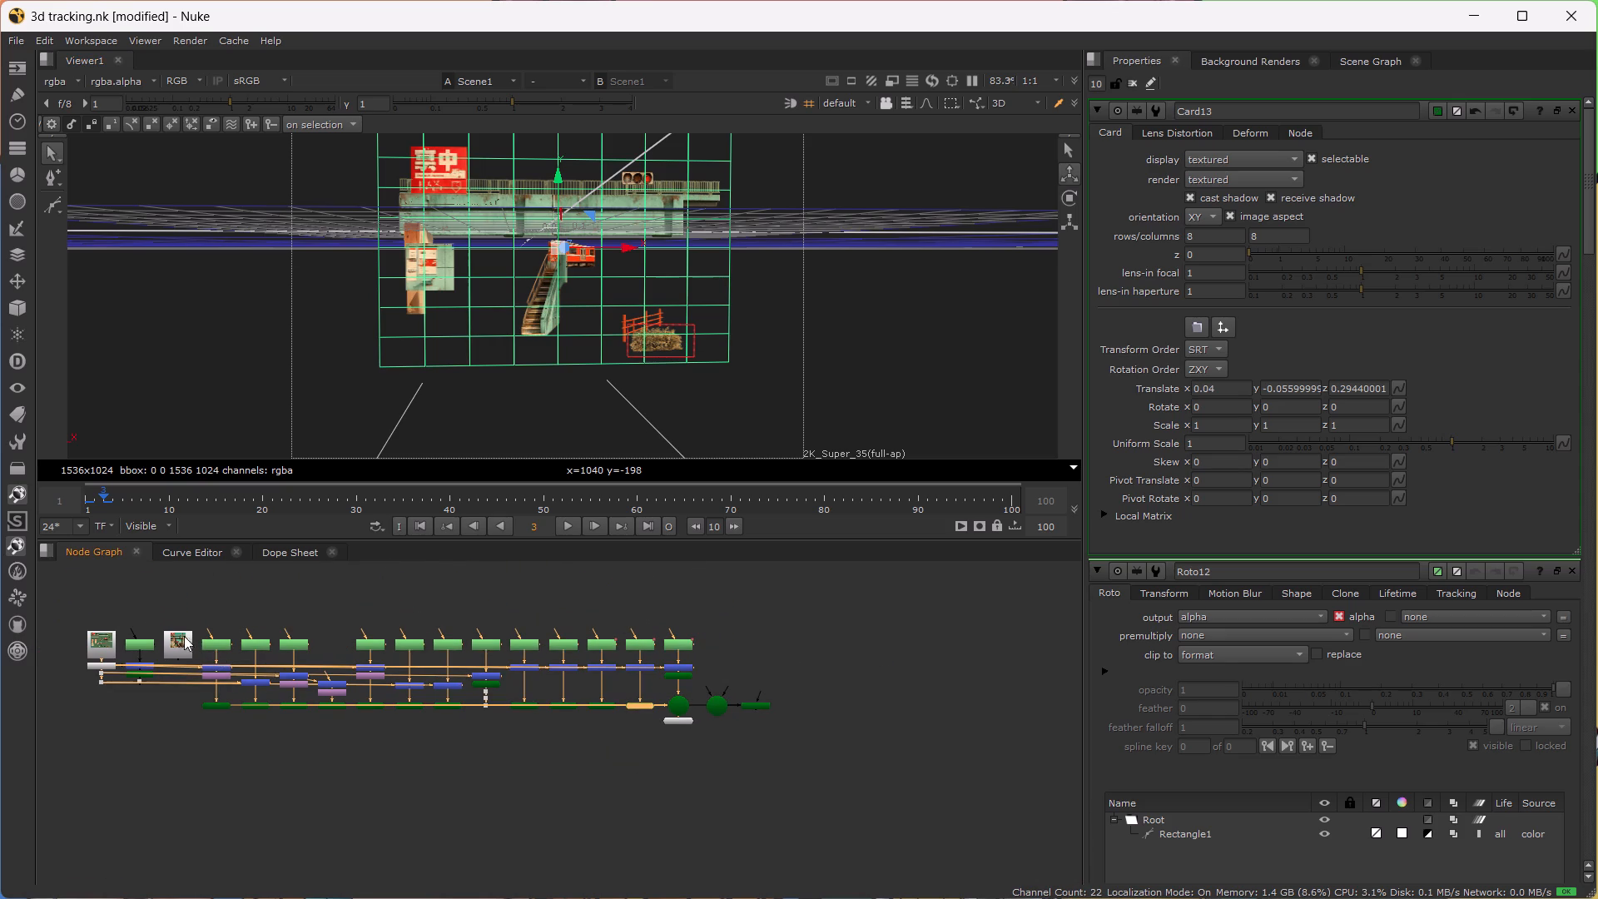
left_click_drag(181, 637, 821, 648)
left_click_drag(816, 648, 809, 642)
key("1")
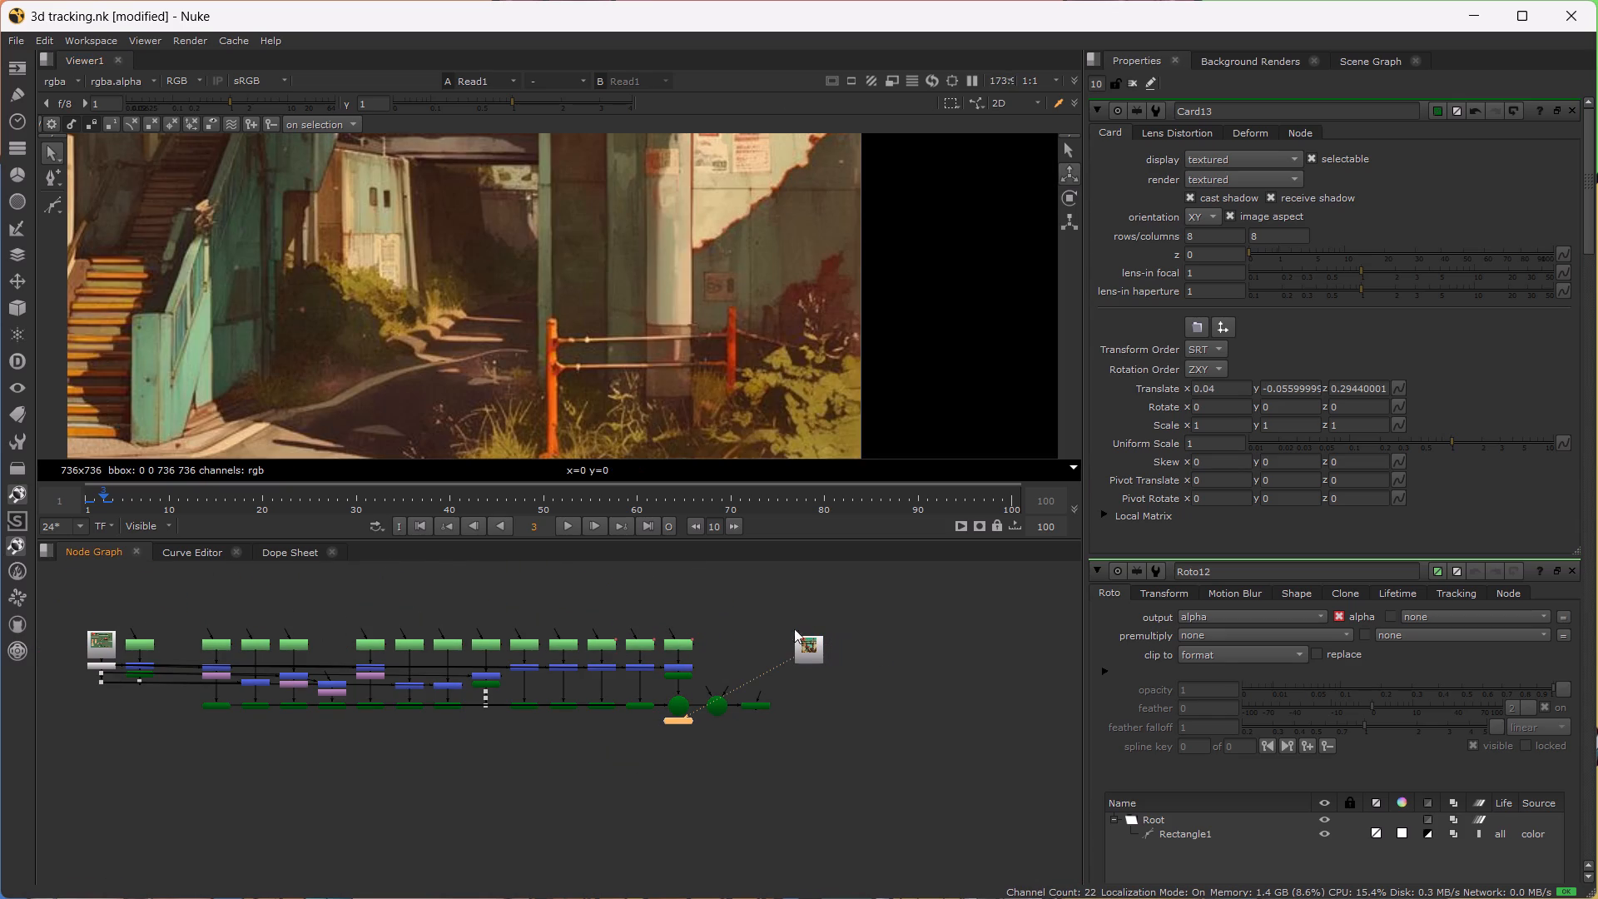
scroll(684, 391, "down", 1)
left_click_drag(682, 388, 681, 325, "alt")
left_click_drag(473, 417, 851, 405, "alt")
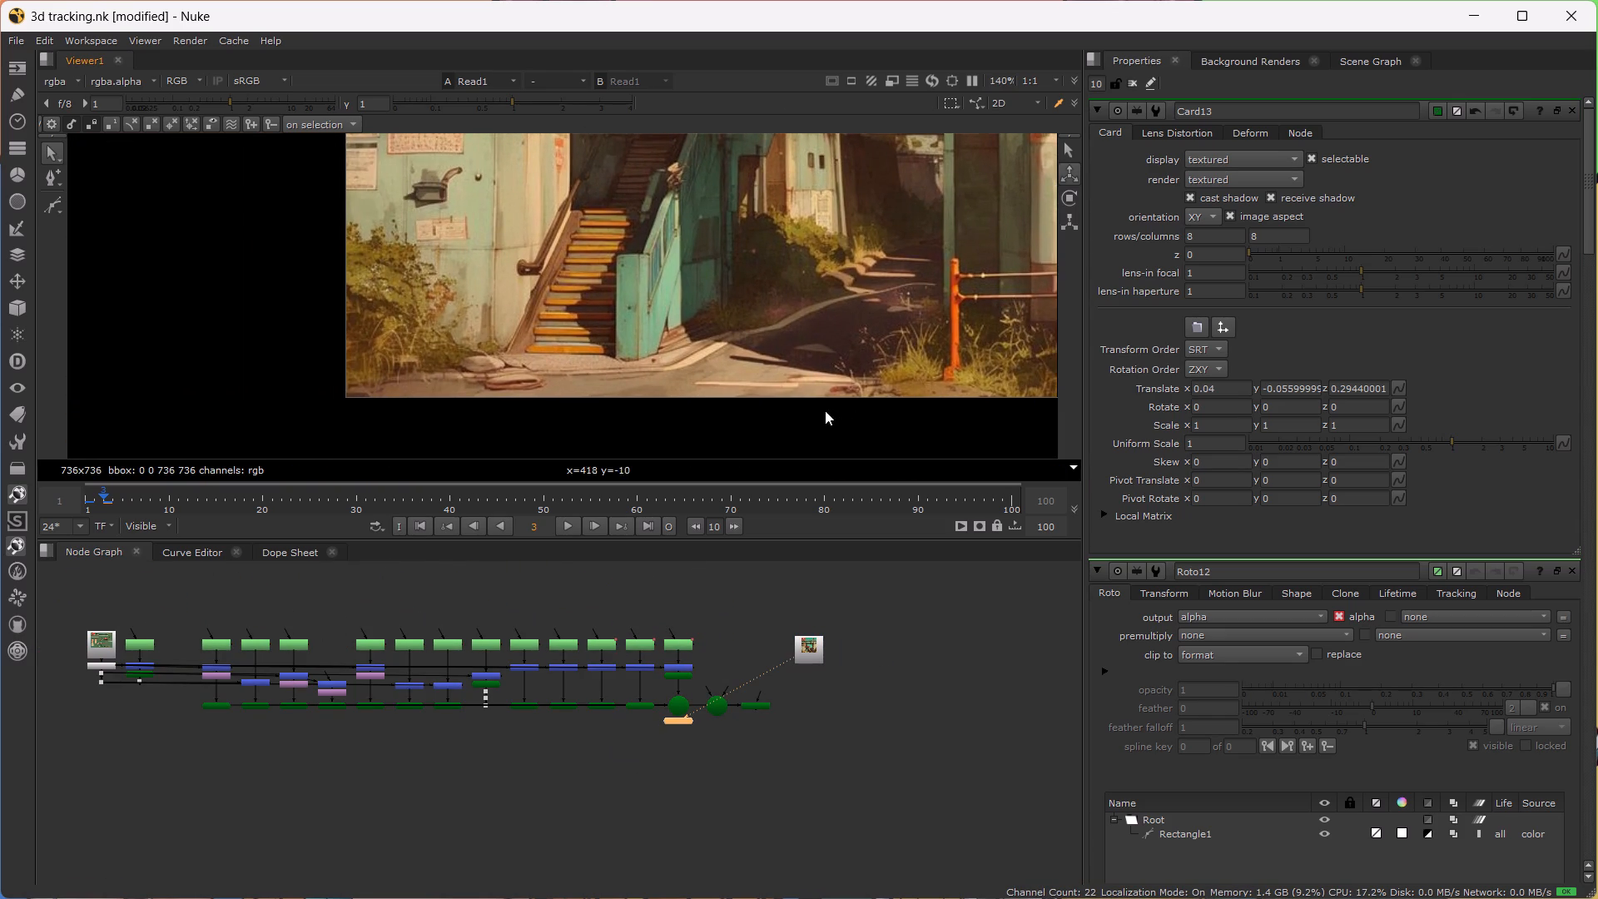
scroll(808, 407, "down", 1)
left_click_drag(779, 408, 727, 420, "alt")
scroll(726, 421, "down", 1)
left_click_drag(799, 405, 759, 400, "alt")
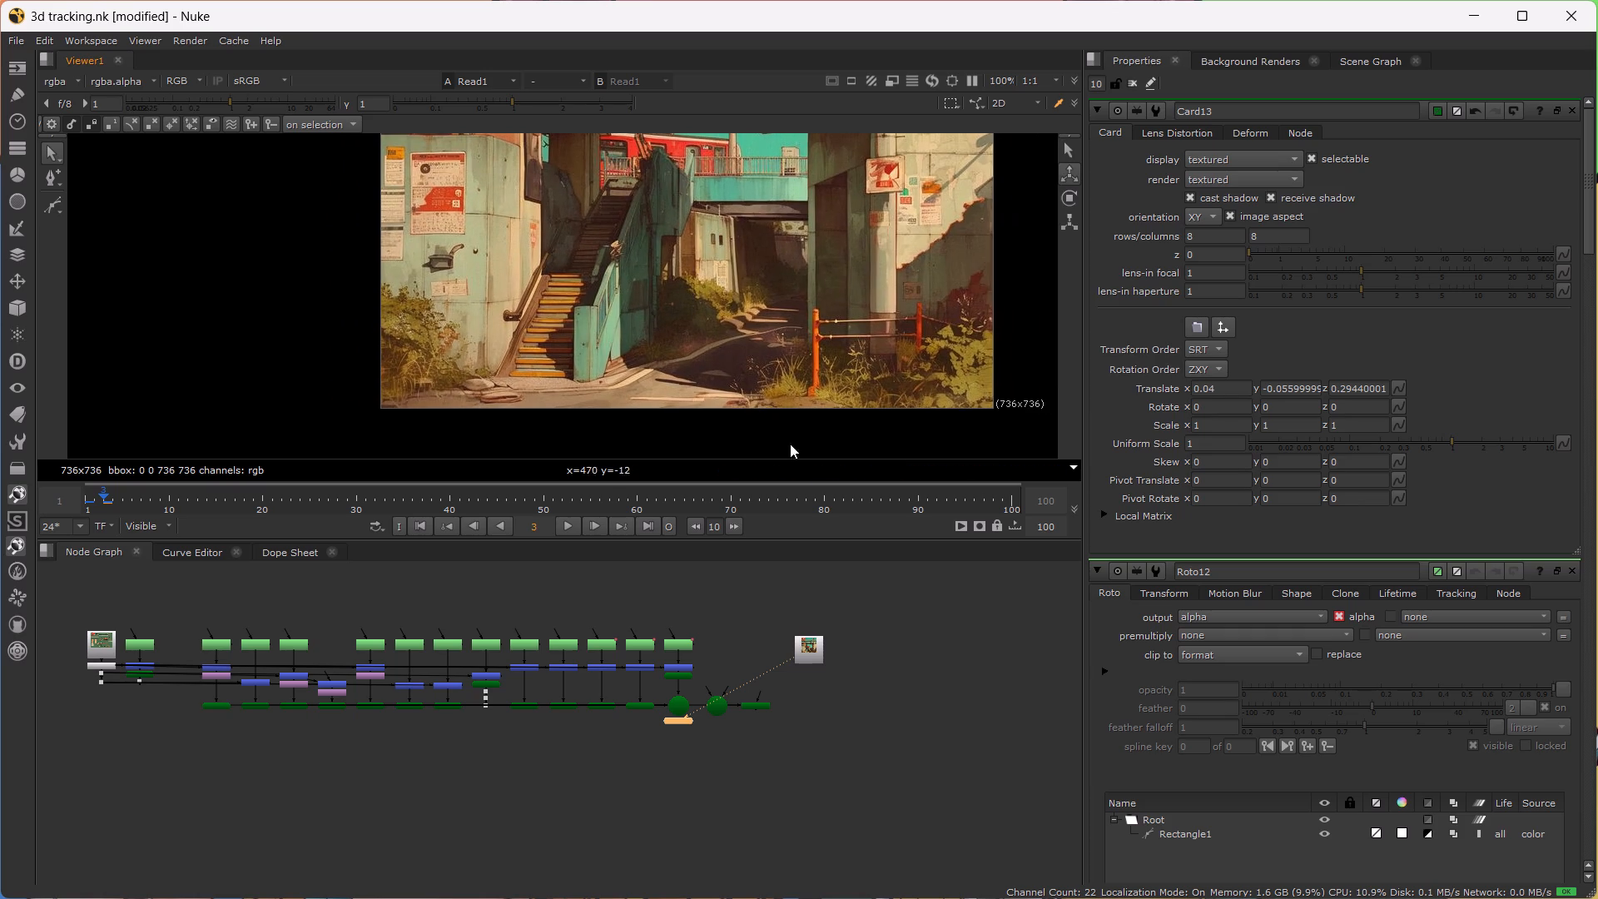
Move Viewer1 out of the way and place Scene1 centrally below the row of Card nodes so its connections fan out.
left_click_drag(679, 713, 679, 757)
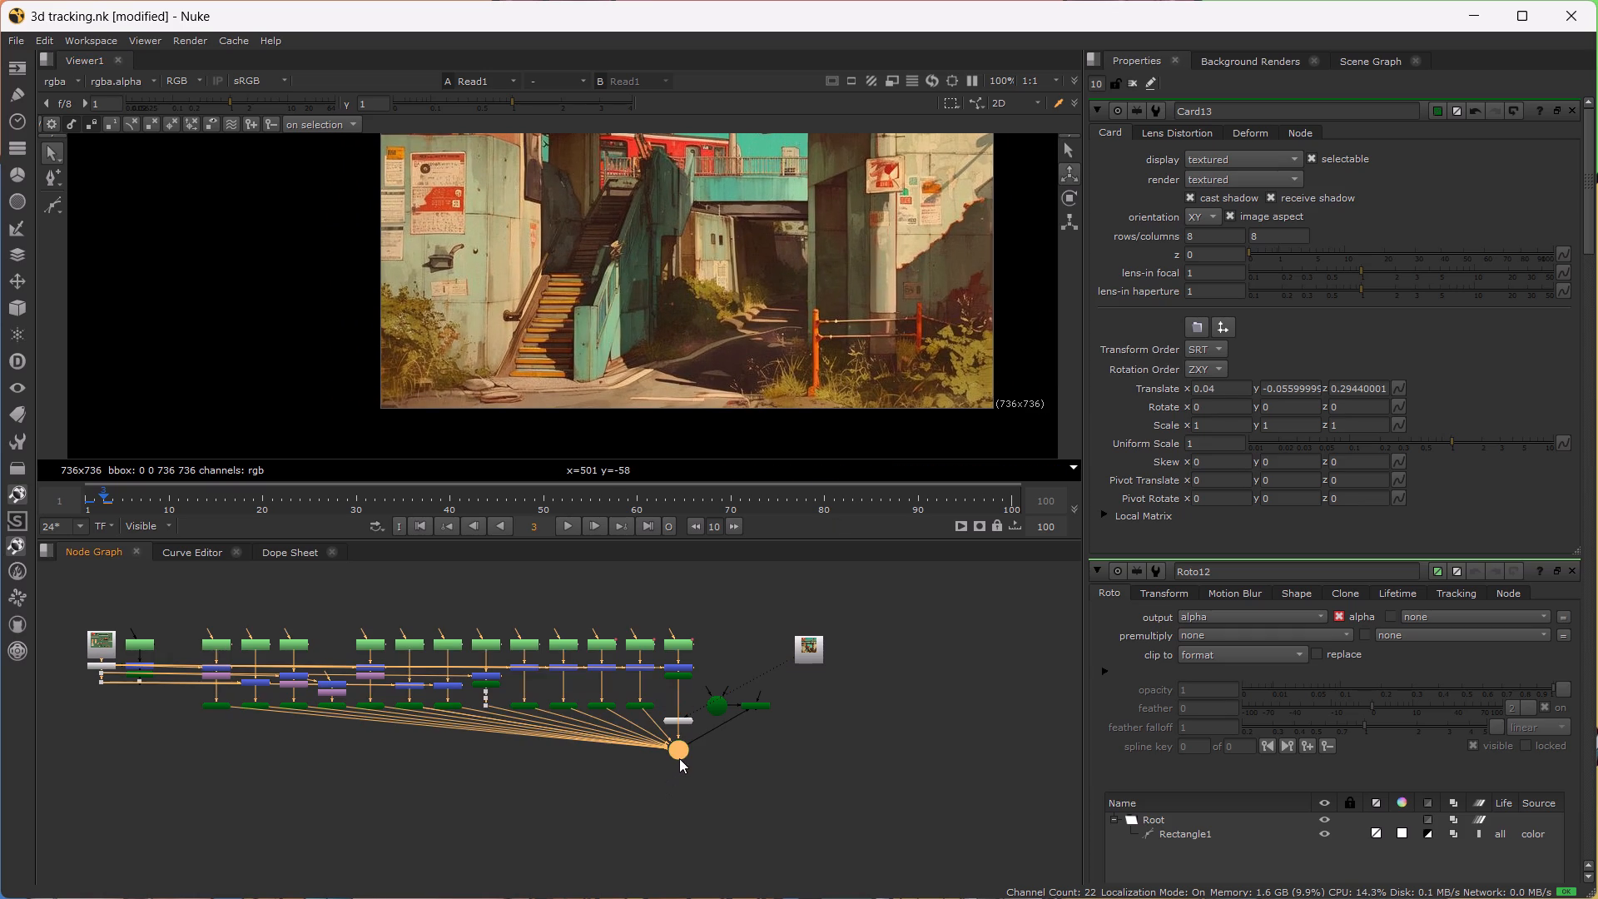
key("ctrl+z")
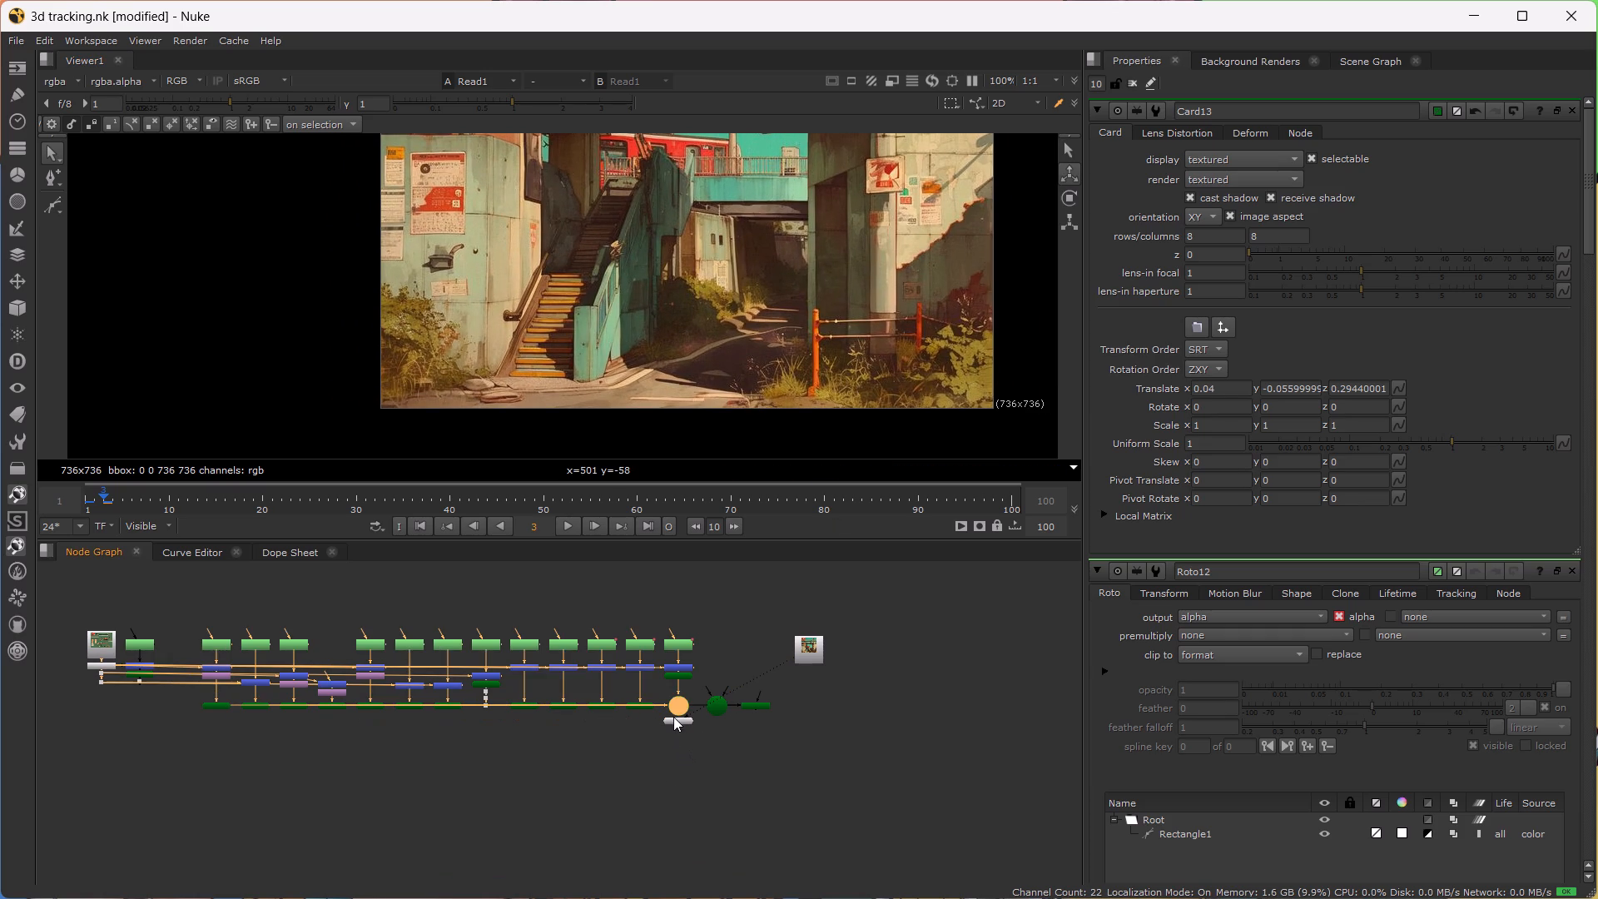
left_click_drag(673, 720, 682, 825)
left_click_drag(679, 703, 638, 773)
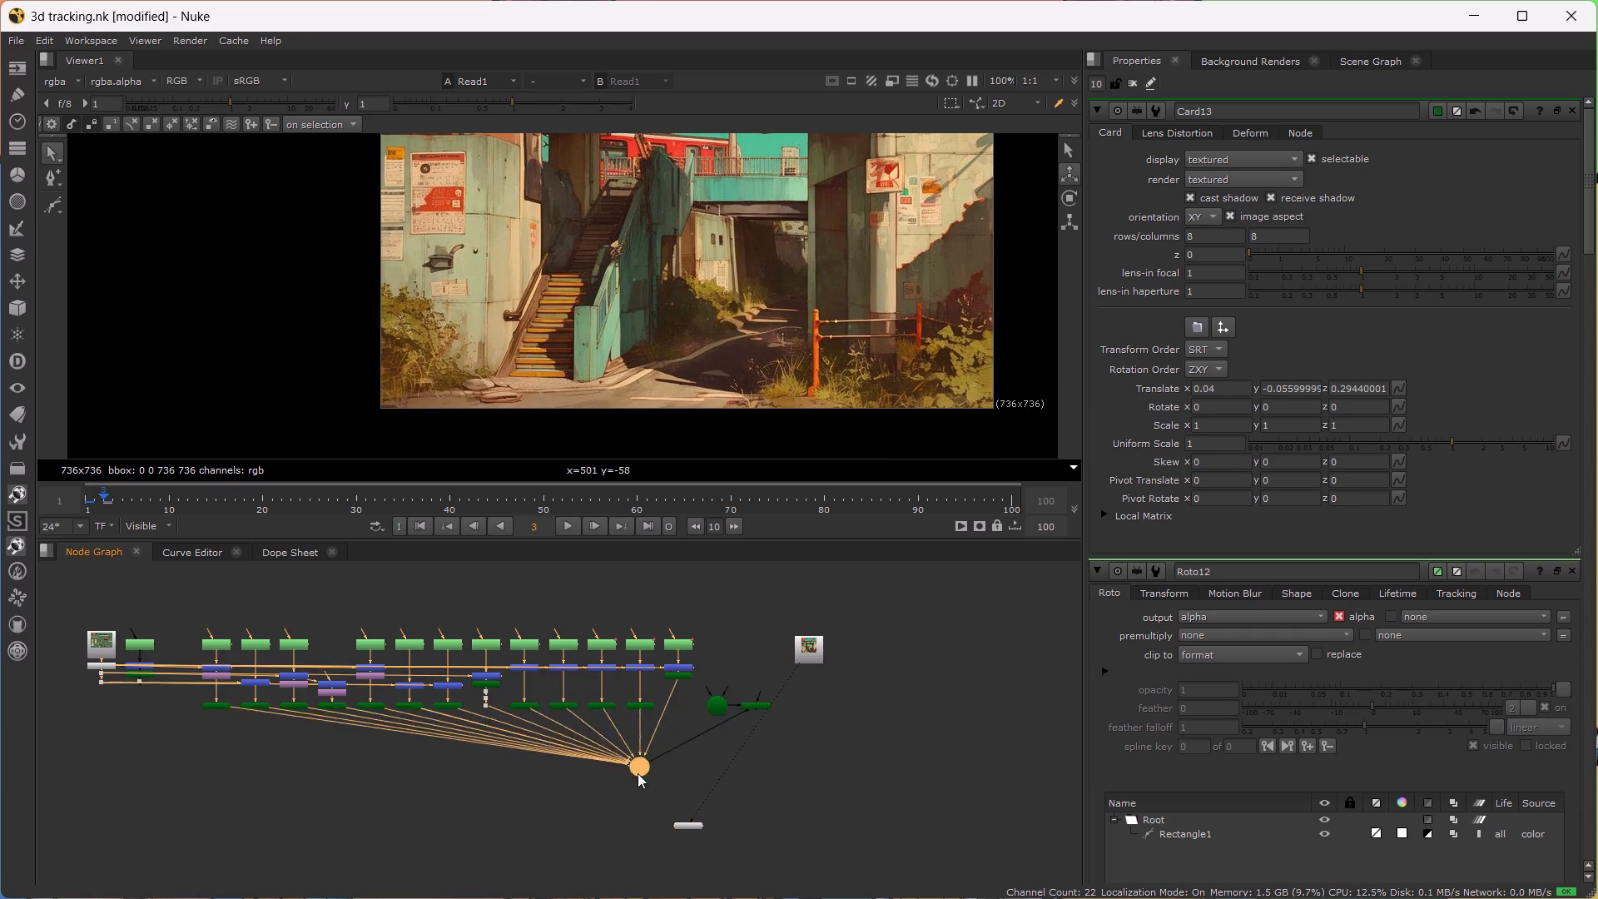
left_click_drag(638, 773, 445, 848)
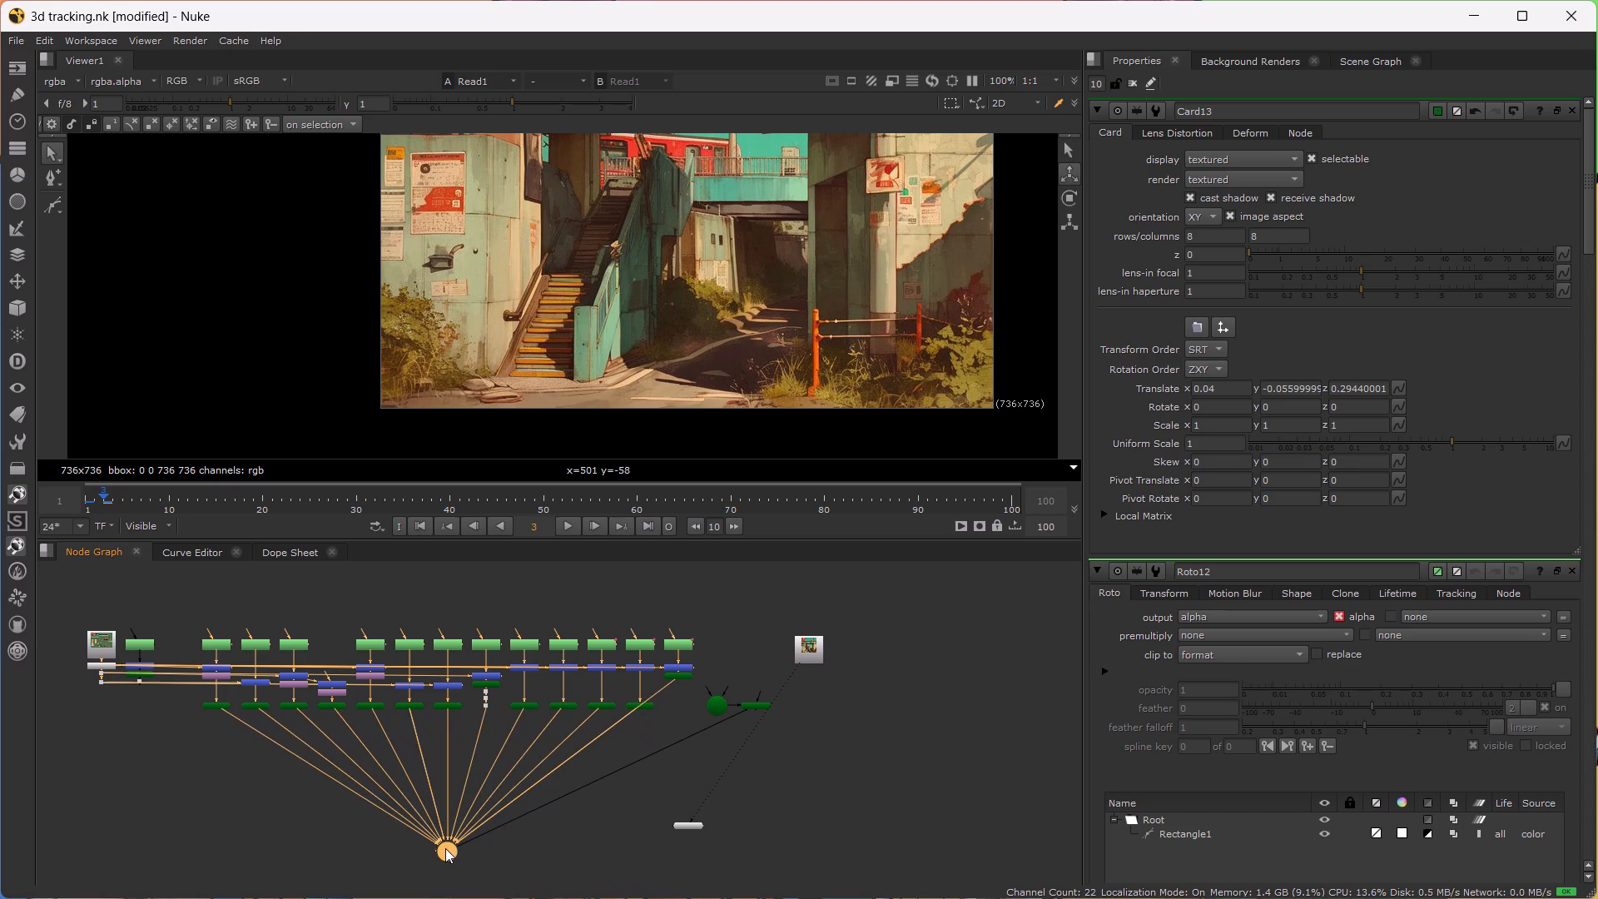
left_click_drag(445, 848, 444, 849)
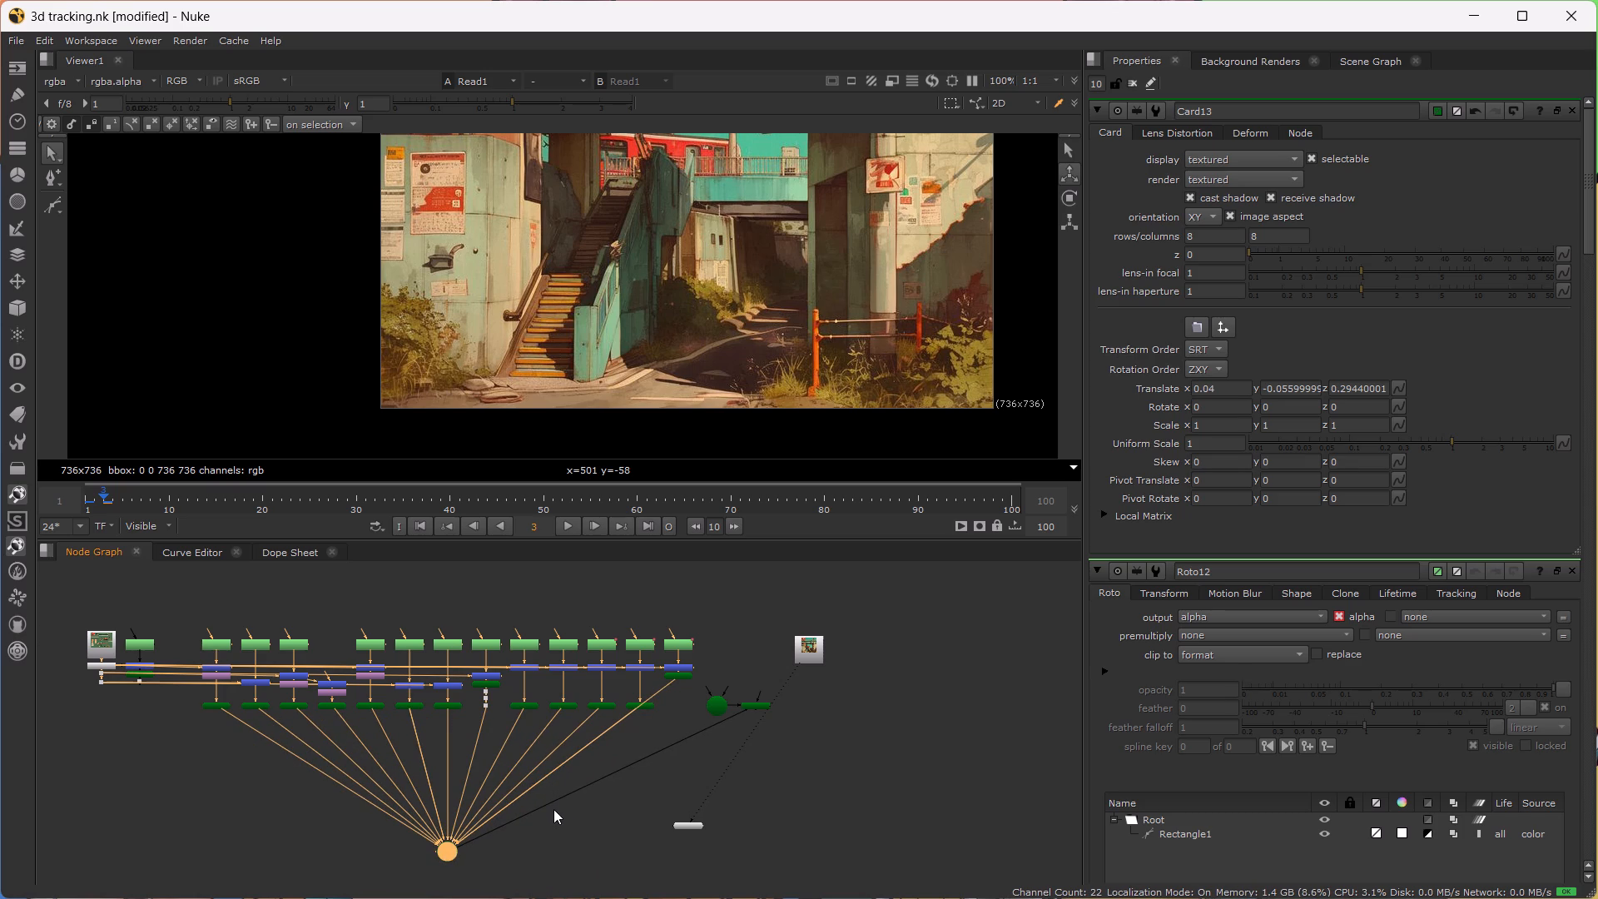
Line up ScanlineRender1 and Camera1 in a row with Scene1, and place Viewer1 below Scene1.
left_click_drag(553, 809, 583, 724, "alt")
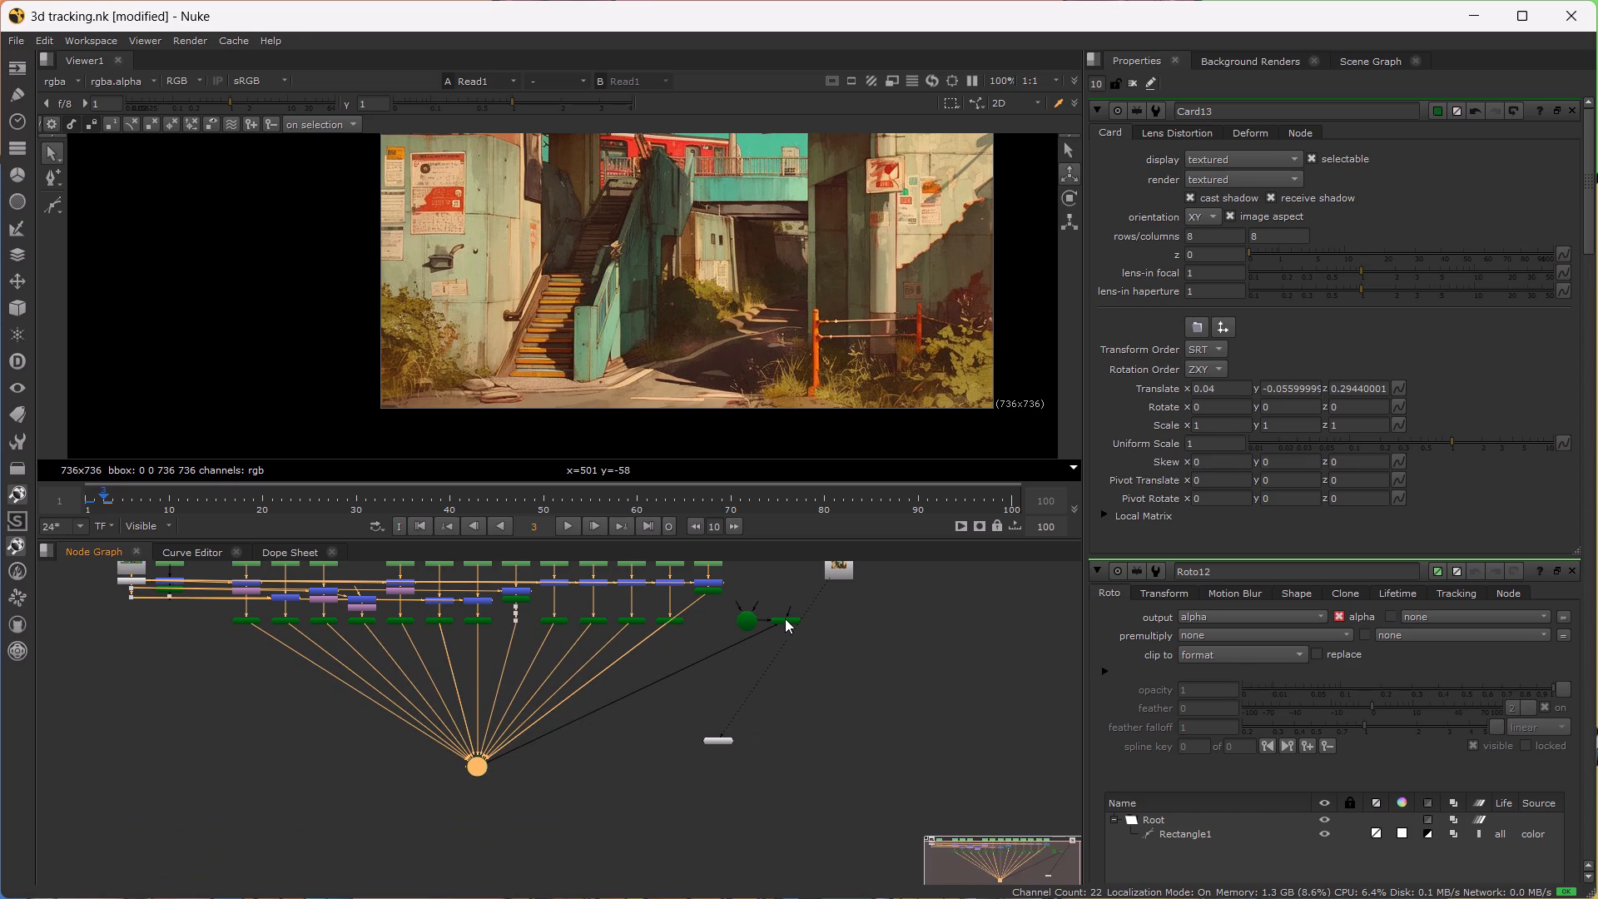
left_click_drag(784, 618, 607, 762)
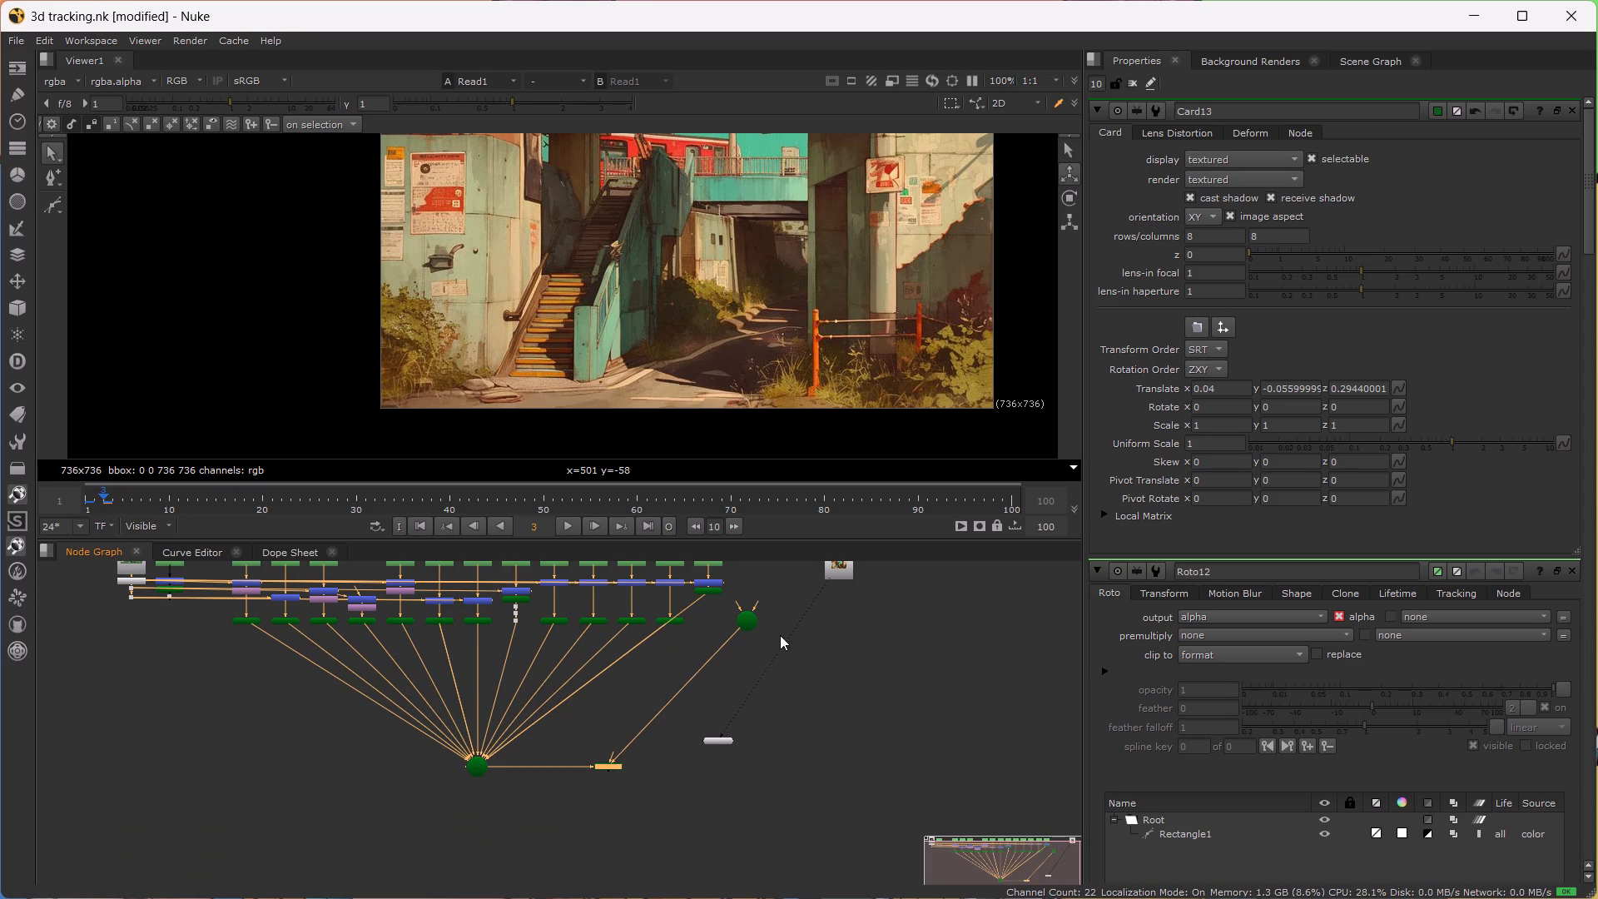
left_click_drag(746, 622, 729, 772)
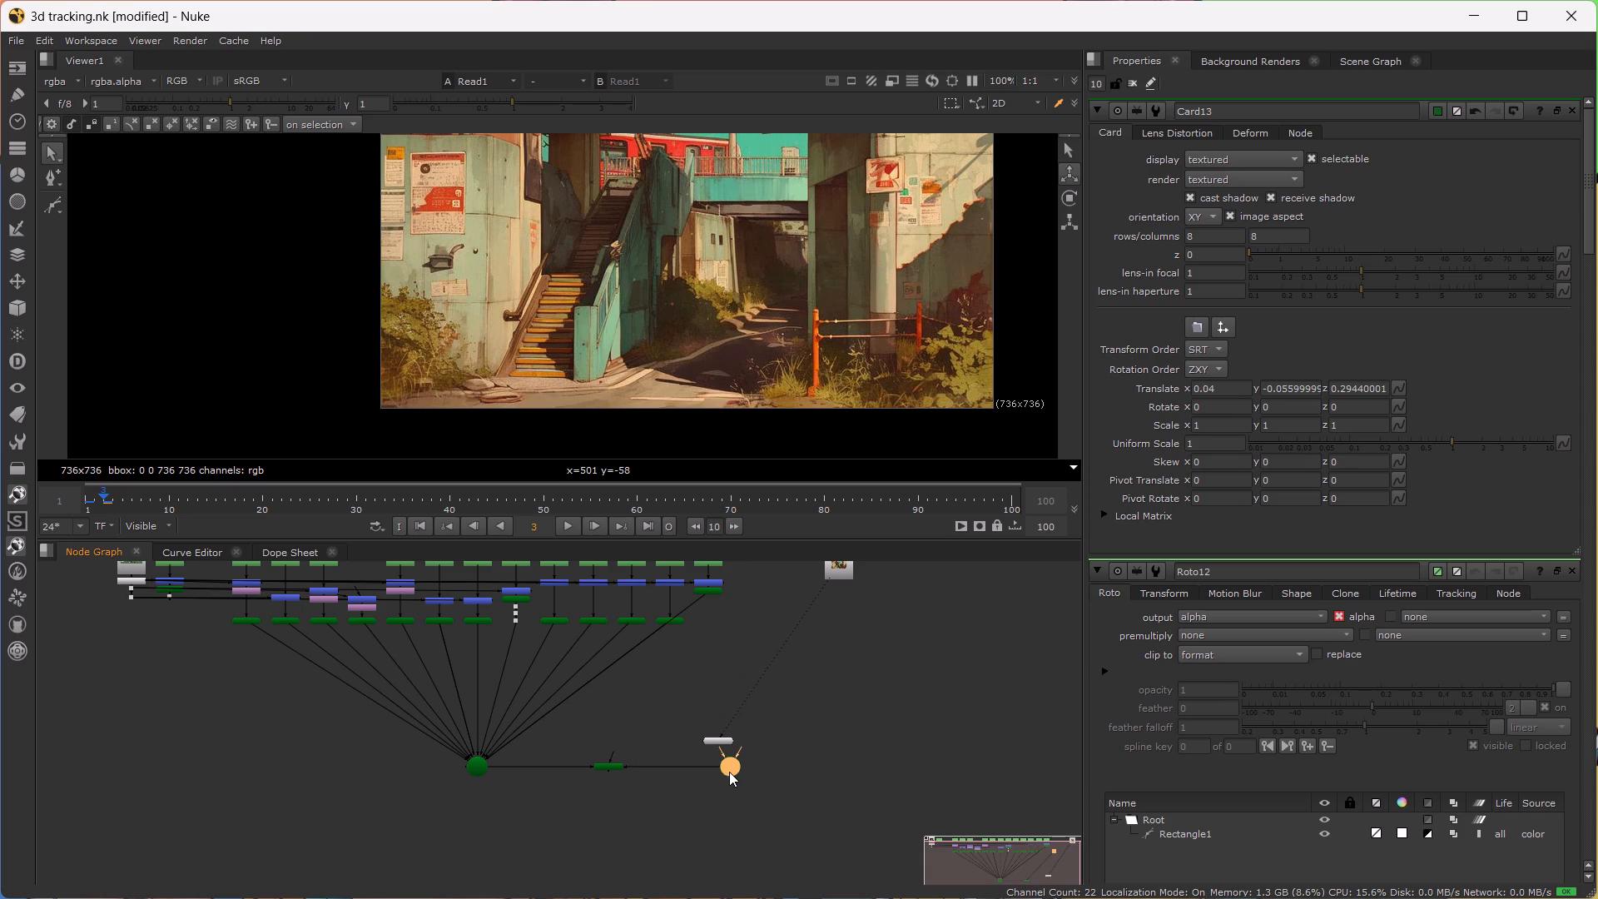
left_click_drag(729, 772, 729, 768)
left_click_drag(709, 738, 861, 732)
left_click_drag(862, 735, 757, 876)
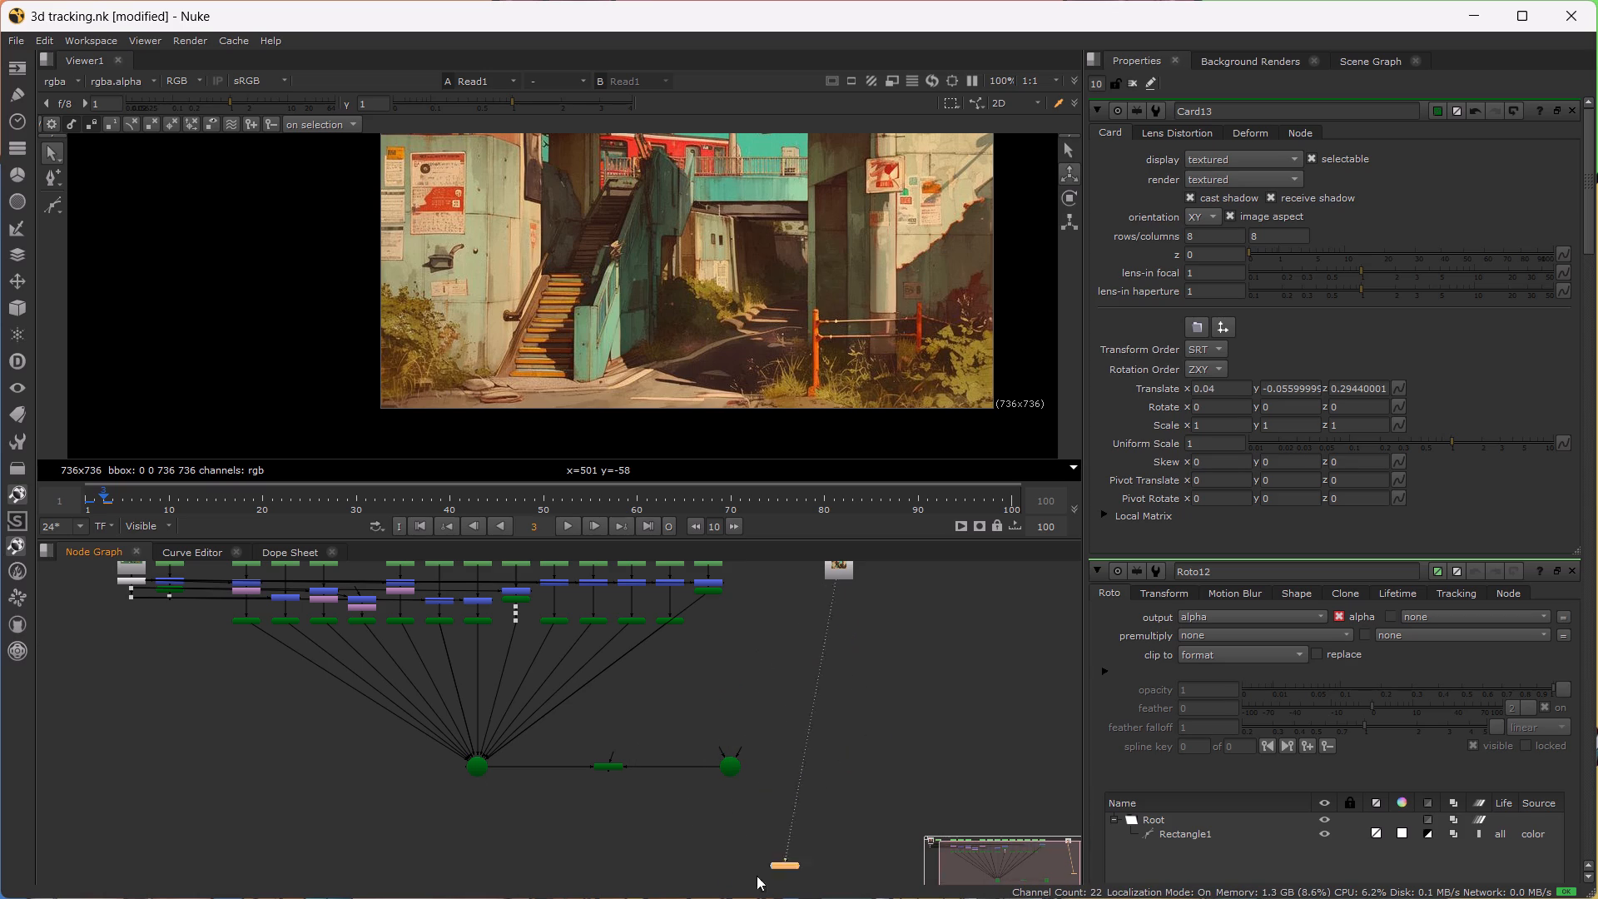
left_click_drag(757, 876, 507, 837)
Show the Scene1 node in the viewer.
scroll(526, 834, "down", 2)
left_click_drag(532, 788, 578, 778, "alt")
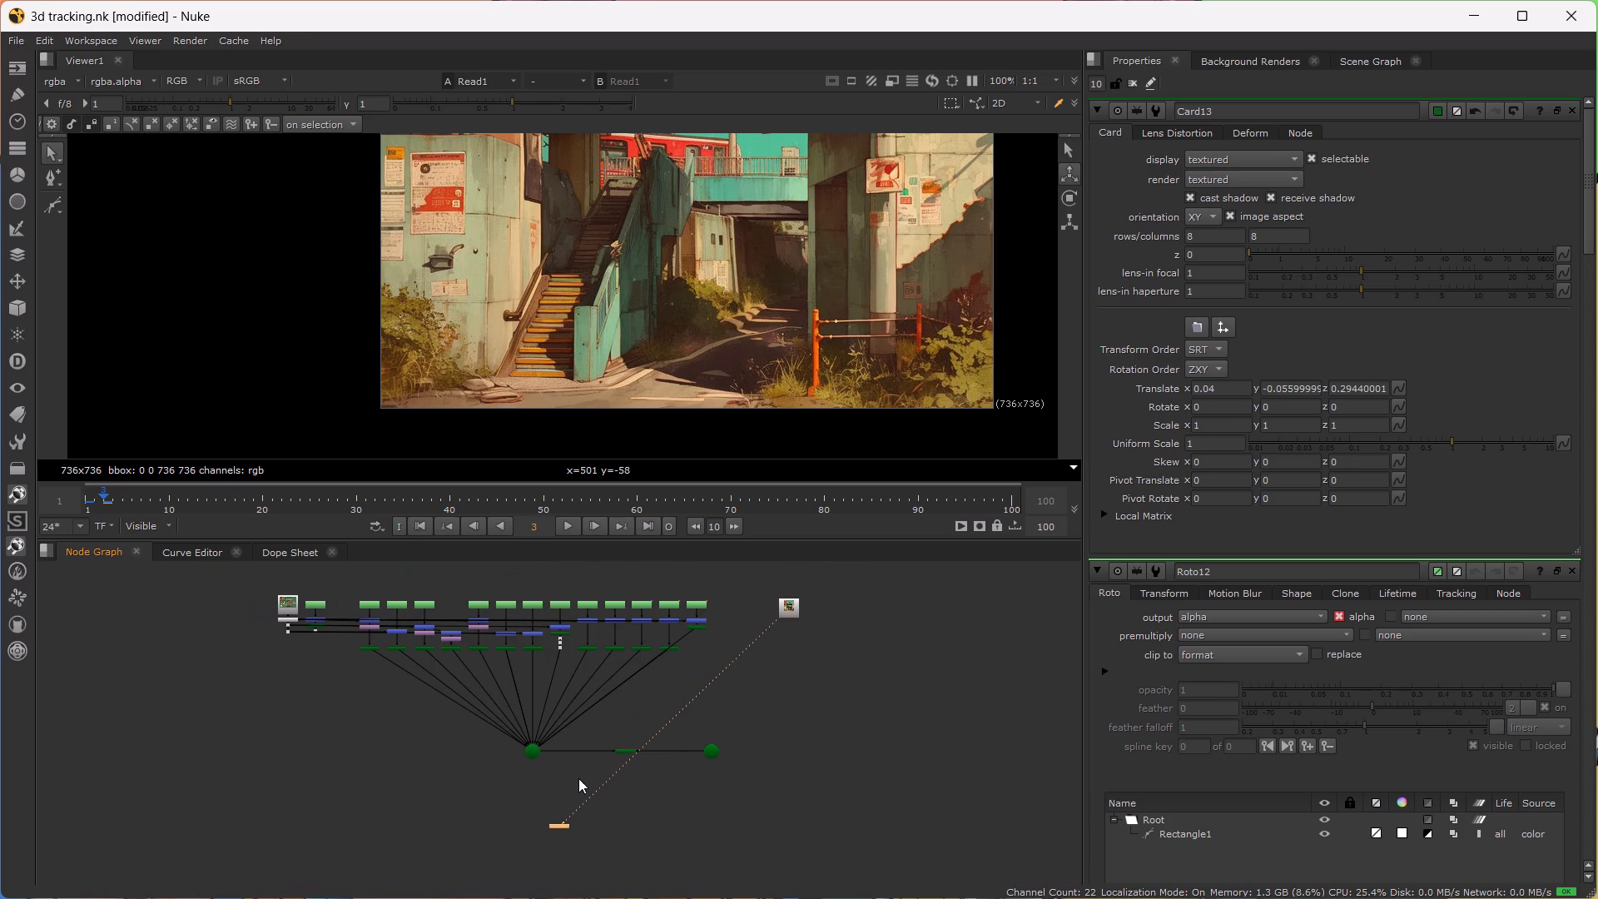
left_click_drag(578, 778, 688, 782, "alt")
left_click(644, 753)
key("1")
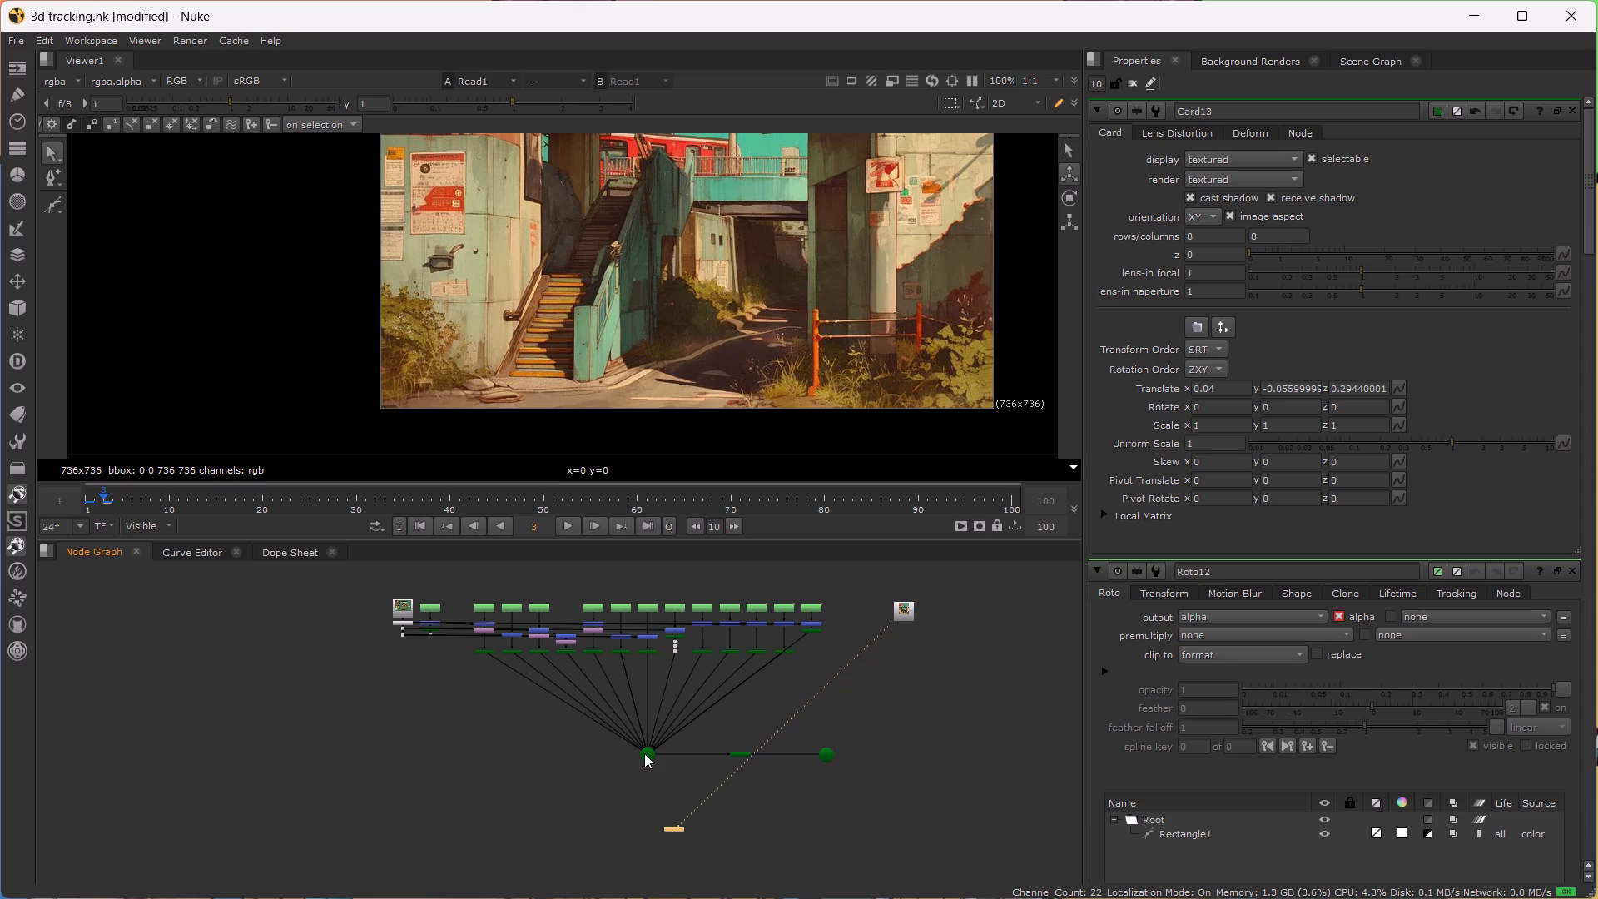
left_click(650, 751)
scroll(651, 793, "up", 4)
left_click(643, 719)
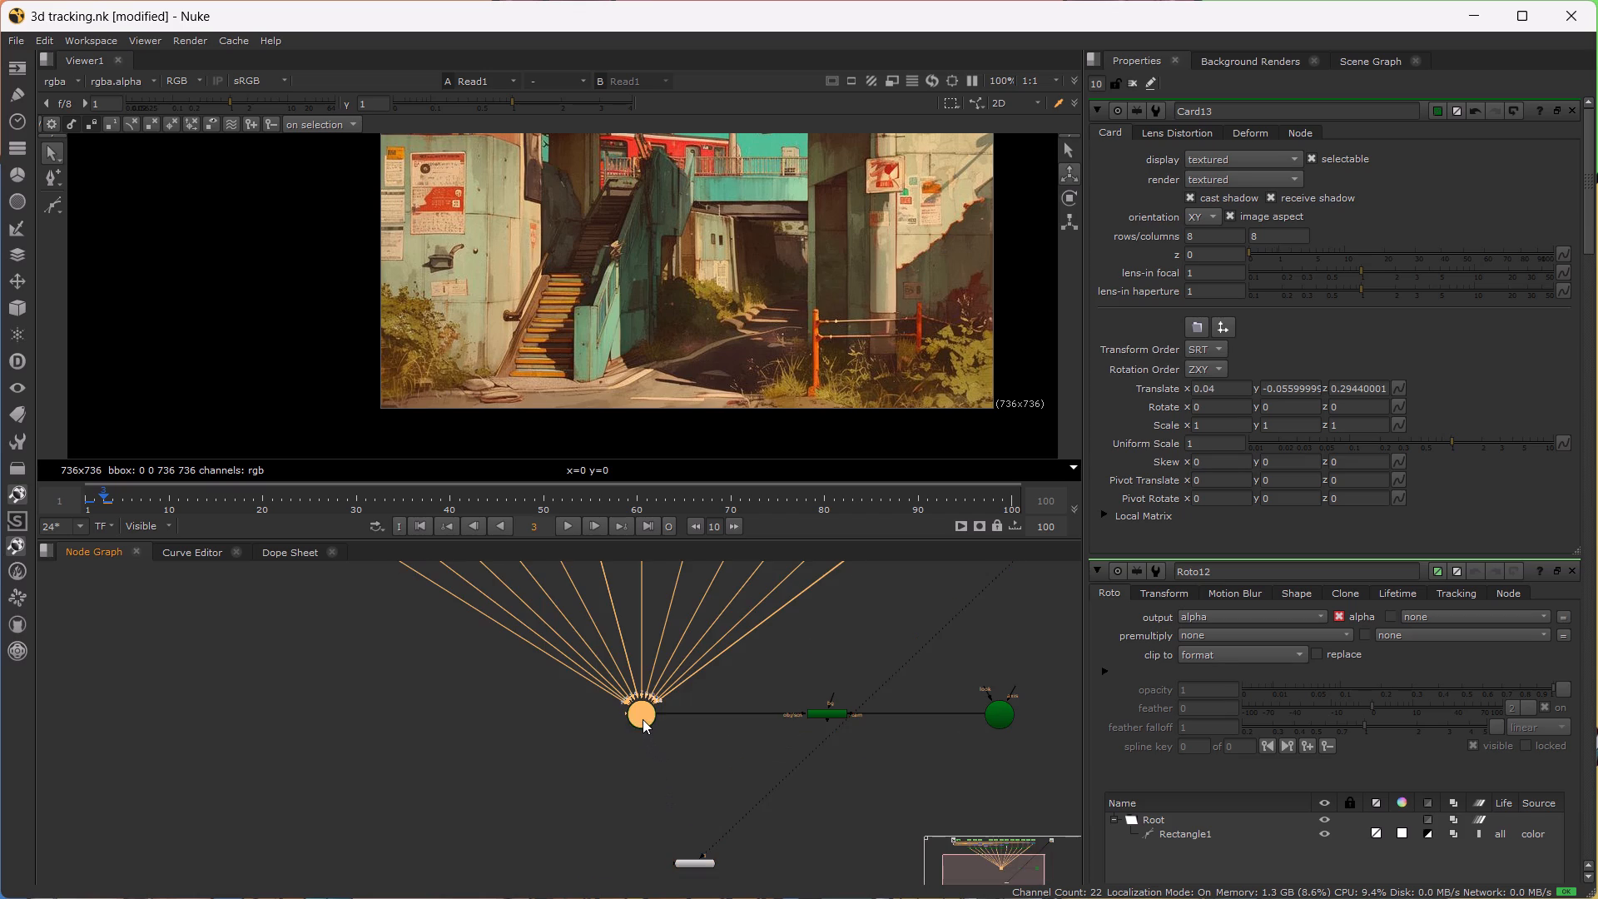
key("1")
left_click(943, 417)
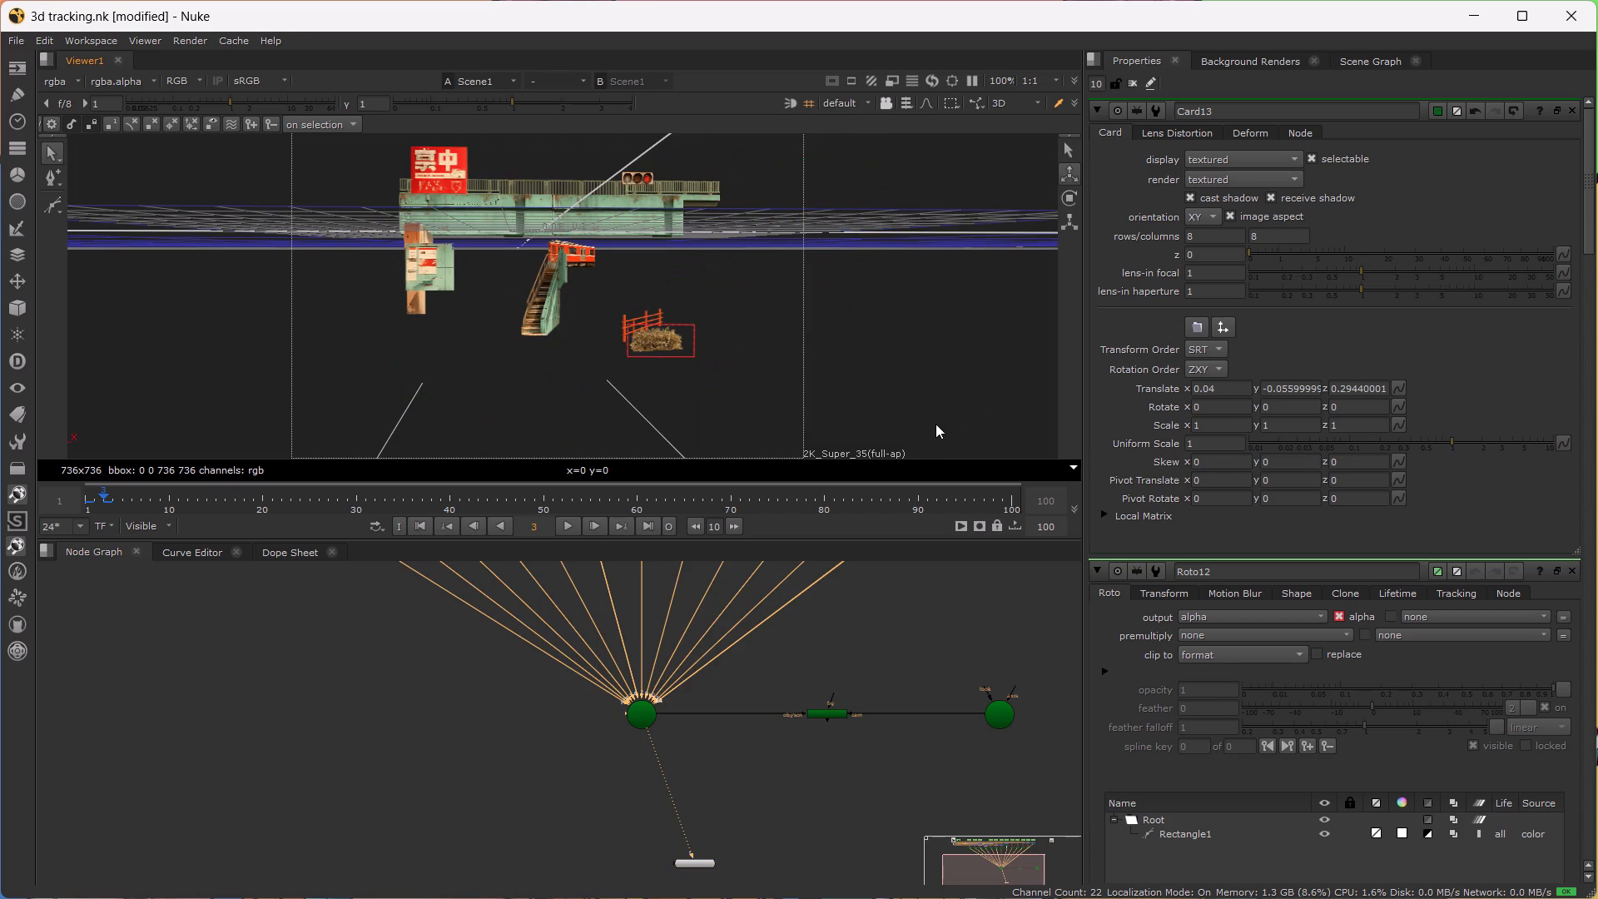
Move Card13, the dry bush, over the base of the orange railing at about x 0.036, y -0.03.
left_click_drag(846, 769, 806, 843, "alt")
left_click_drag(879, 695, 864, 726, "alt")
left_click_drag(932, 660, 910, 691, "alt")
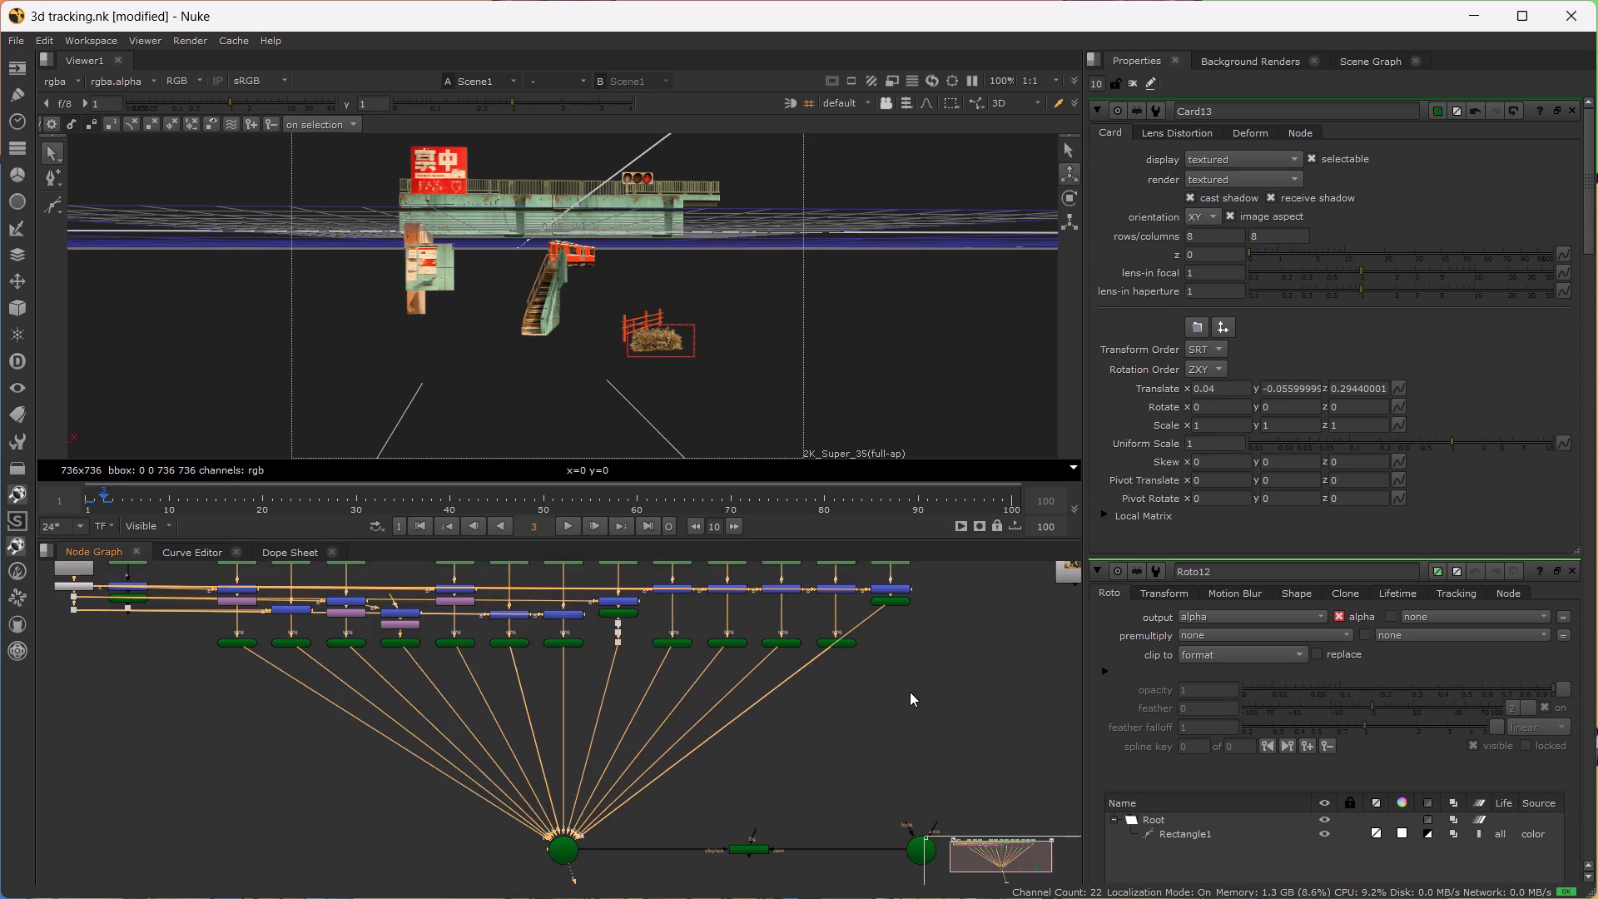
scroll(910, 692, "up", 8)
left_click_drag(826, 696, 923, 801, "alt")
scroll(921, 784, "down", 3)
left_click_drag(901, 753, 899, 767, "alt")
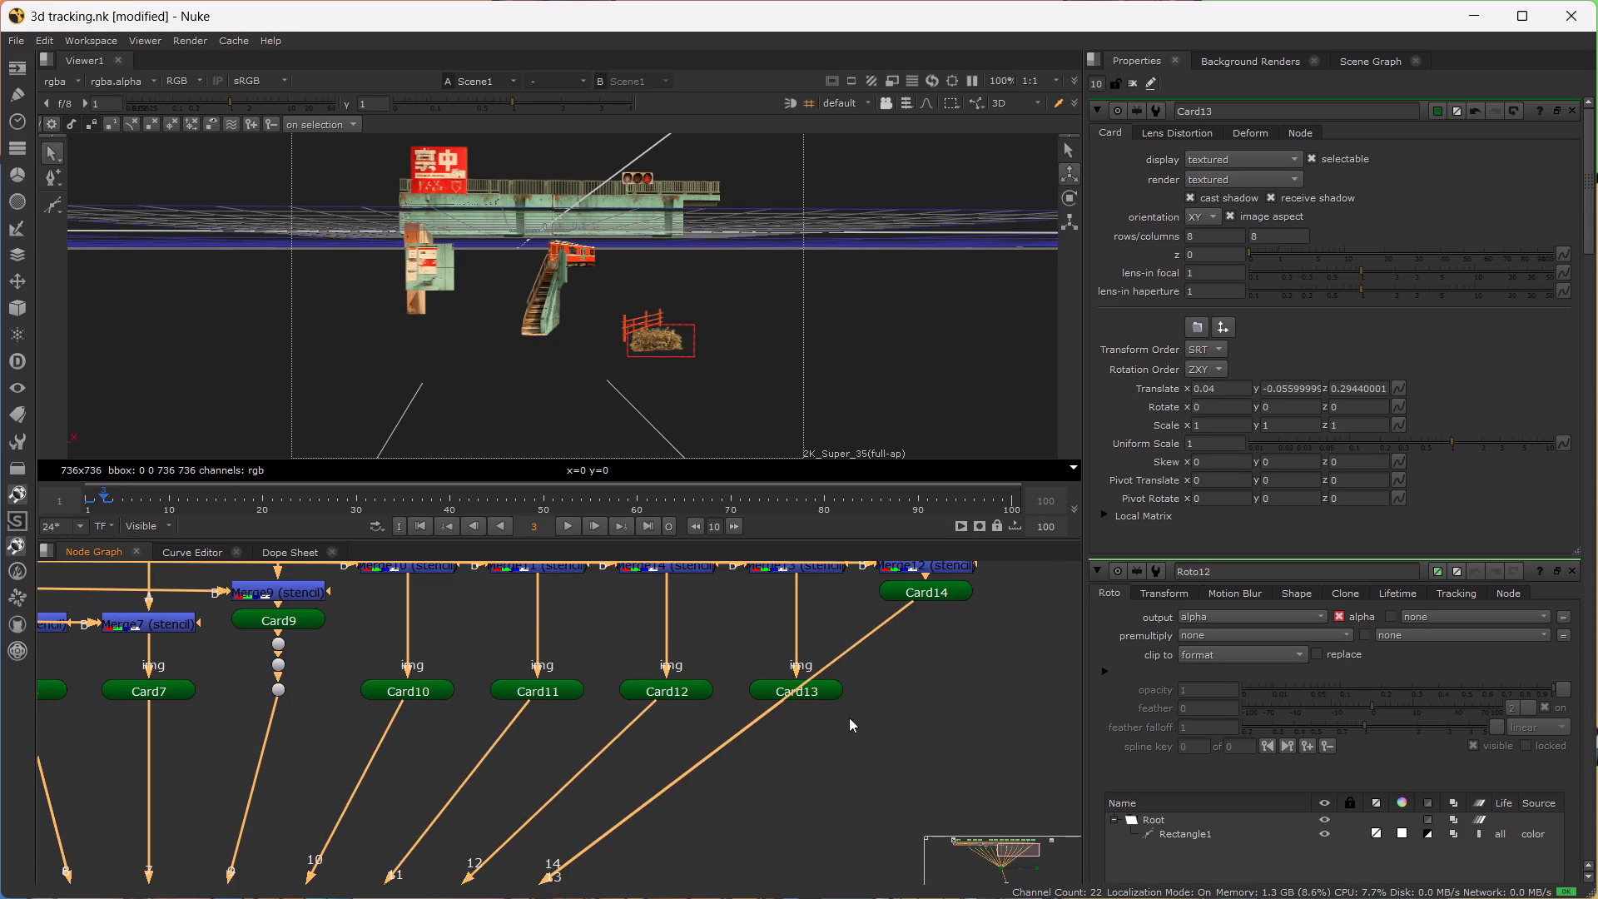
double_click(816, 693)
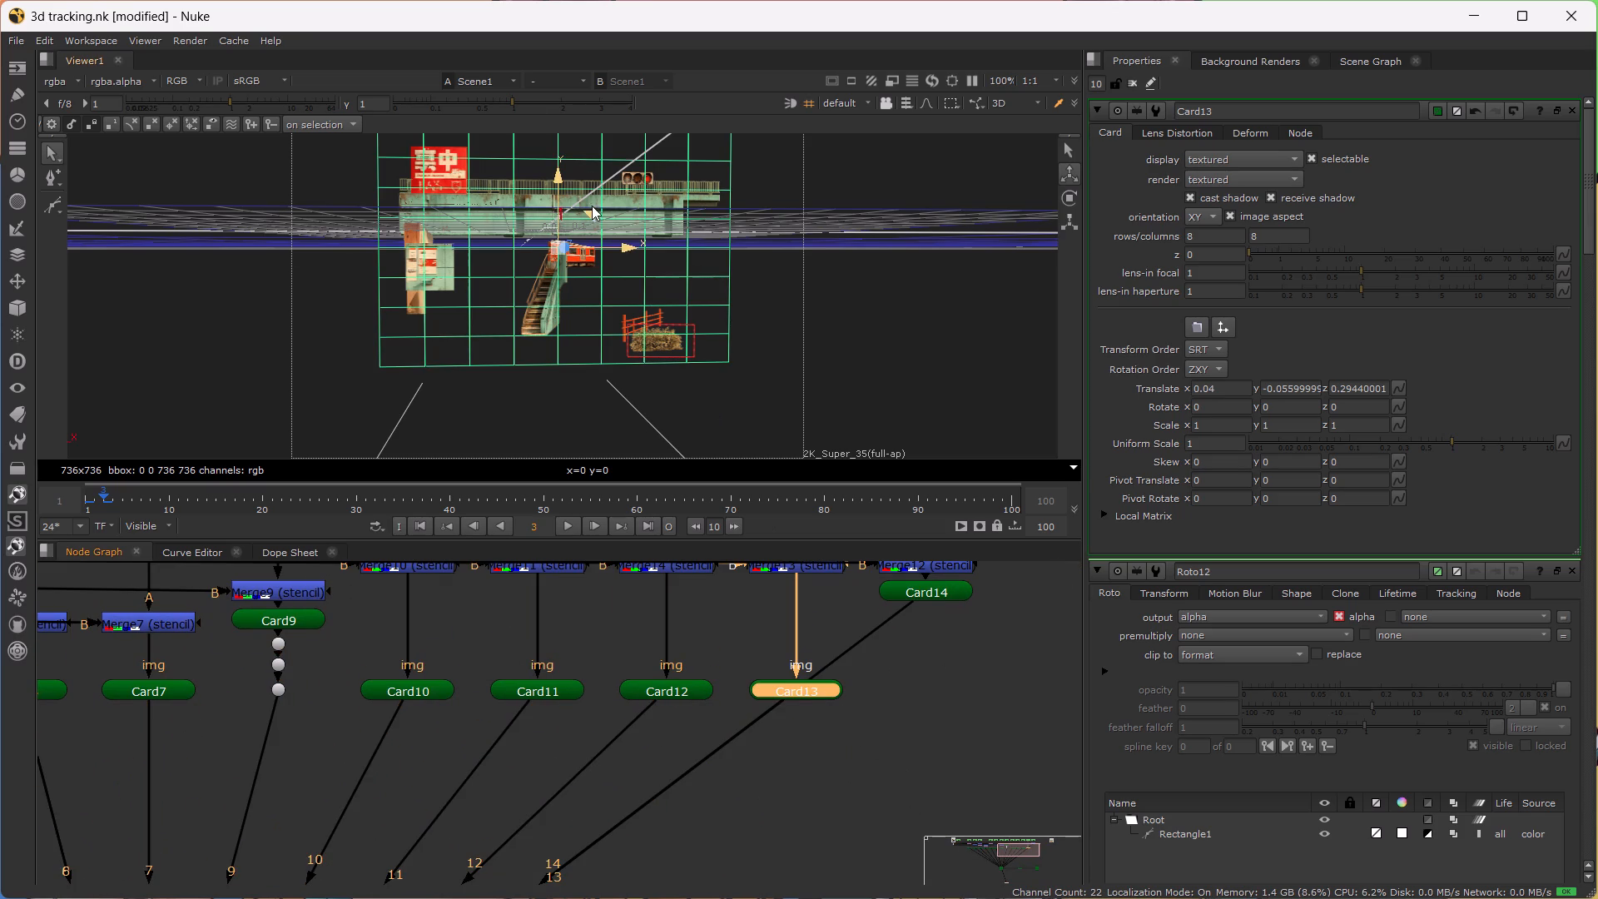
left_click_drag(592, 206, 598, 201)
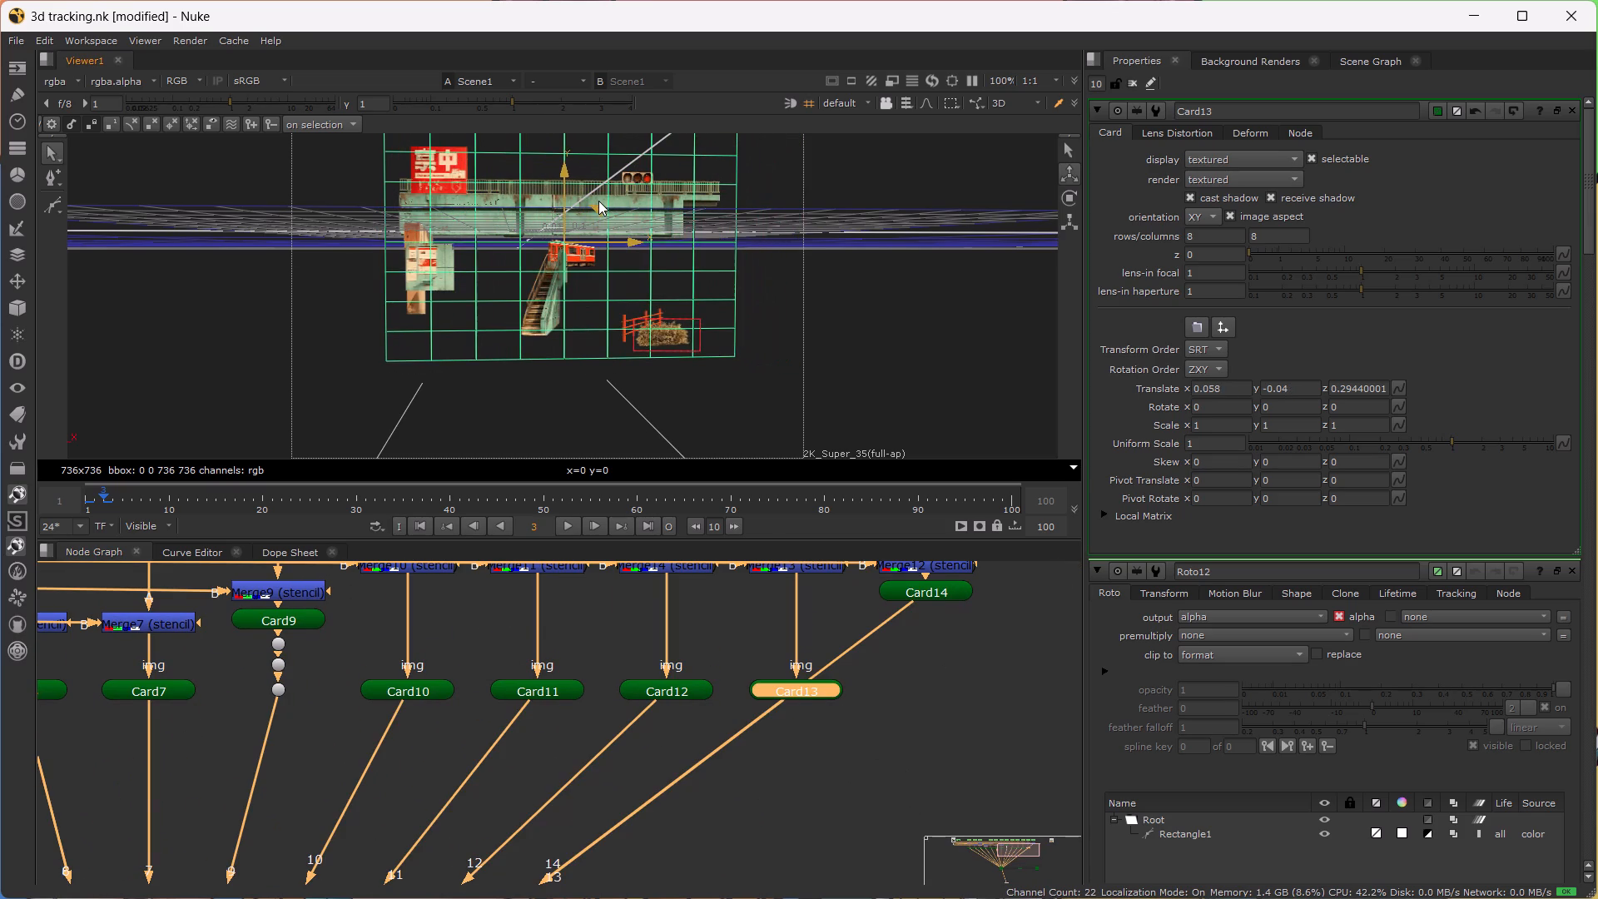
left_click_drag(598, 201, 590, 197)
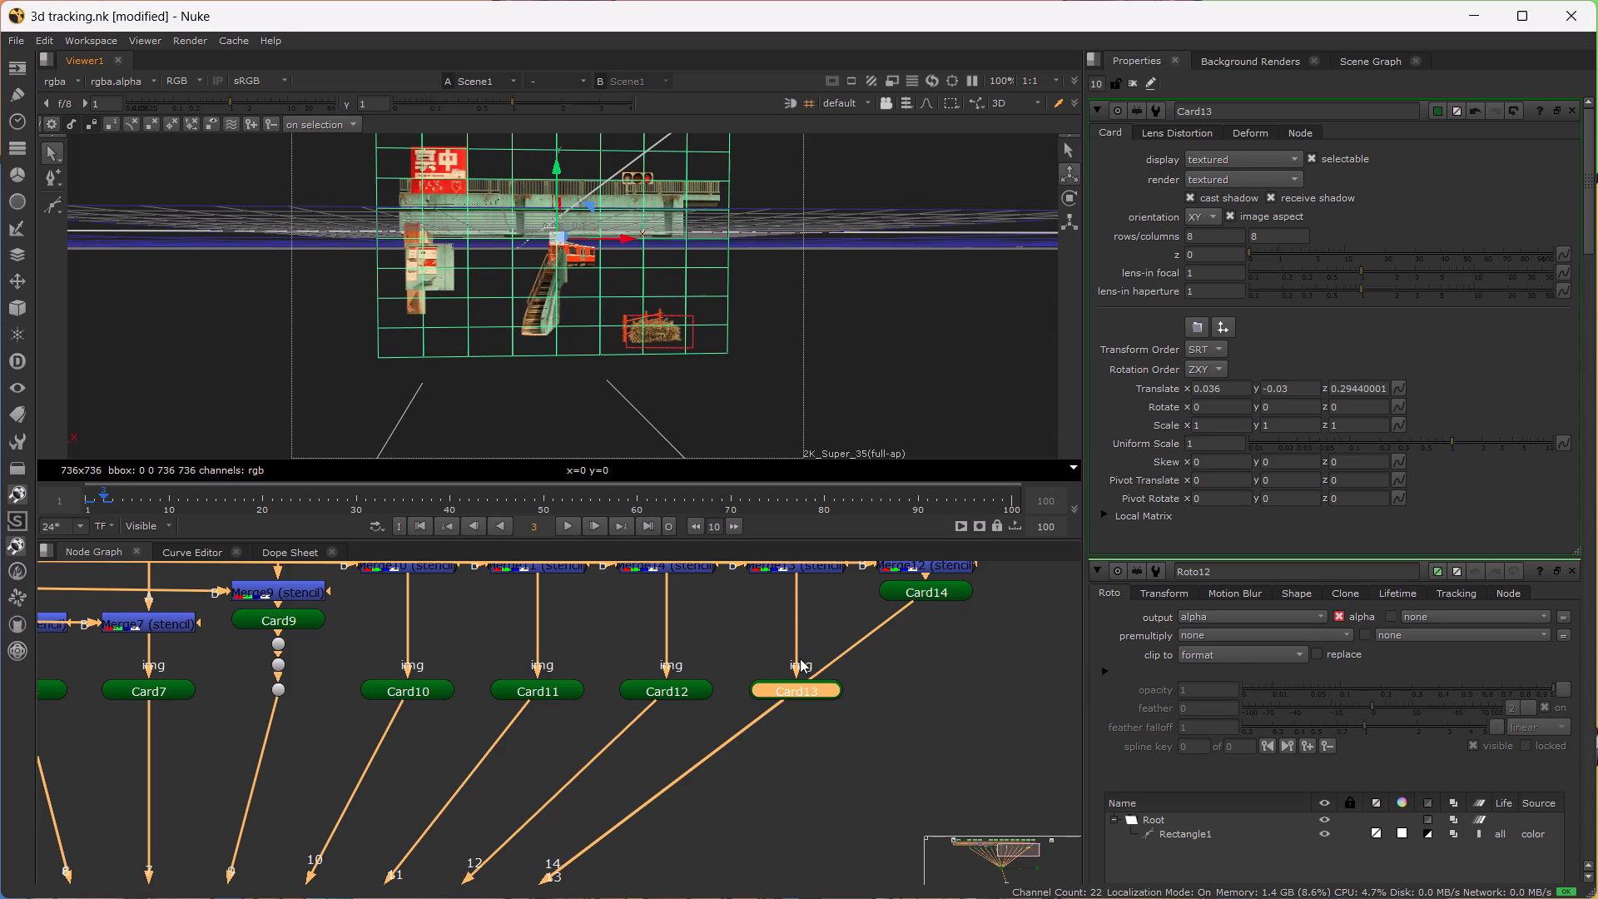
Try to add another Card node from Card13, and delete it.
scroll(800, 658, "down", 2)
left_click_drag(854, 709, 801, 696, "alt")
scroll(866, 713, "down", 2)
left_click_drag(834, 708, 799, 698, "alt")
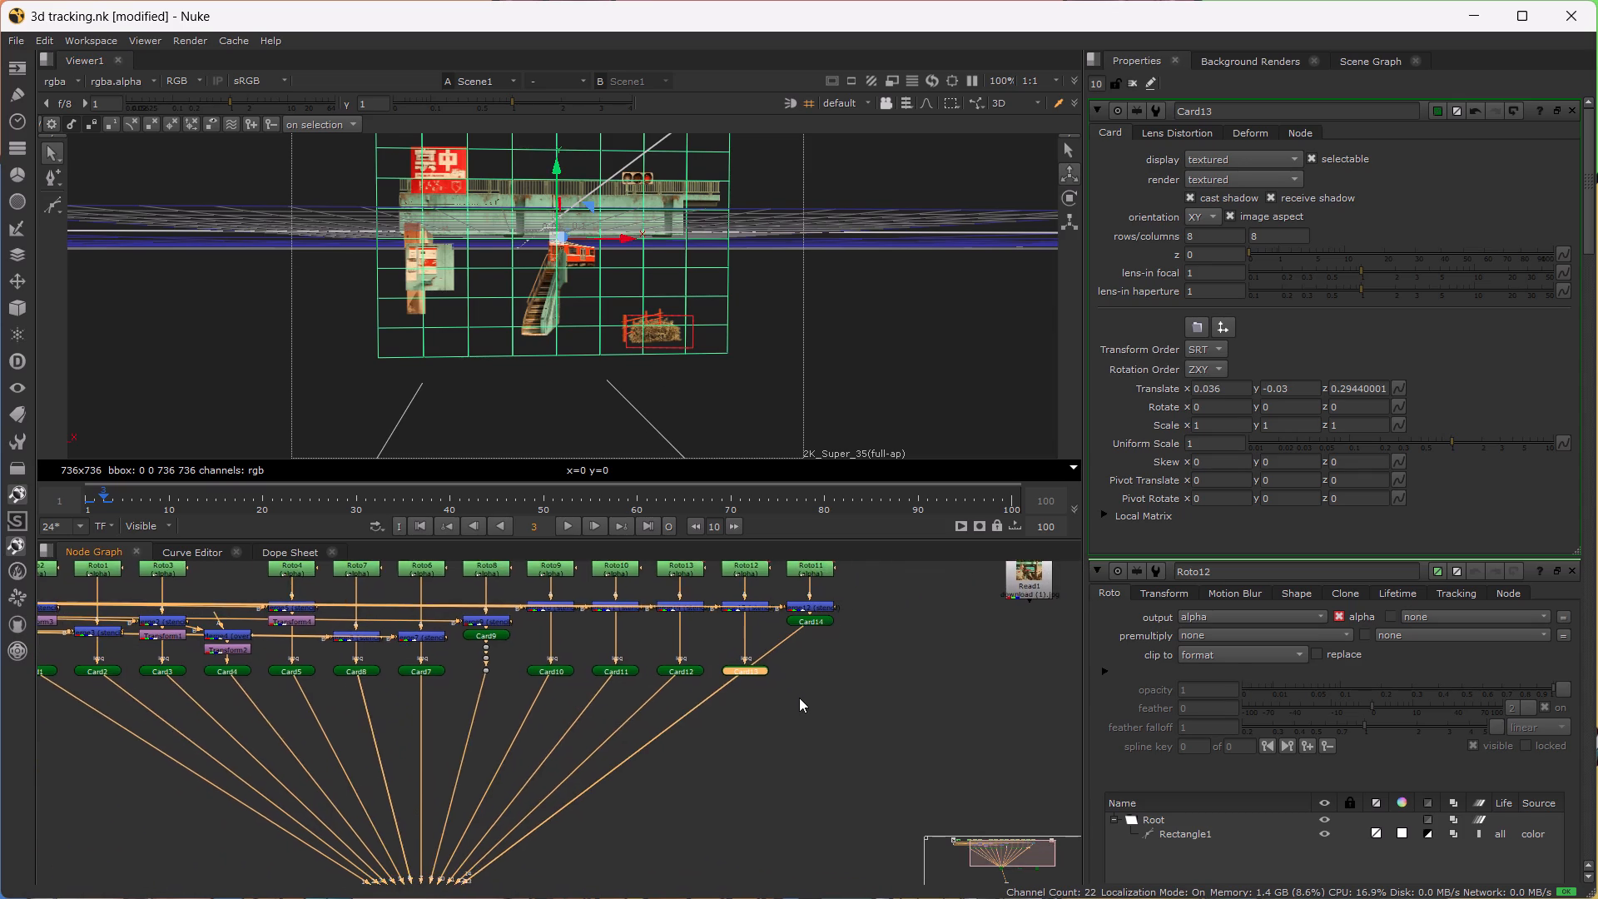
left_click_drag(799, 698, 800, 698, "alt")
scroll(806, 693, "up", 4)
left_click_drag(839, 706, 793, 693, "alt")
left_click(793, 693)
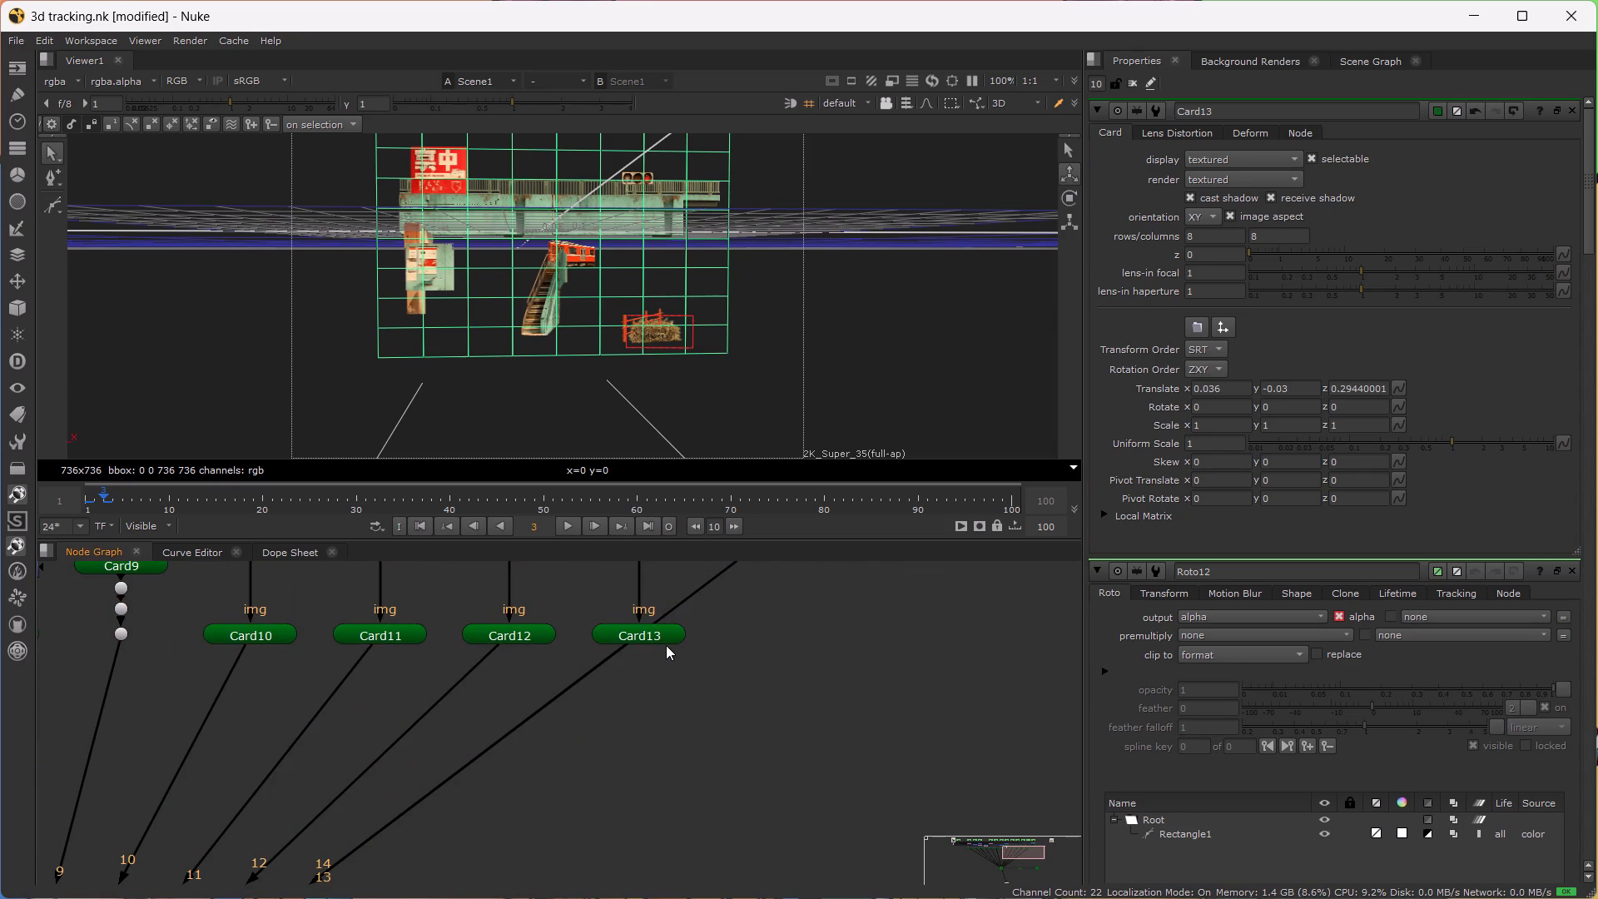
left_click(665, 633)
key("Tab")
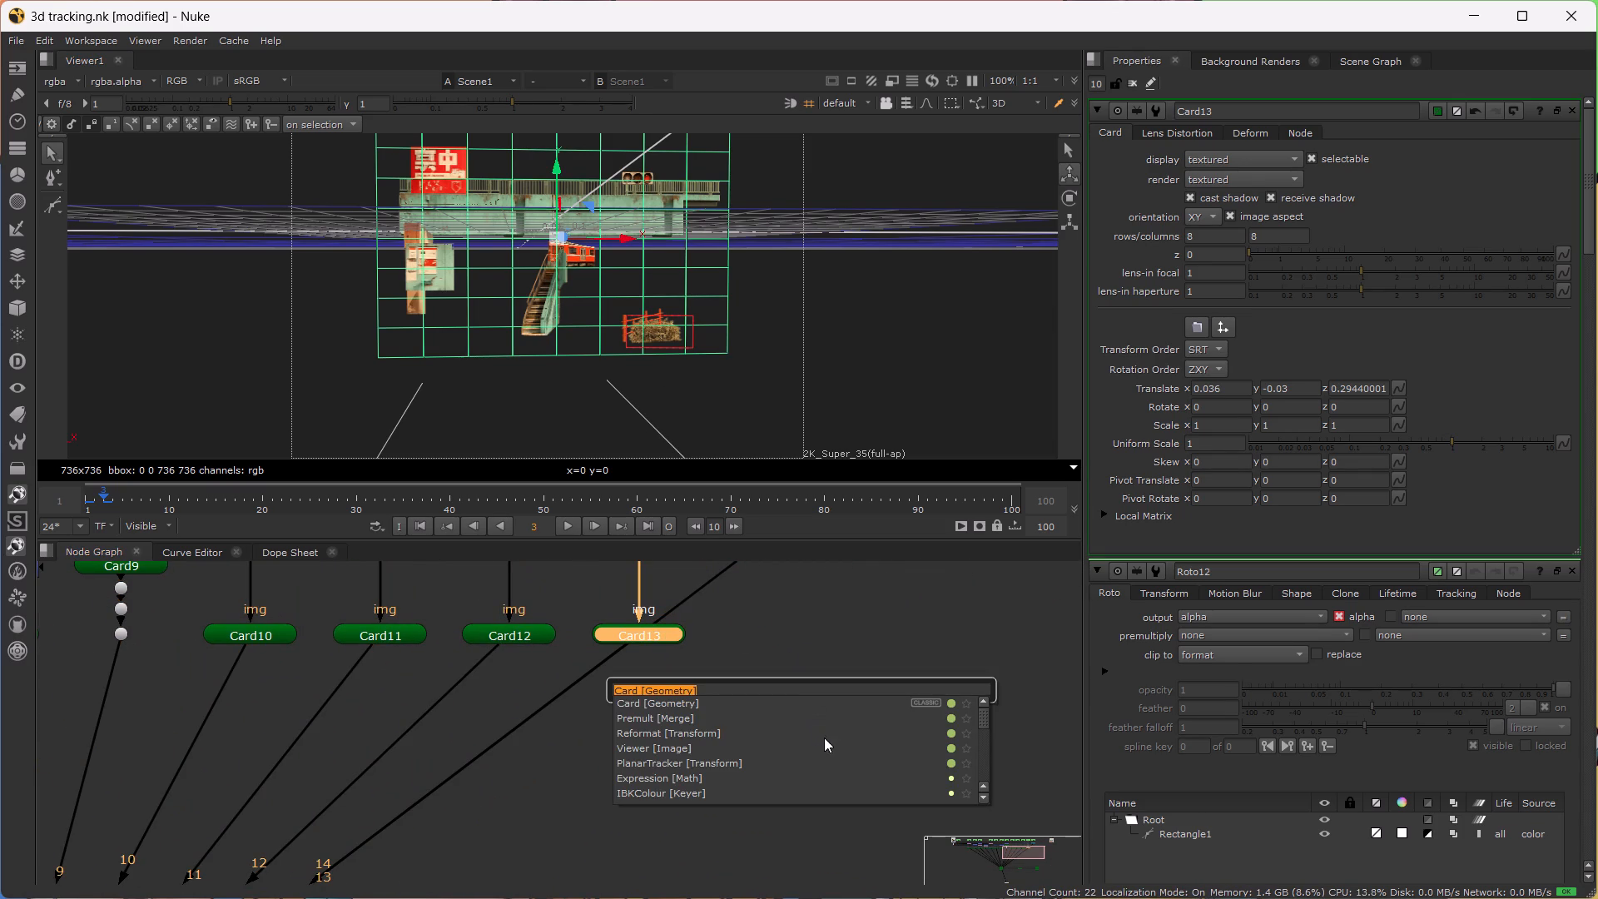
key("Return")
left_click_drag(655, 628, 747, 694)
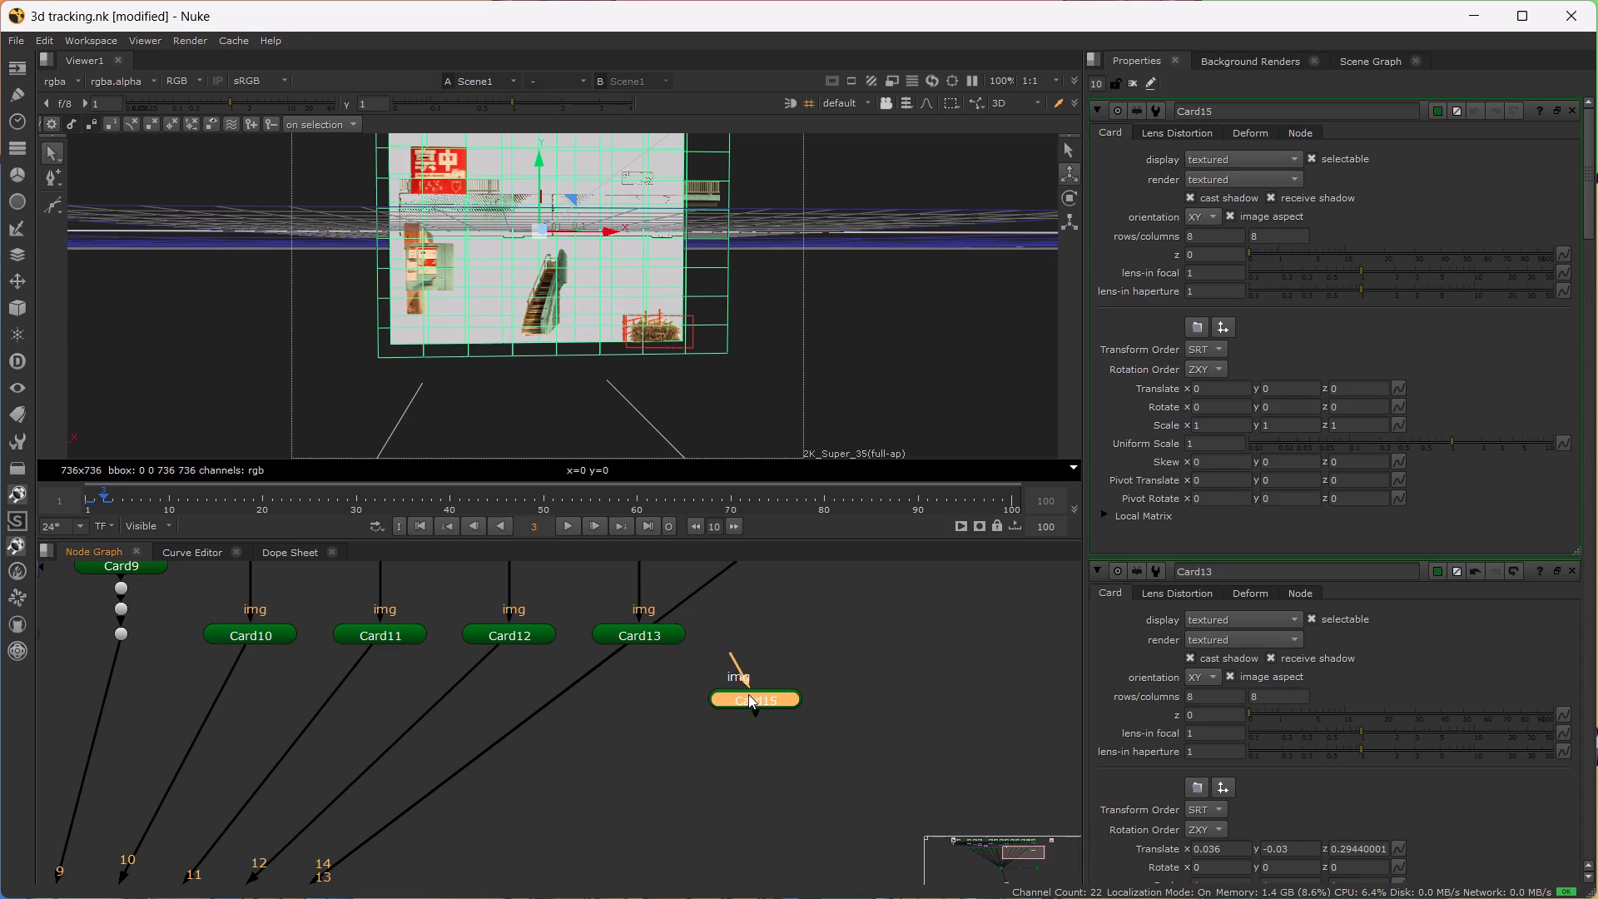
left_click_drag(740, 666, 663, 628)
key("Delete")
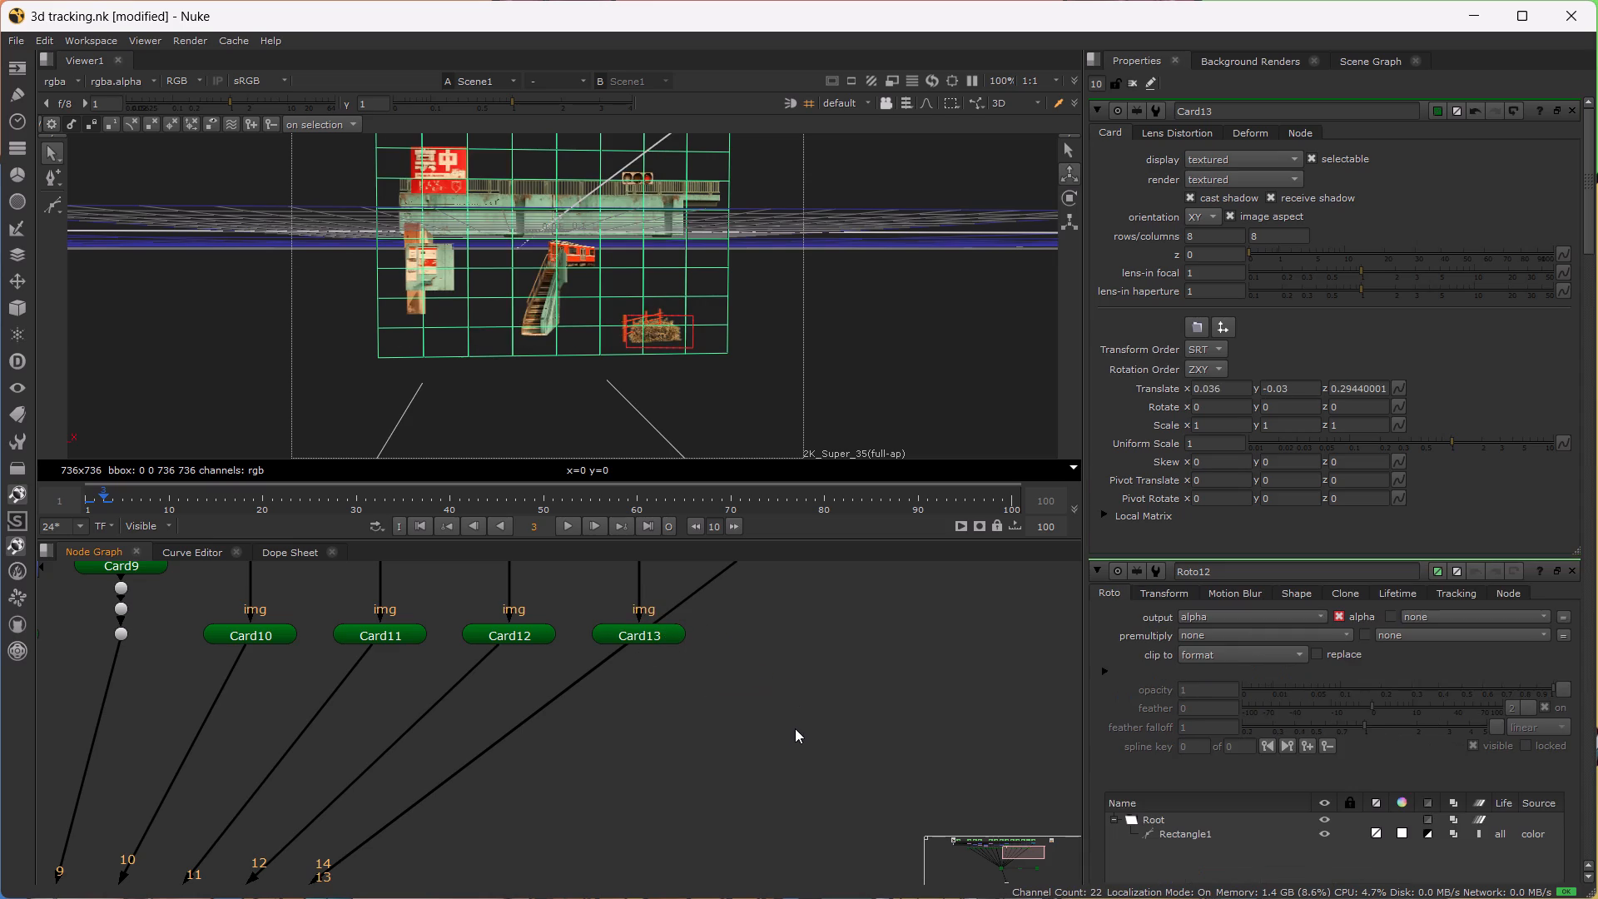
Add a Card node fed by Merge13 and place it to the right of Card13.
left_click_drag(799, 707, 781, 757, "alt")
left_click_drag(781, 754, 667, 797, "alt")
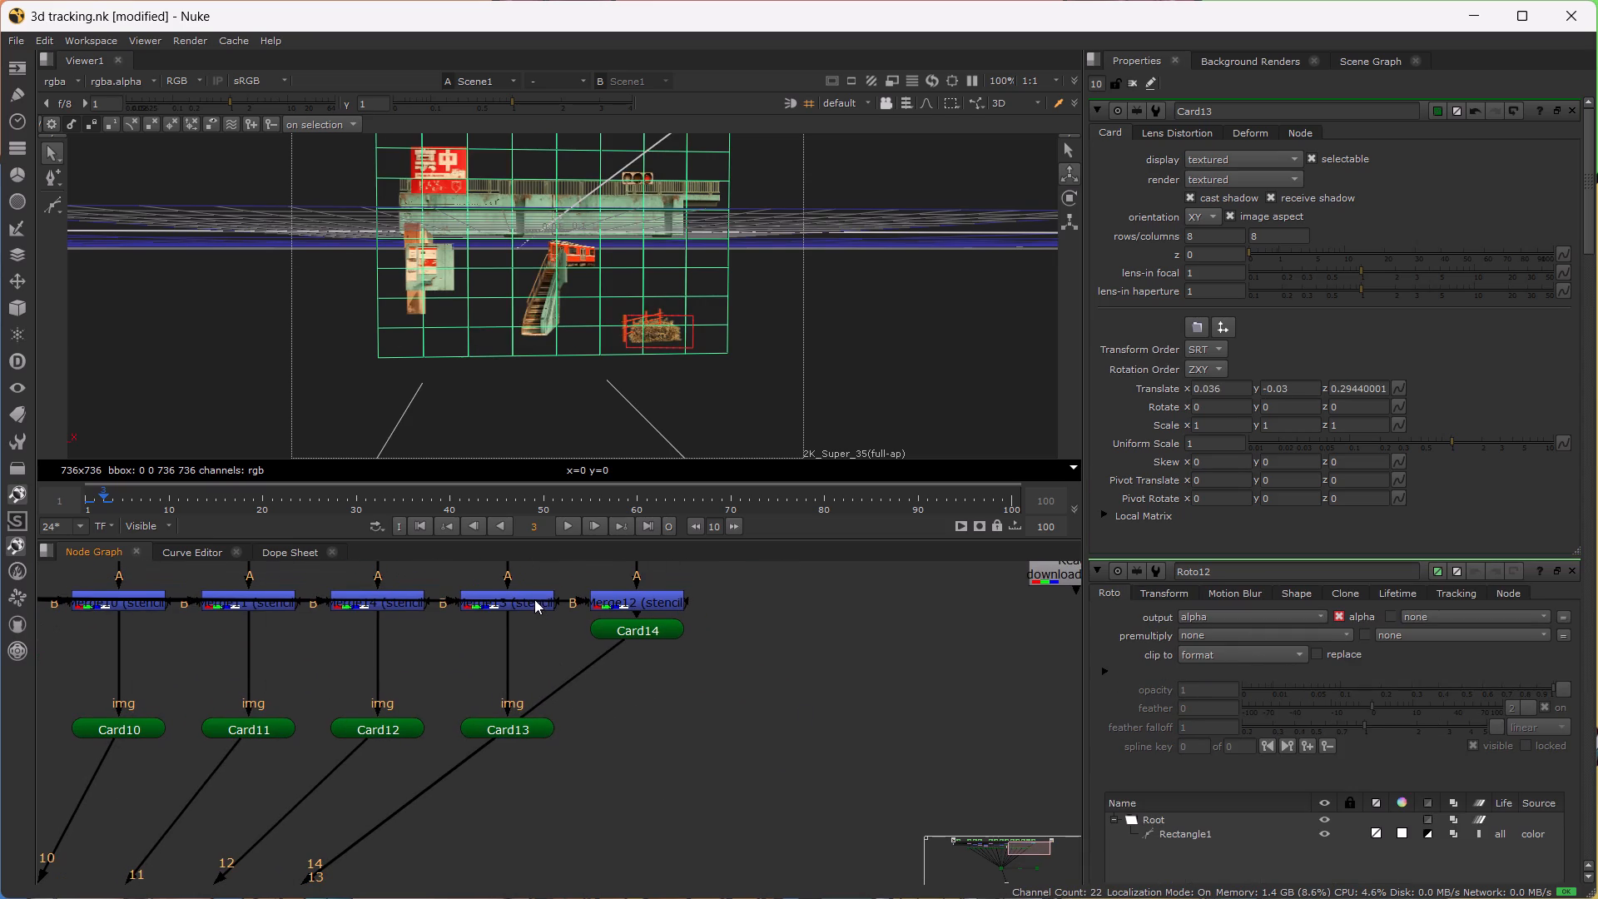
left_click(534, 599)
key("Tab")
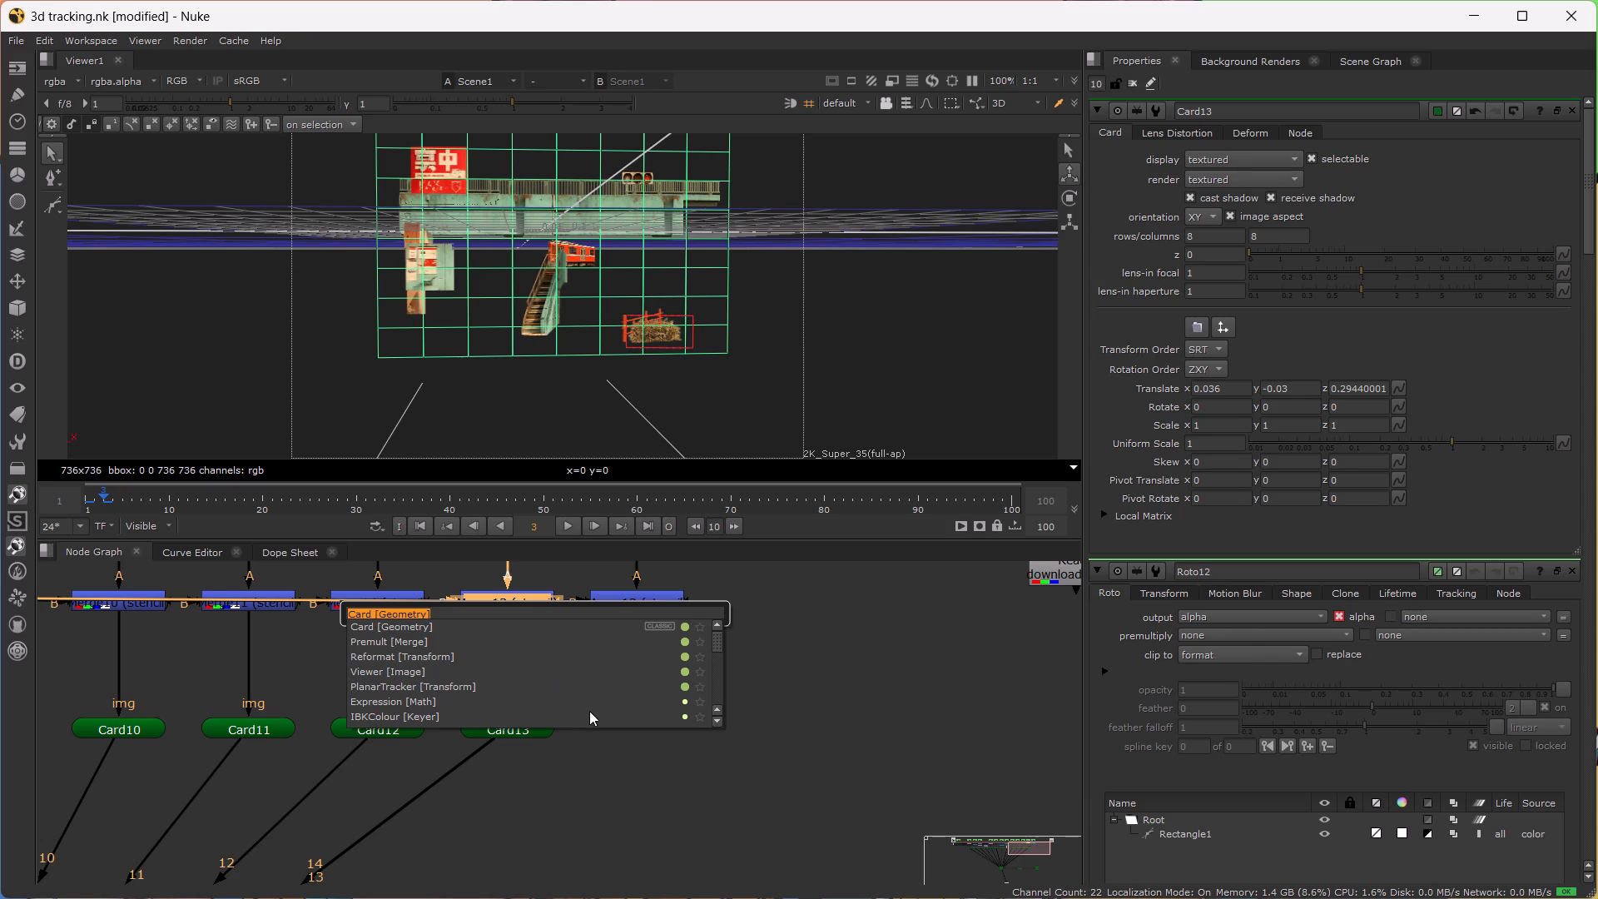
key("Return")
left_click_drag(524, 630, 673, 748)
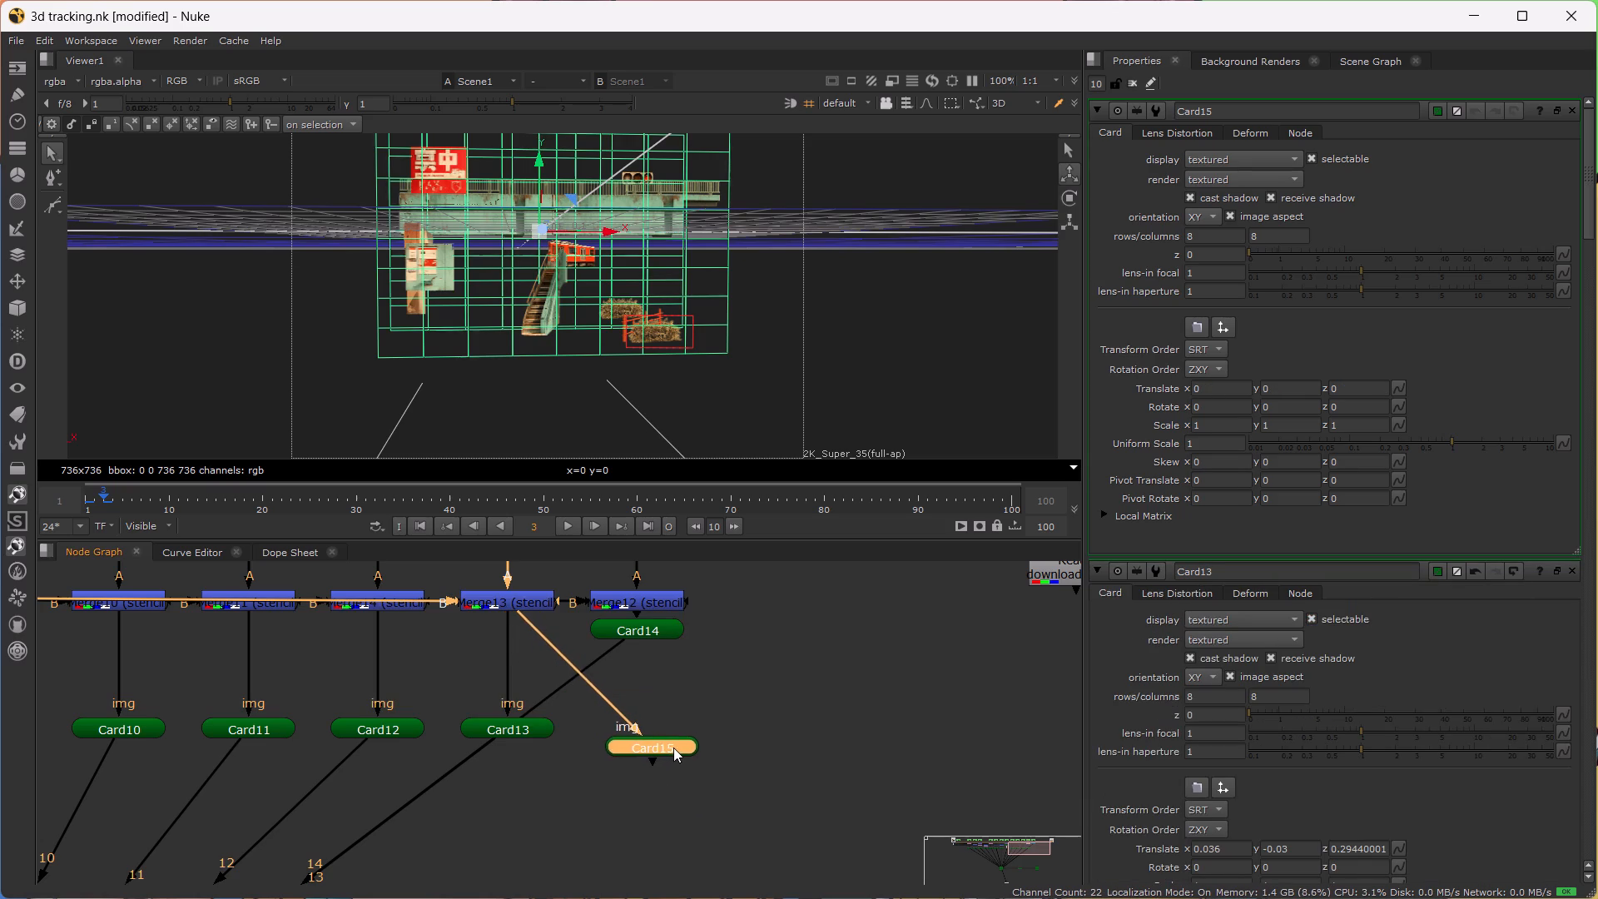
left_click_drag(673, 748, 704, 739)
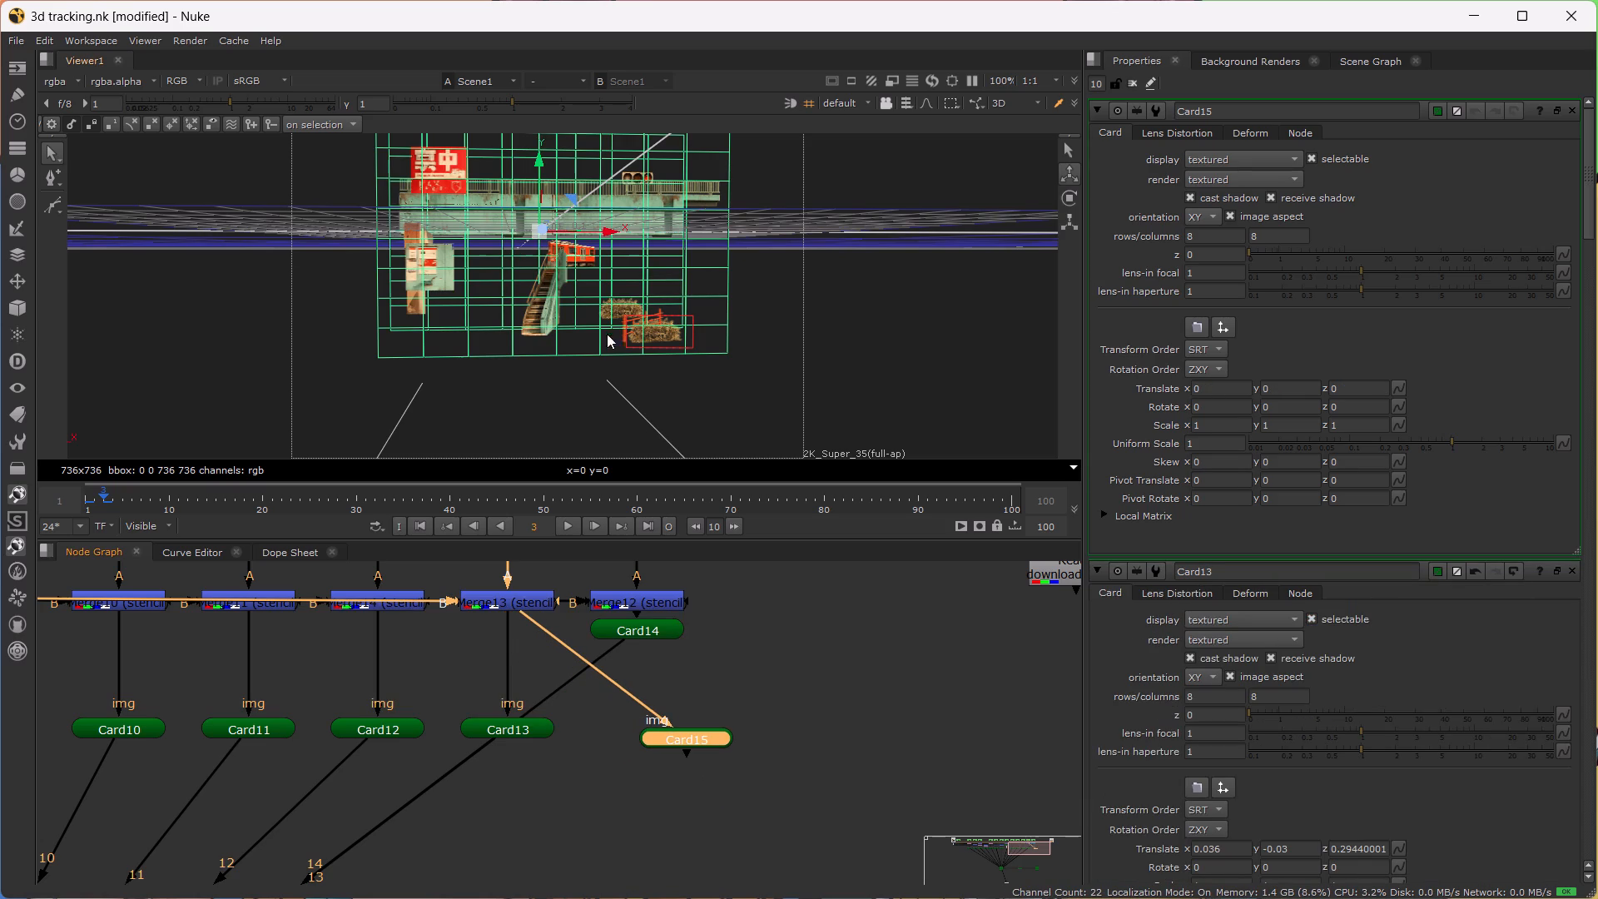
Move Card15, the second dry bush, beneath the building piece with the white sign, at about x -0.636, y -0.096.
left_click_drag(564, 198, 402, 230)
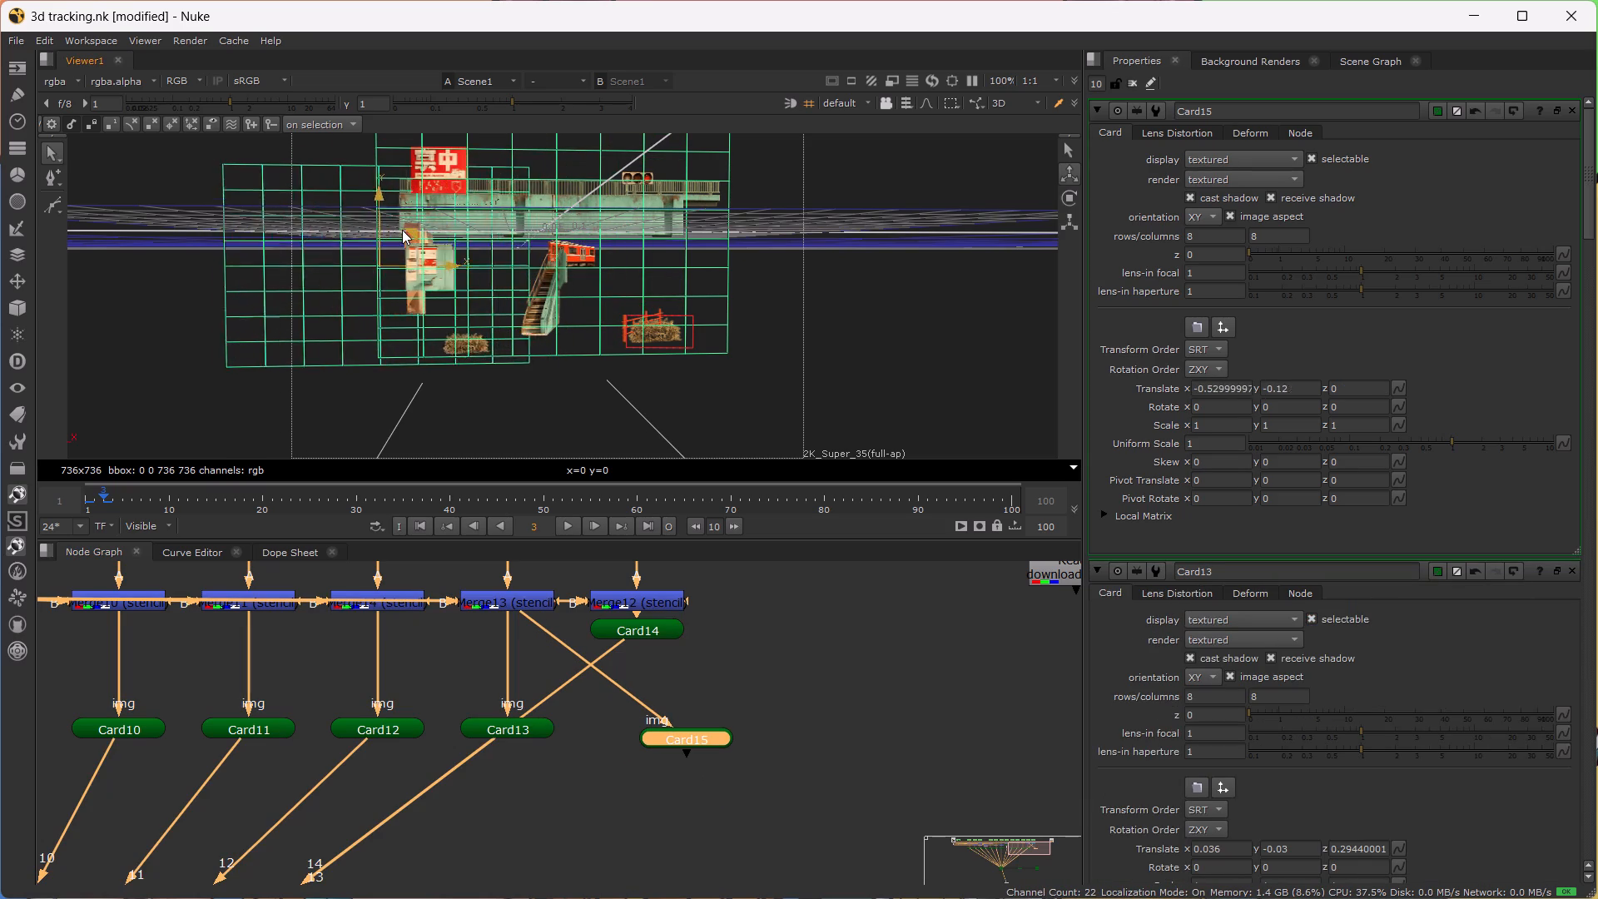
left_click_drag(402, 230, 377, 226)
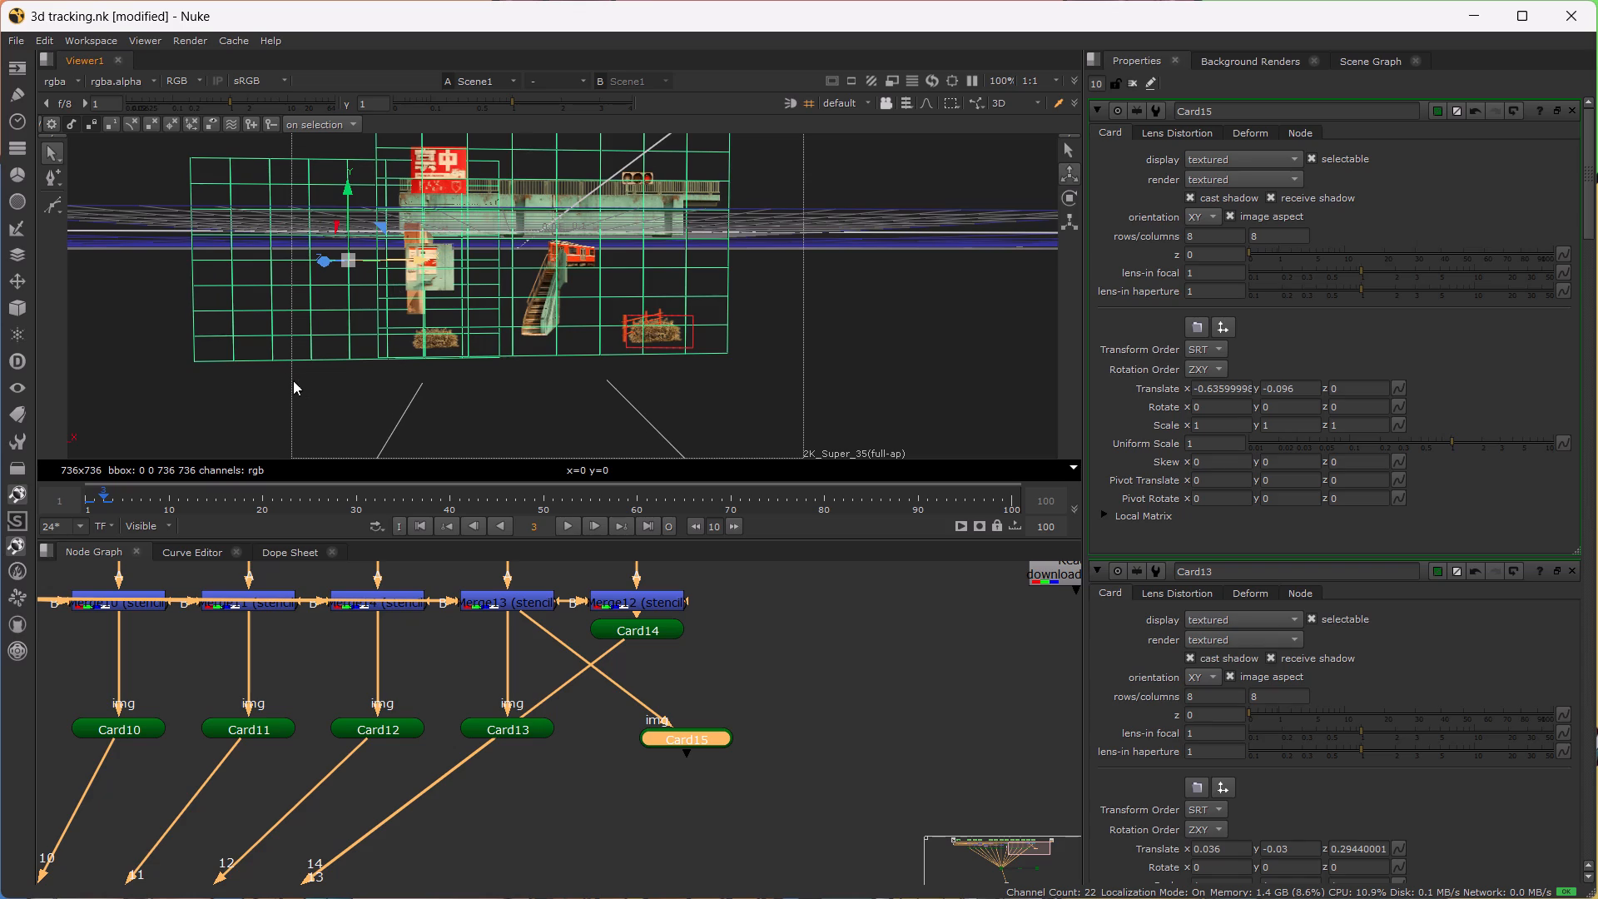
left_click(222, 406)
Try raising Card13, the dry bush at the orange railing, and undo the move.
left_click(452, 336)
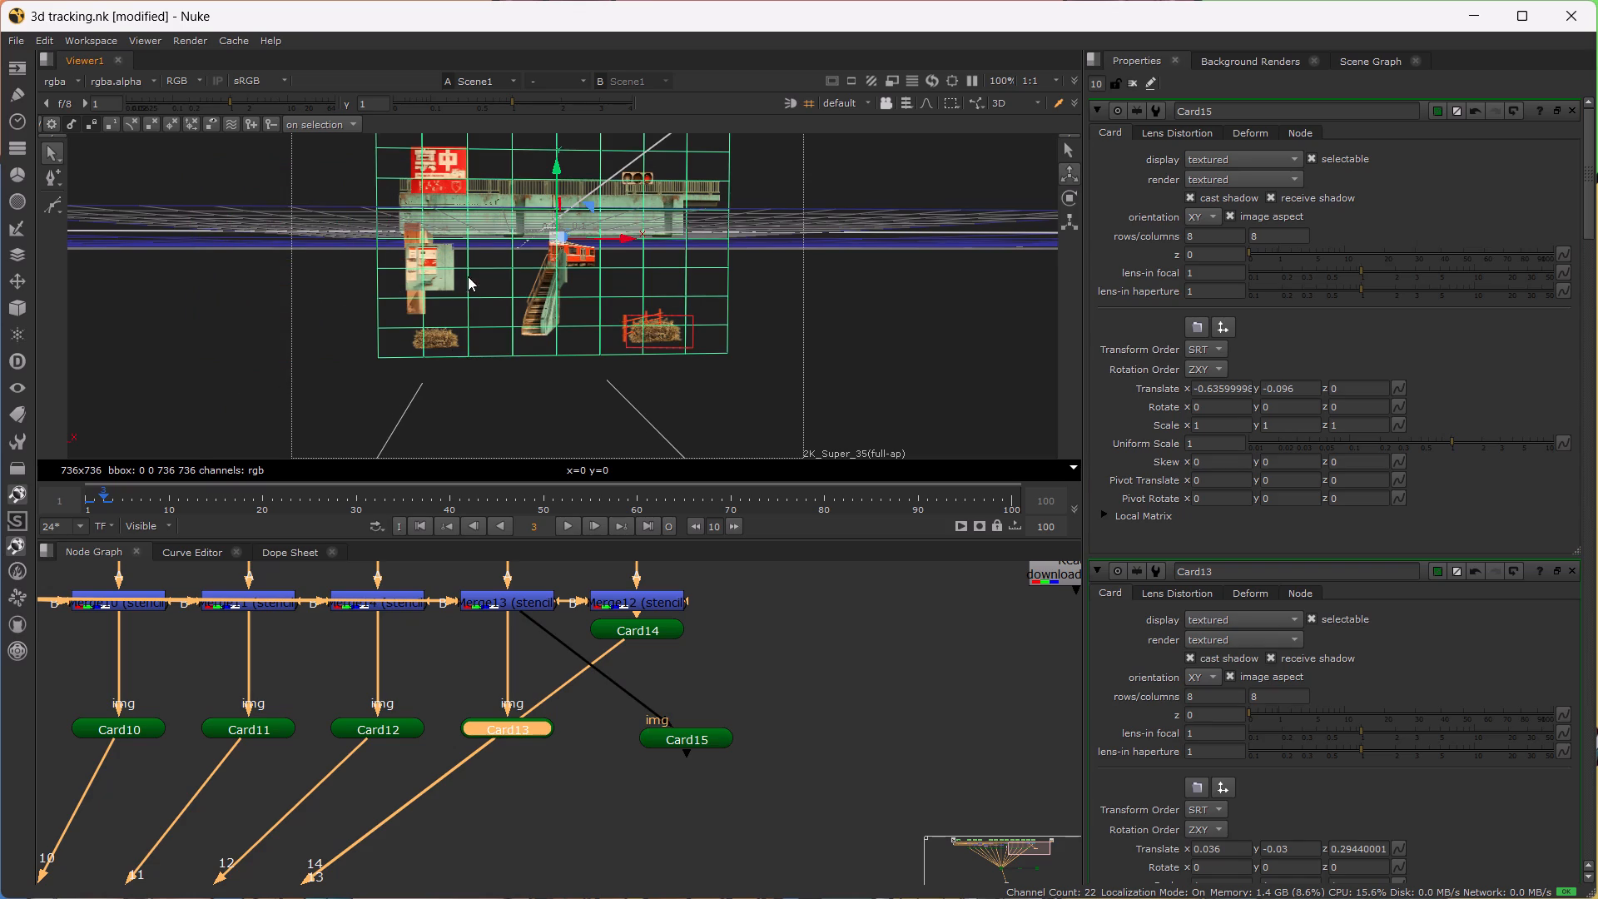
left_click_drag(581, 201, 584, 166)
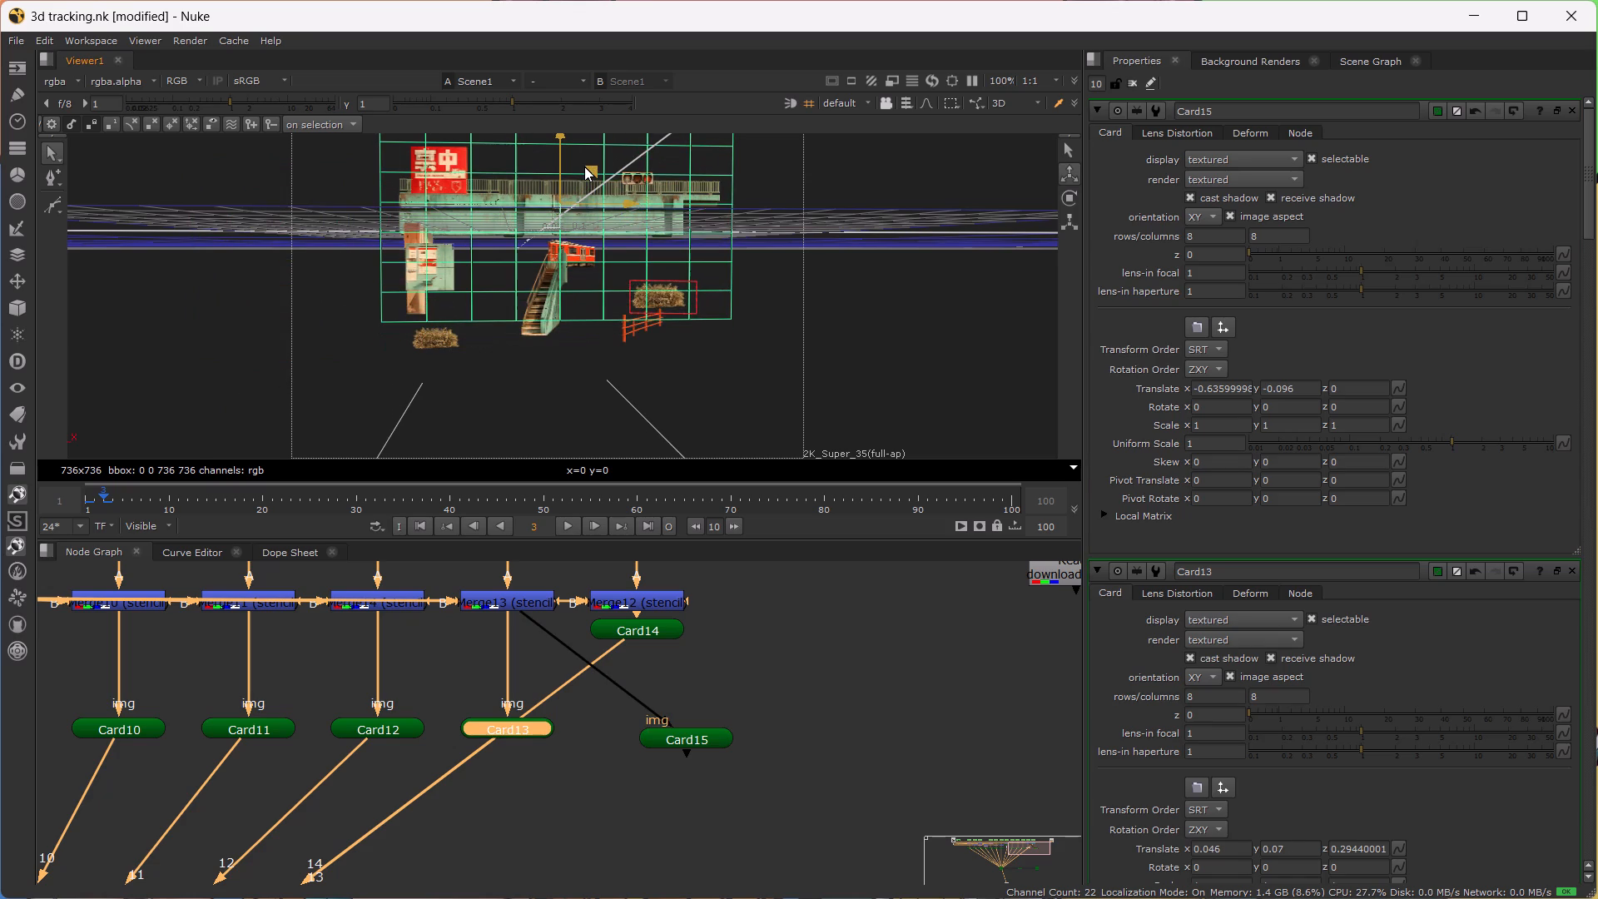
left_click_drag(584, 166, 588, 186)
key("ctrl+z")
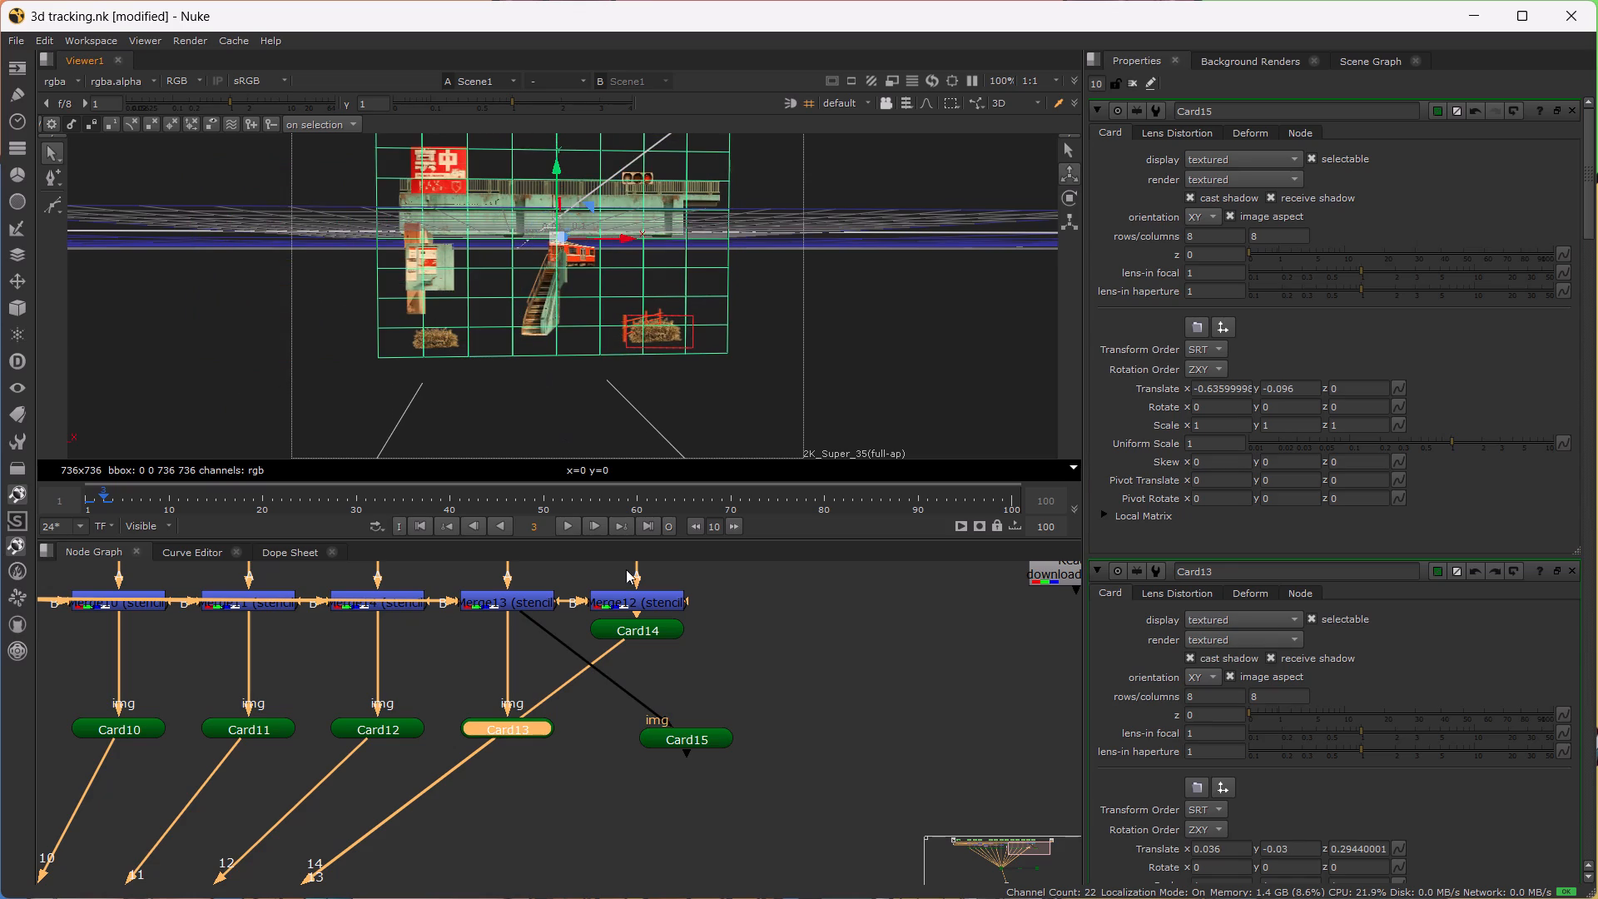
Nudge Card15, the second dry bush, to x -0.616, y -0.088.
double_click(697, 737)
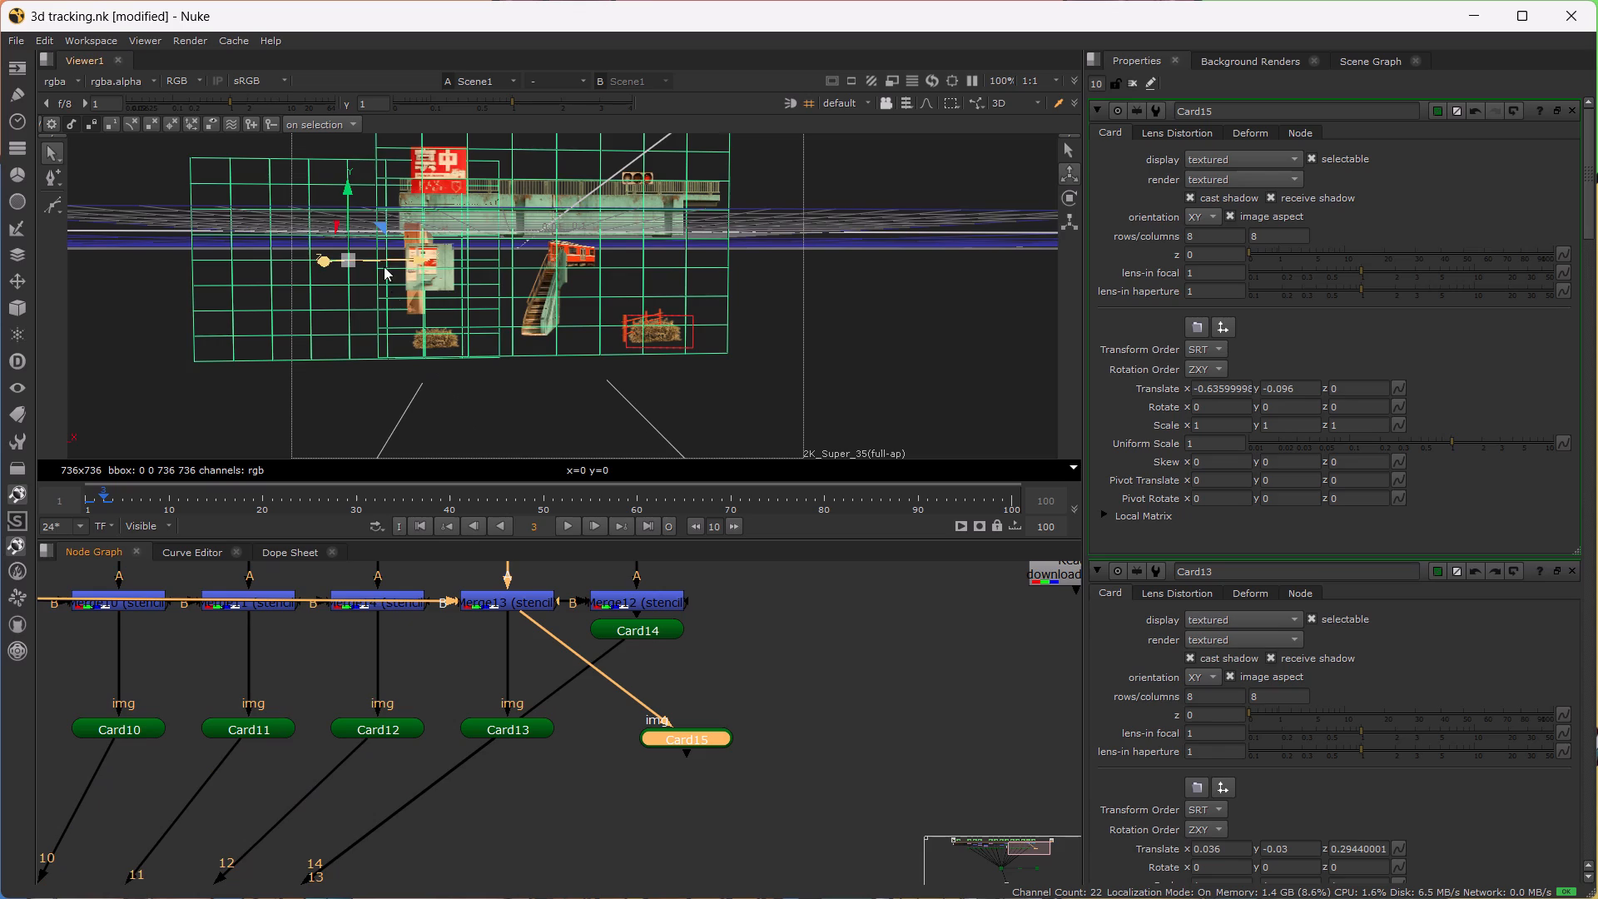
left_click(380, 239)
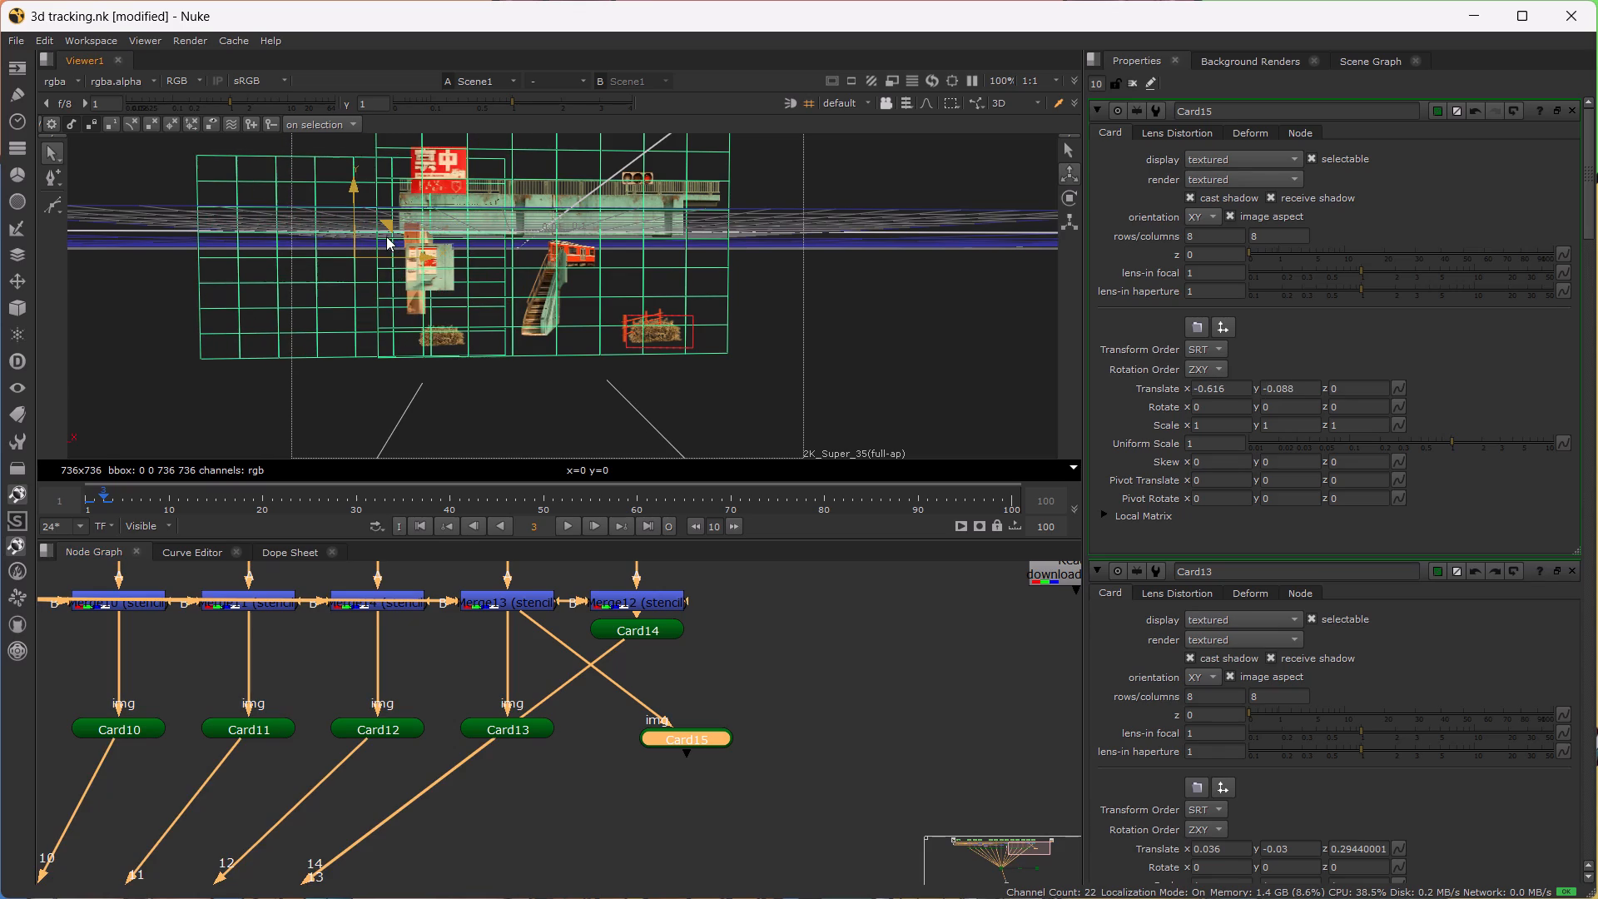
left_click(200, 407)
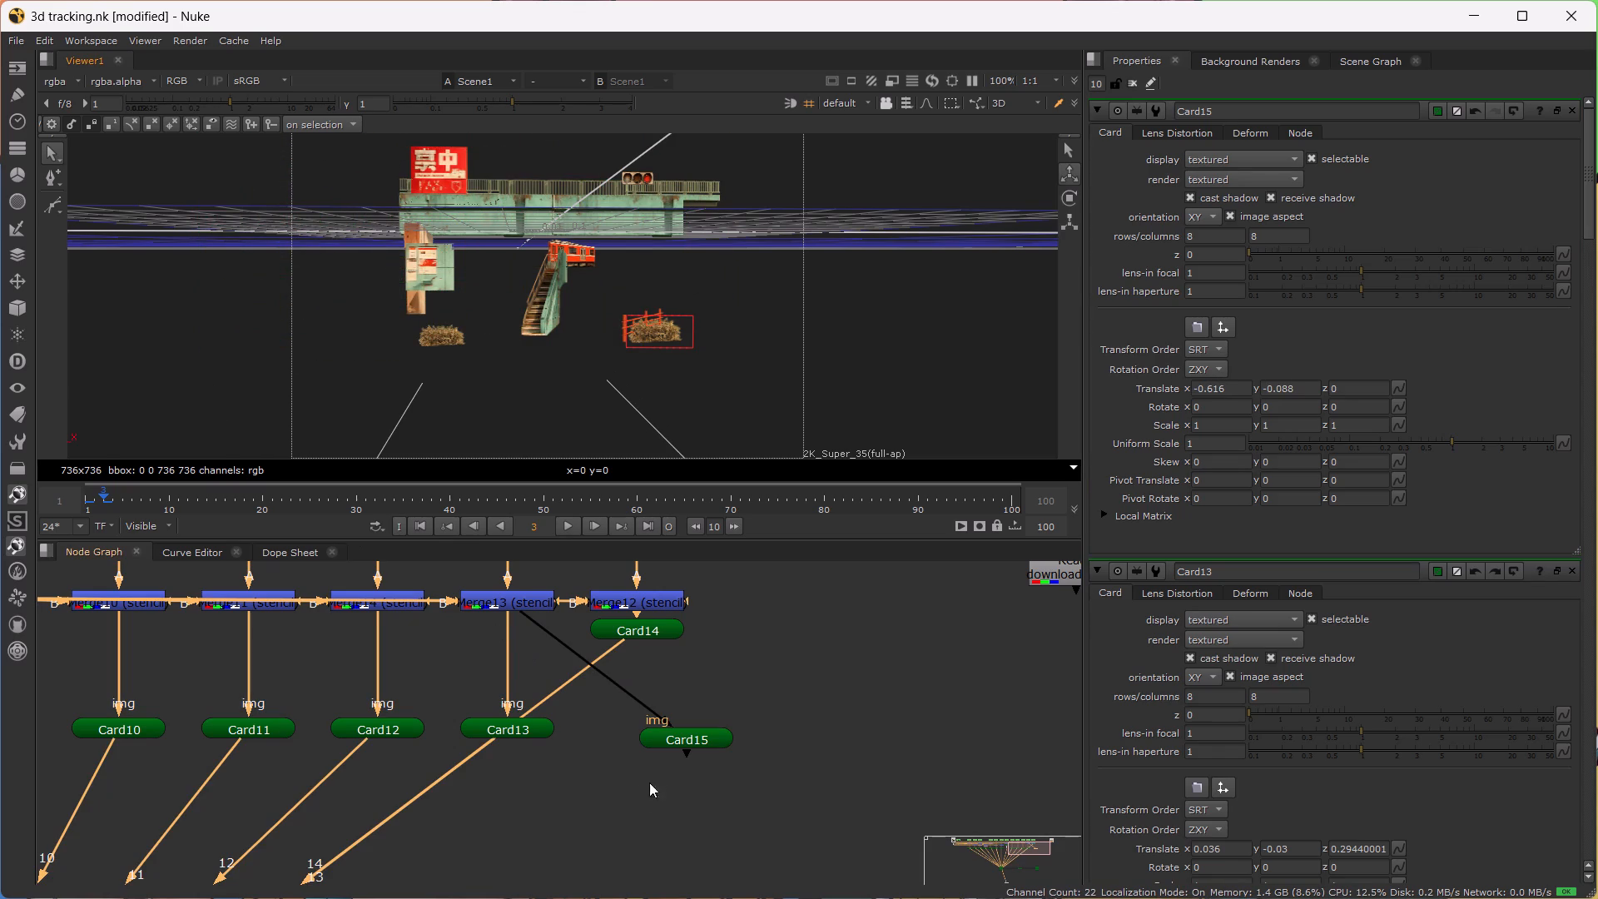
Reposition Card15 below the row of cards in the node graph and connect its output to Scene1.
scroll(636, 788, "down", 1)
left_click_drag(636, 789, 712, 715, "alt")
scroll(712, 715, "down", 2)
left_click_drag(712, 764, 763, 695, "alt")
scroll(763, 695, "down", 1)
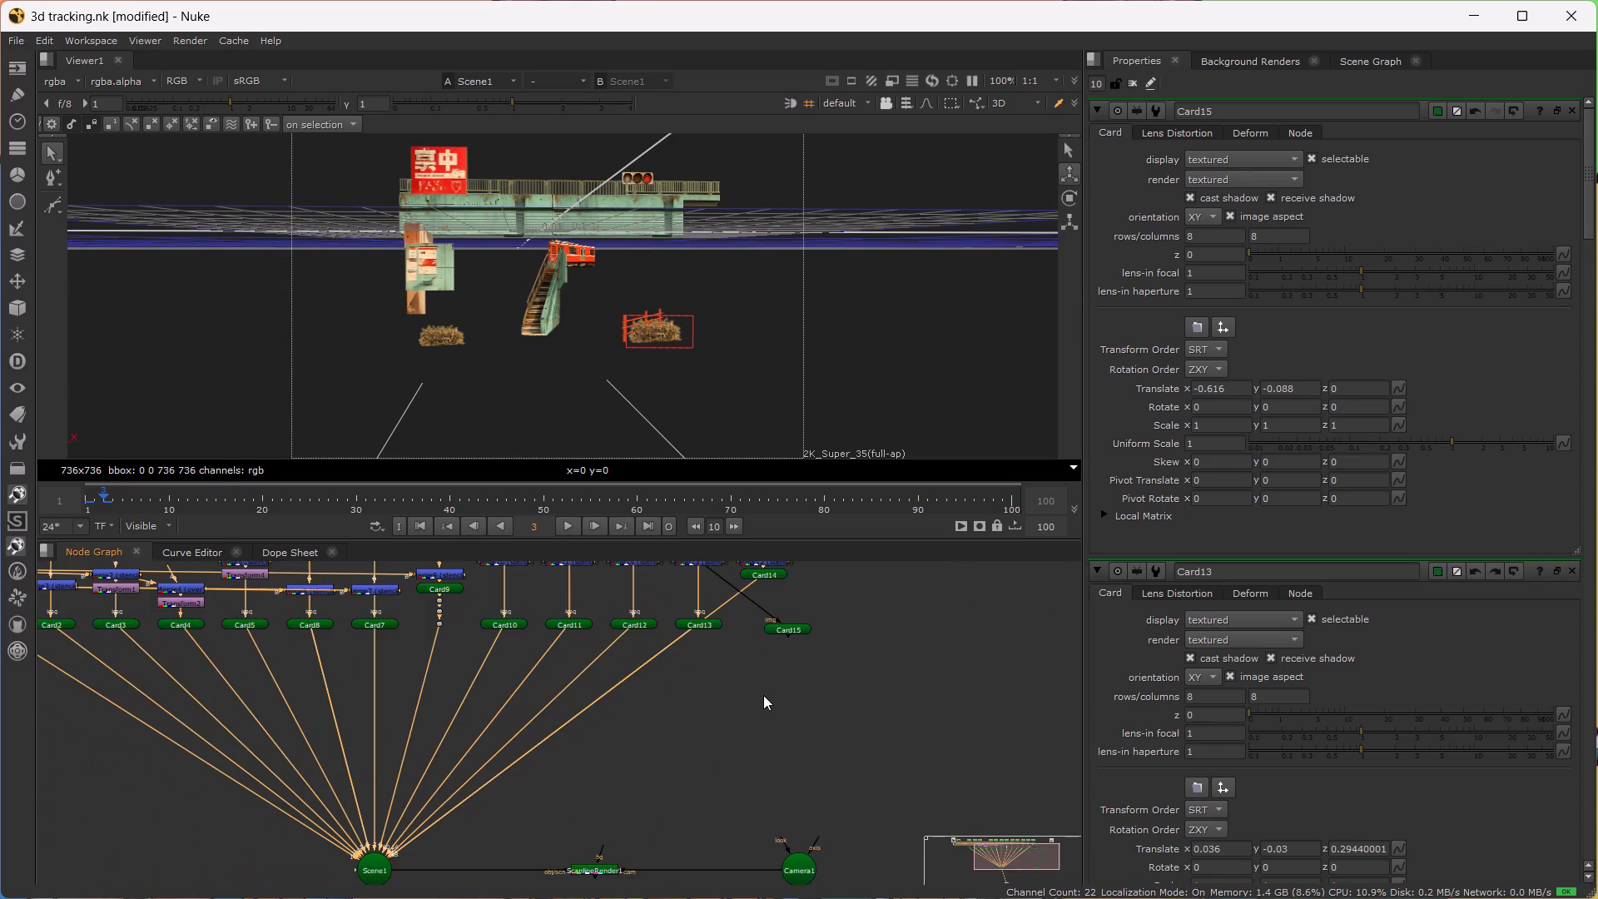
left_click_drag(764, 694, 776, 668, "alt")
left_click_drag(800, 608, 782, 643)
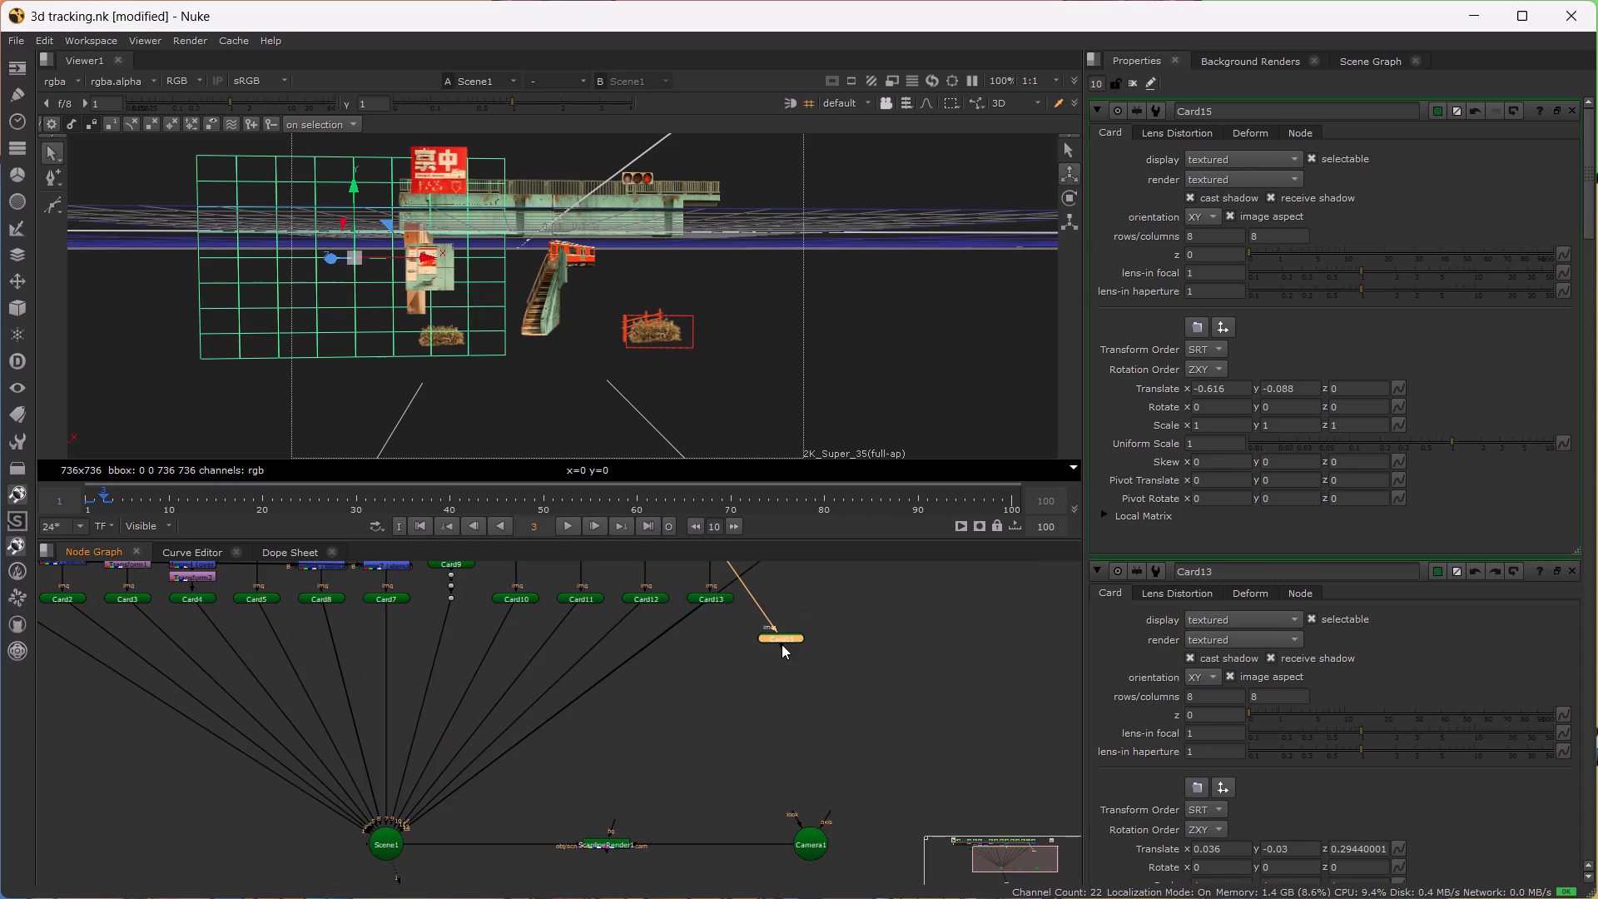
left_click_drag(782, 647, 369, 862)
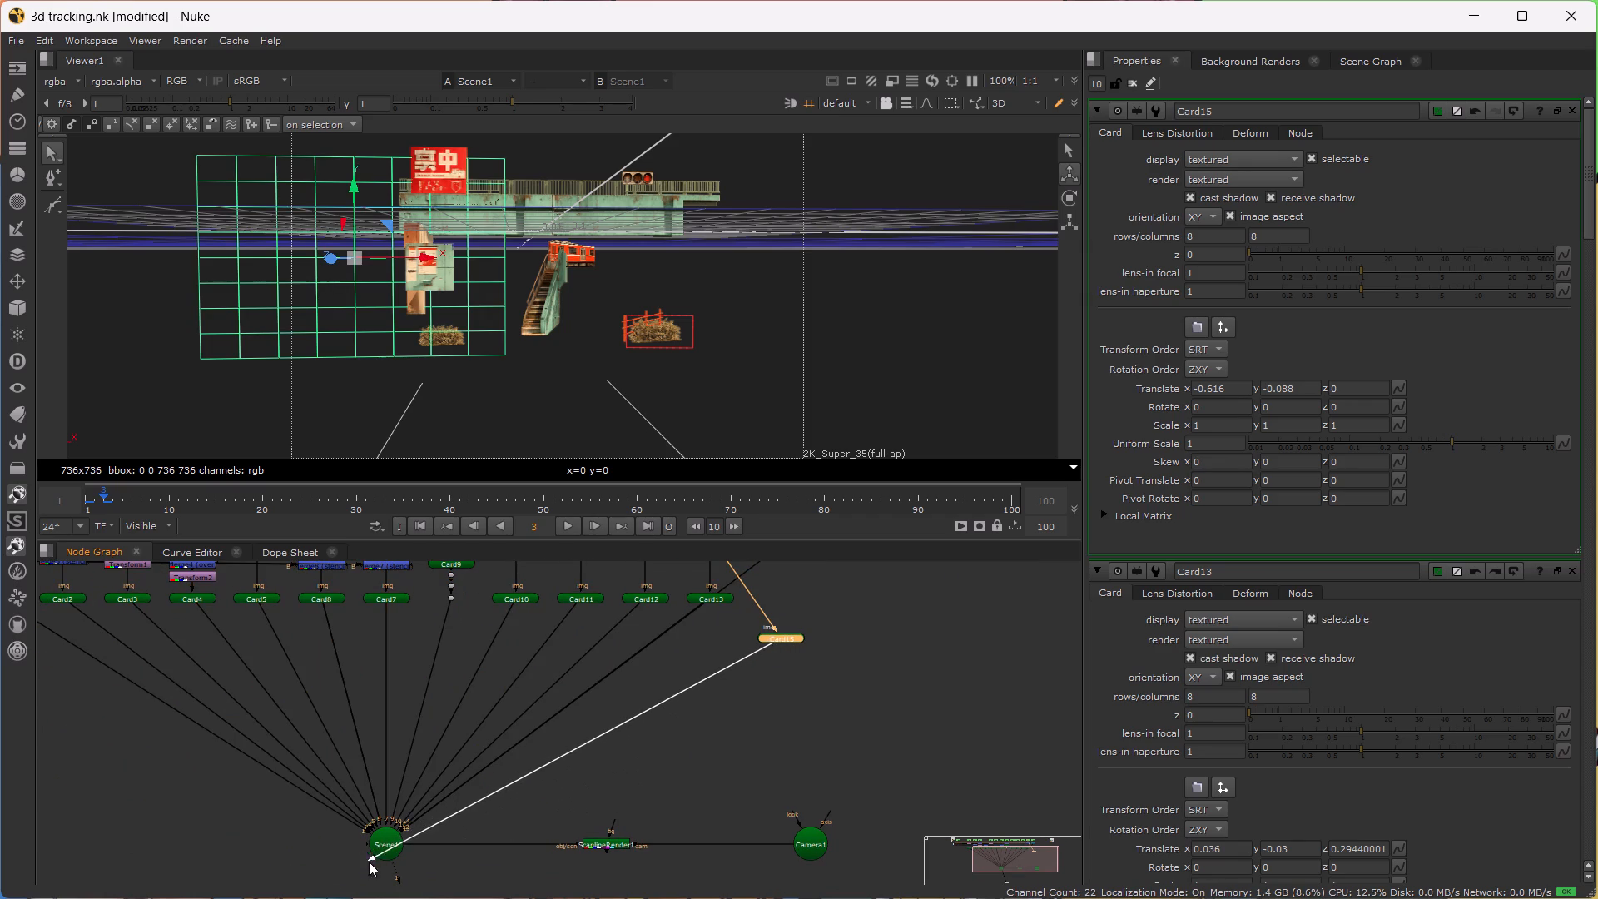
left_click_drag(369, 862, 389, 848)
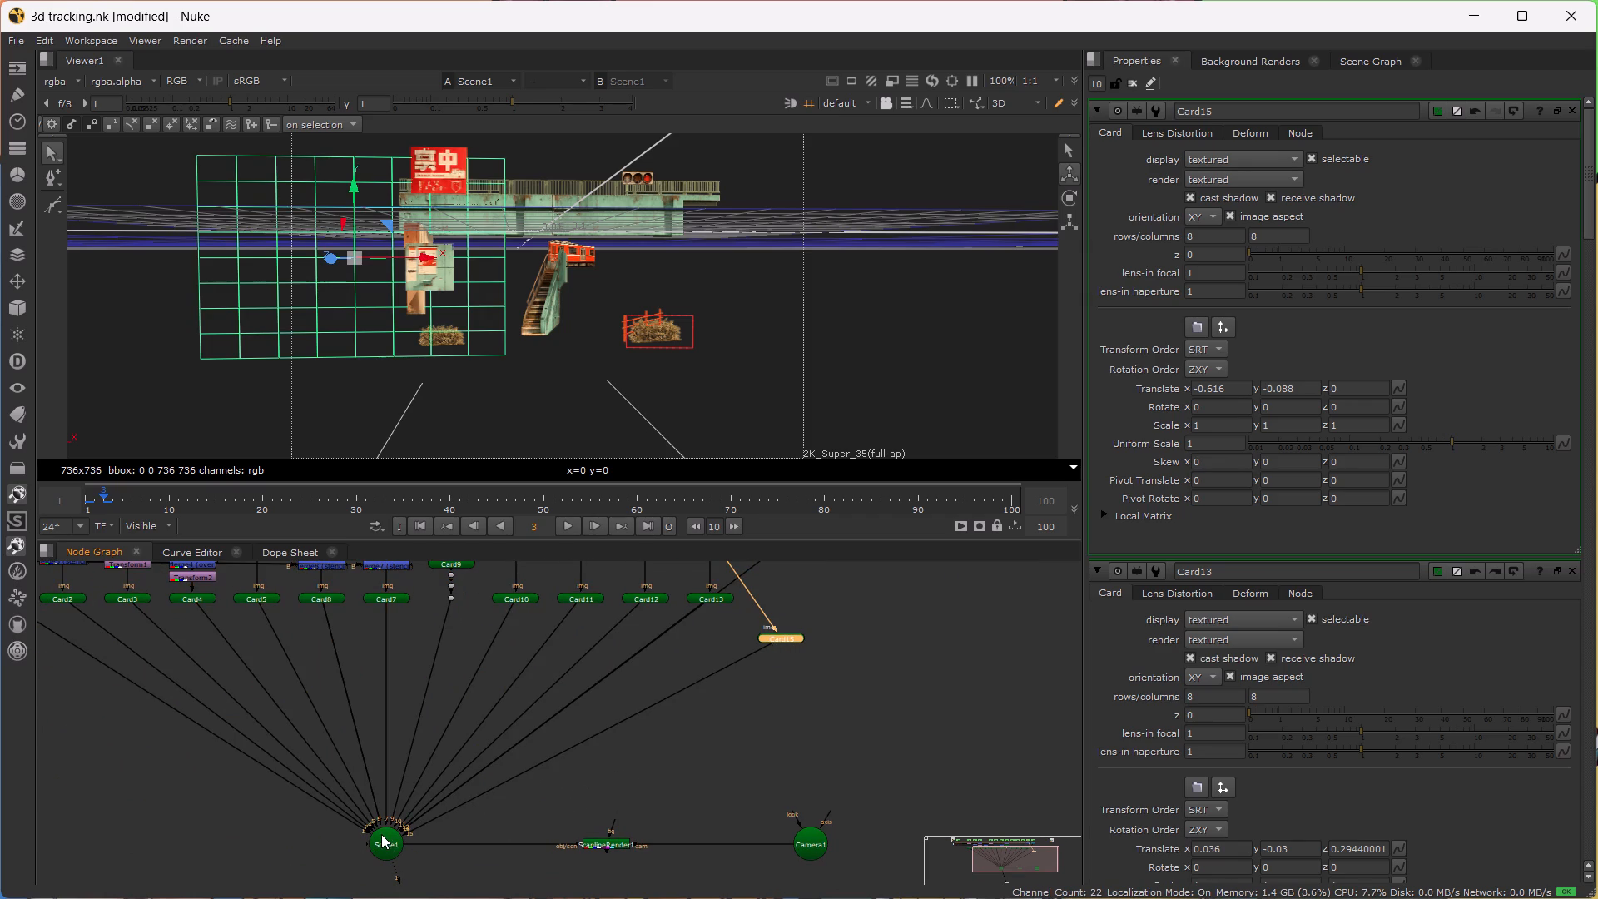
Show the Scene1 node in the viewer.
left_click(380, 834)
left_click(390, 838)
key("1")
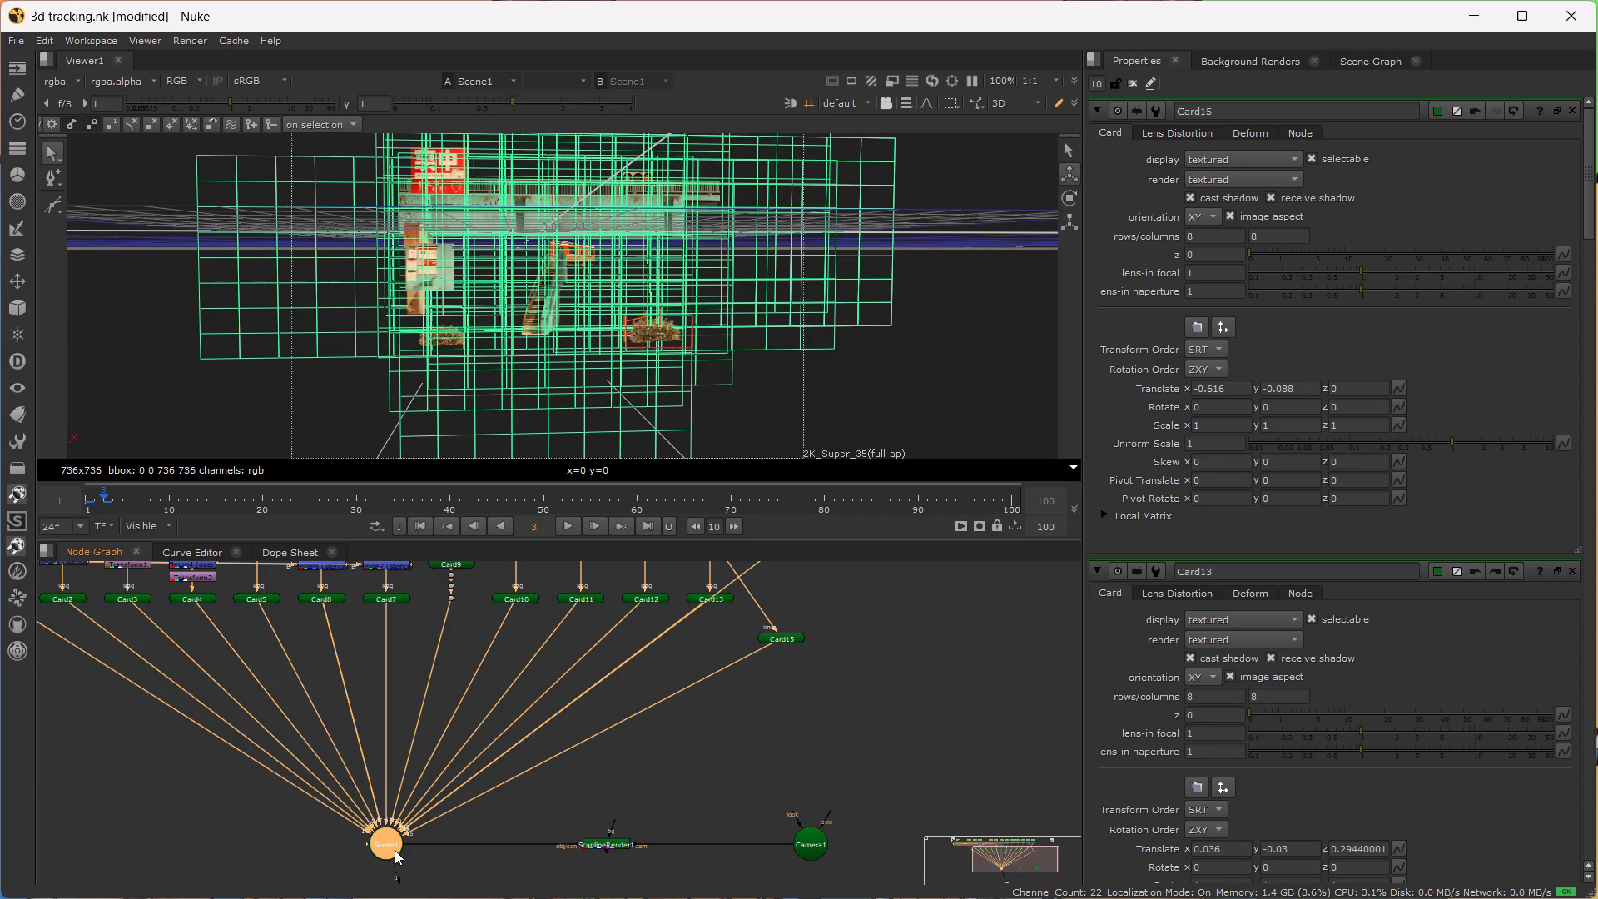
Deselect Scene1 and save the 3d tracking.nk script.
left_click(572, 817)
scroll(687, 817, "down", 2)
left_click_drag(688, 810, 696, 786, "alt")
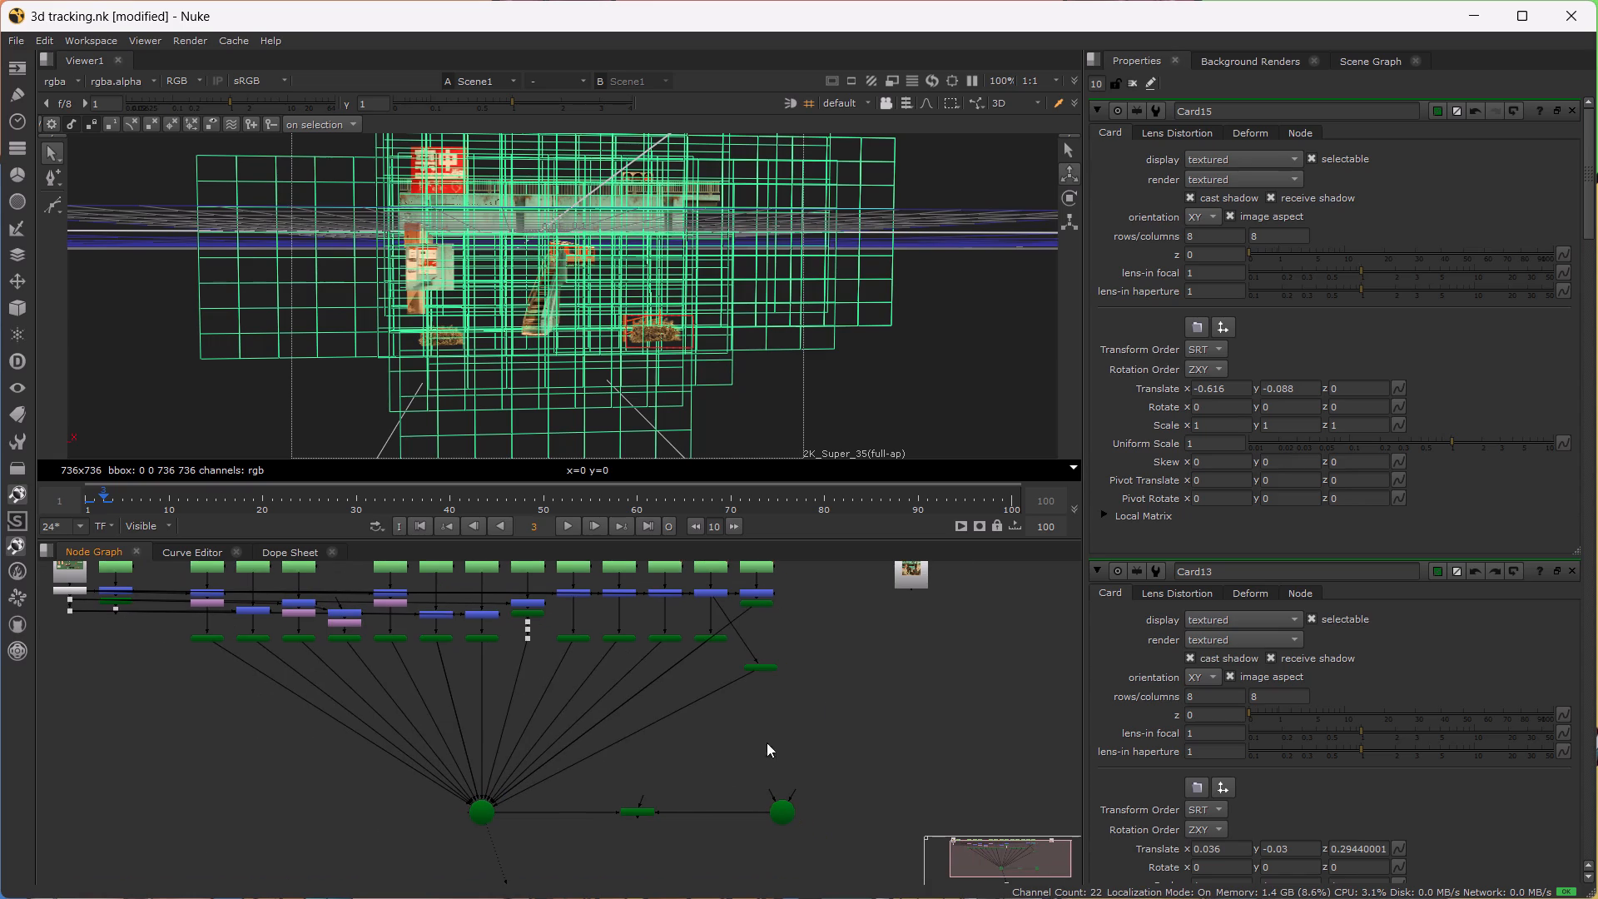
scroll(826, 771, "down", 3)
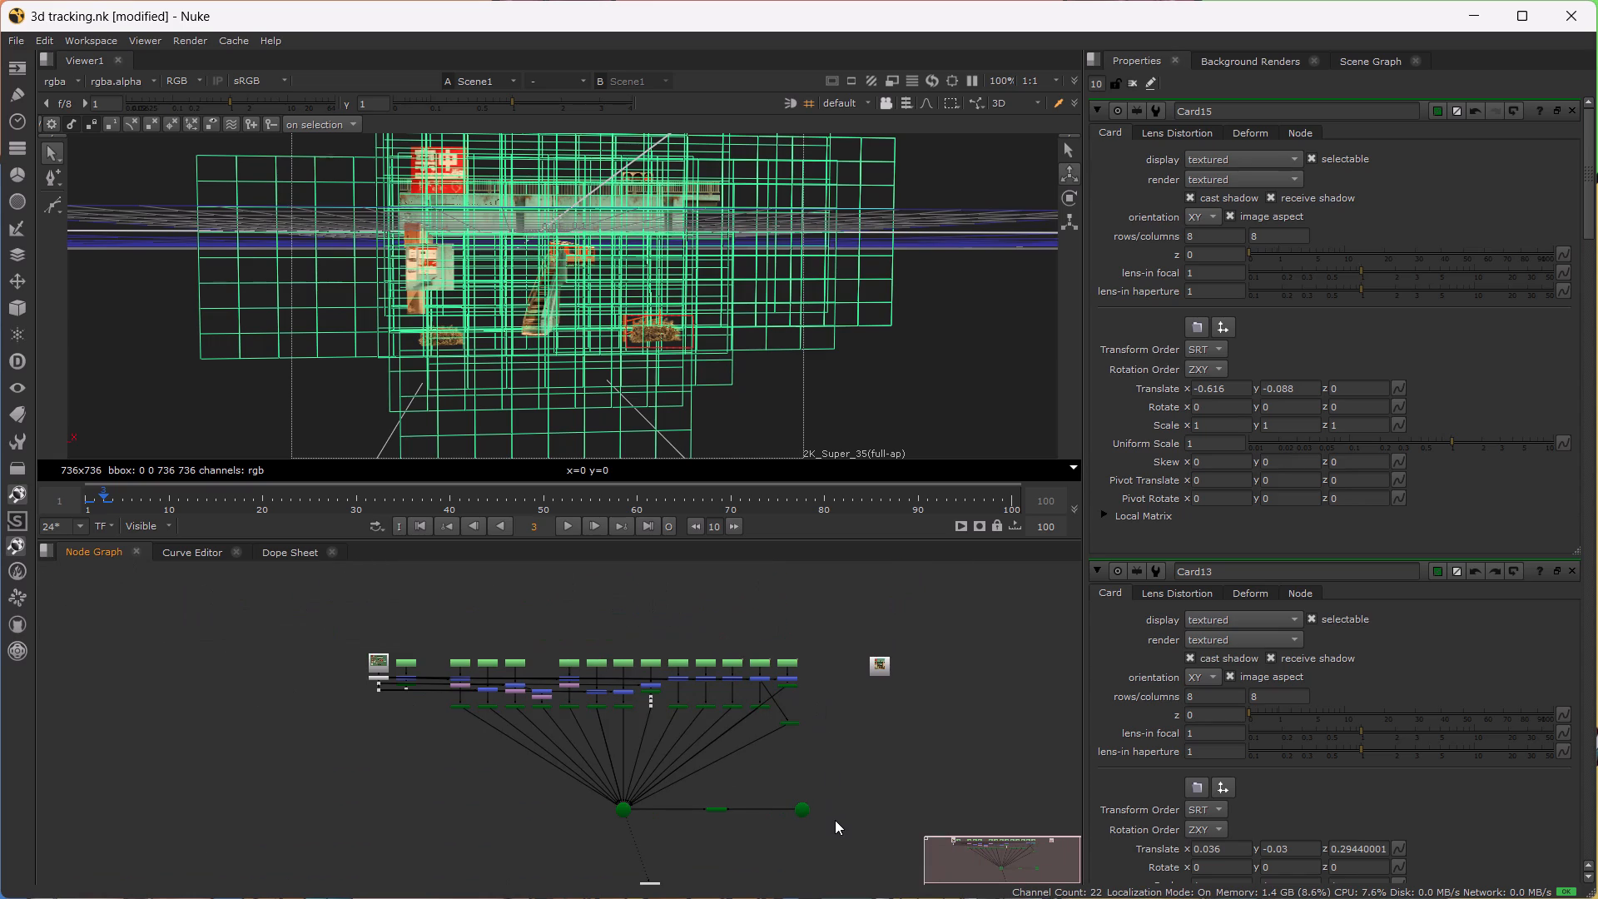
key("ctrl+s")
key("ctrl+s")
key("ctrl+s")
key("ctrl+s")
left_click(862, 770)
Add an unconnected Shuffle node in the empty area to the right of Camera1.
scroll(836, 800, "up", 3)
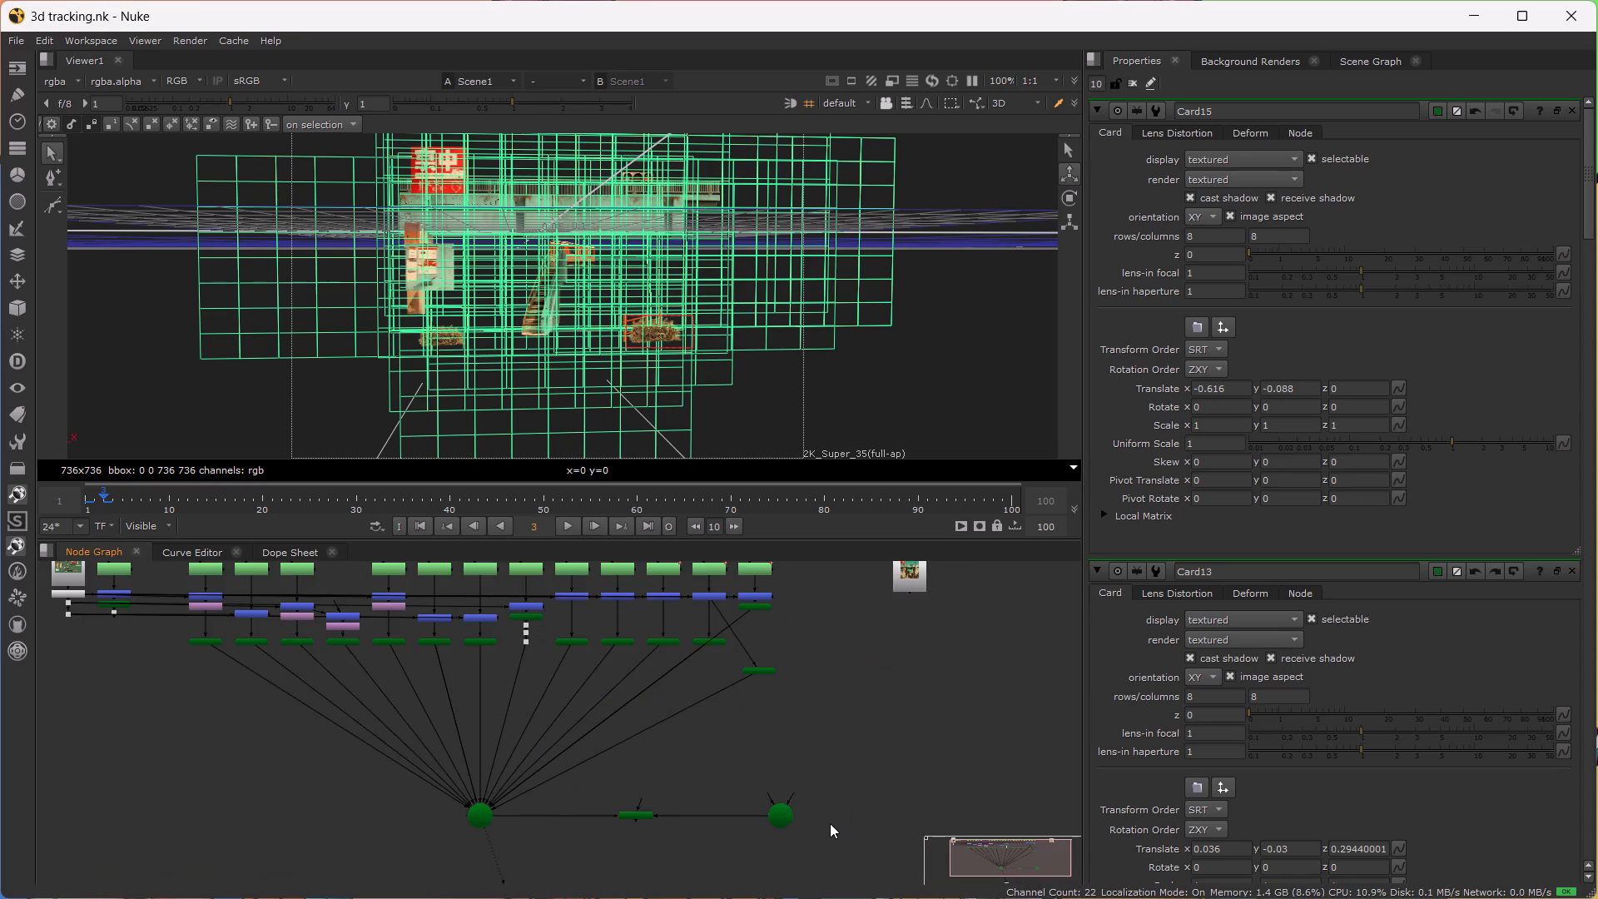
left_click_drag(830, 817, 871, 755, "alt")
scroll(871, 755, "down", 1)
left_click_drag(848, 776, 814, 782, "alt")
scroll(813, 784, "down", 2)
left_click_drag(686, 822, 749, 814, "alt")
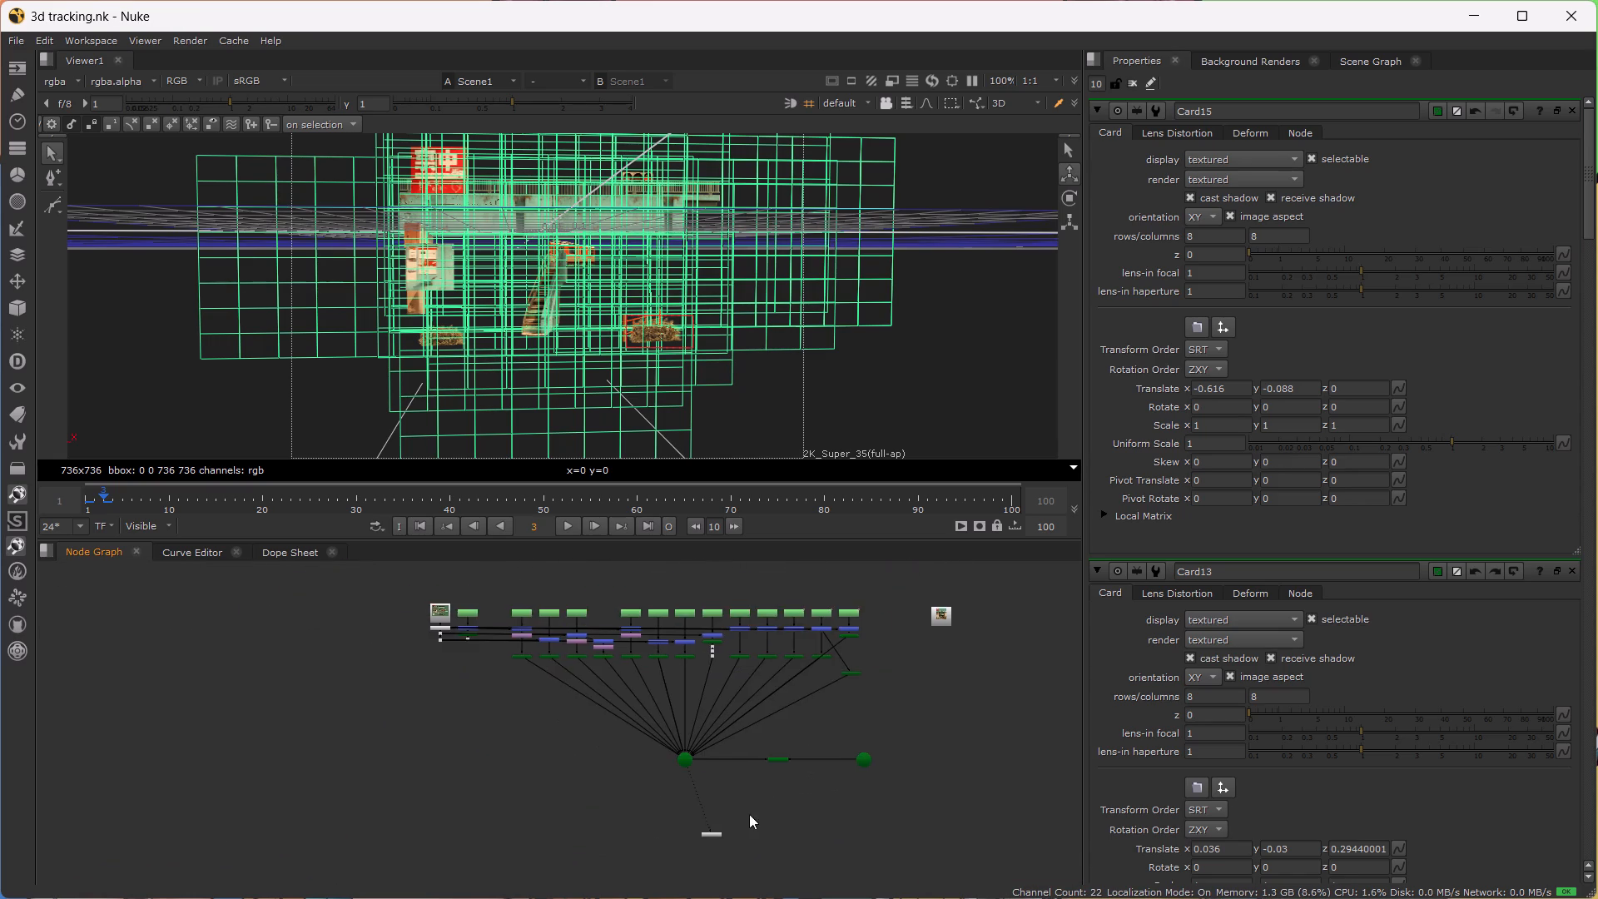
scroll(703, 778, "up", 8)
left_click_drag(705, 782, 588, 760, "alt")
scroll(601, 760, "down", 2)
left_click_drag(740, 787, 376, 762, "alt")
left_click_drag(712, 762, 592, 761, "alt")
left_click(862, 723)
key("Tab")
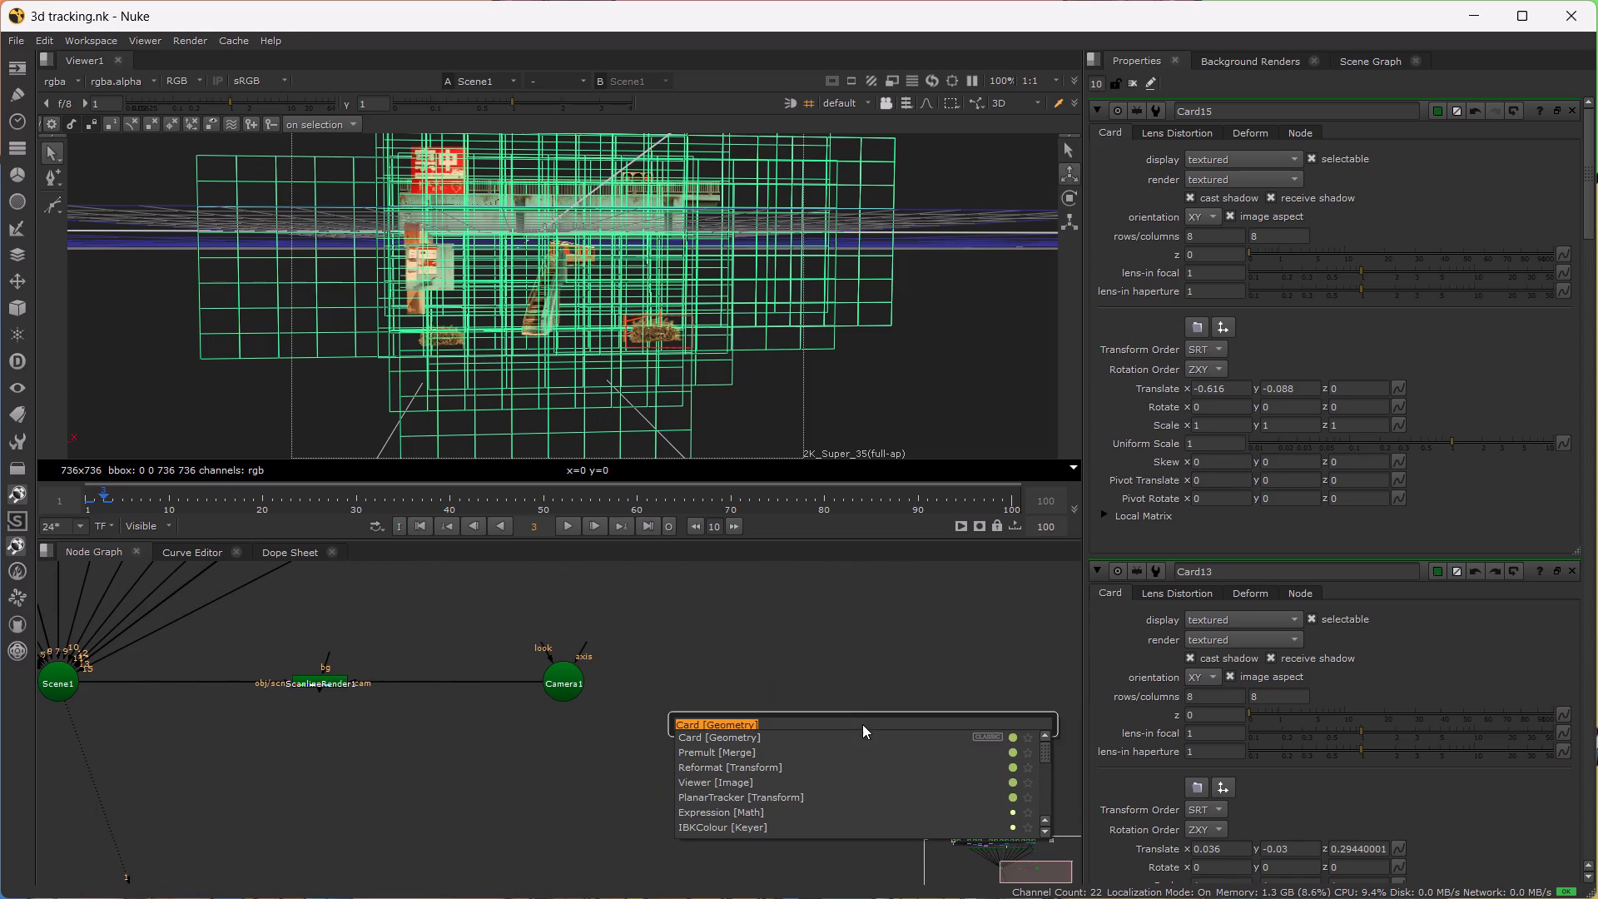
type("shu")
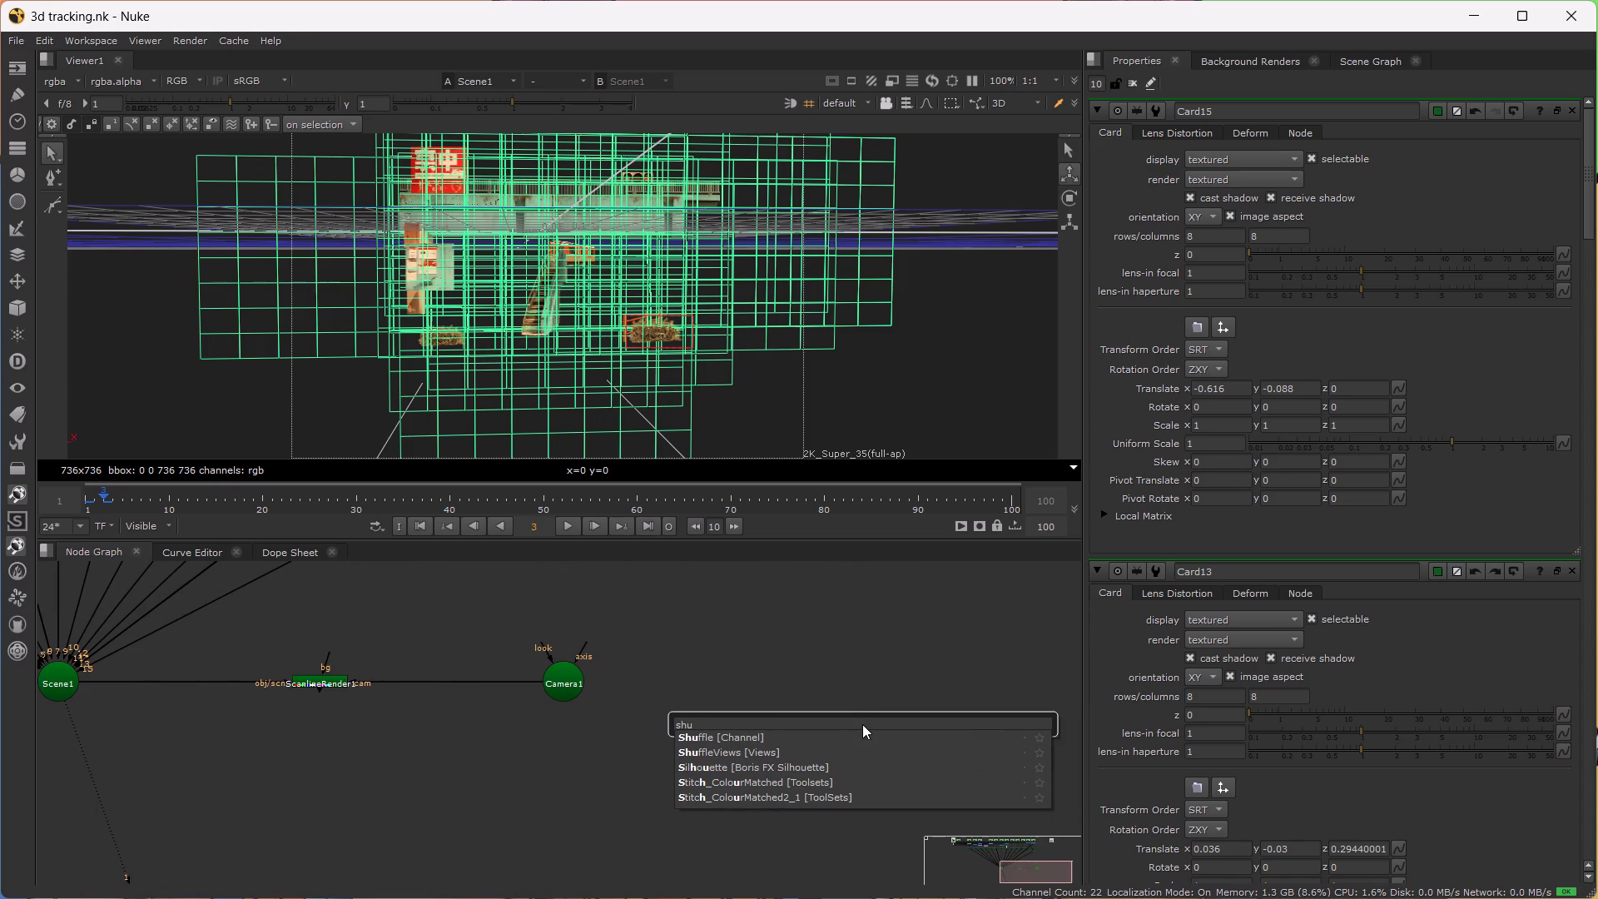
key("Down")
key("Return")
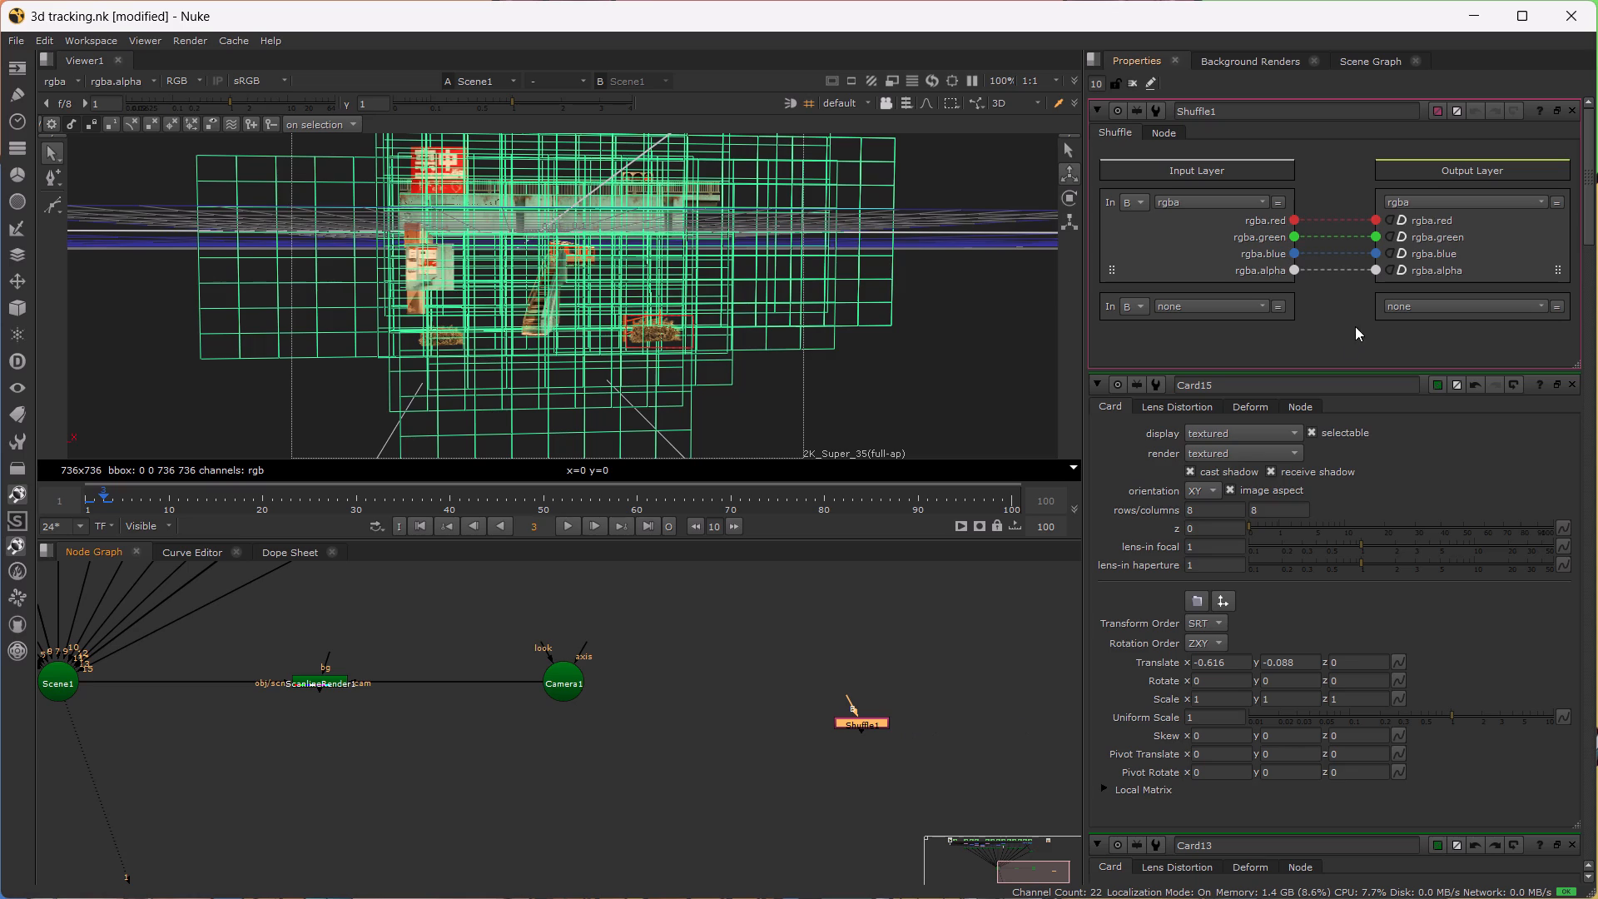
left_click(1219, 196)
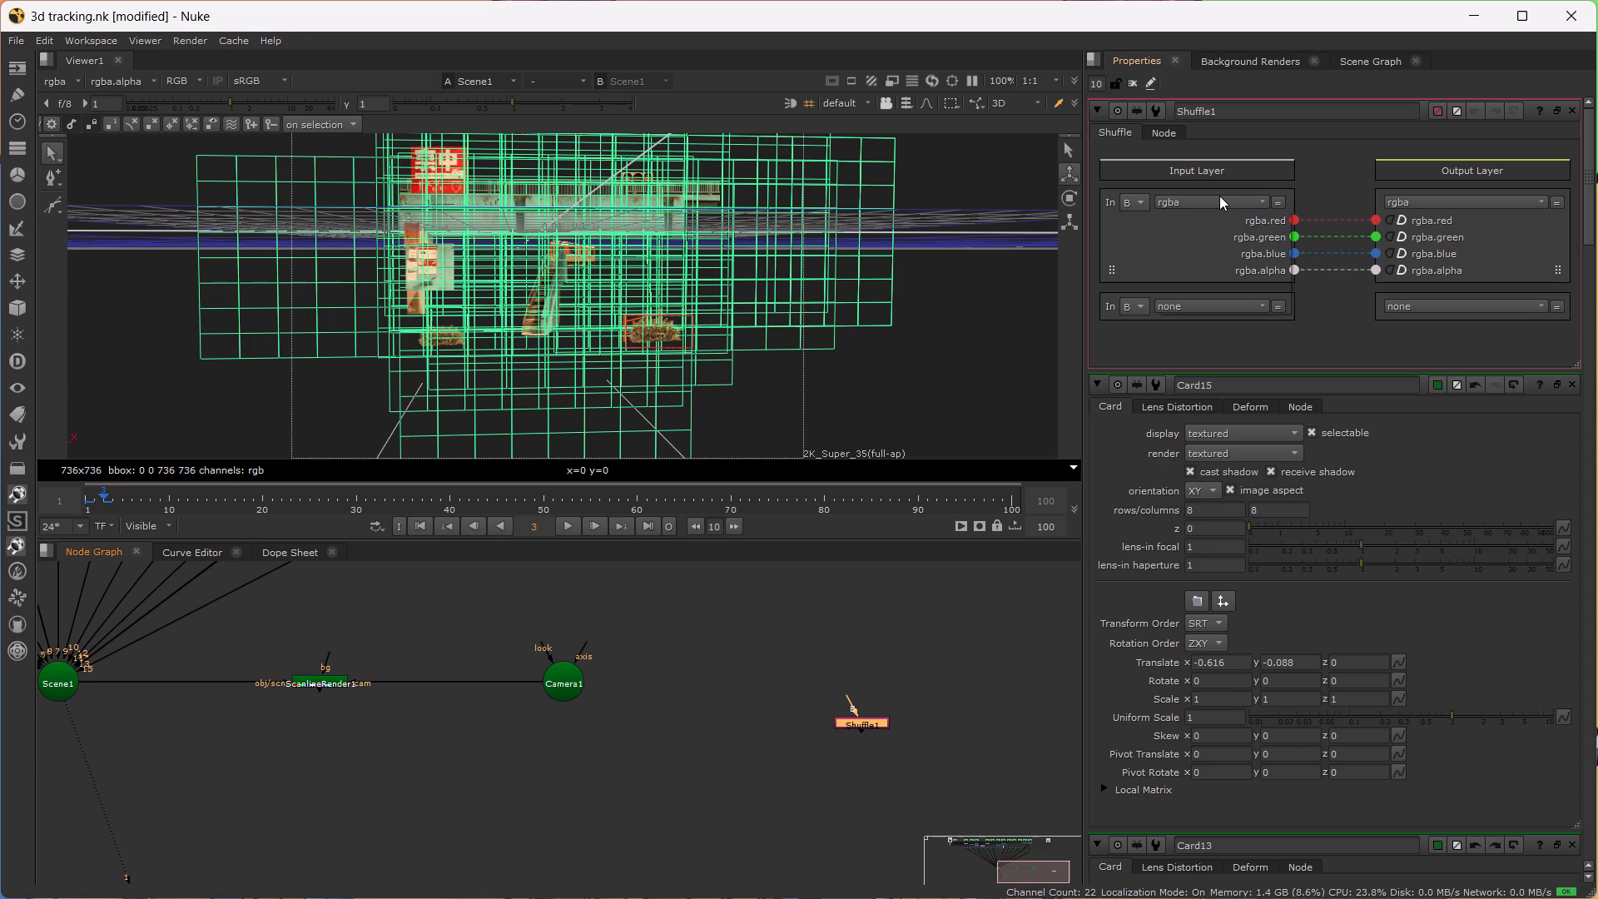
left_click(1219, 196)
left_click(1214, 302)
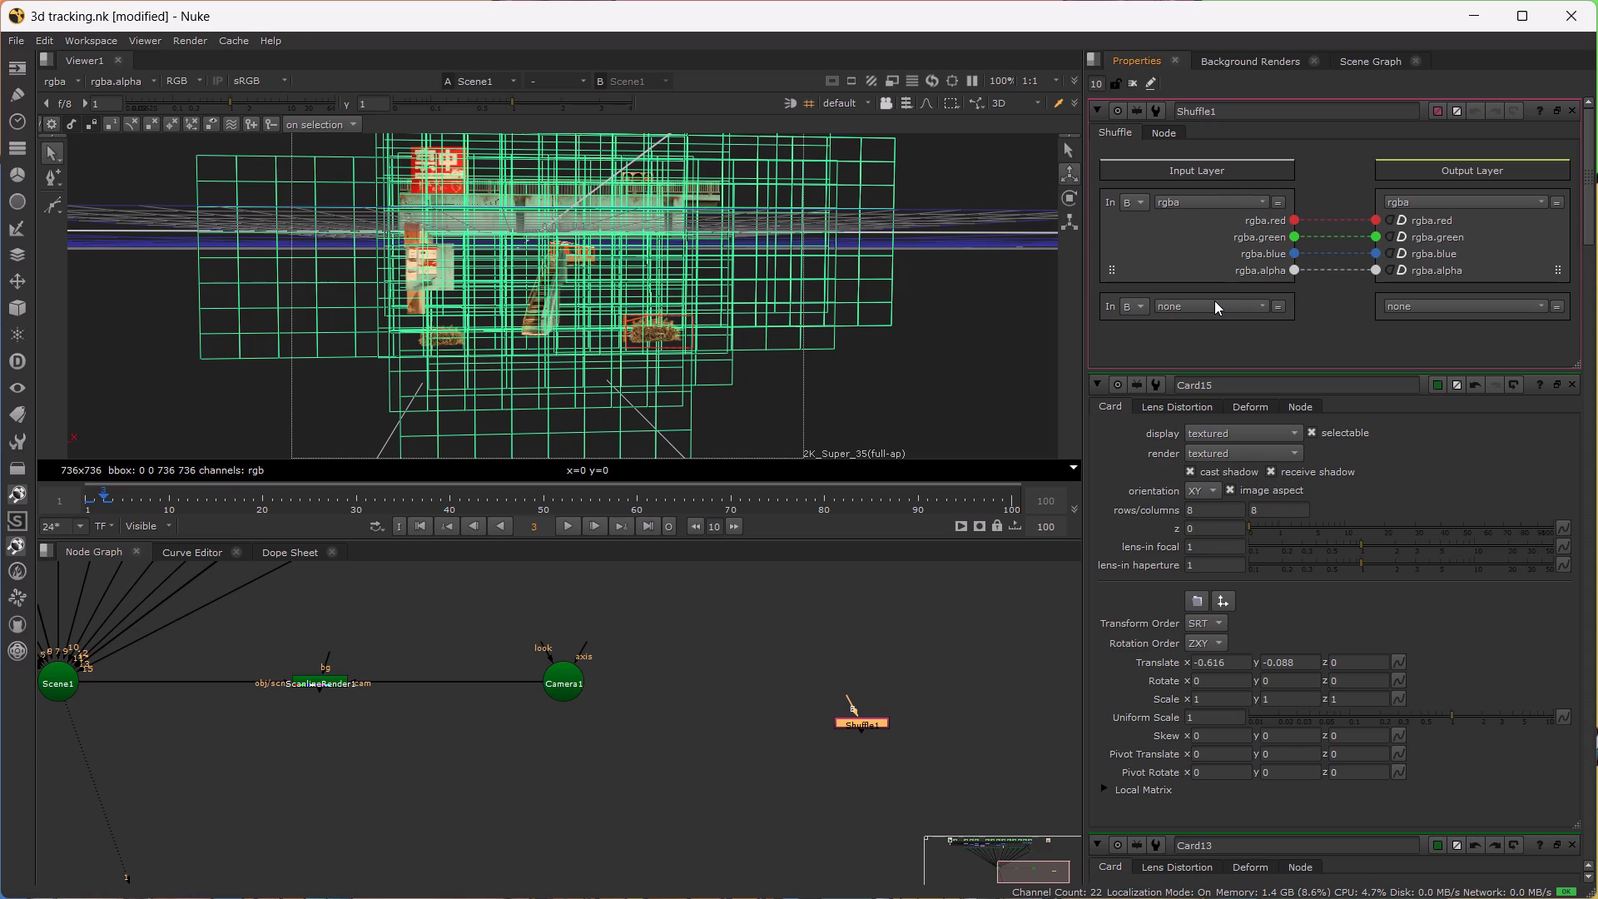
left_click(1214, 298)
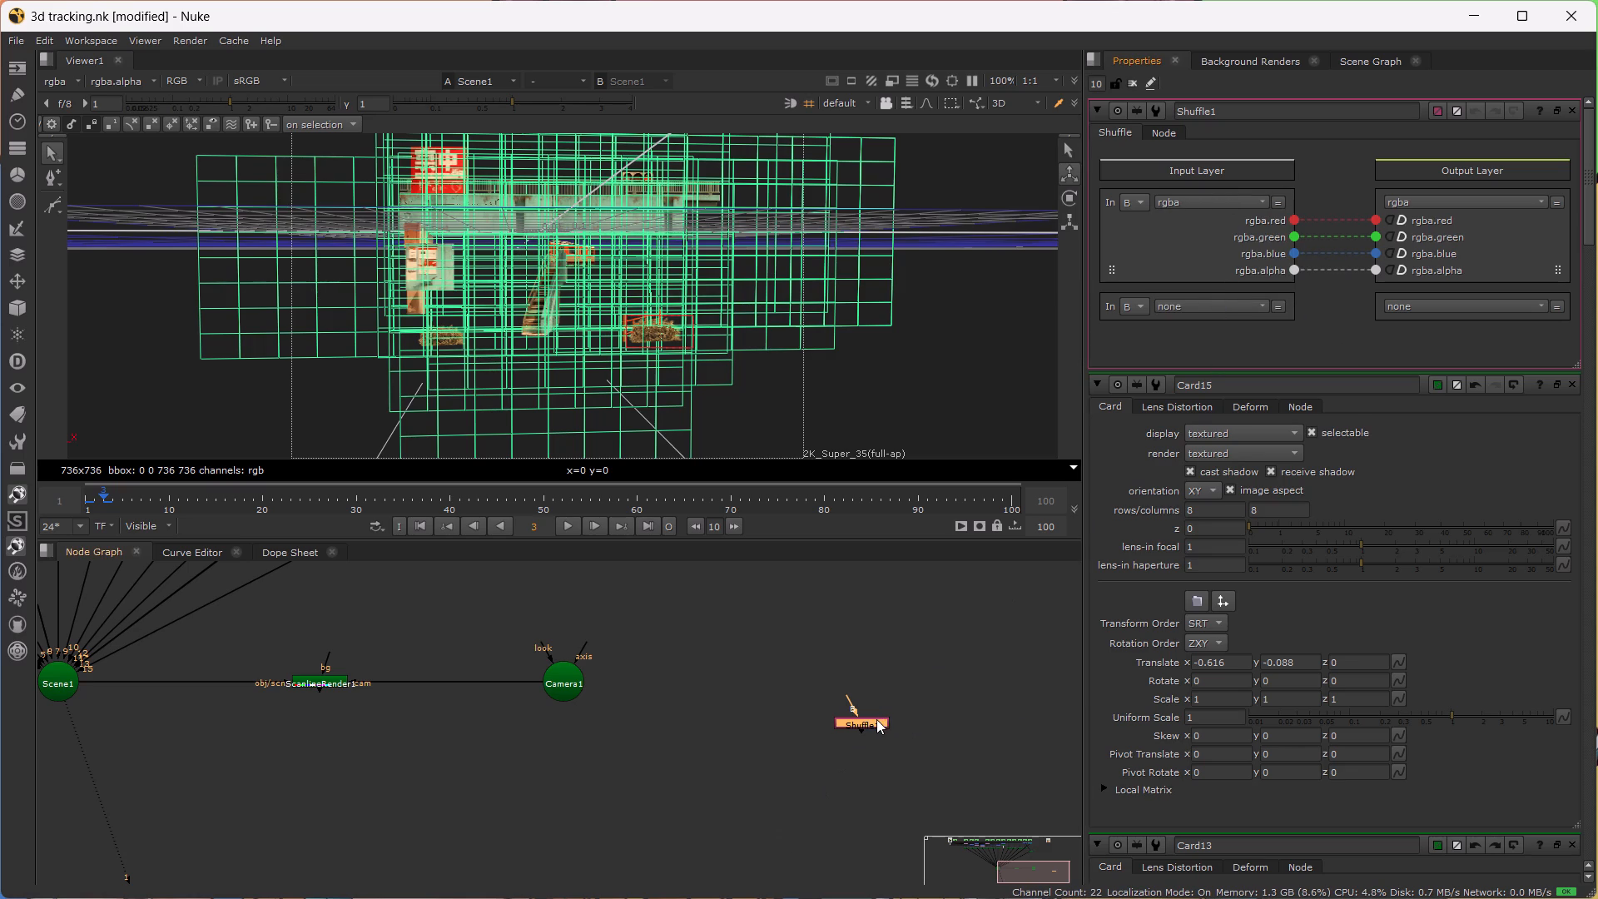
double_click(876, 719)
Collapse the property panels of Card15, Card13, Roto12, Card12, Card11, Card14, Card3 and Camera1, leaving Shuffle1 and Card9 expanded.
left_click(1099, 382)
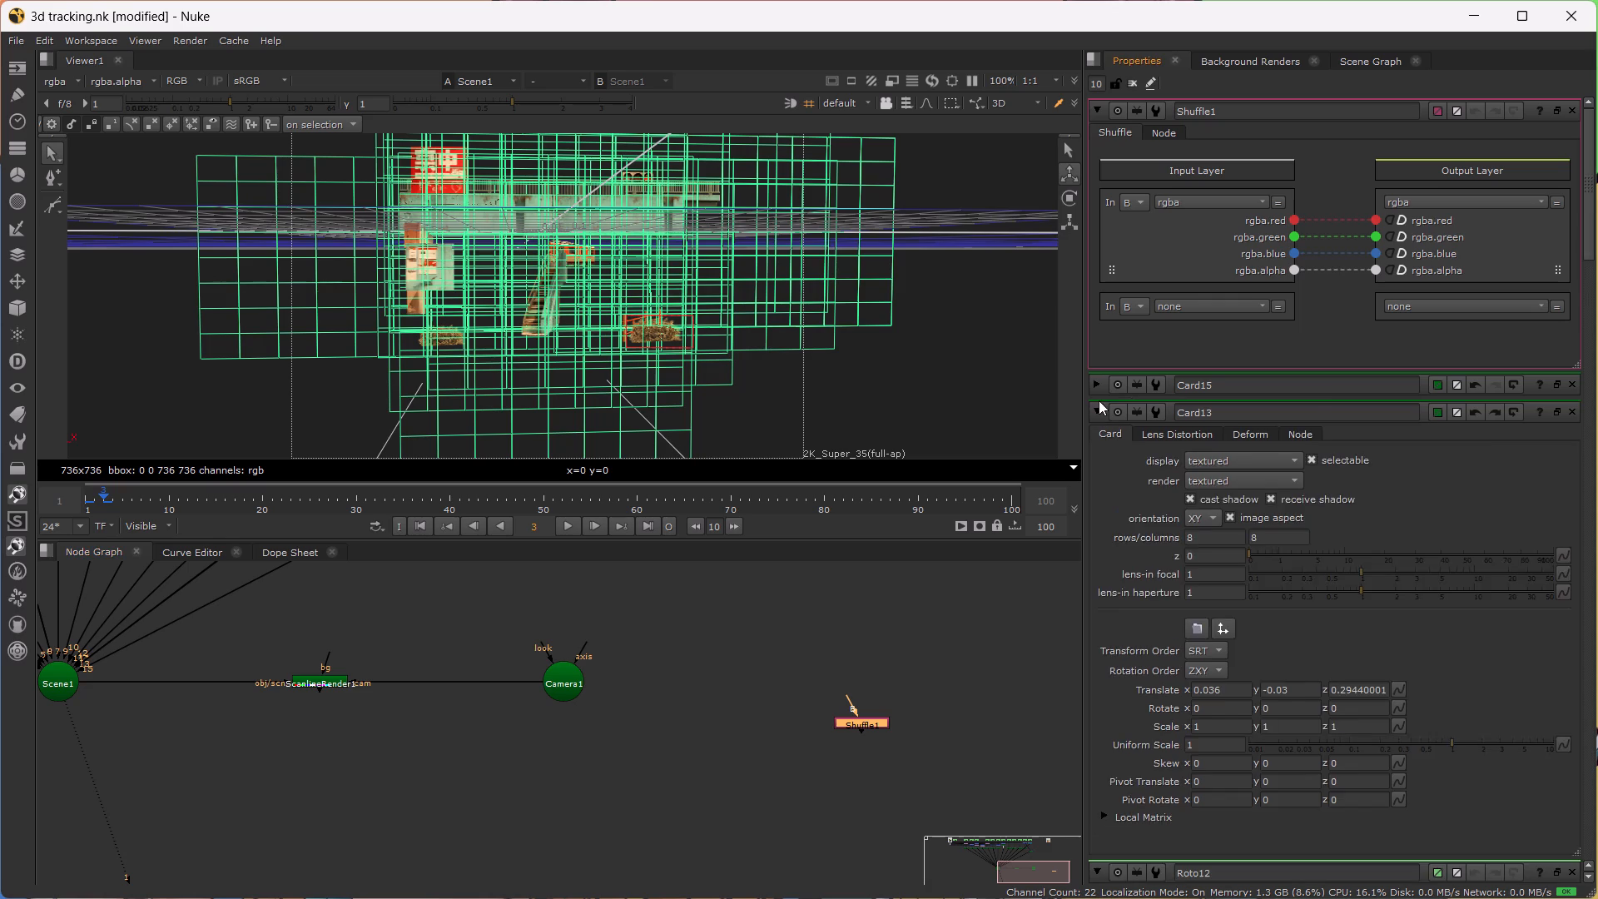
left_click(1099, 408)
left_click(1099, 432)
left_click(1096, 433)
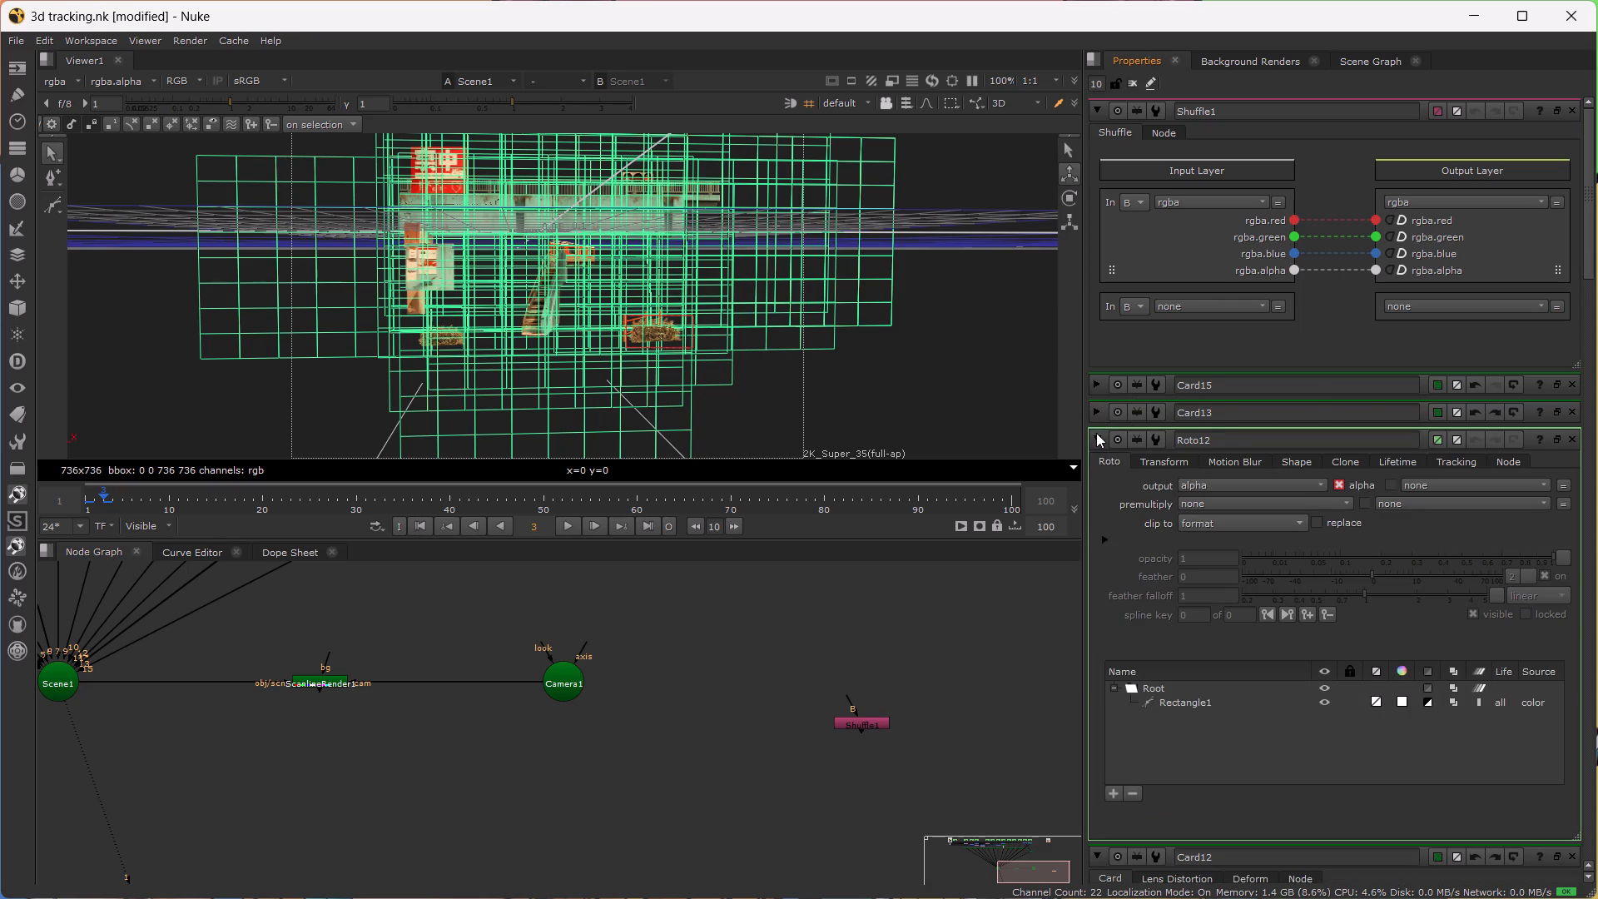
left_click(1096, 440)
scroll(1121, 667, "down", 5)
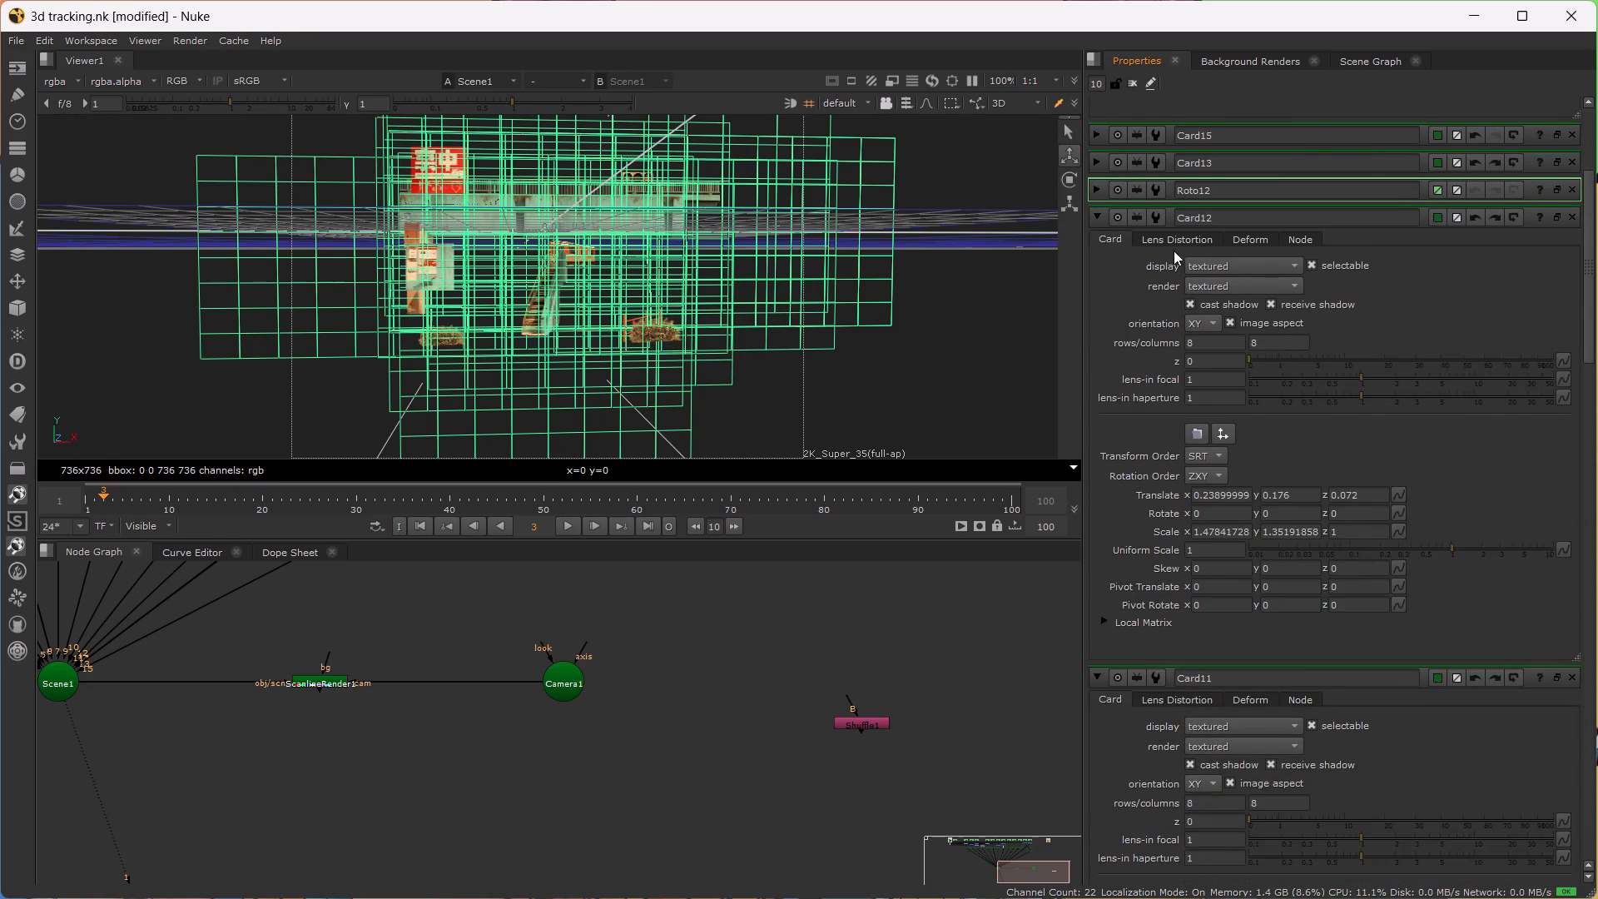
left_click(1101, 215)
left_click(1097, 238)
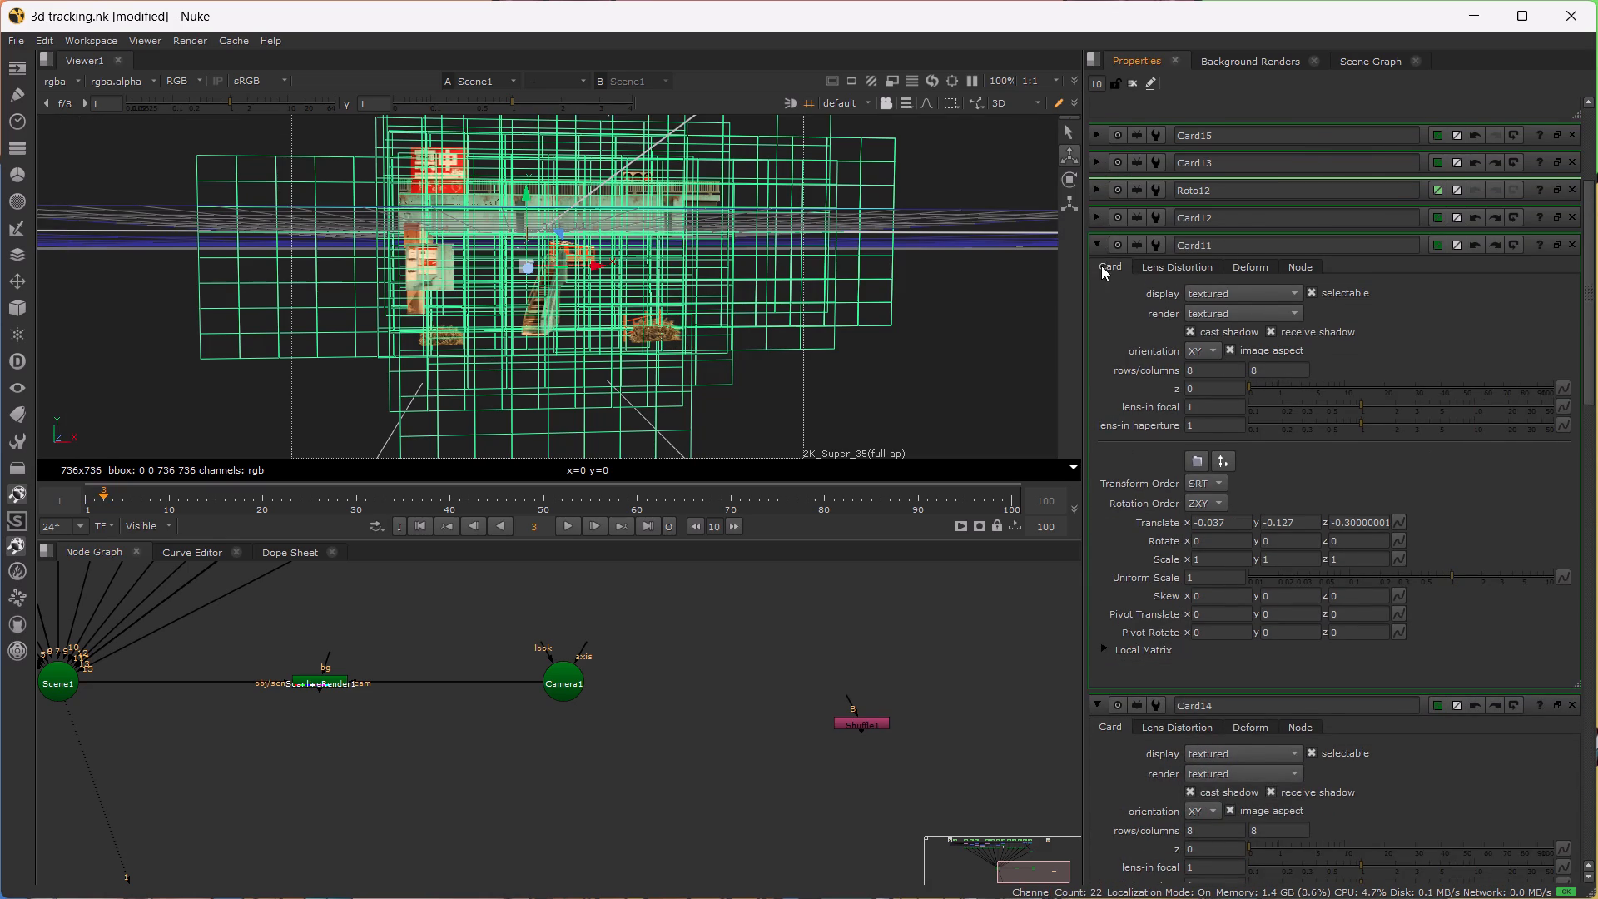
left_click(1099, 244)
left_click(1102, 270)
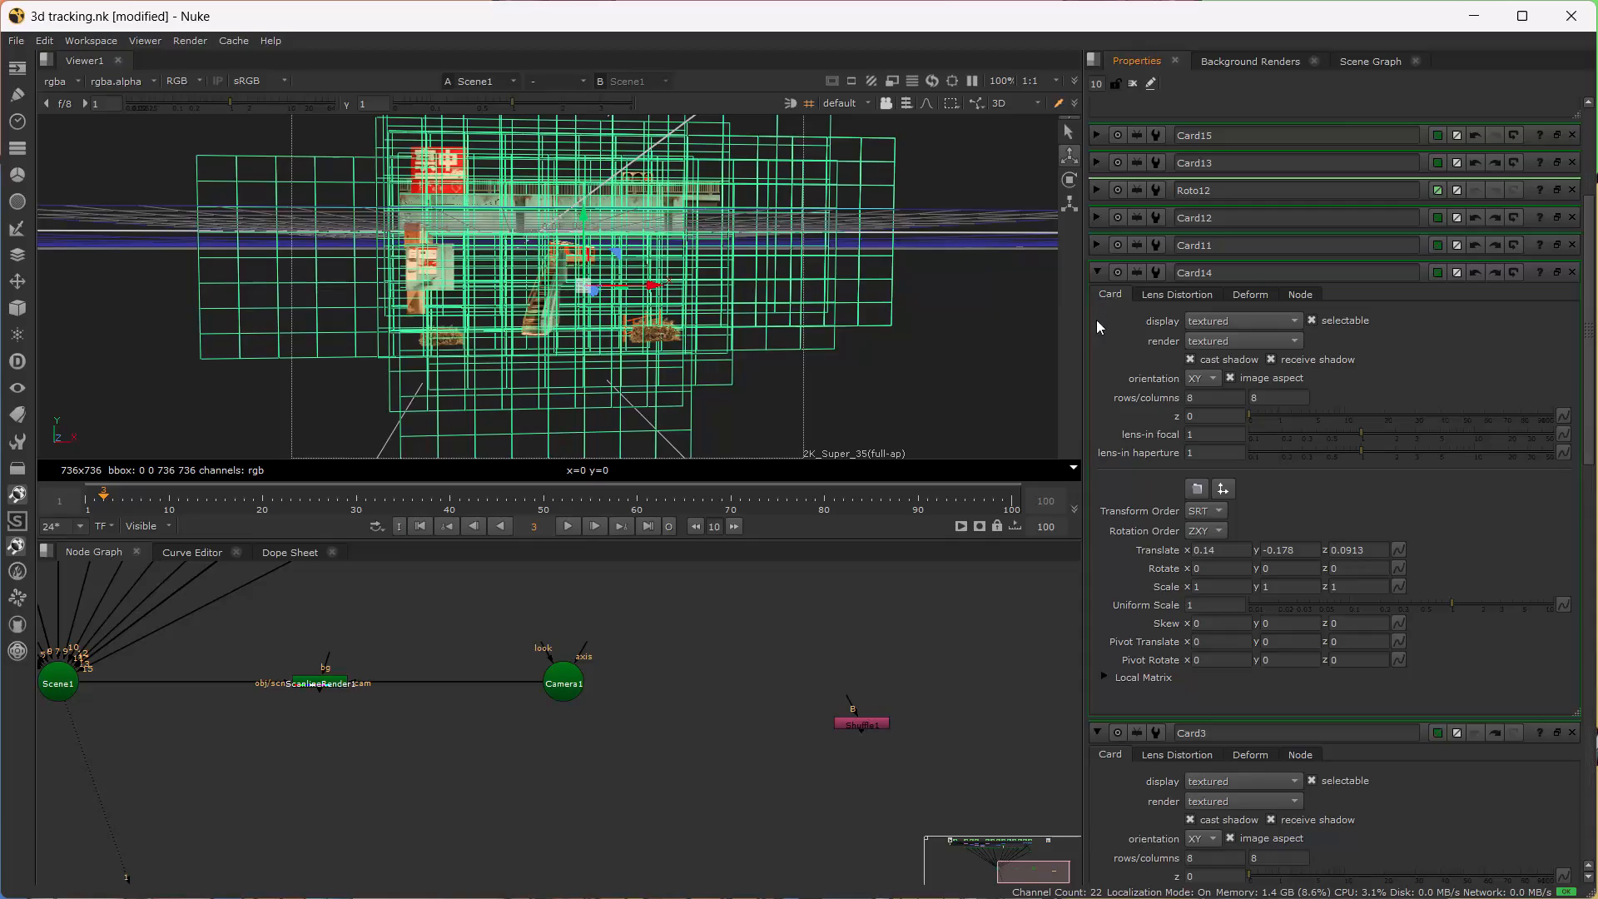
left_click(1094, 732)
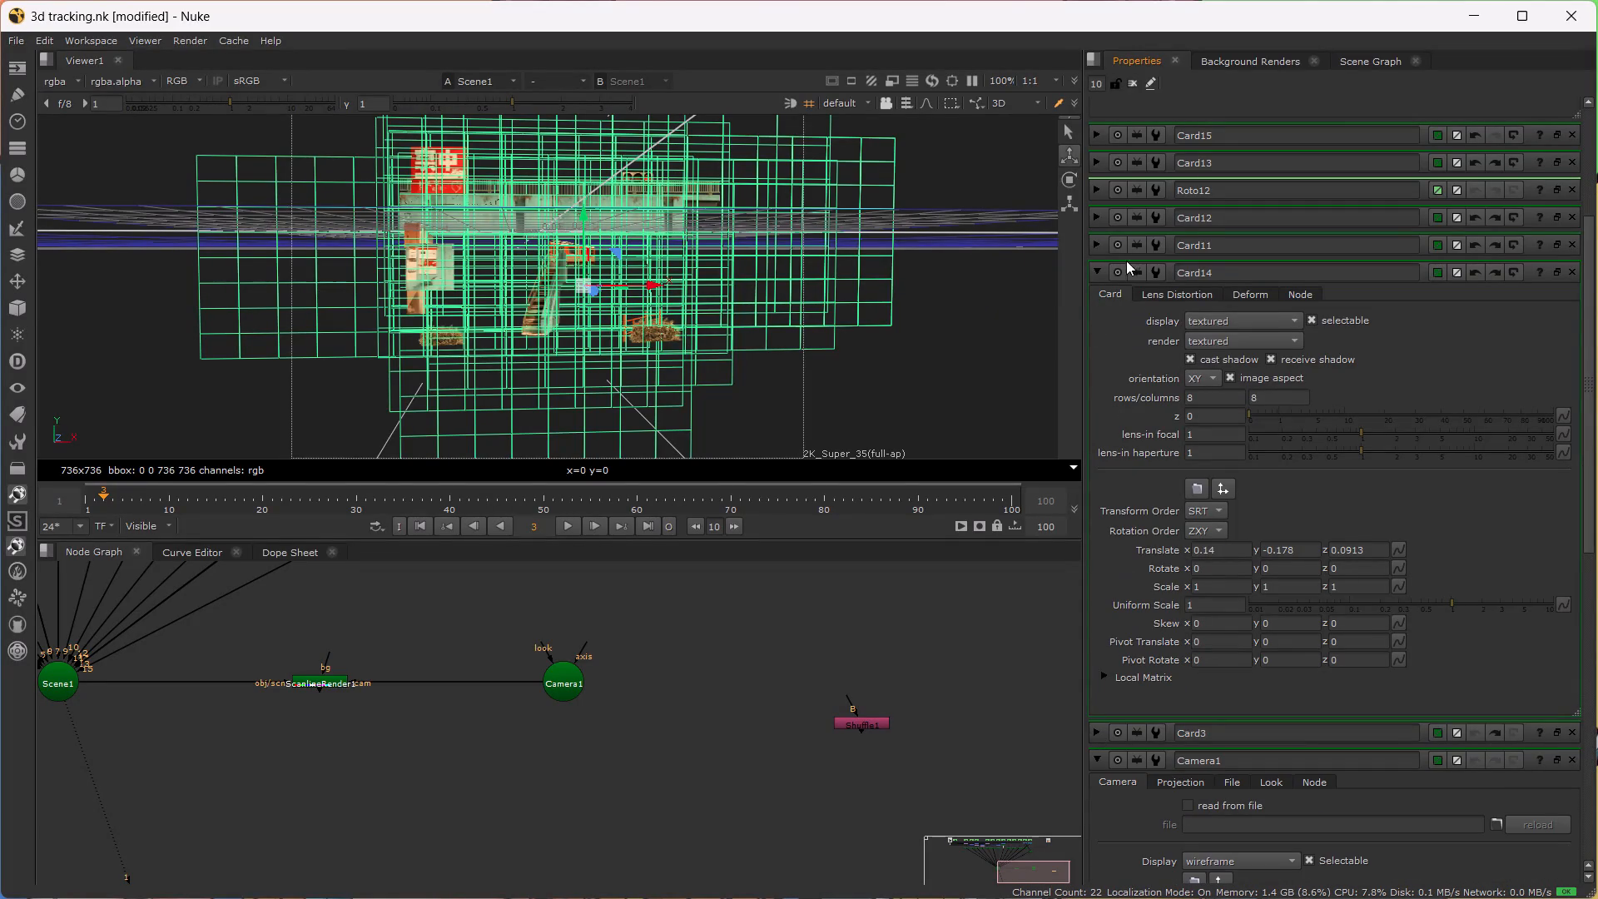
left_click(1095, 267)
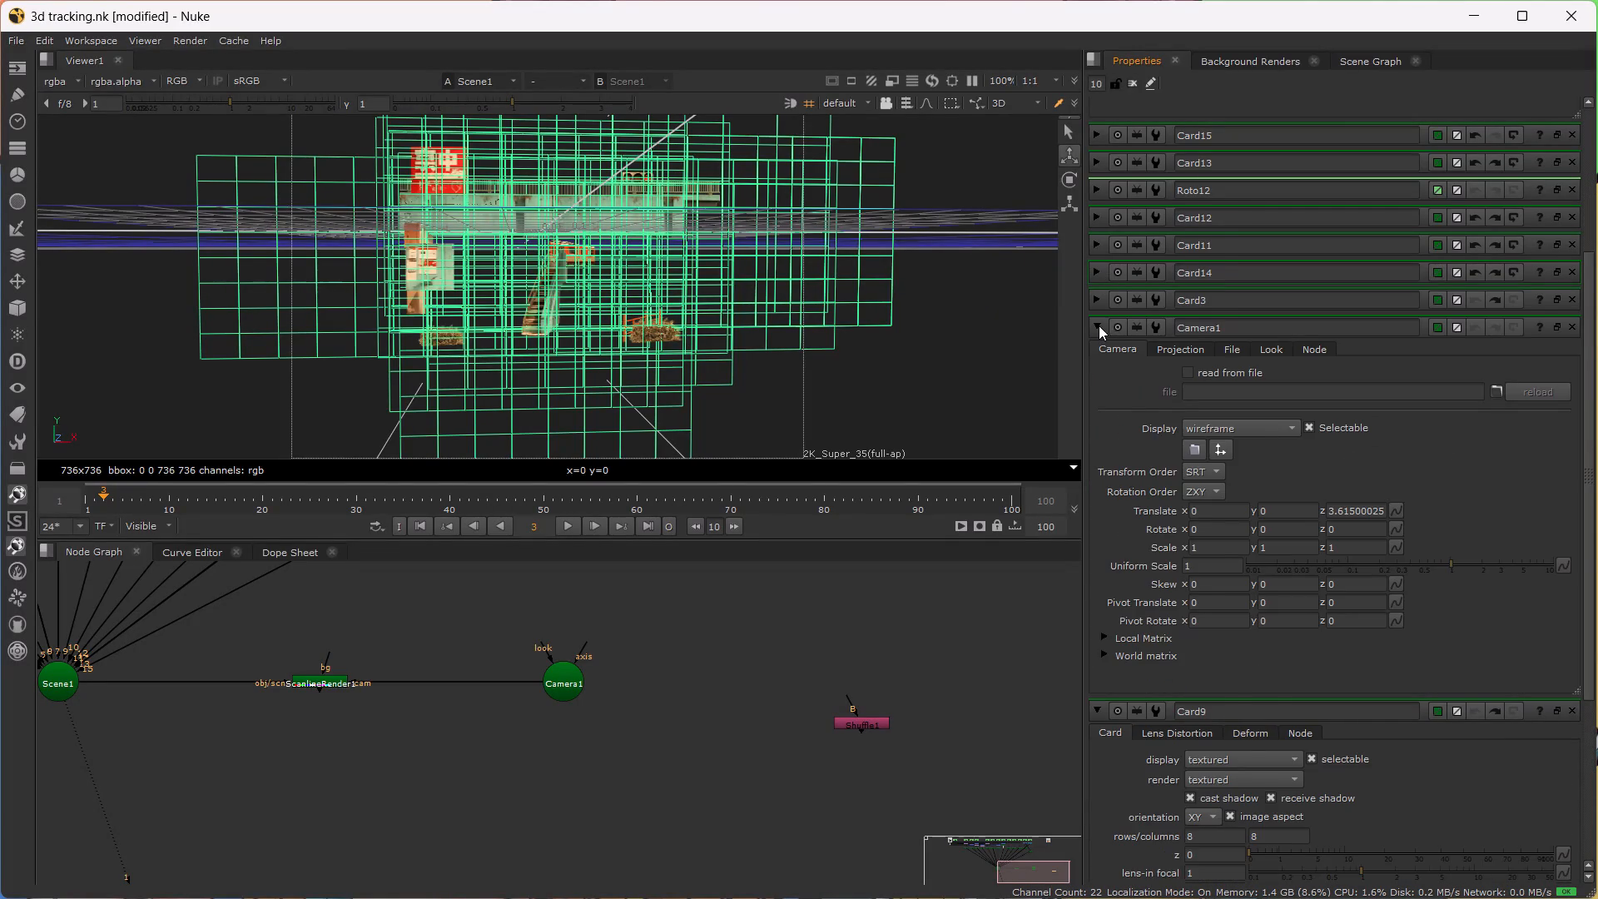
left_click(1098, 325)
Examine Shuffle1's node settings and its input and output layer options.
scroll(1115, 549, "down", 7)
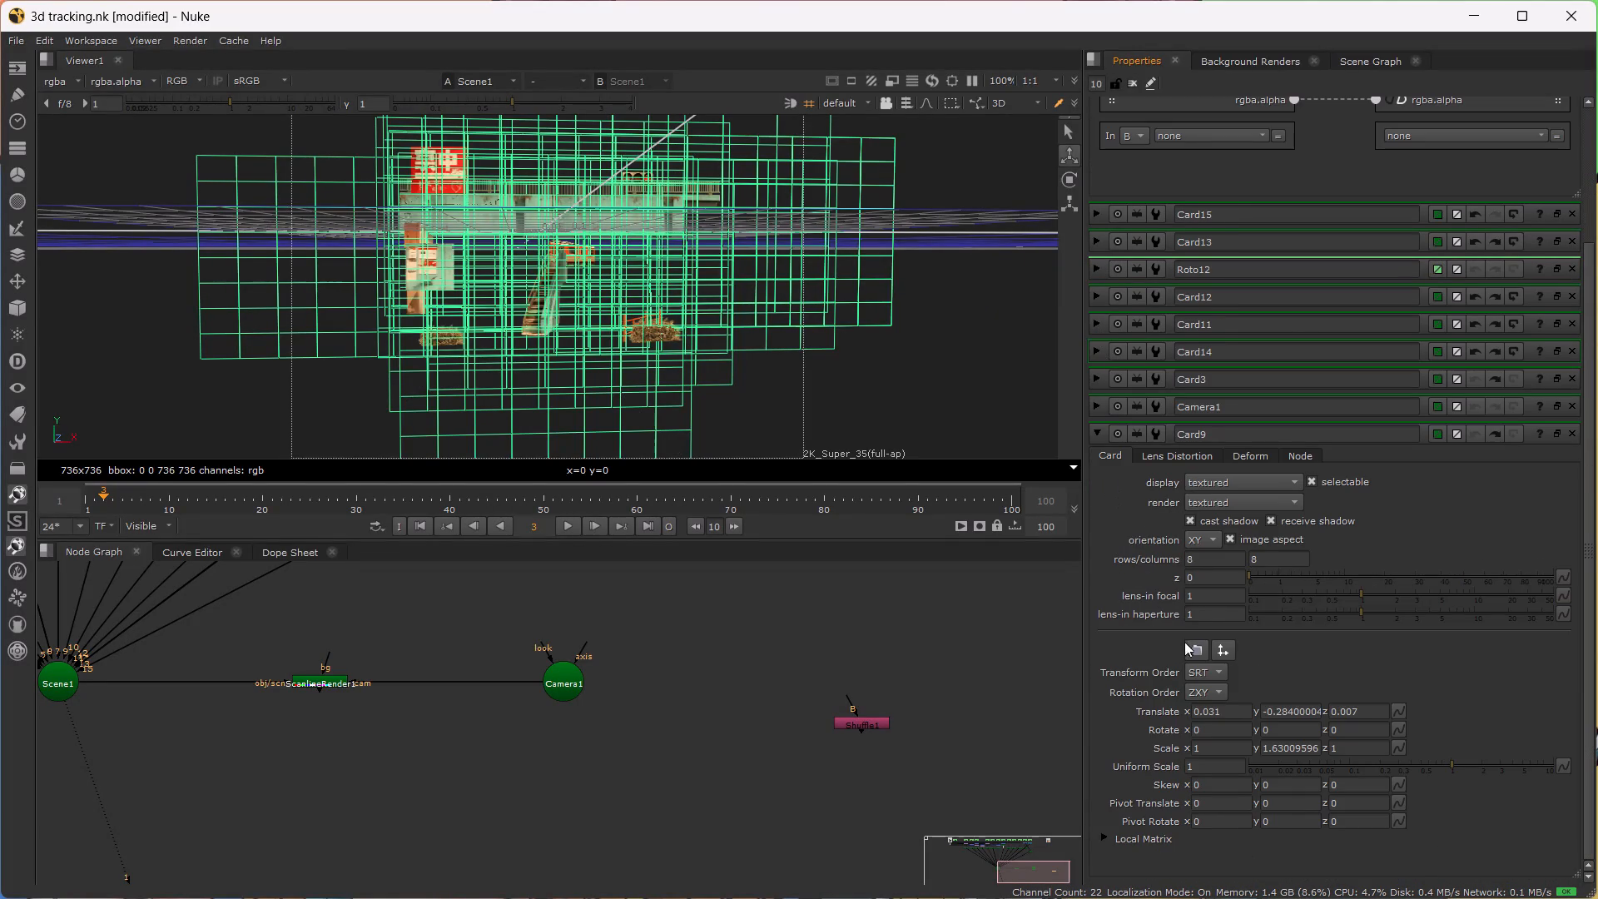
scroll(1363, 741, "up", 4)
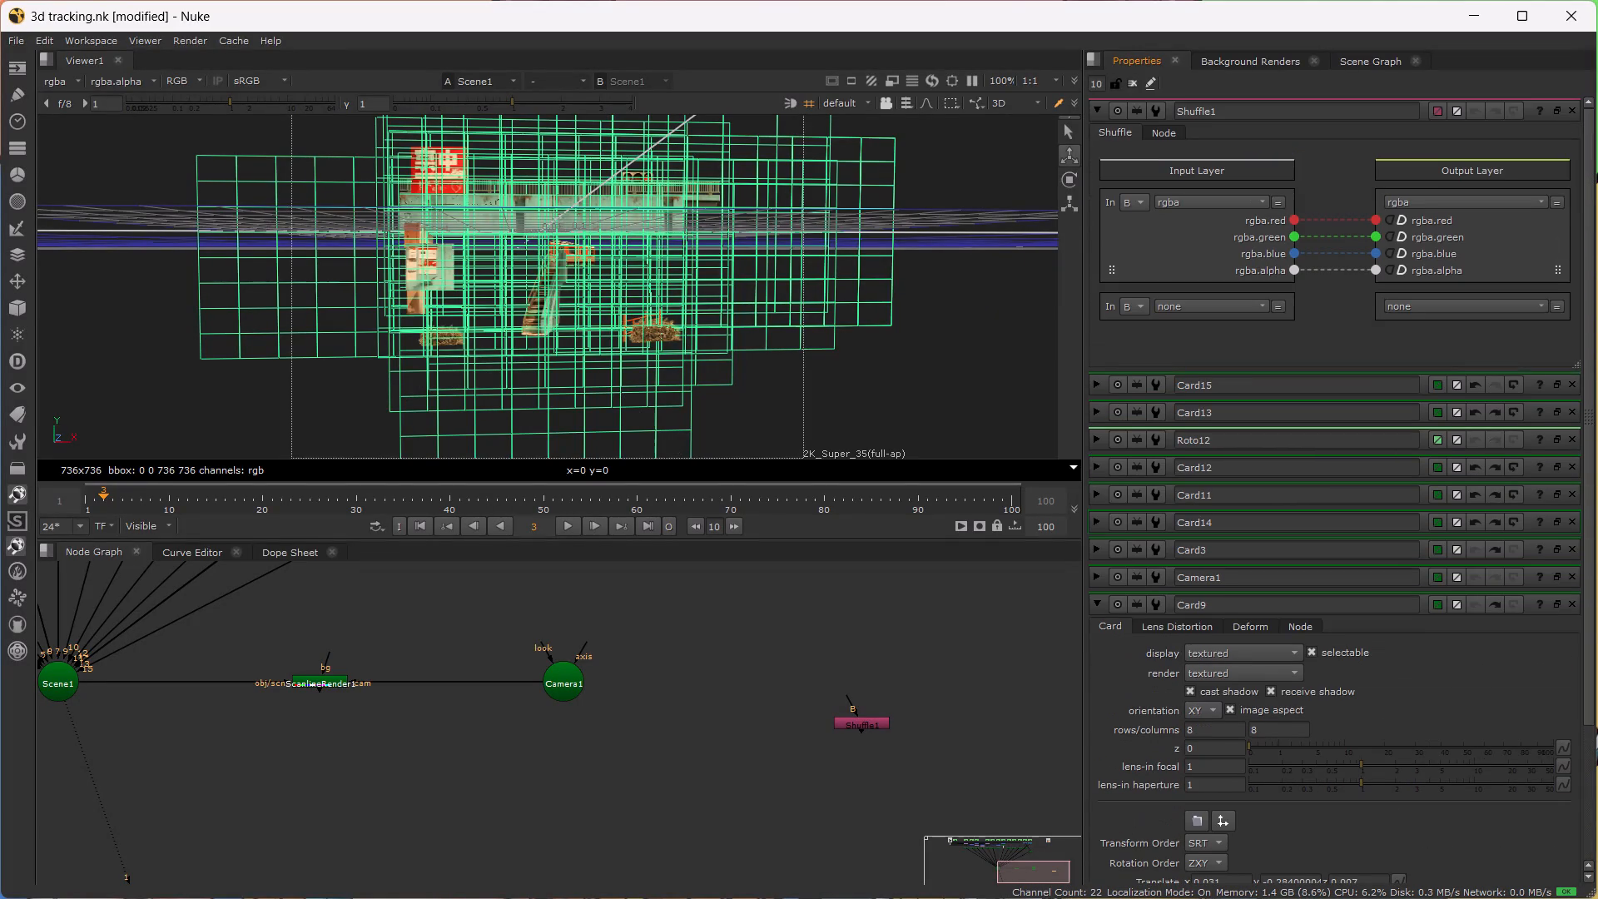
scroll(1363, 741, "up", 10)
left_click(1213, 171)
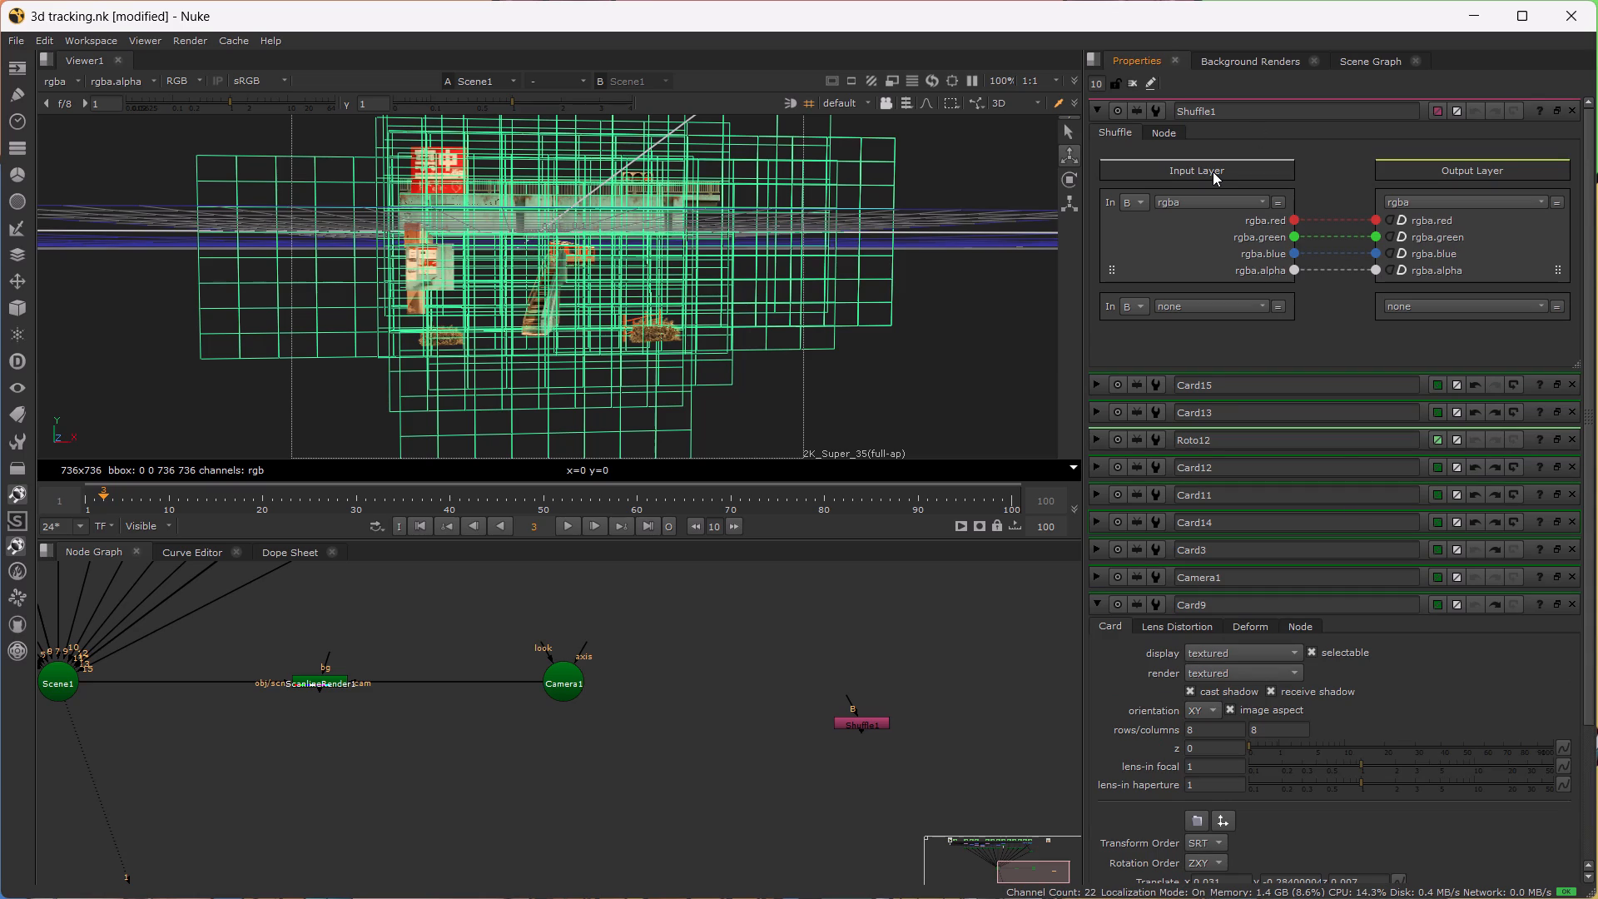
left_click(1131, 131)
left_click(1122, 129)
left_click(1155, 124)
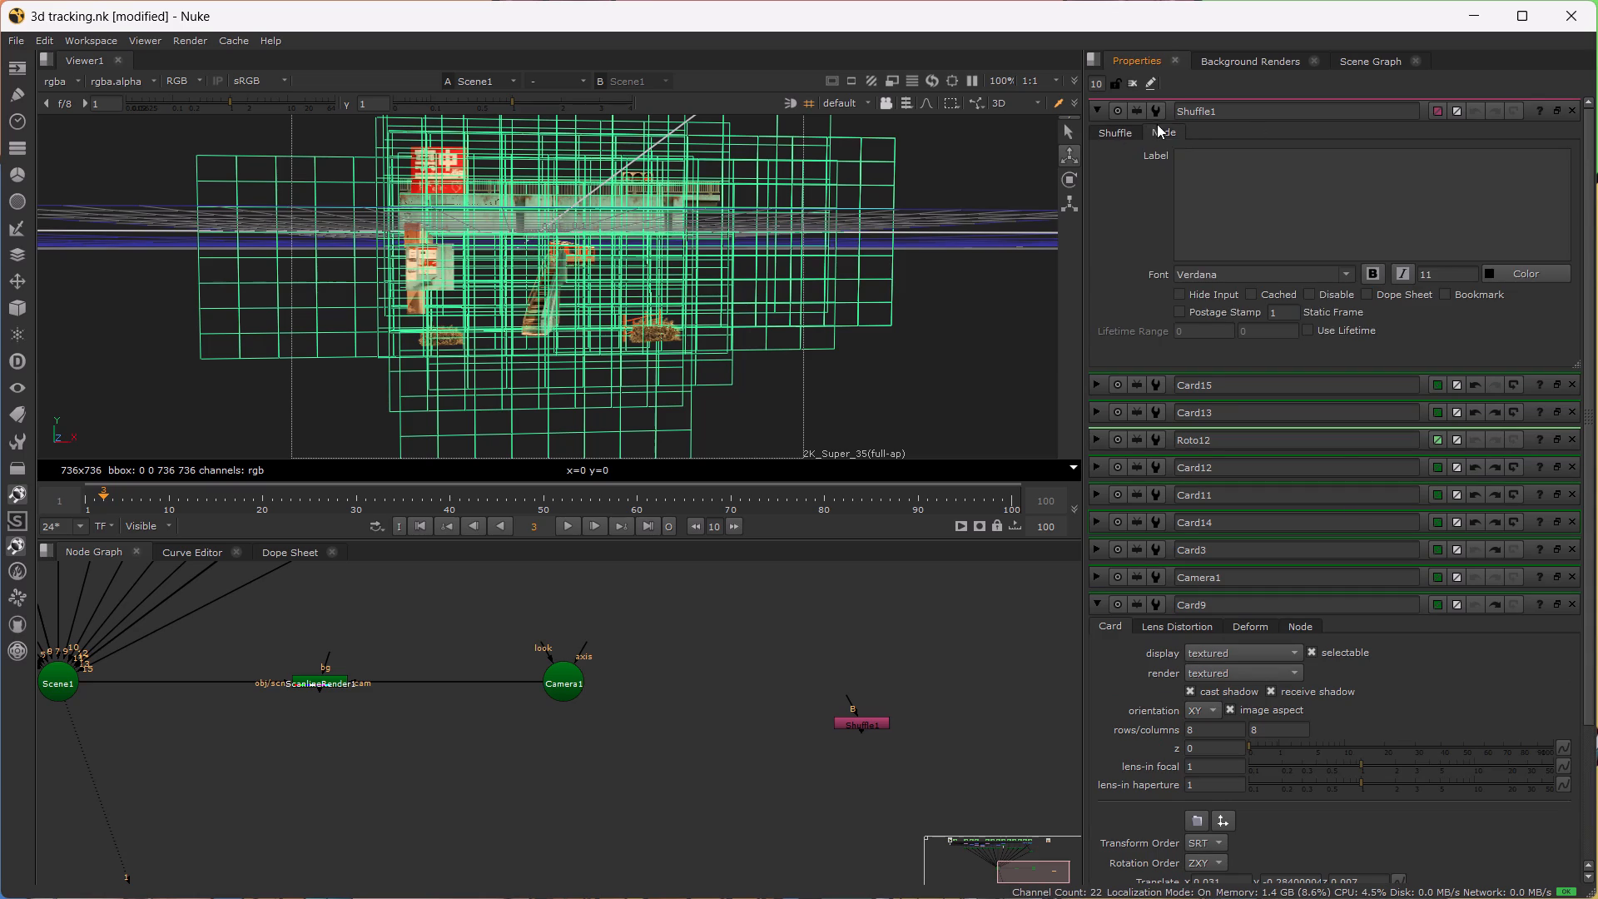
scroll(1273, 321, "down", 4)
scroll(1204, 256, "up", 9)
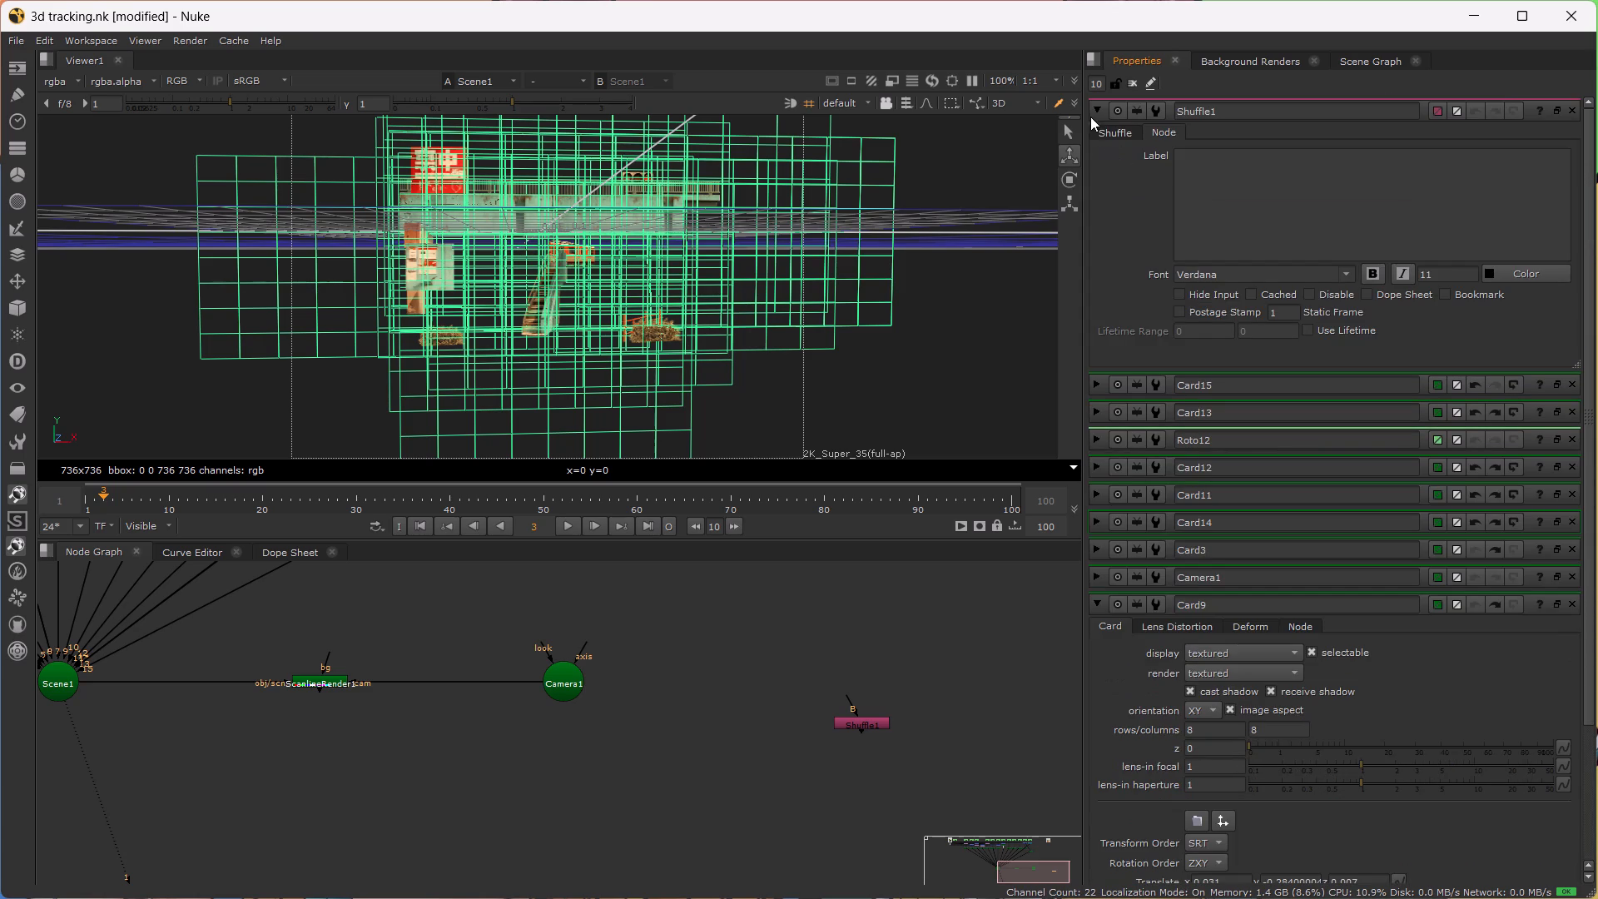
left_click(1104, 129)
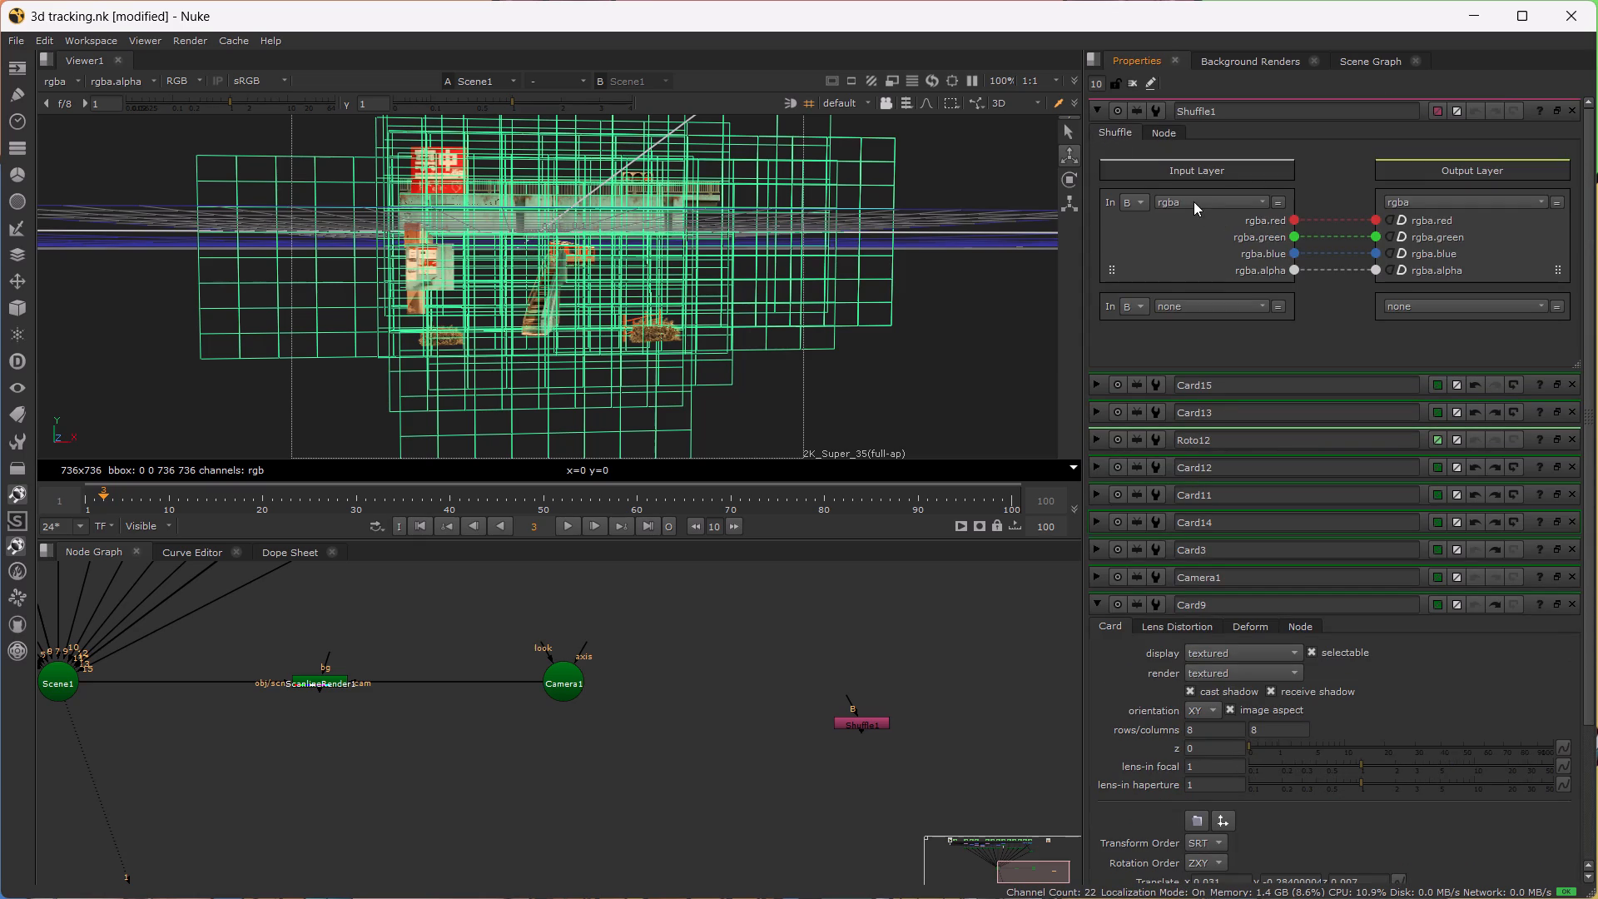
left_click(1194, 201)
left_click(1194, 201)
left_click(1142, 199)
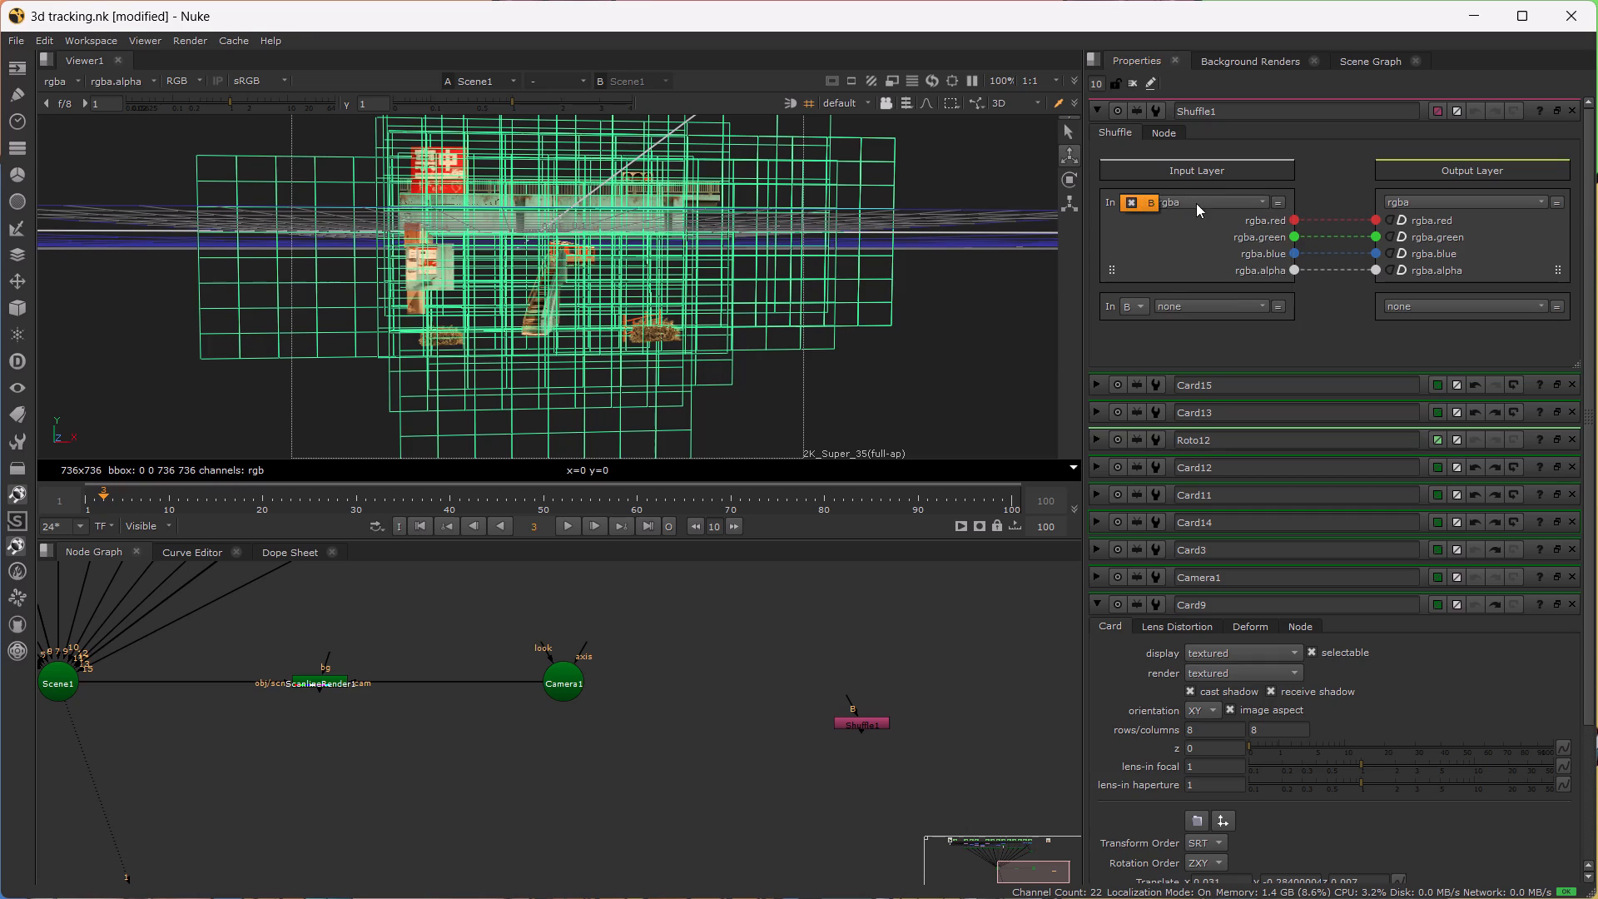
left_click(1197, 203)
left_click(1469, 199)
left_click(1469, 198)
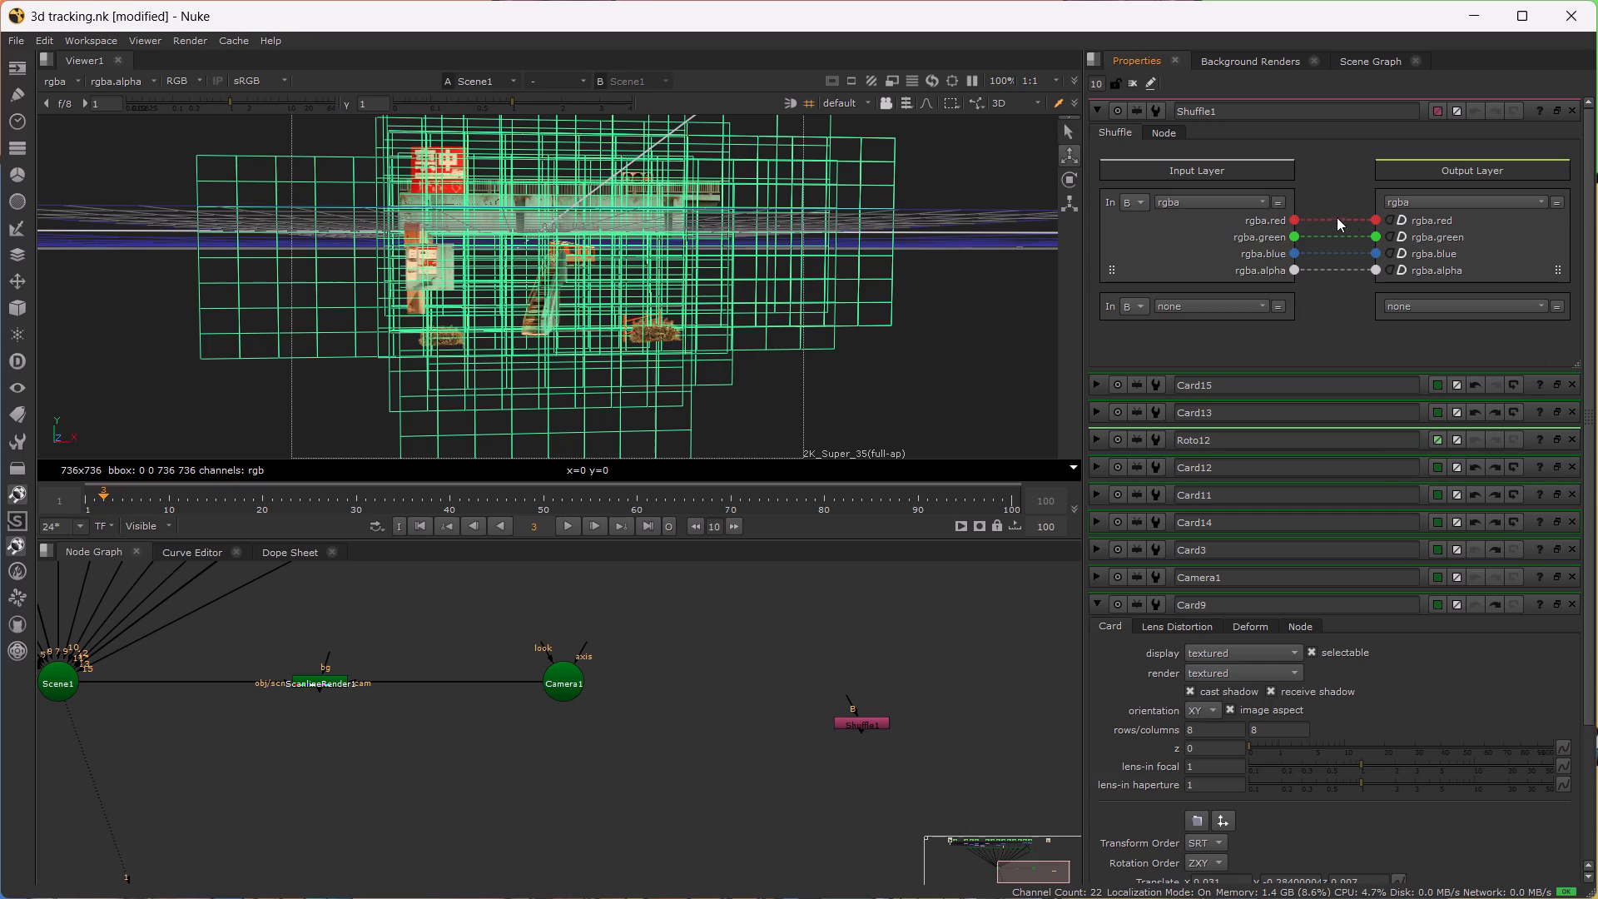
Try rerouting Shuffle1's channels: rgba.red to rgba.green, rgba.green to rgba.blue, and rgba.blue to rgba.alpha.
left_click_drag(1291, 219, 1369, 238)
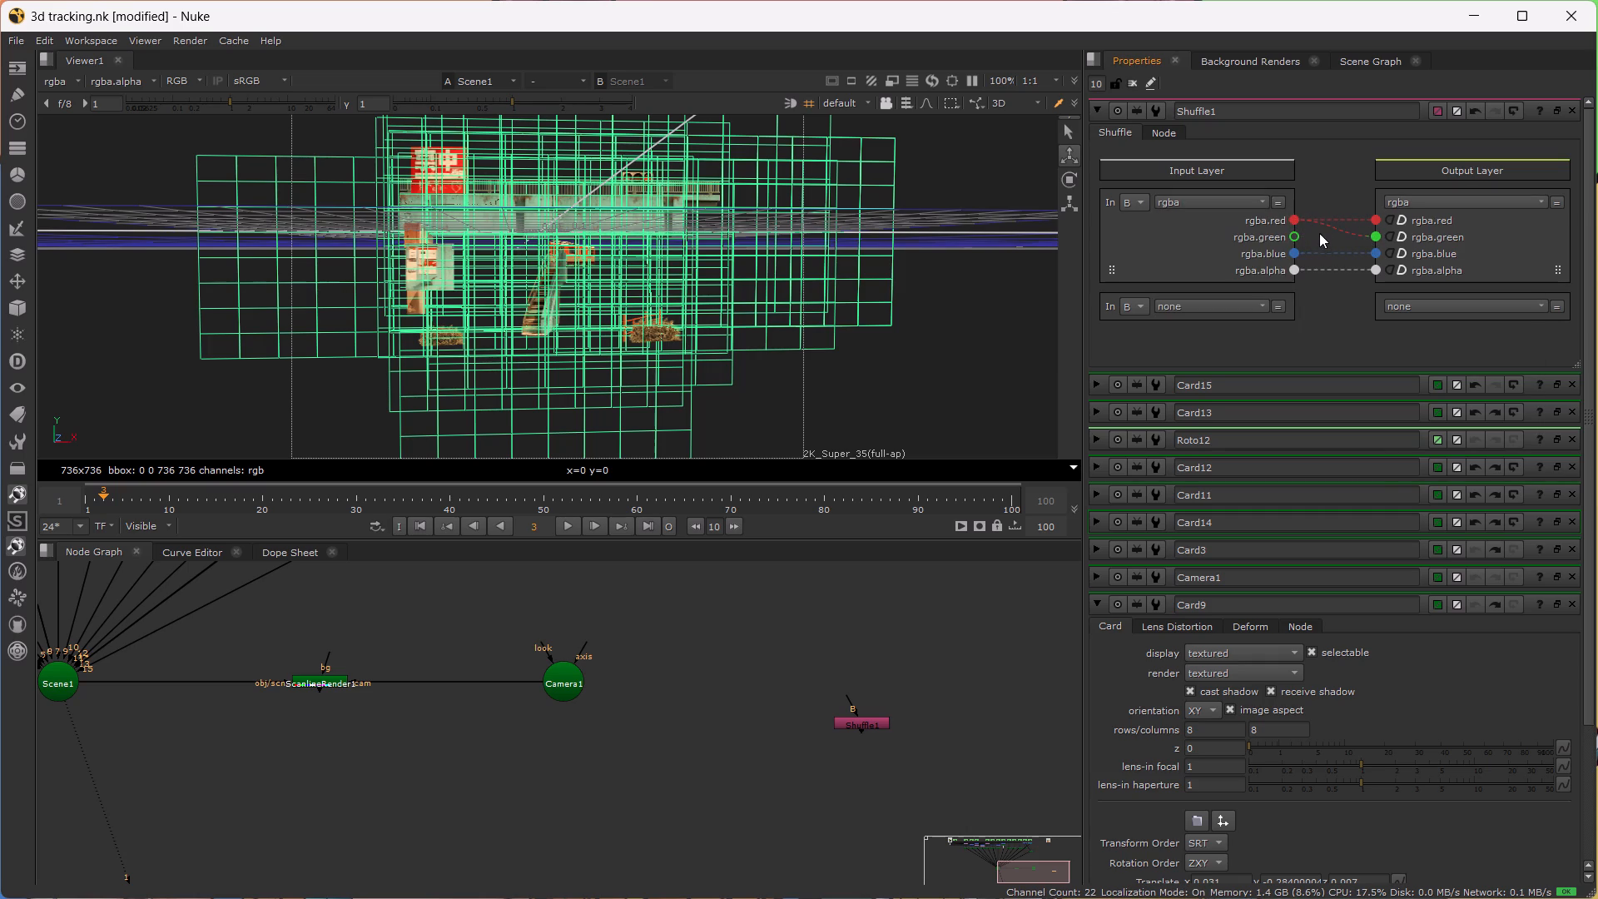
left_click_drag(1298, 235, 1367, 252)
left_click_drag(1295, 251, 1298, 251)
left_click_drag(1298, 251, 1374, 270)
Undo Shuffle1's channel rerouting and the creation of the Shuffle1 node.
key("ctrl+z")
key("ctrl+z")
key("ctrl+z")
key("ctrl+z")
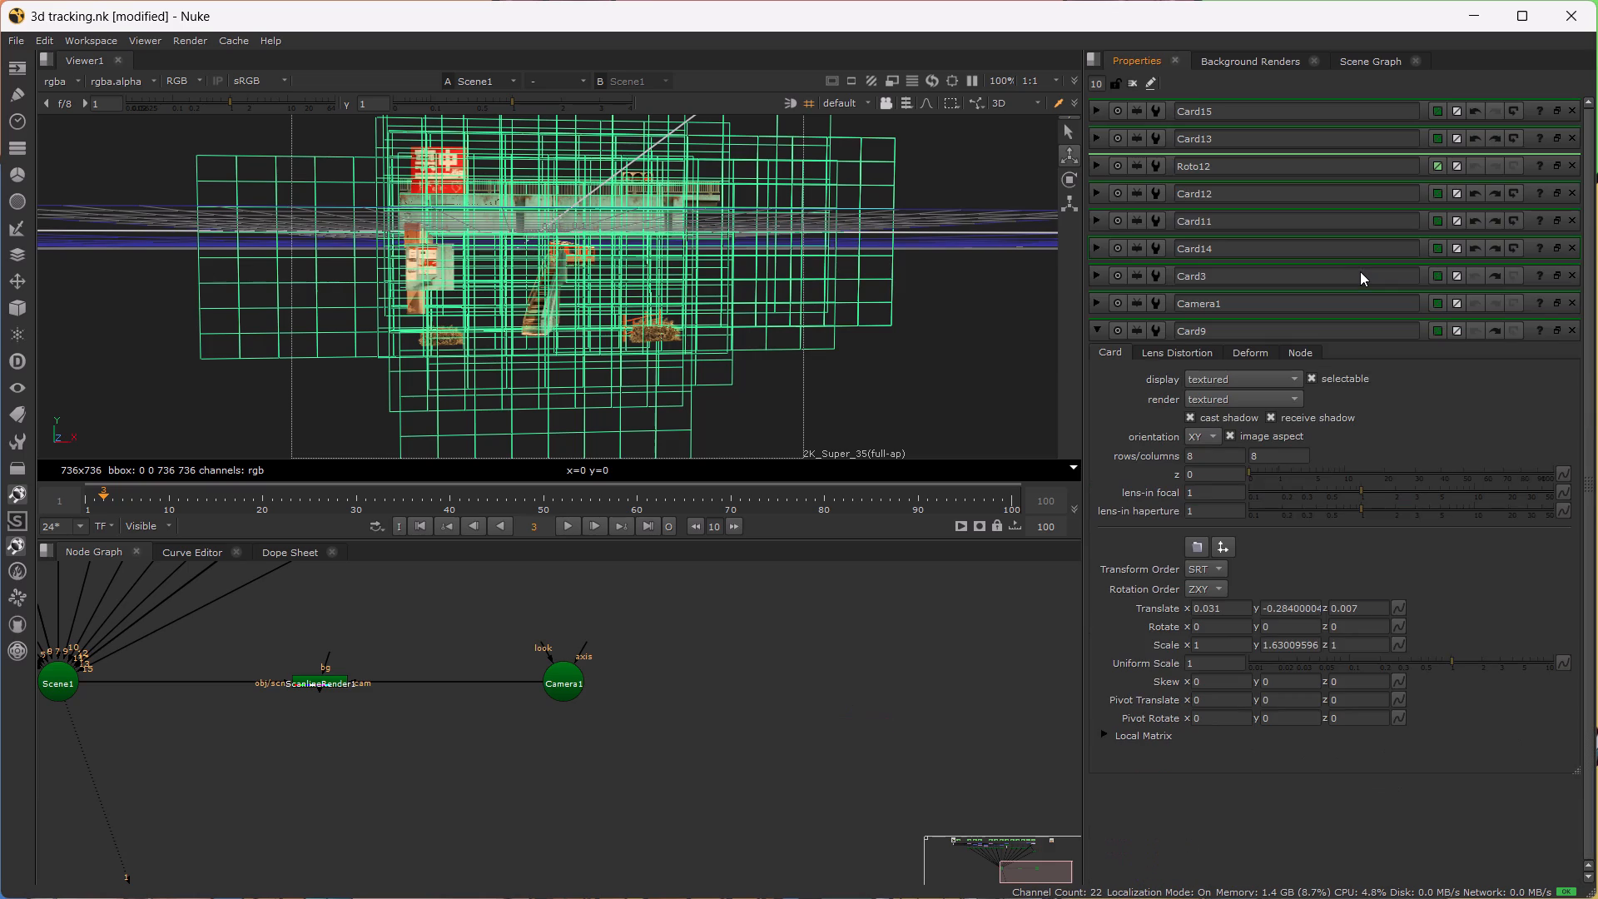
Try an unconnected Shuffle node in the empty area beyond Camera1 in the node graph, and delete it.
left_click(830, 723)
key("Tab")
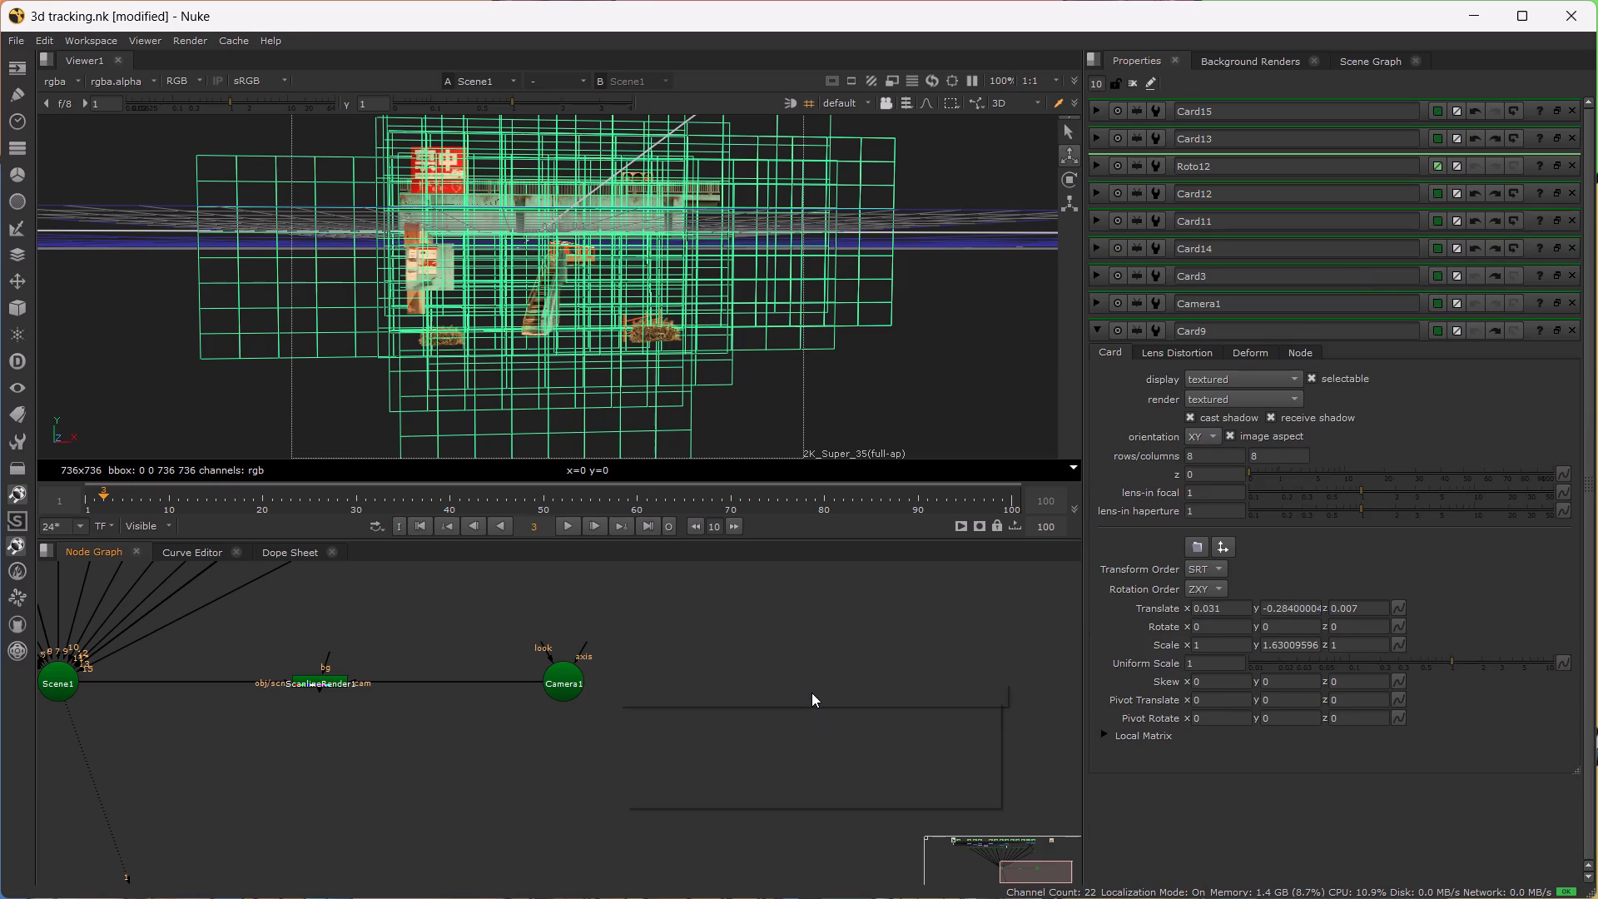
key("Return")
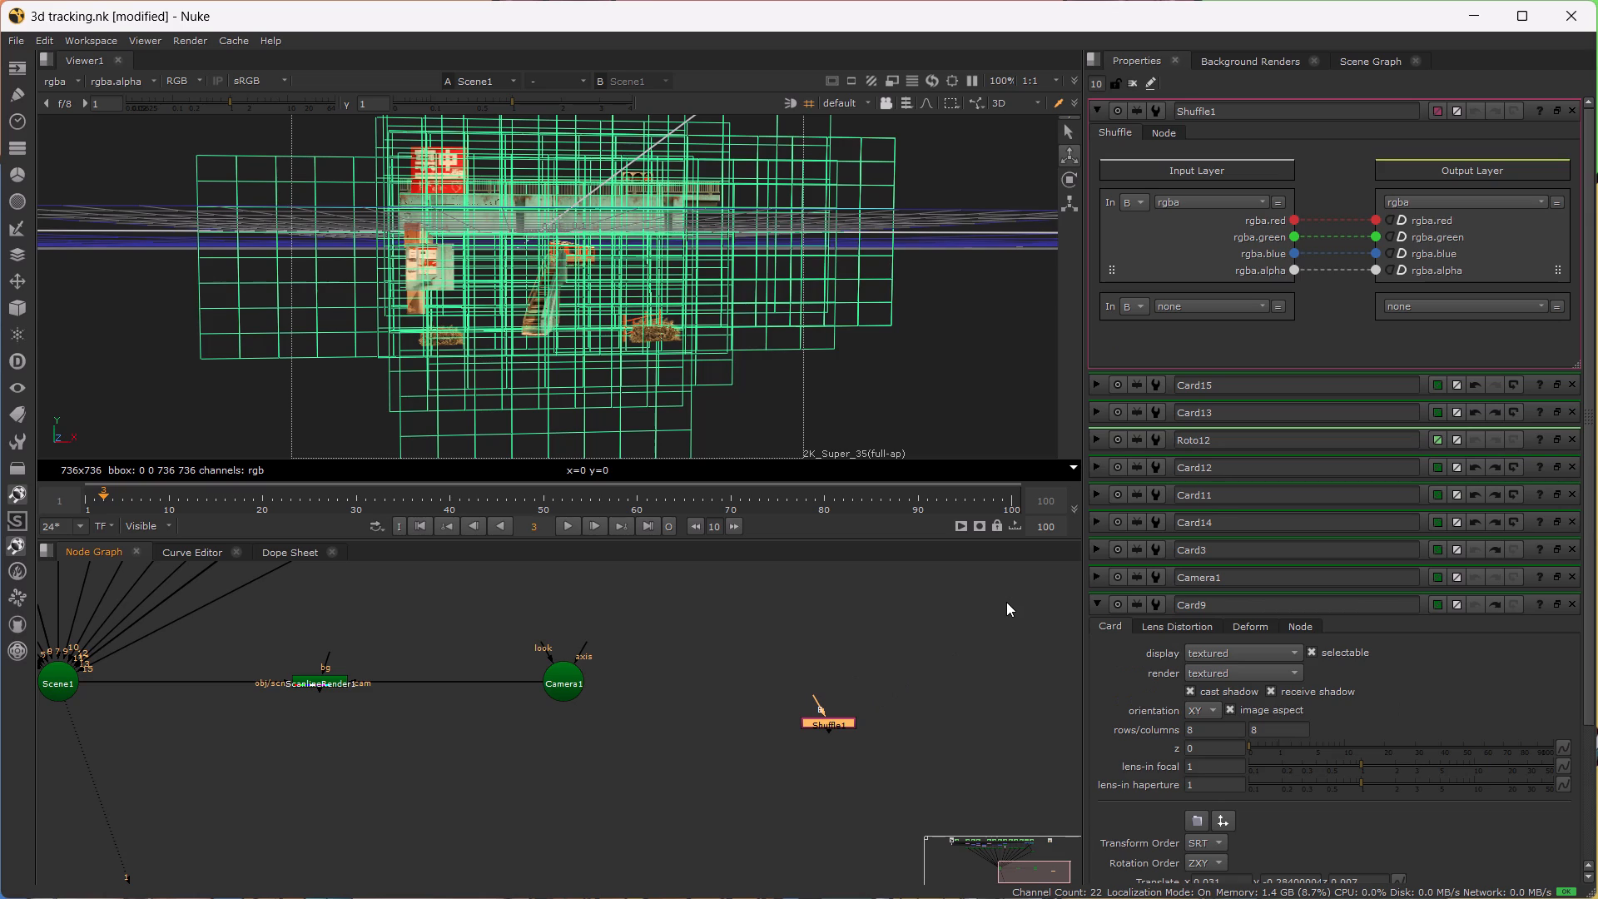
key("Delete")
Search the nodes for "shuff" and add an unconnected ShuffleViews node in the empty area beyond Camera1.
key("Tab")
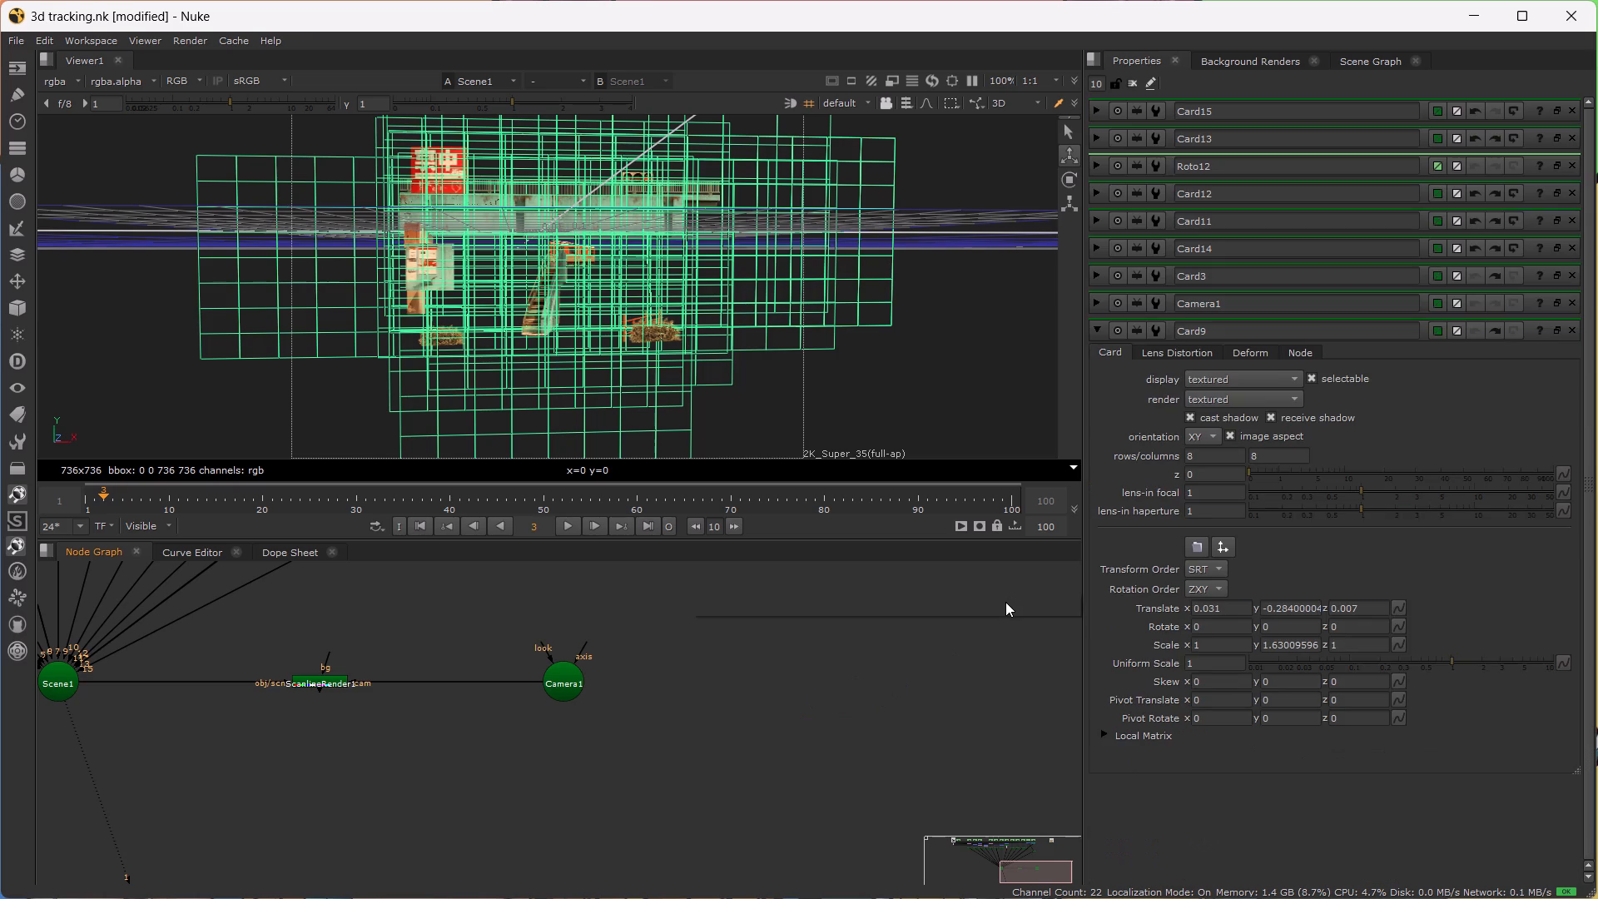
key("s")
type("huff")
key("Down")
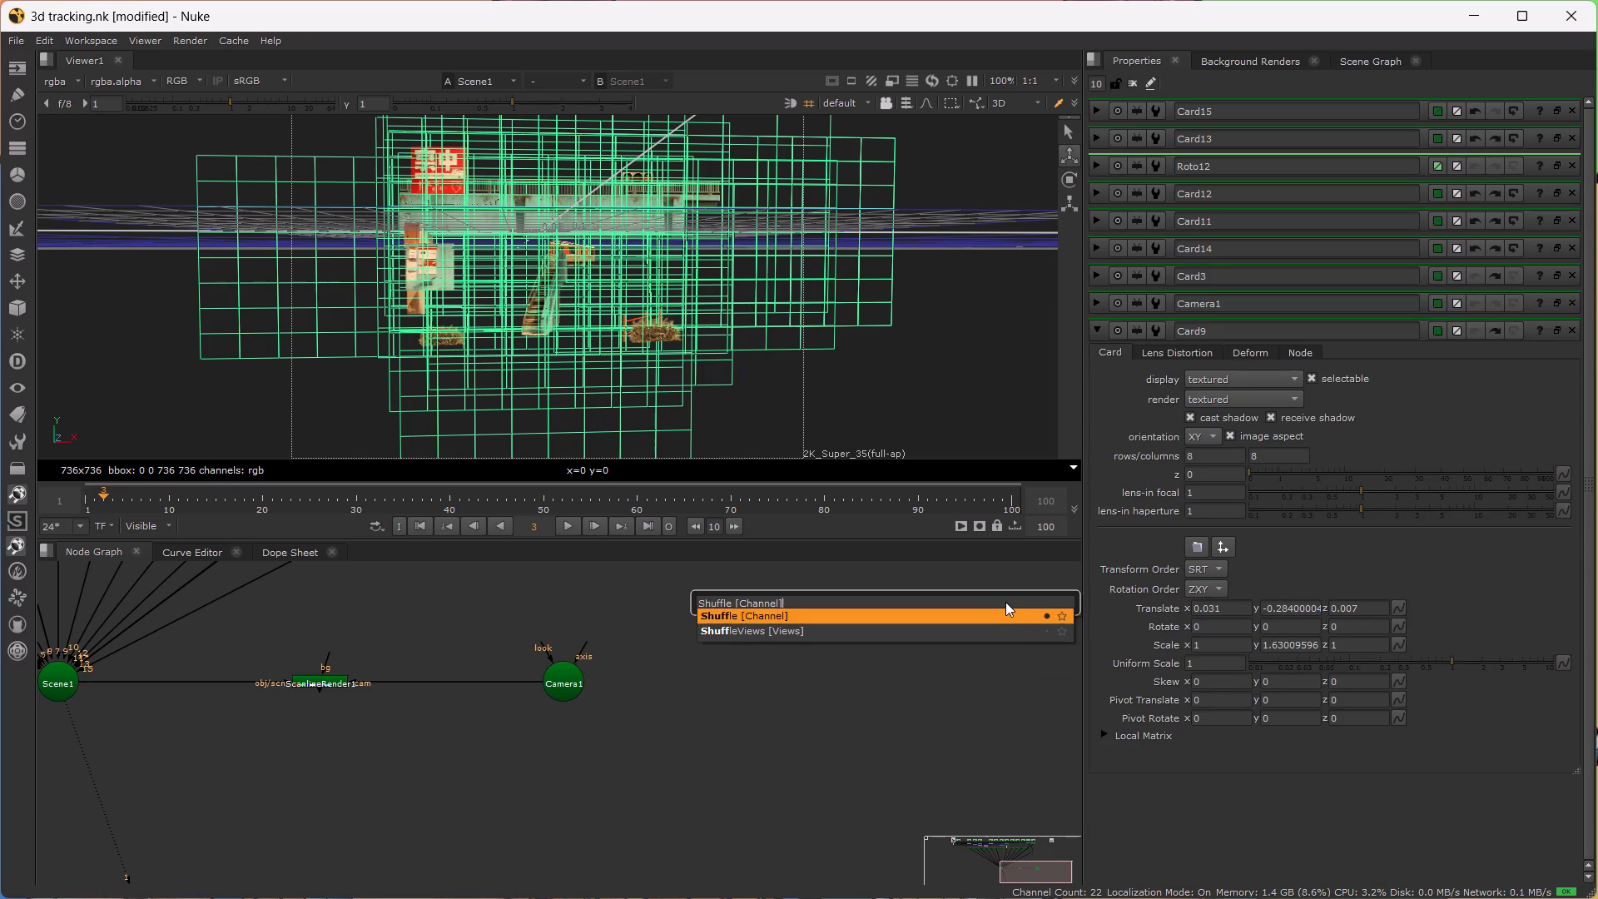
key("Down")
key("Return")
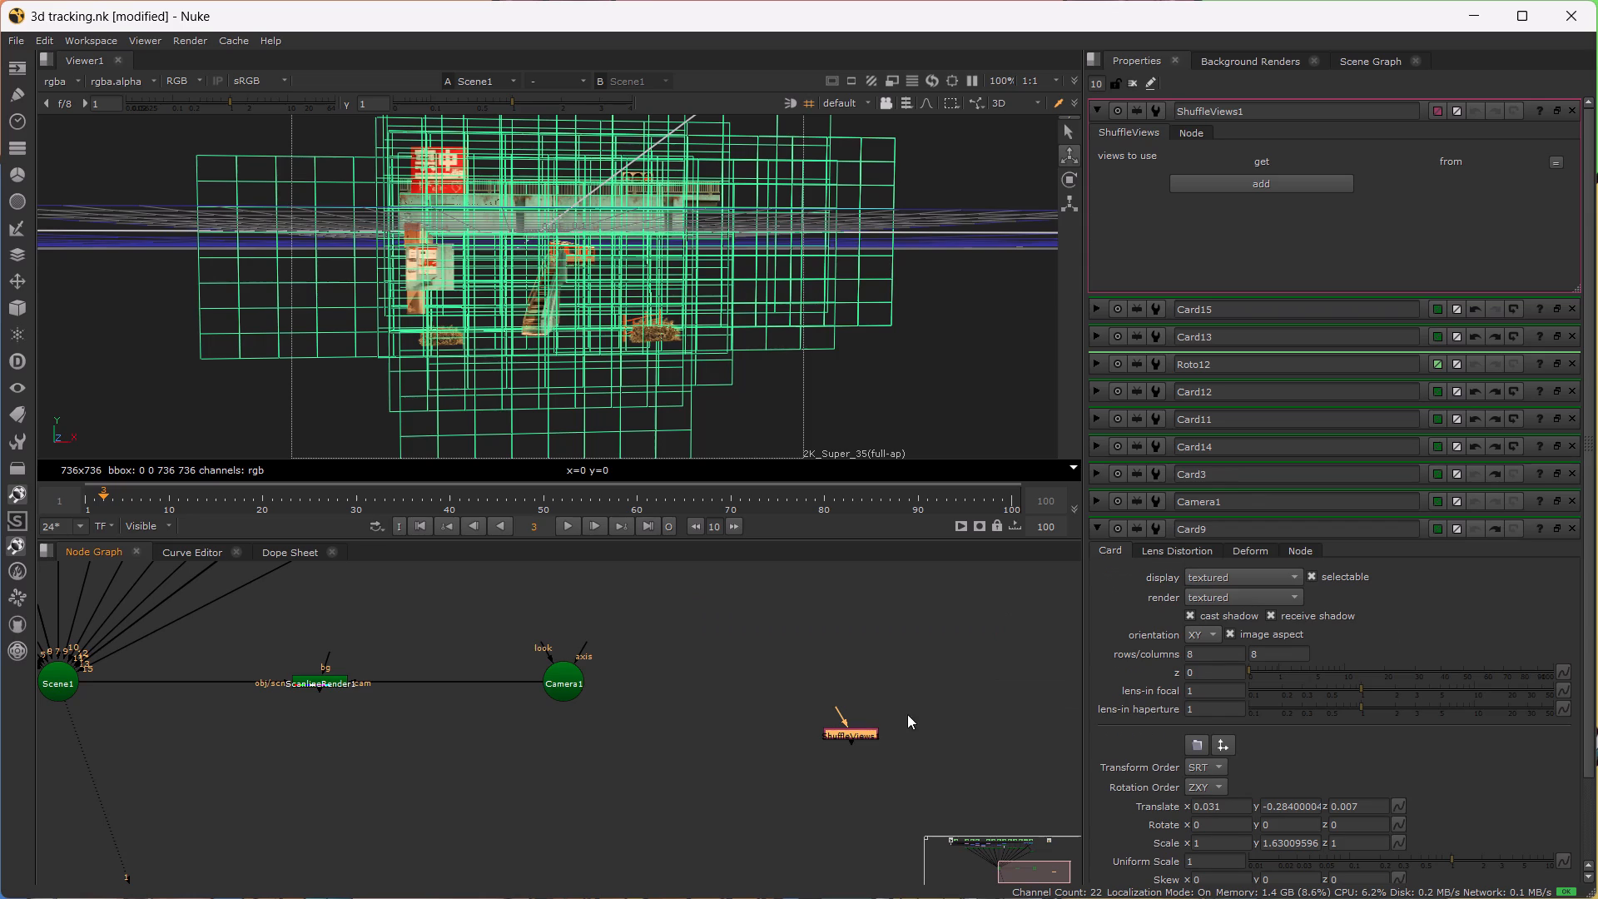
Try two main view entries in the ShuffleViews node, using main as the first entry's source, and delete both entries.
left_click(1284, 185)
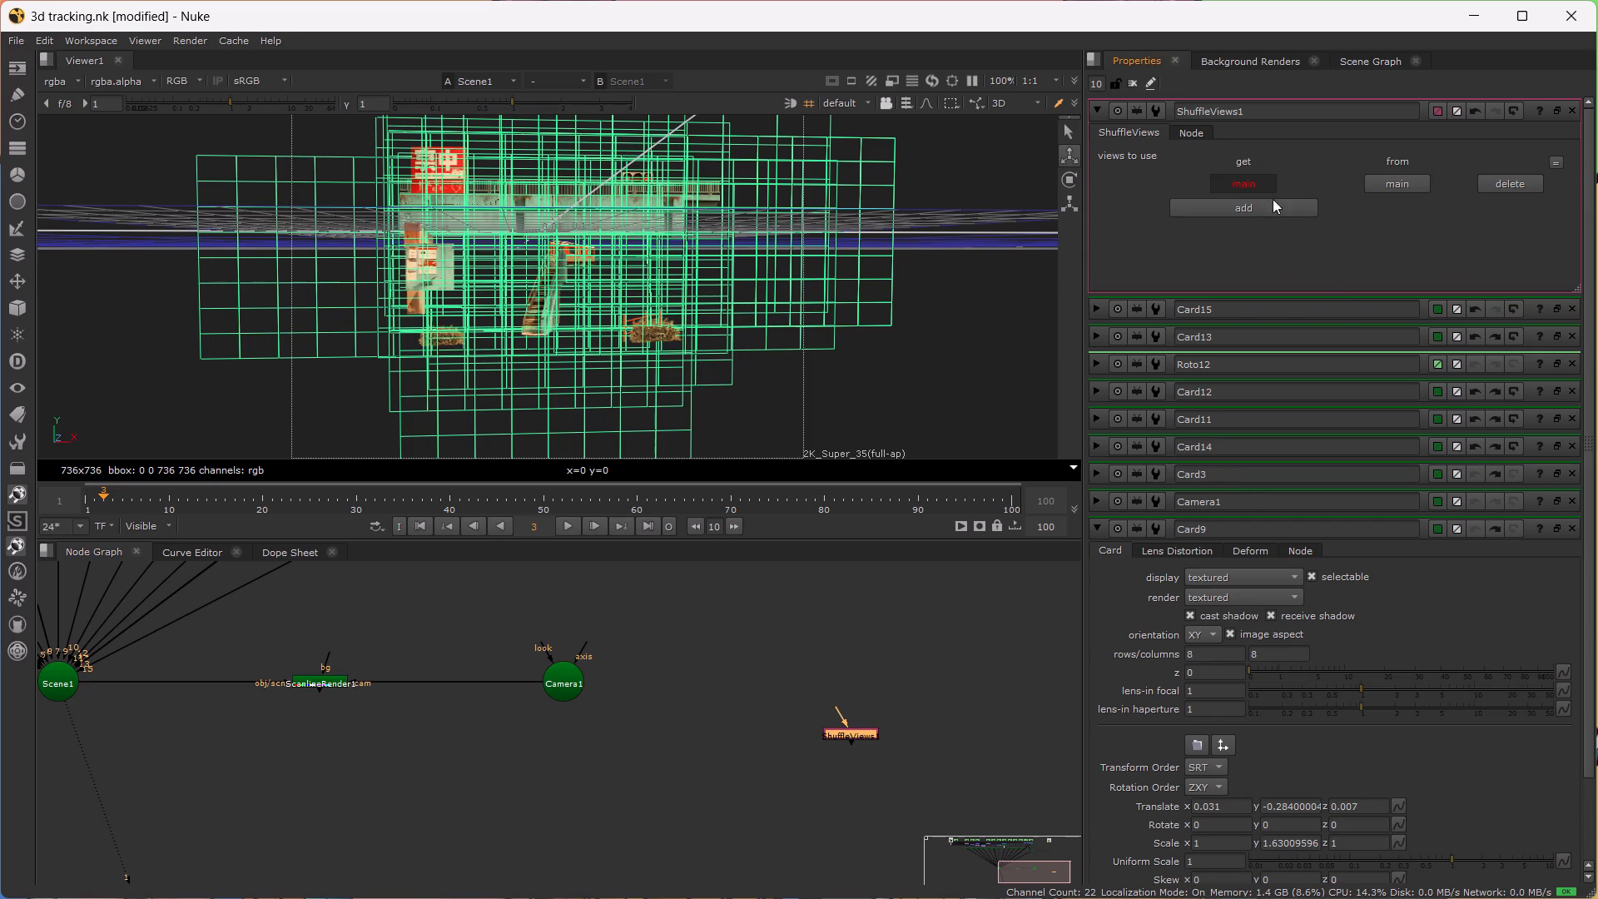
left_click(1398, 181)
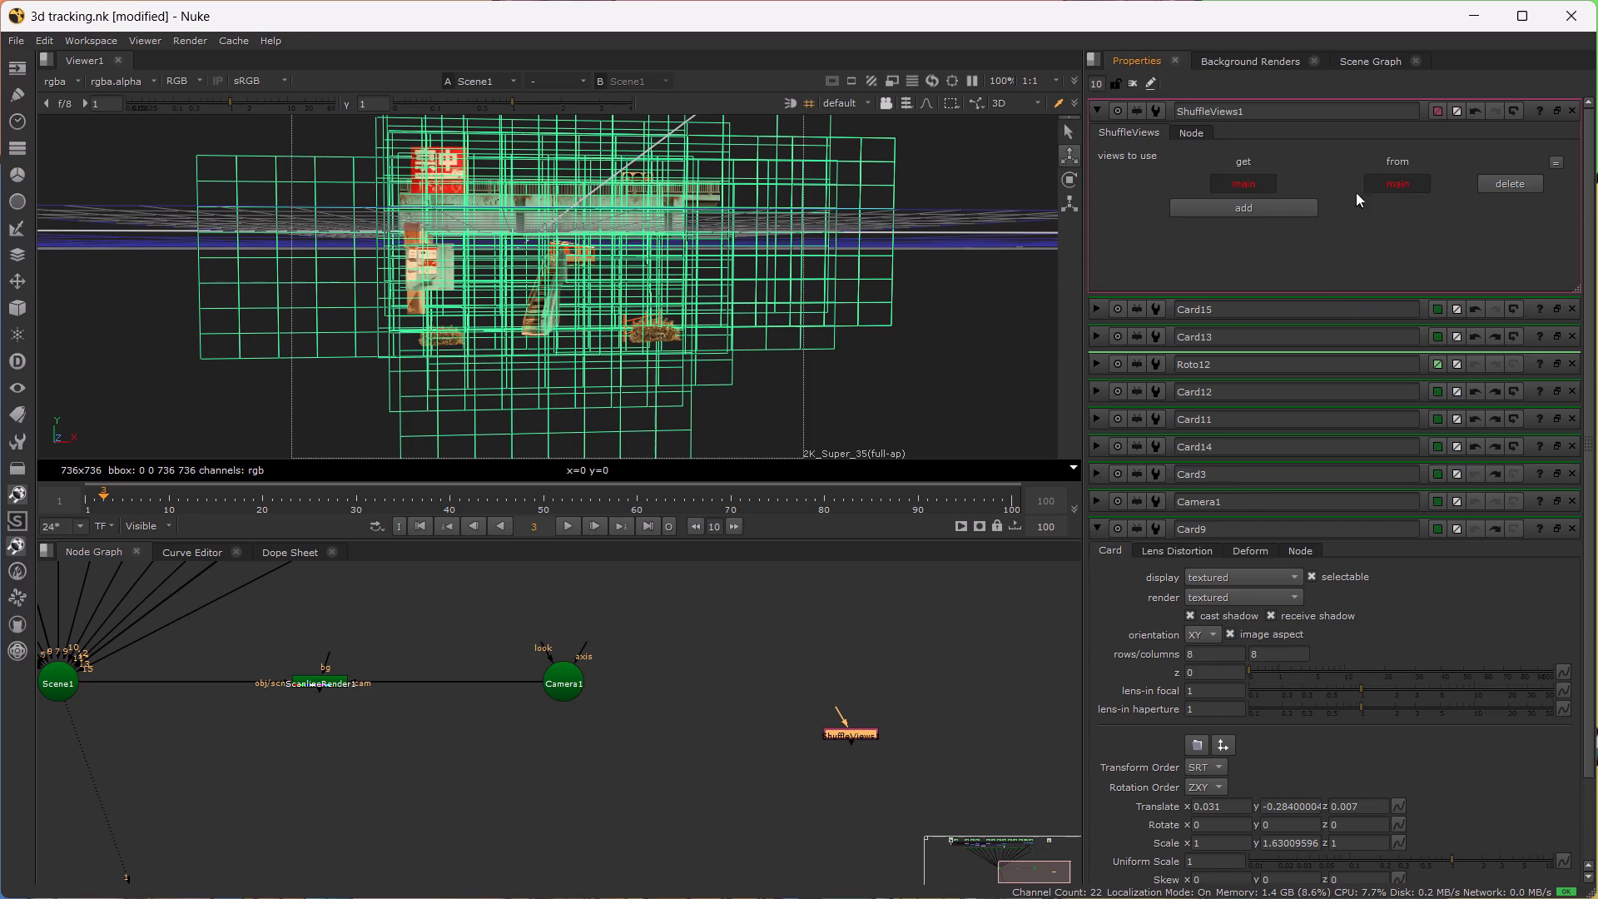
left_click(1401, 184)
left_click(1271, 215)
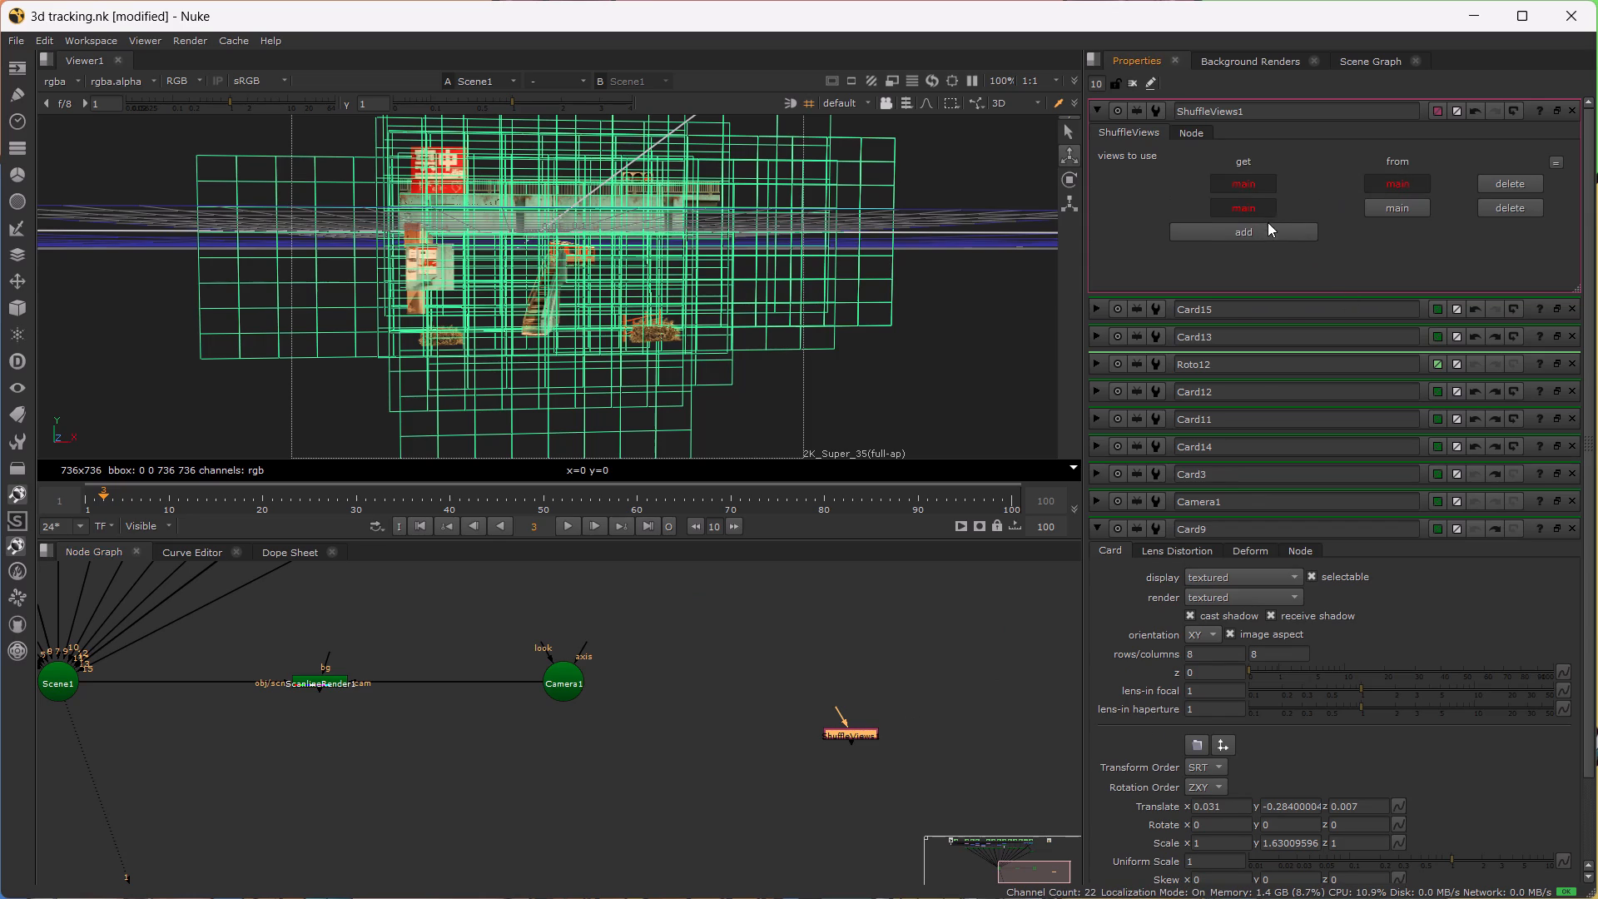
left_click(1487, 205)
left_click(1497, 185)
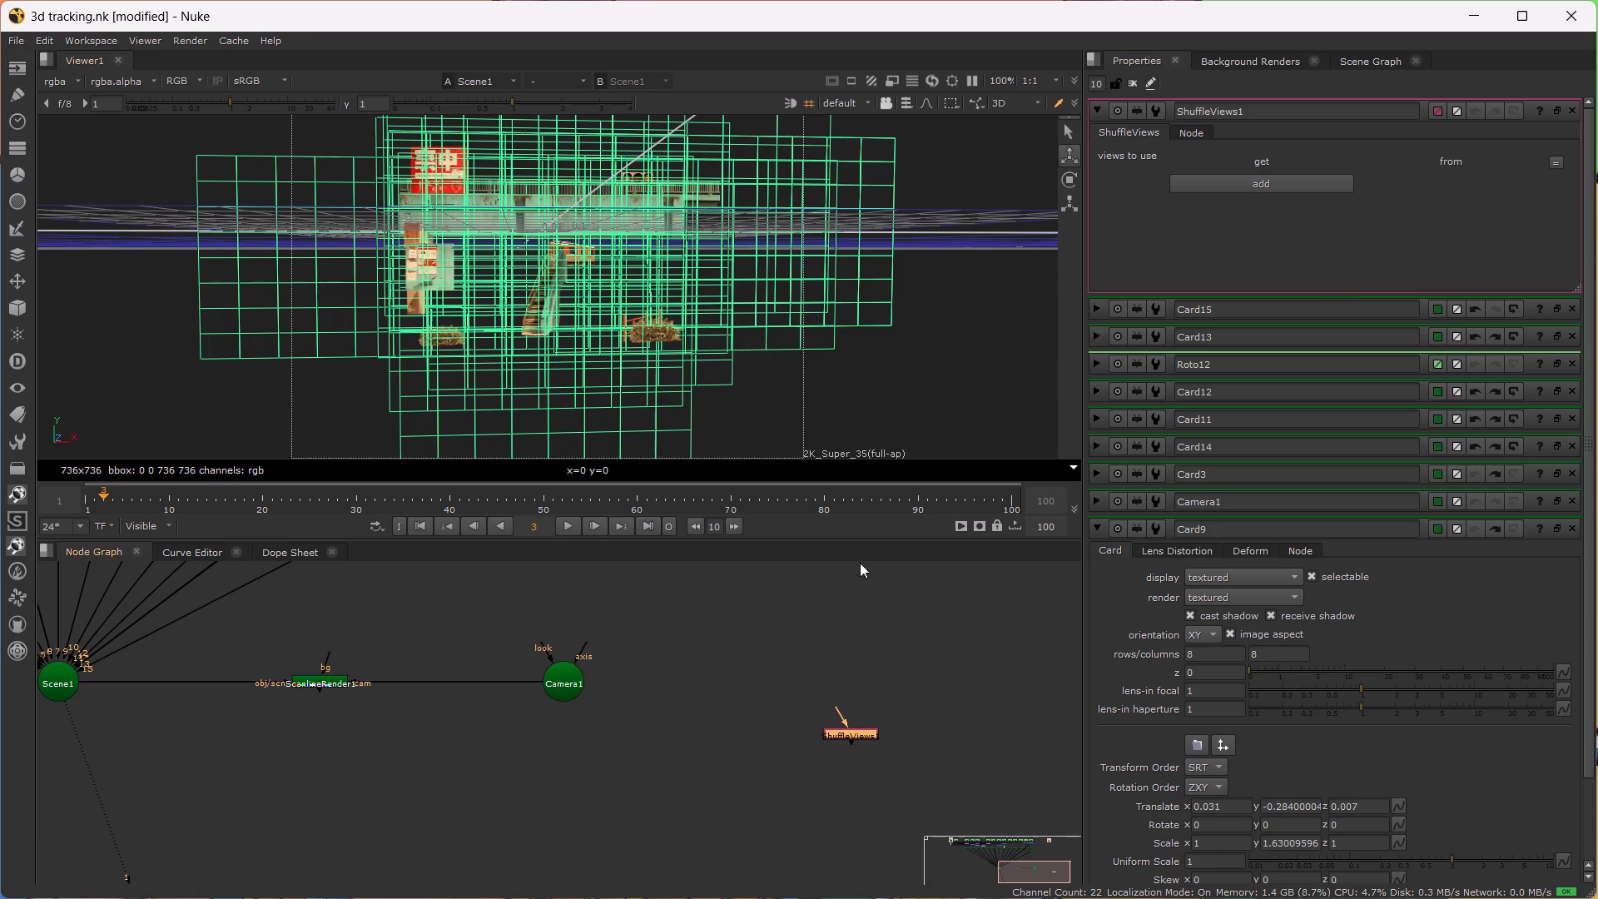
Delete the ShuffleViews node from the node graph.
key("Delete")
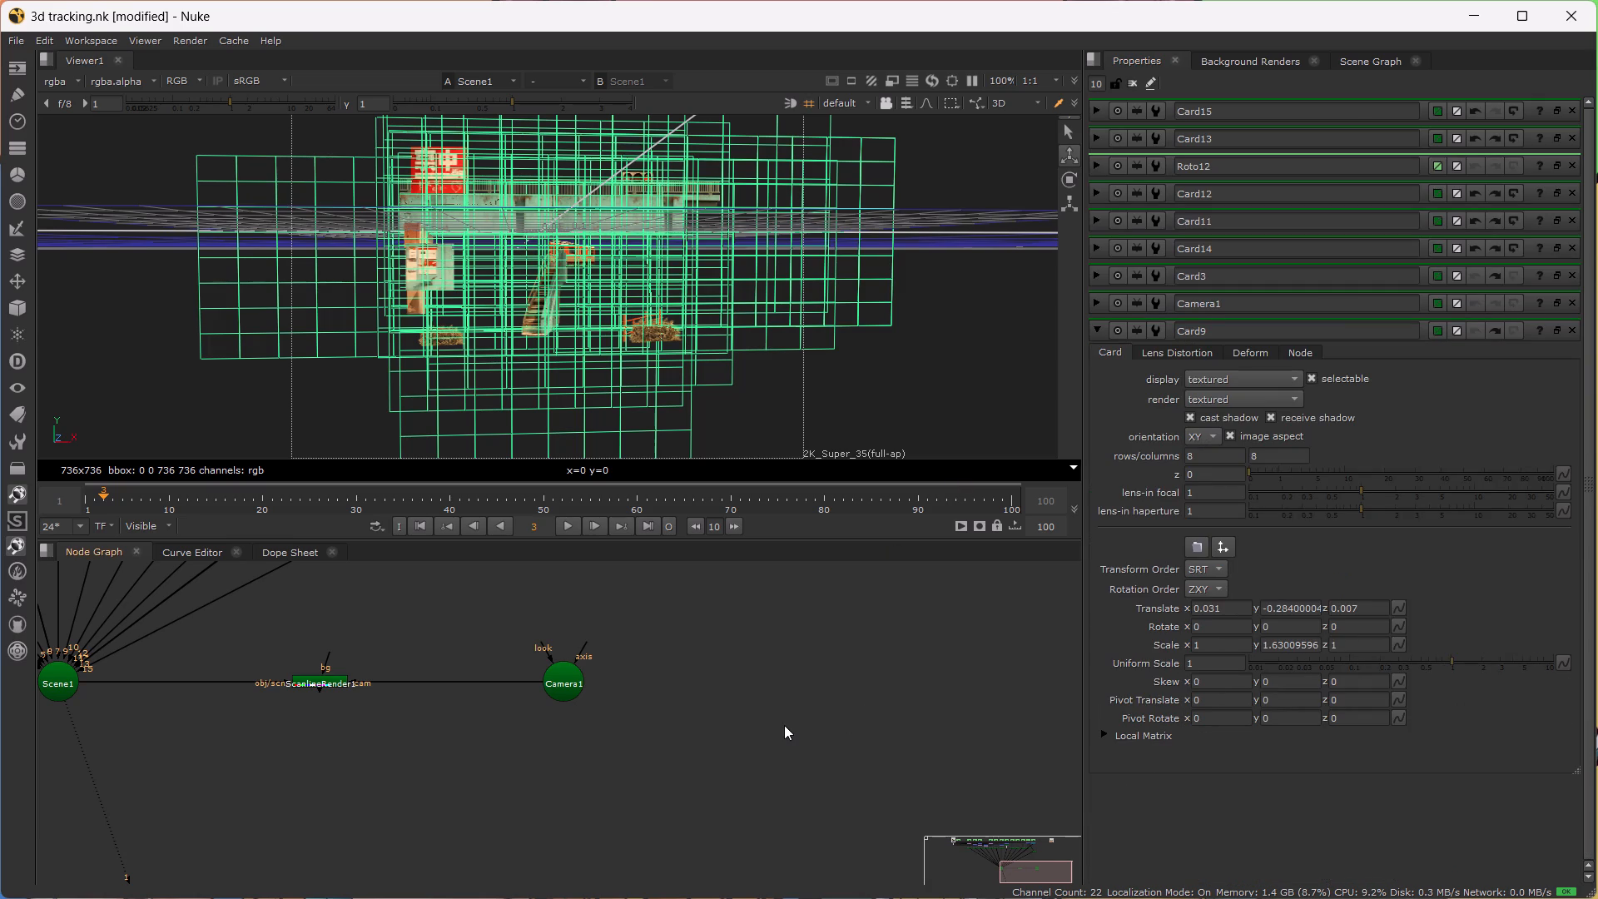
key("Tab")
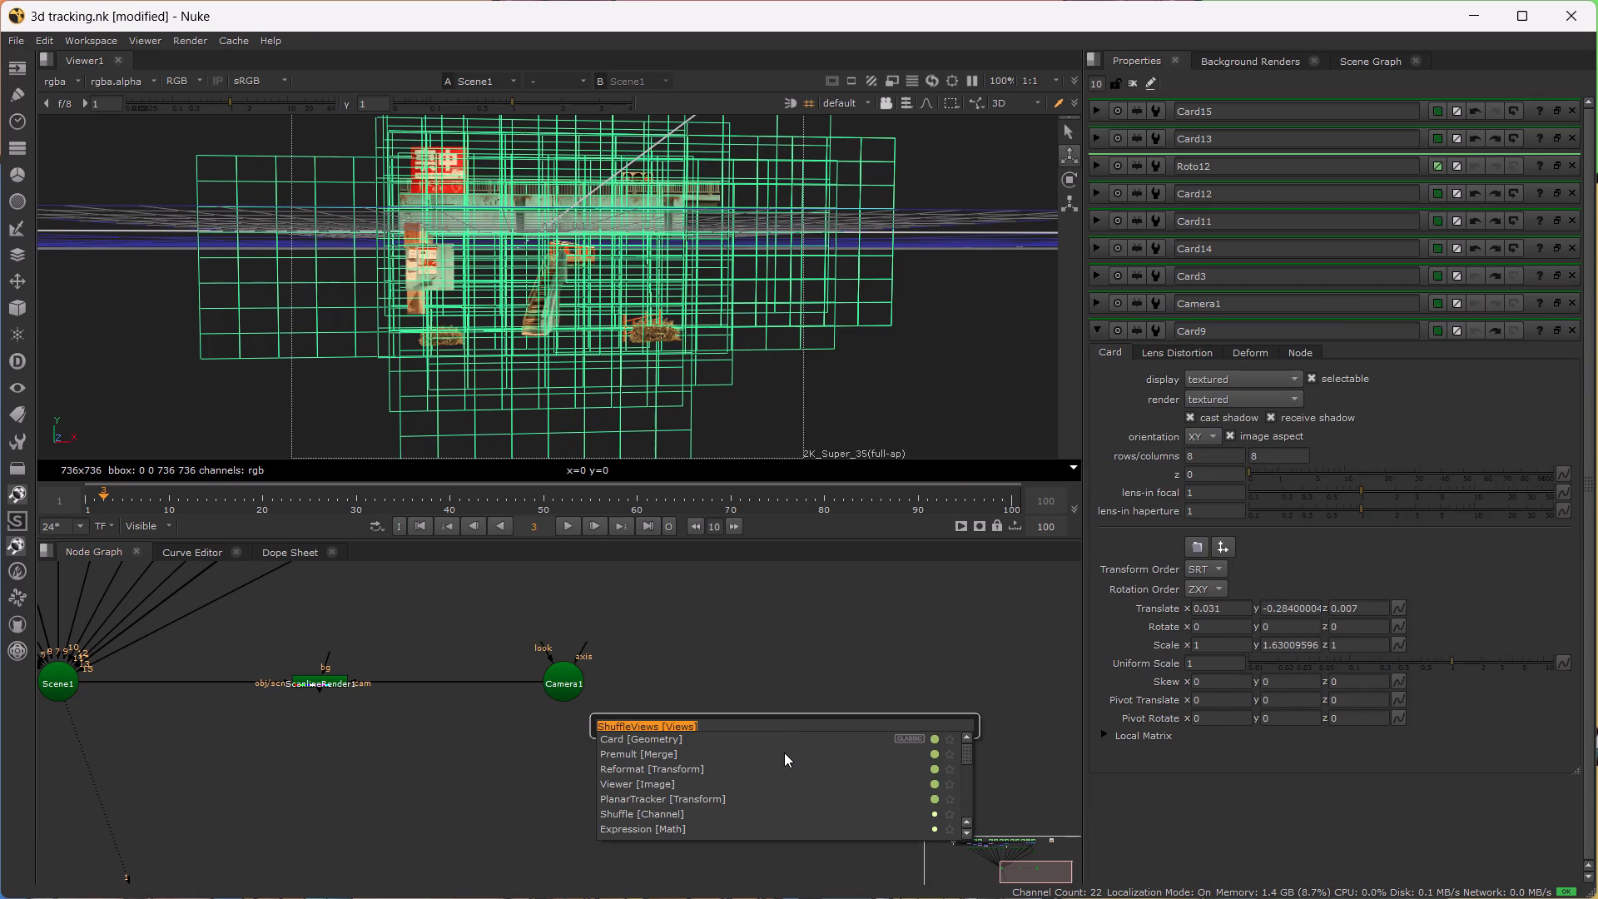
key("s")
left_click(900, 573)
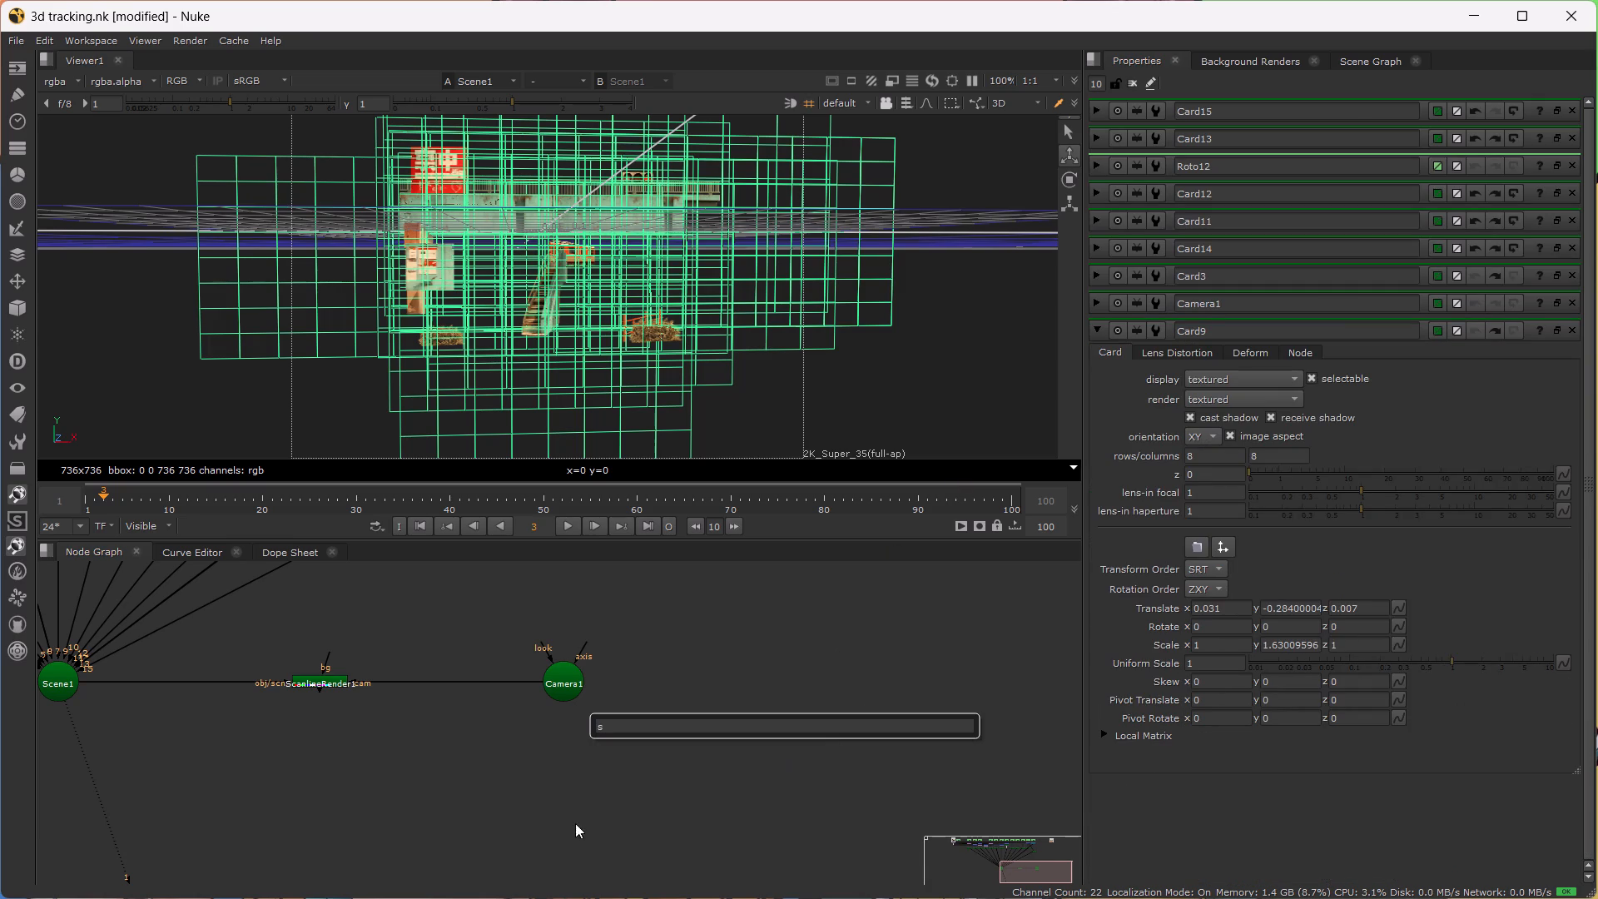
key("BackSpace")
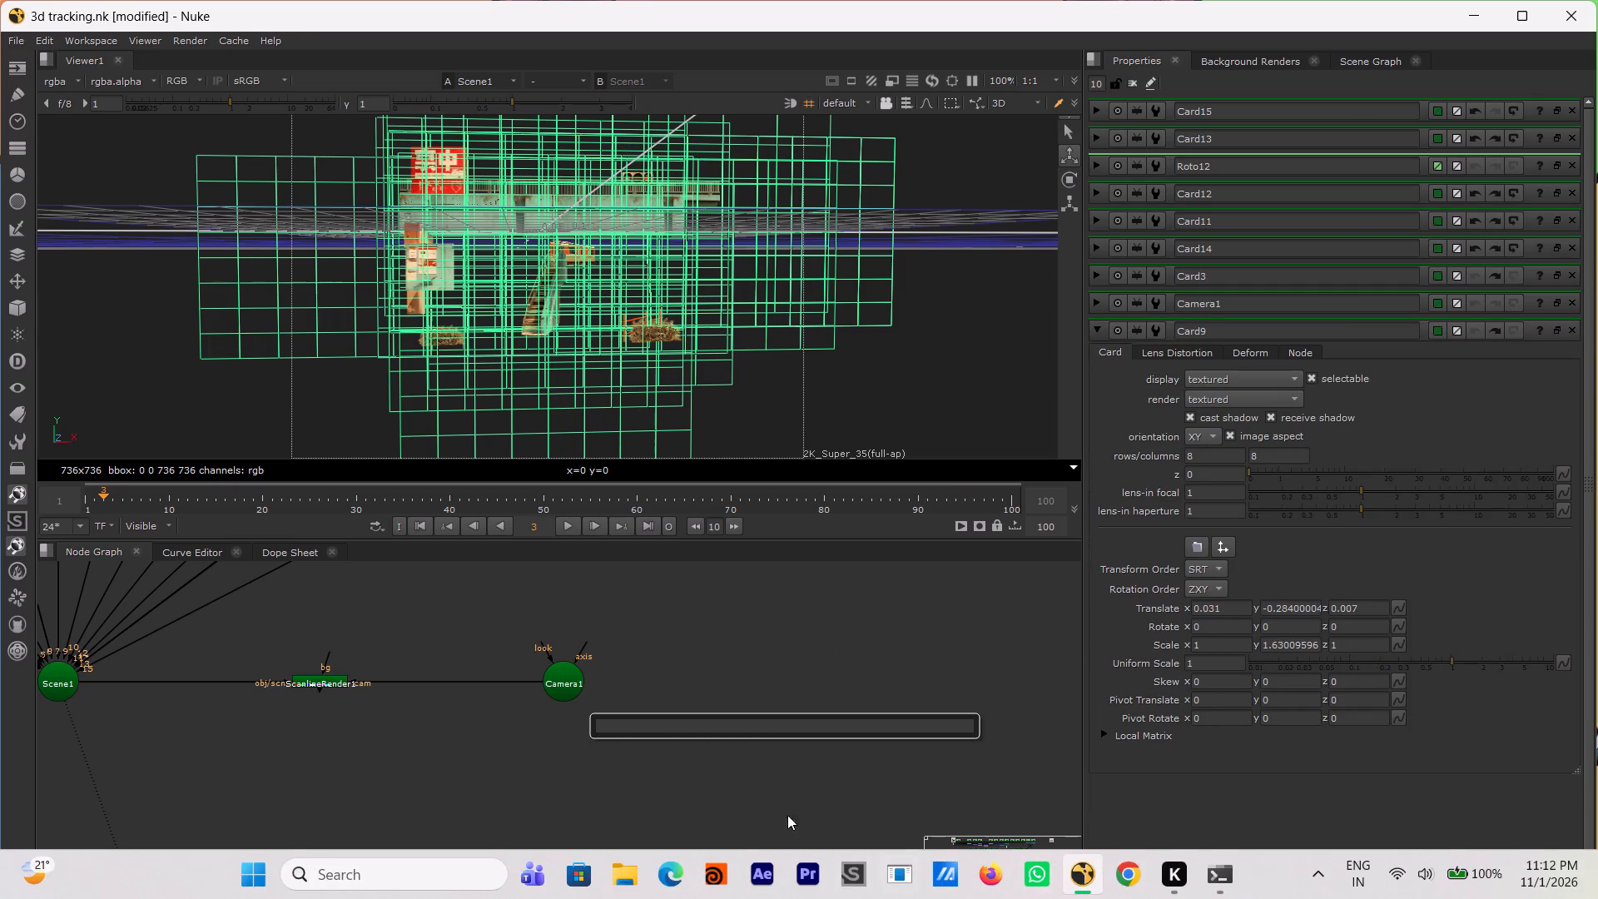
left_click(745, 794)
Examine the node graph from Scene1 back to Read3, Premult1 and the first Roto and Card branches.
scroll(740, 792, "down", 3)
left_click_drag(427, 843, 614, 827, "alt")
scroll(614, 827, "down", 3)
left_click_drag(646, 795, 603, 821, "alt")
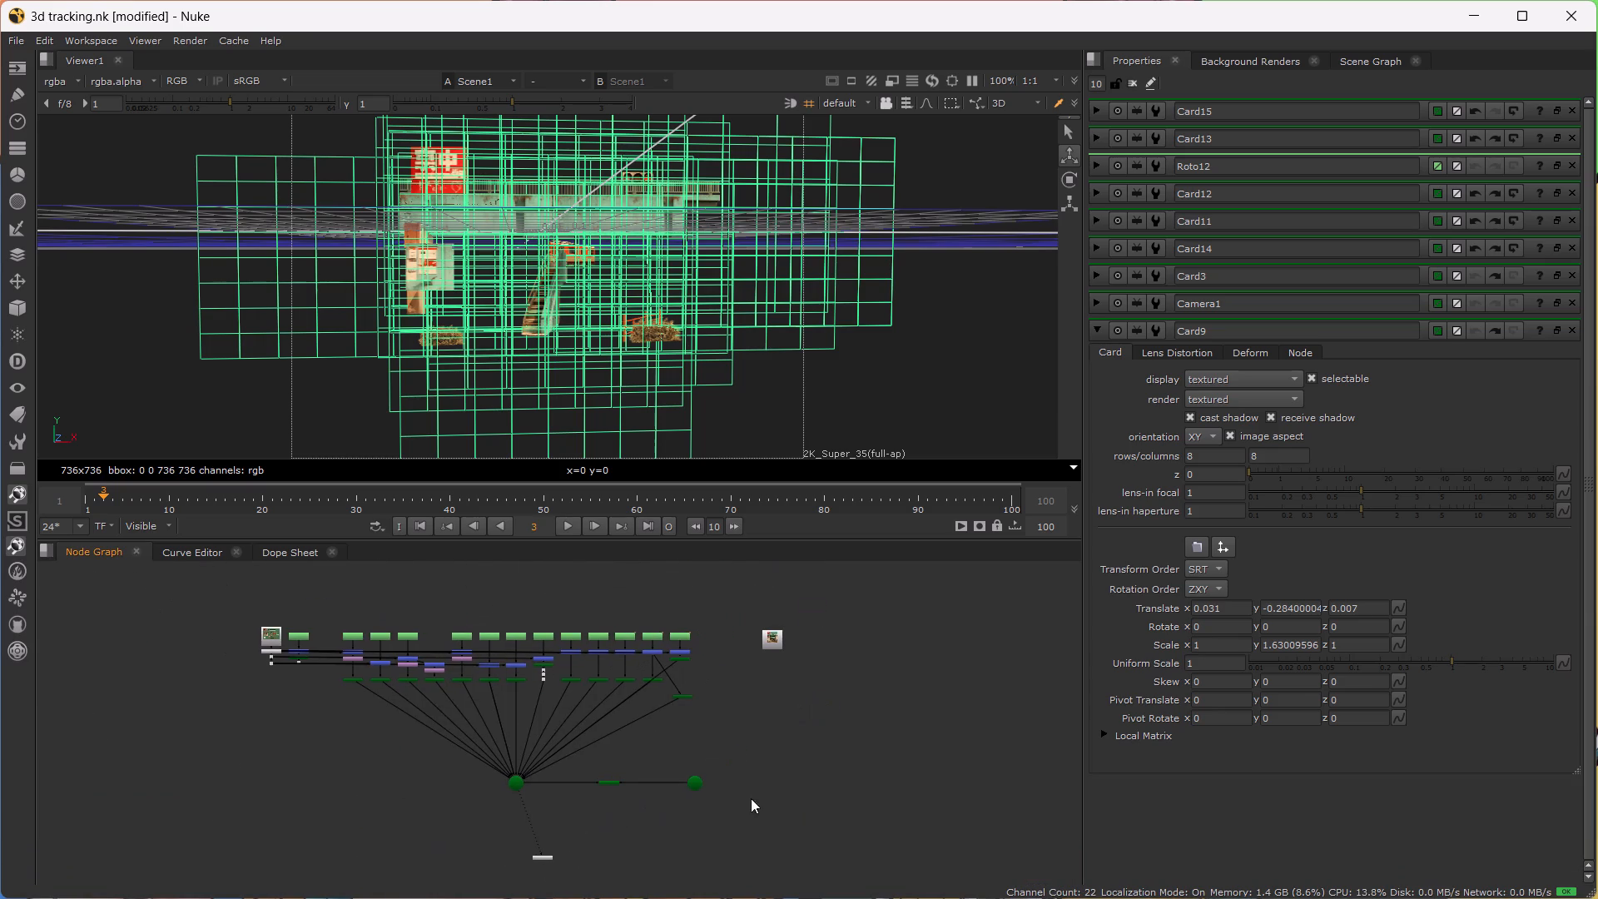
scroll(356, 835, "up", 7)
left_click_drag(466, 773, 643, 898, "alt")
left_click_drag(474, 696, 351, 867)
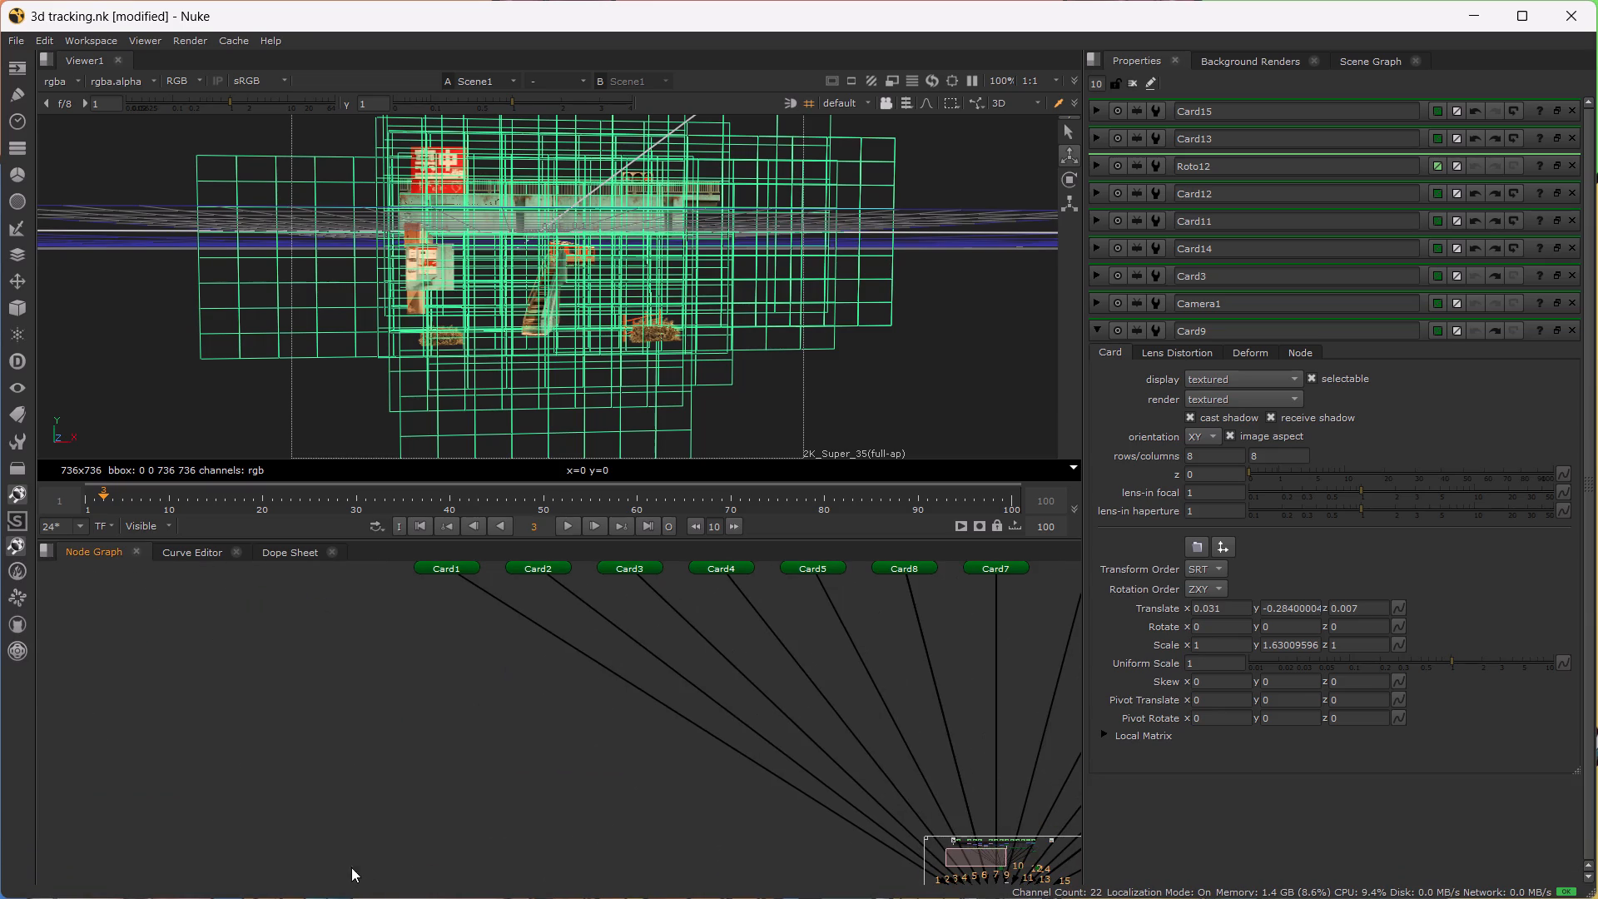
left_click_drag(440, 716, 225, 884)
left_click_drag(376, 735, 277, 877, "alt")
left_click_drag(271, 767, 394, 827, "alt")
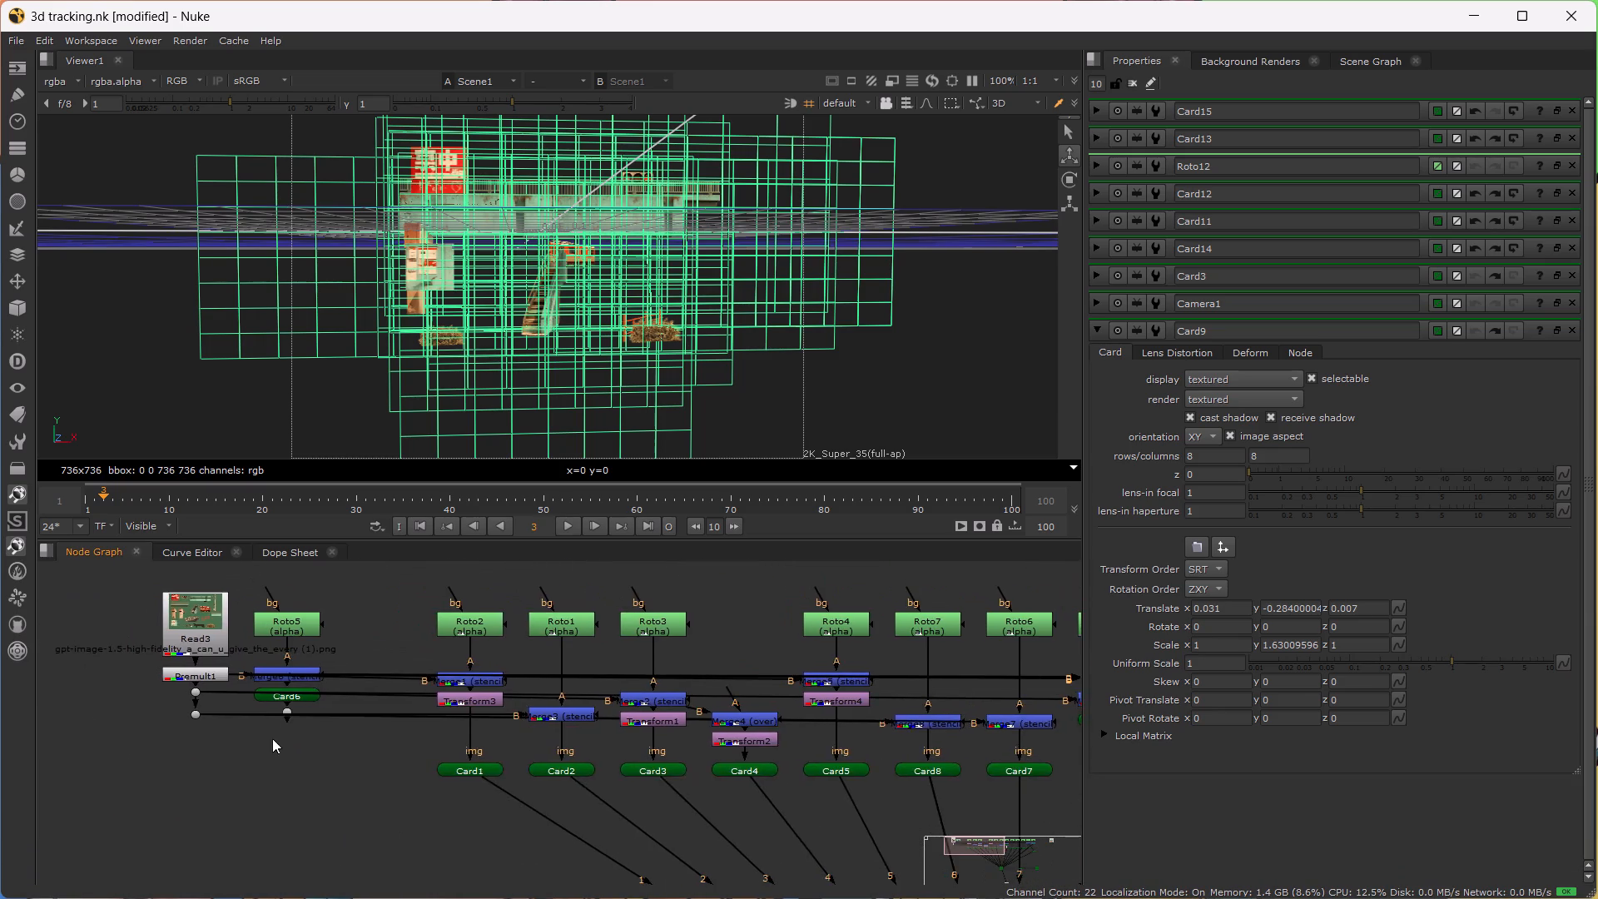
Examine the node graph branches from Read3 and Premult1 across all Roto, Merge and Card nodes to Card15 and Read1.
scroll(263, 709, "up", 3)
left_click_drag(271, 794, 383, 822, "alt")
scroll(363, 772, "up", 3)
left_click_drag(351, 796, 349, 884, "alt")
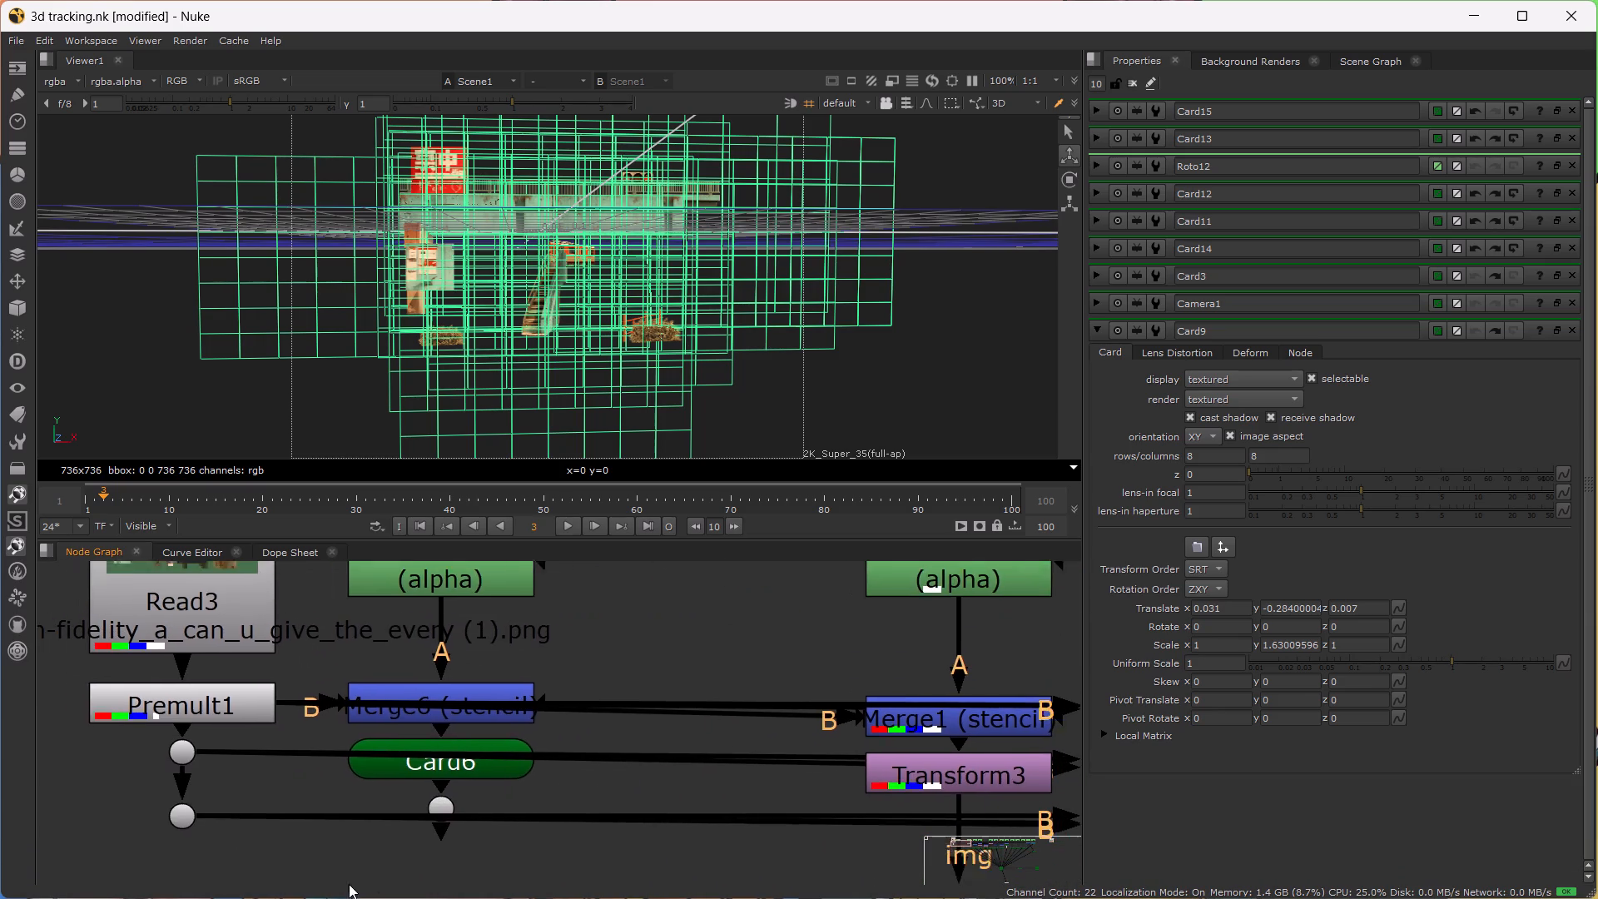
left_click_drag(349, 884, 266, 851, "alt")
scroll(269, 848, "down", 2)
left_click_drag(306, 832, 228, 826, "alt")
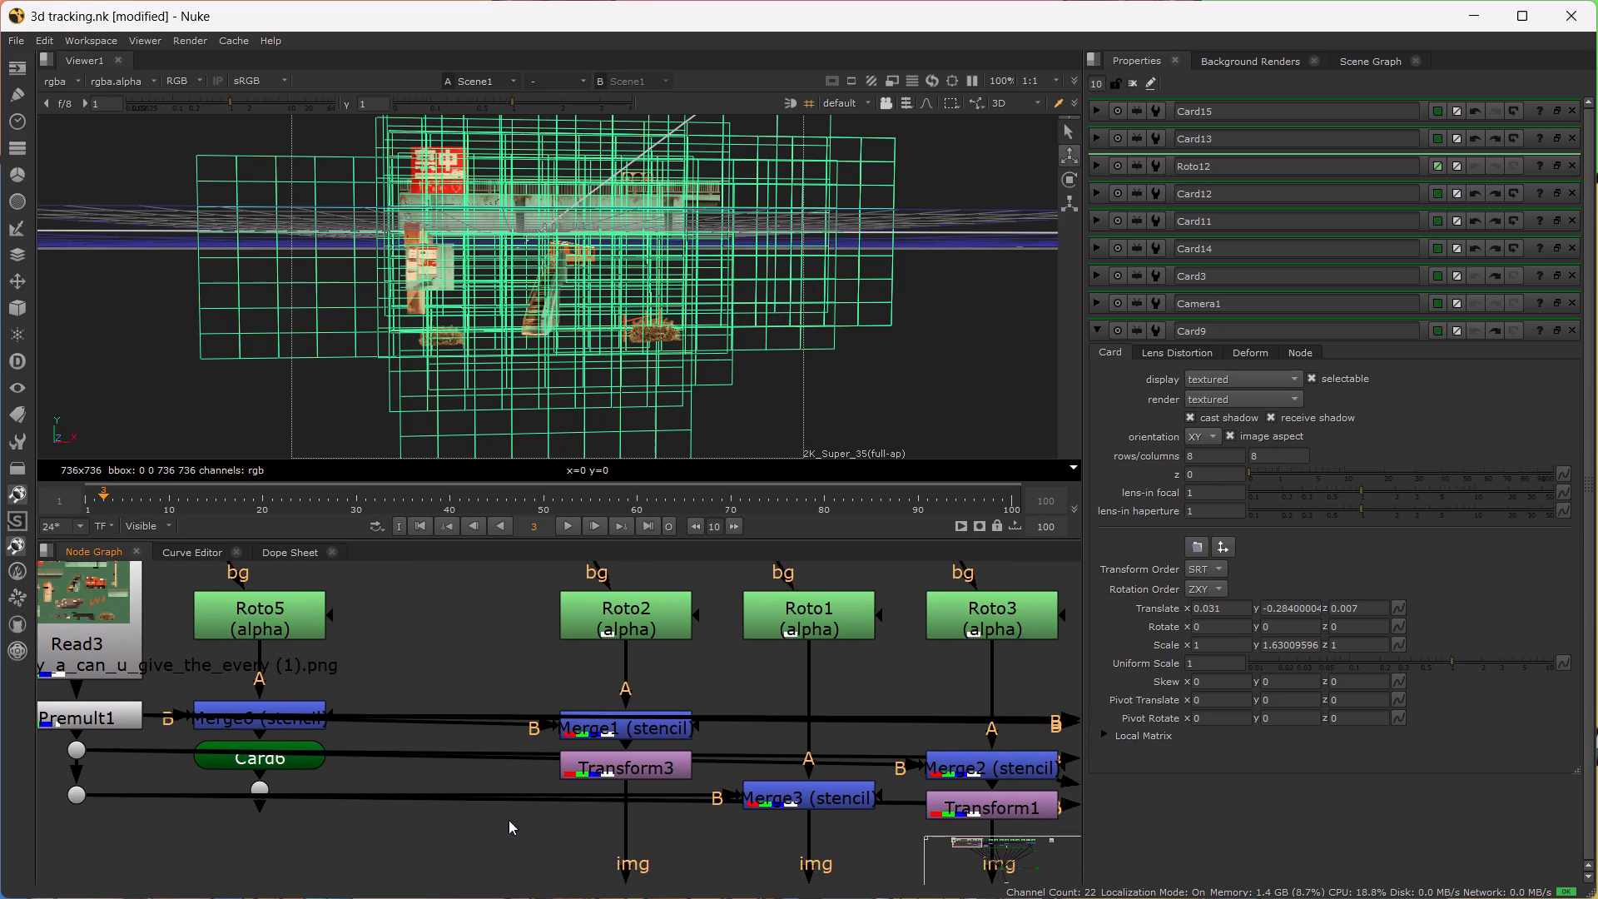
left_click_drag(407, 814, 347, 795, "alt")
left_click_drag(567, 772, 398, 795, "alt")
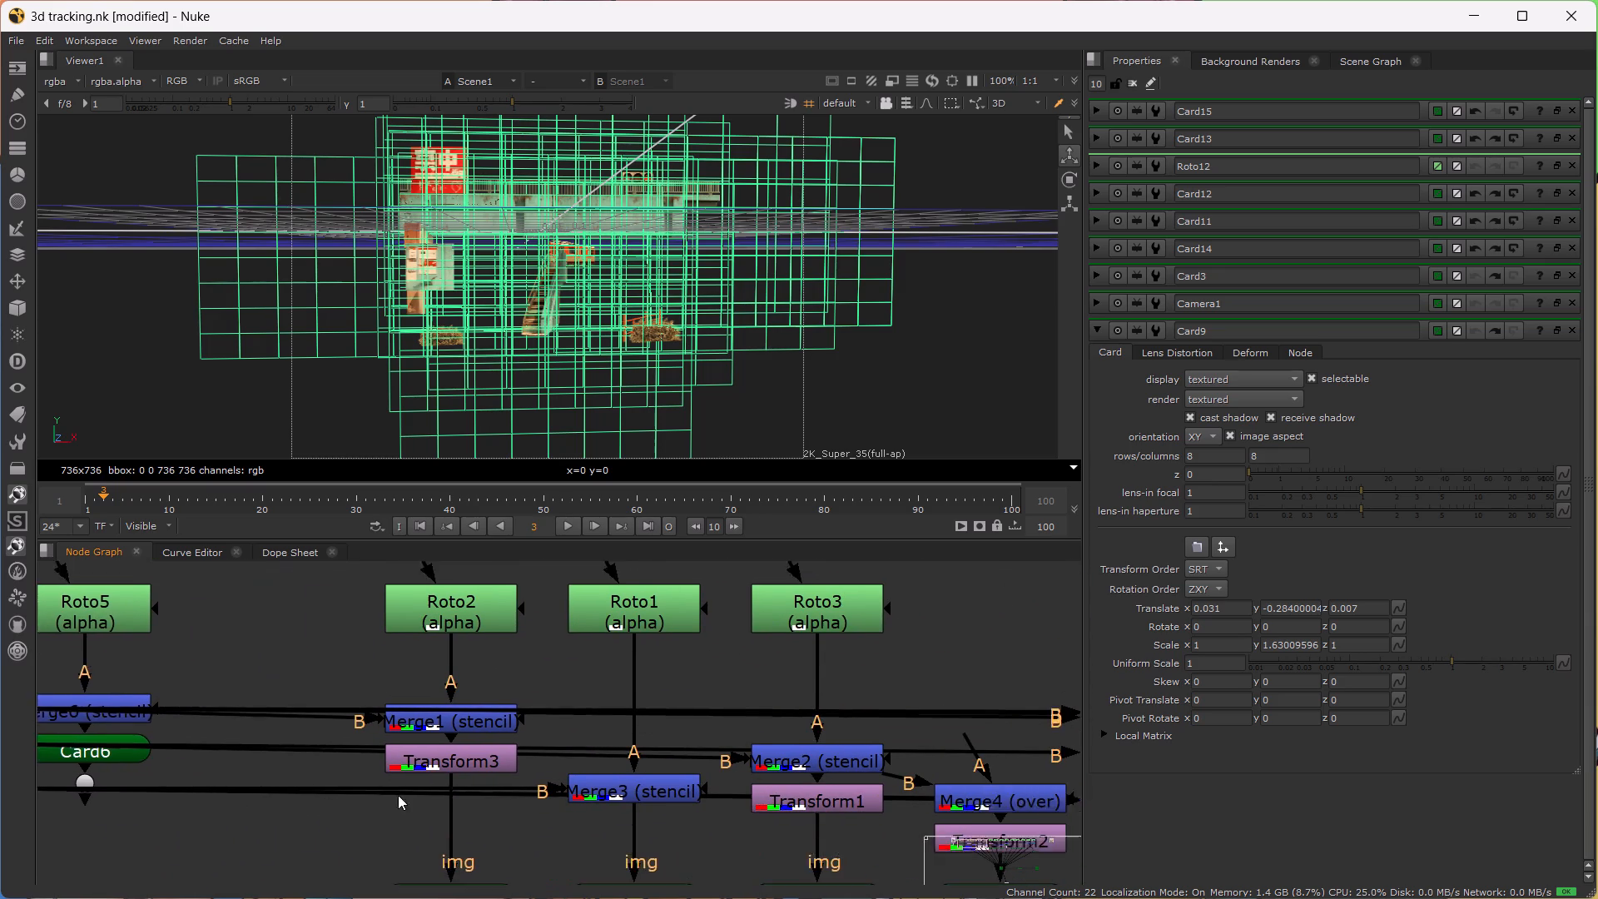
left_click_drag(398, 795, 363, 801, "alt")
left_click_drag(613, 780, 481, 771, "alt")
left_click_drag(636, 782, 639, 747, "alt")
left_click_drag(714, 796, 541, 787, "alt")
left_click_drag(661, 778, 575, 770, "alt")
left_click_drag(699, 777, 582, 787, "alt")
left_click_drag(632, 789, 540, 787, "alt")
left_click_drag(664, 792, 551, 781, "alt")
left_click_drag(617, 750, 575, 746, "alt")
left_click_drag(789, 764, 548, 694, "alt")
left_click_drag(777, 772, 606, 752, "alt")
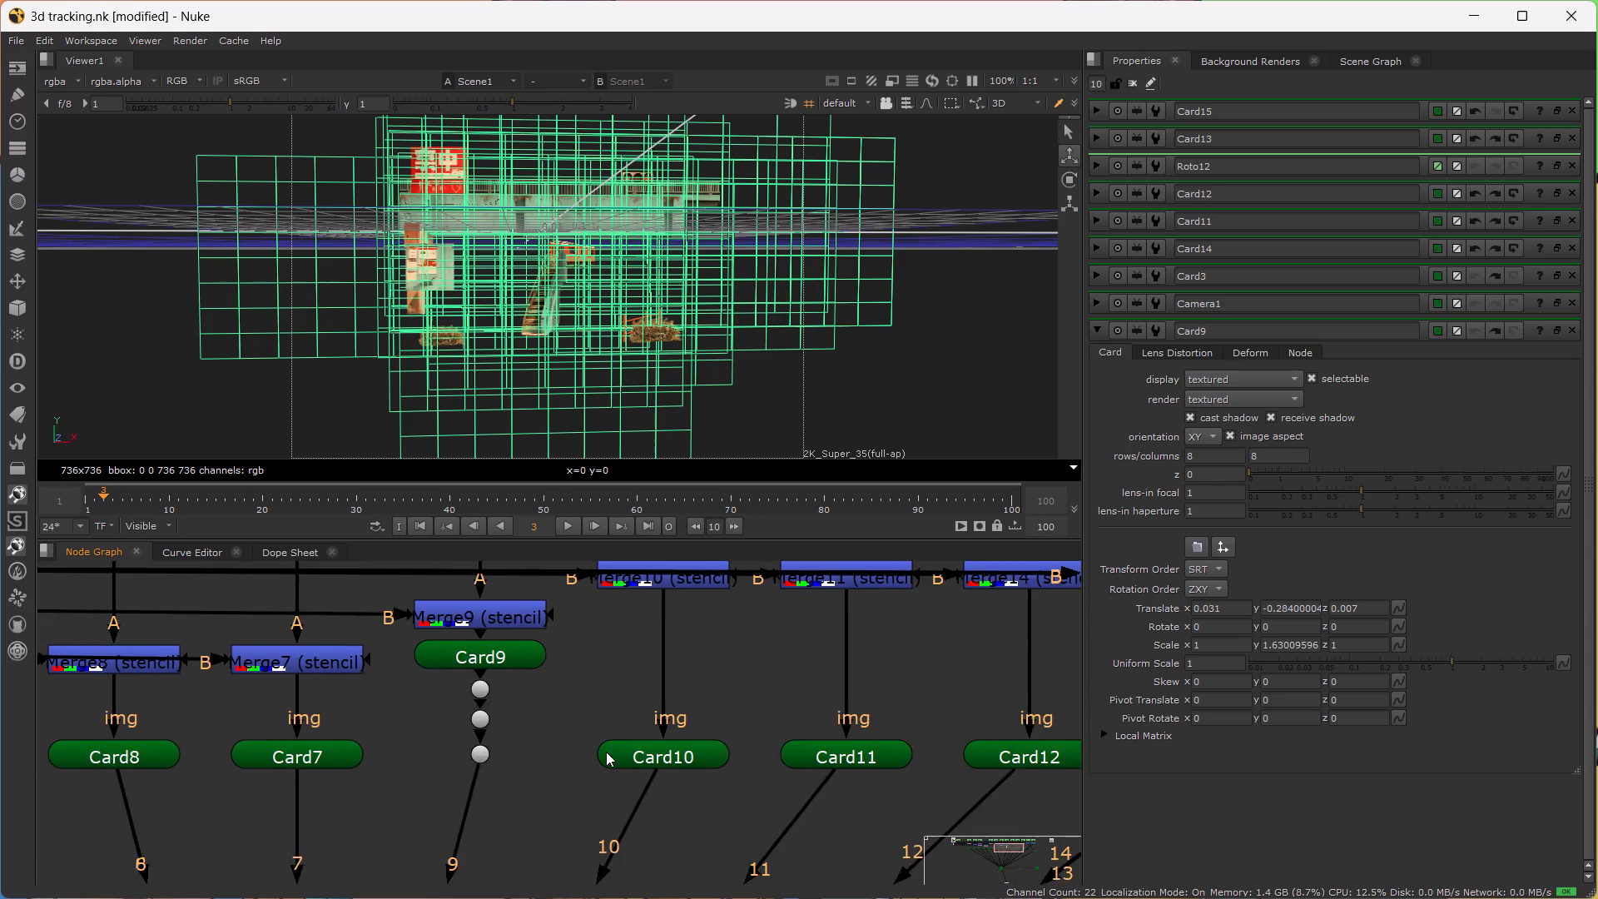
left_click_drag(759, 672, 590, 773, "alt")
left_click_drag(596, 774, 639, 615, "alt")
scroll(280, 735, "up", 4)
scroll(455, 679, "down", 4)
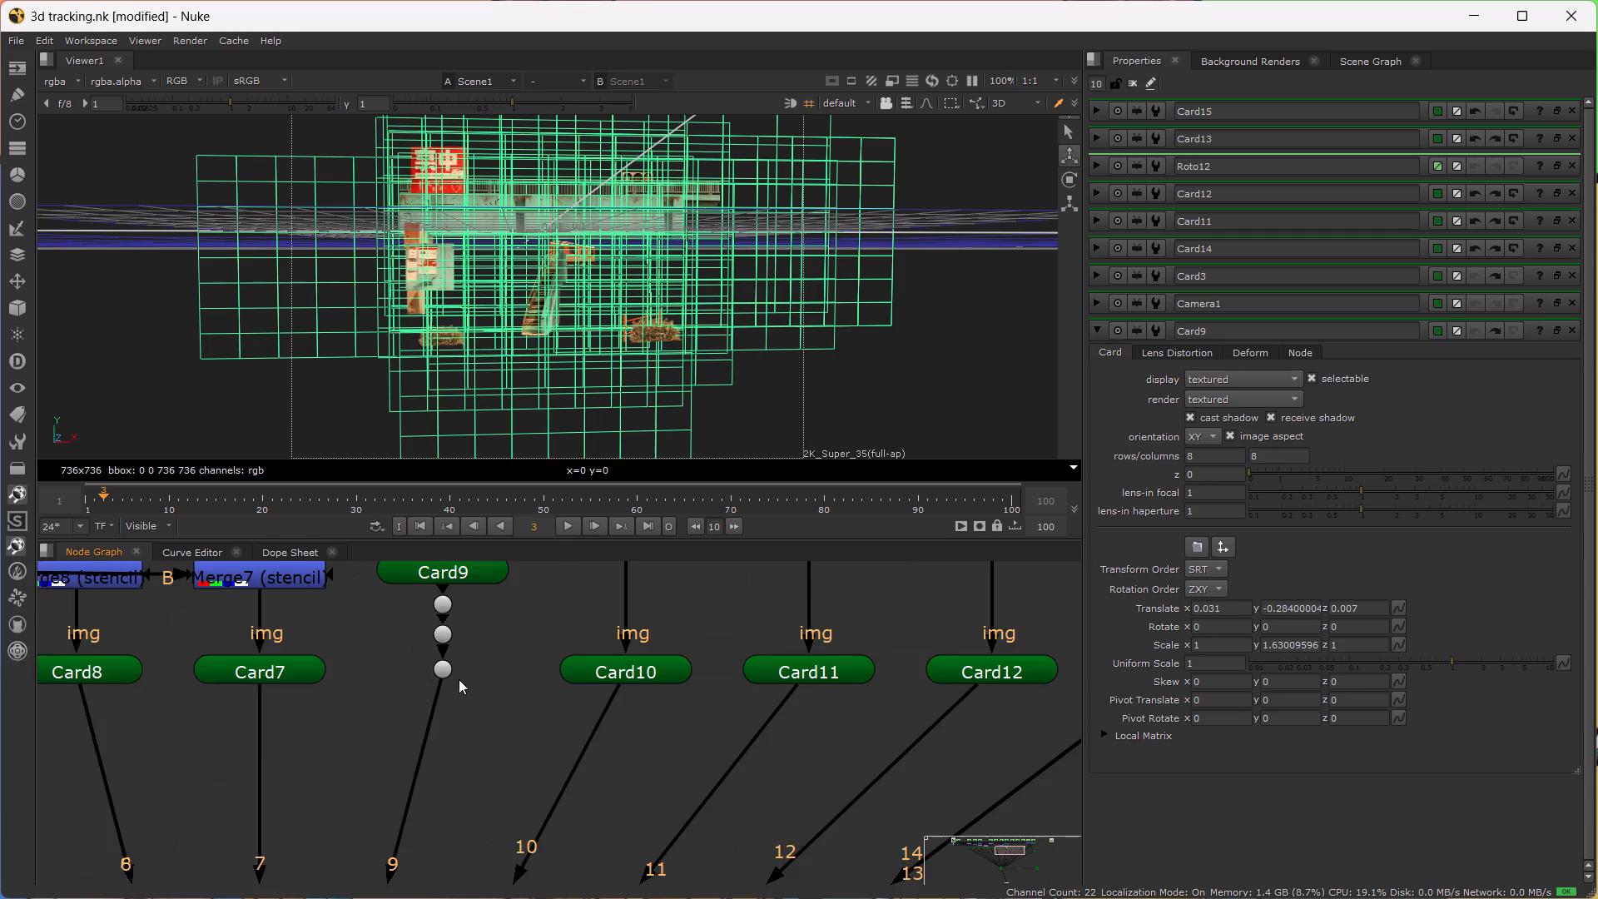
left_click_drag(802, 679, 509, 767, "alt")
scroll(546, 751, "down", 4, "alt")
left_click_drag(751, 741, 680, 760, "alt")
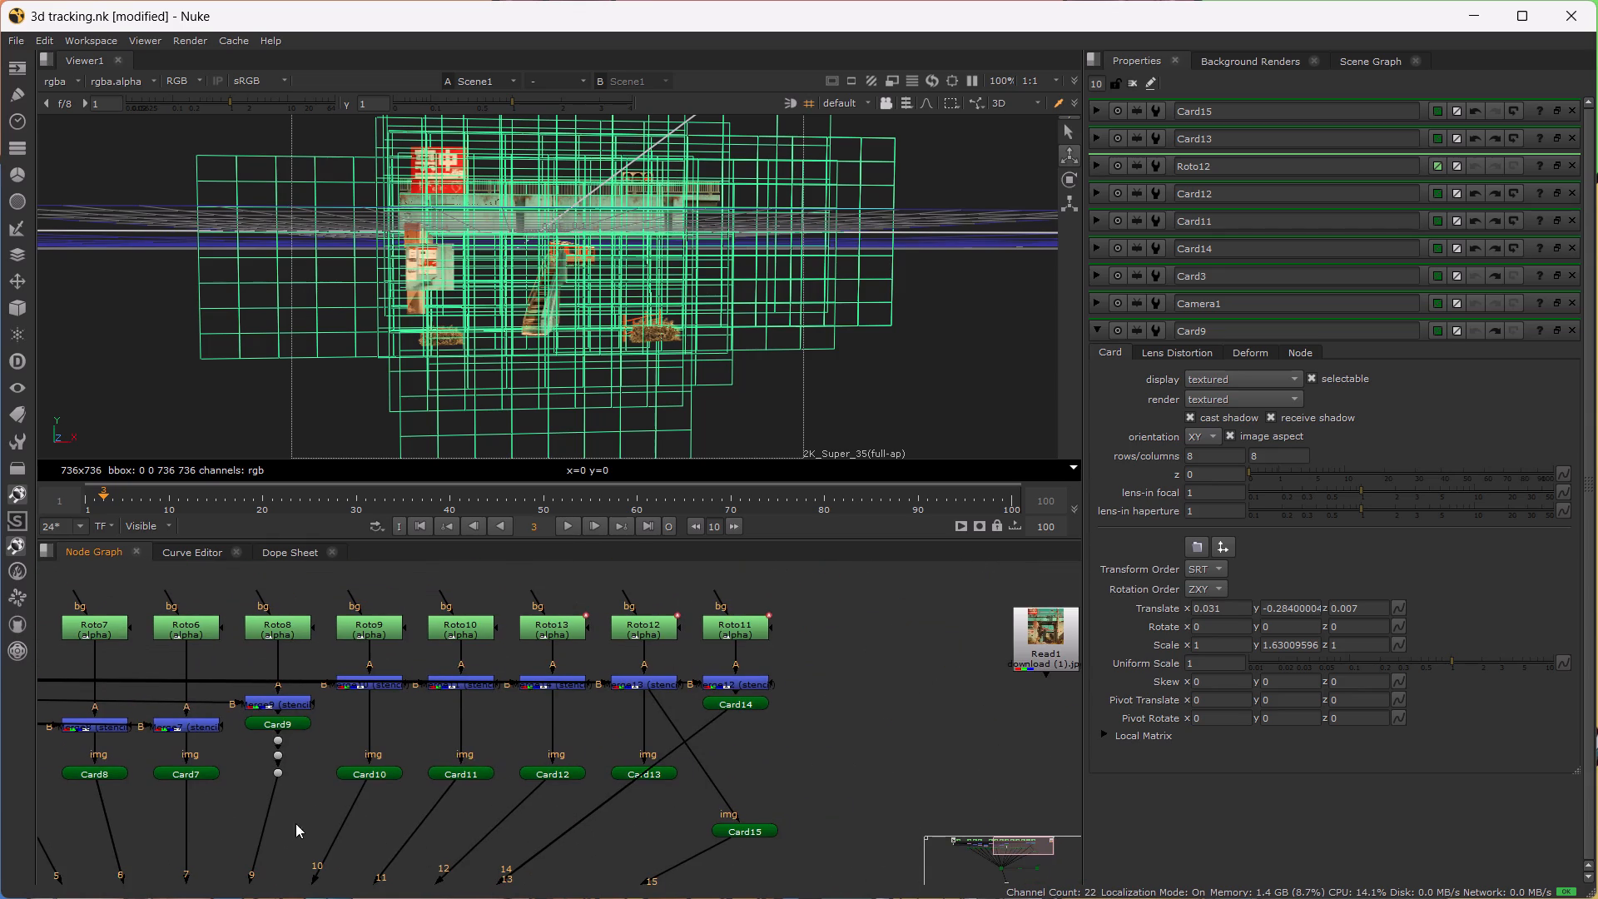
Delete the three Dot nodes on the connection between Card9 and Scene1.
scroll(290, 804, "up", 7)
left_click_drag(291, 787, 344, 884, "alt")
left_click(301, 748)
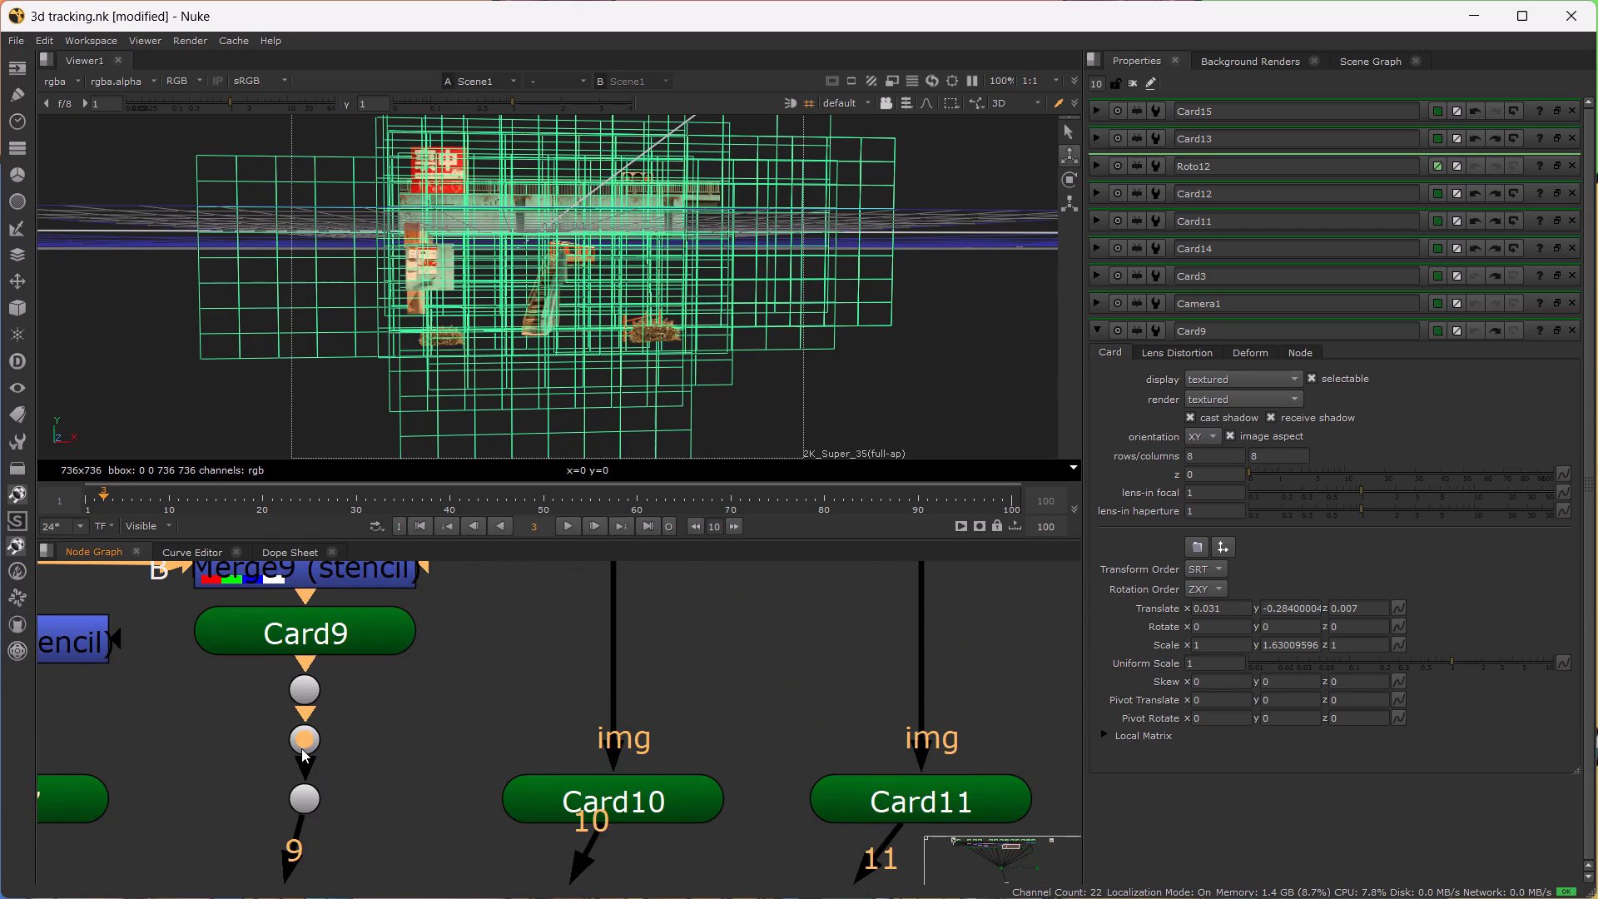
key("Delete")
left_click(305, 699)
key("Delete")
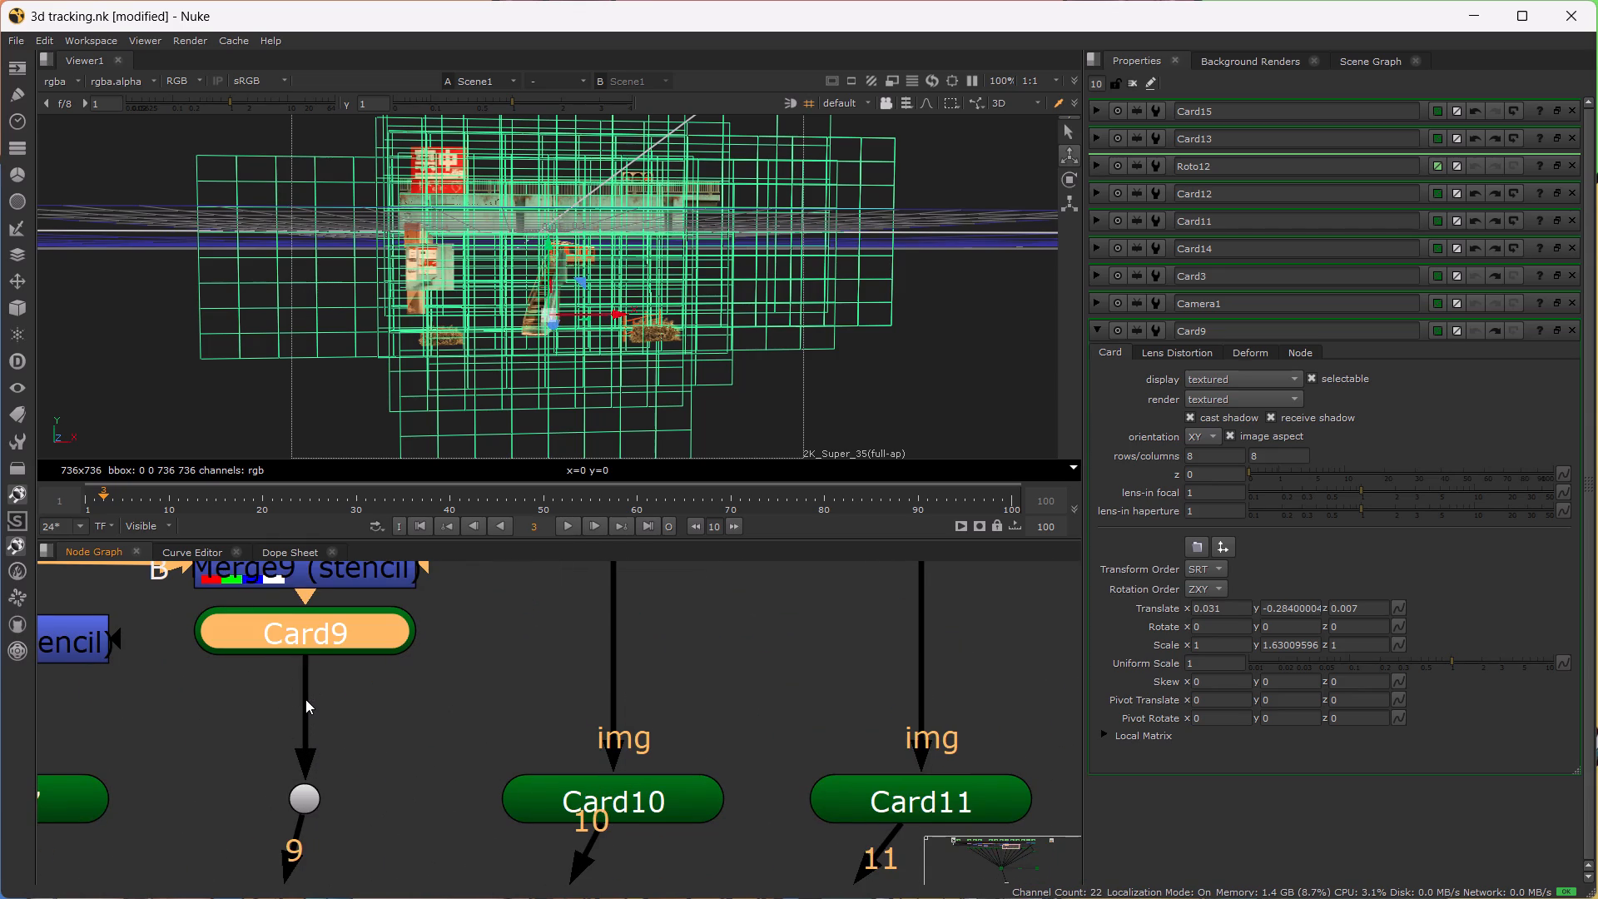
left_click(302, 798)
key("Delete")
Move Card9 down in the node graph so it lines up with the row of Card7 and Card10.
scroll(305, 798, "down", 7)
left_click_drag(342, 841, 438, 763, "alt")
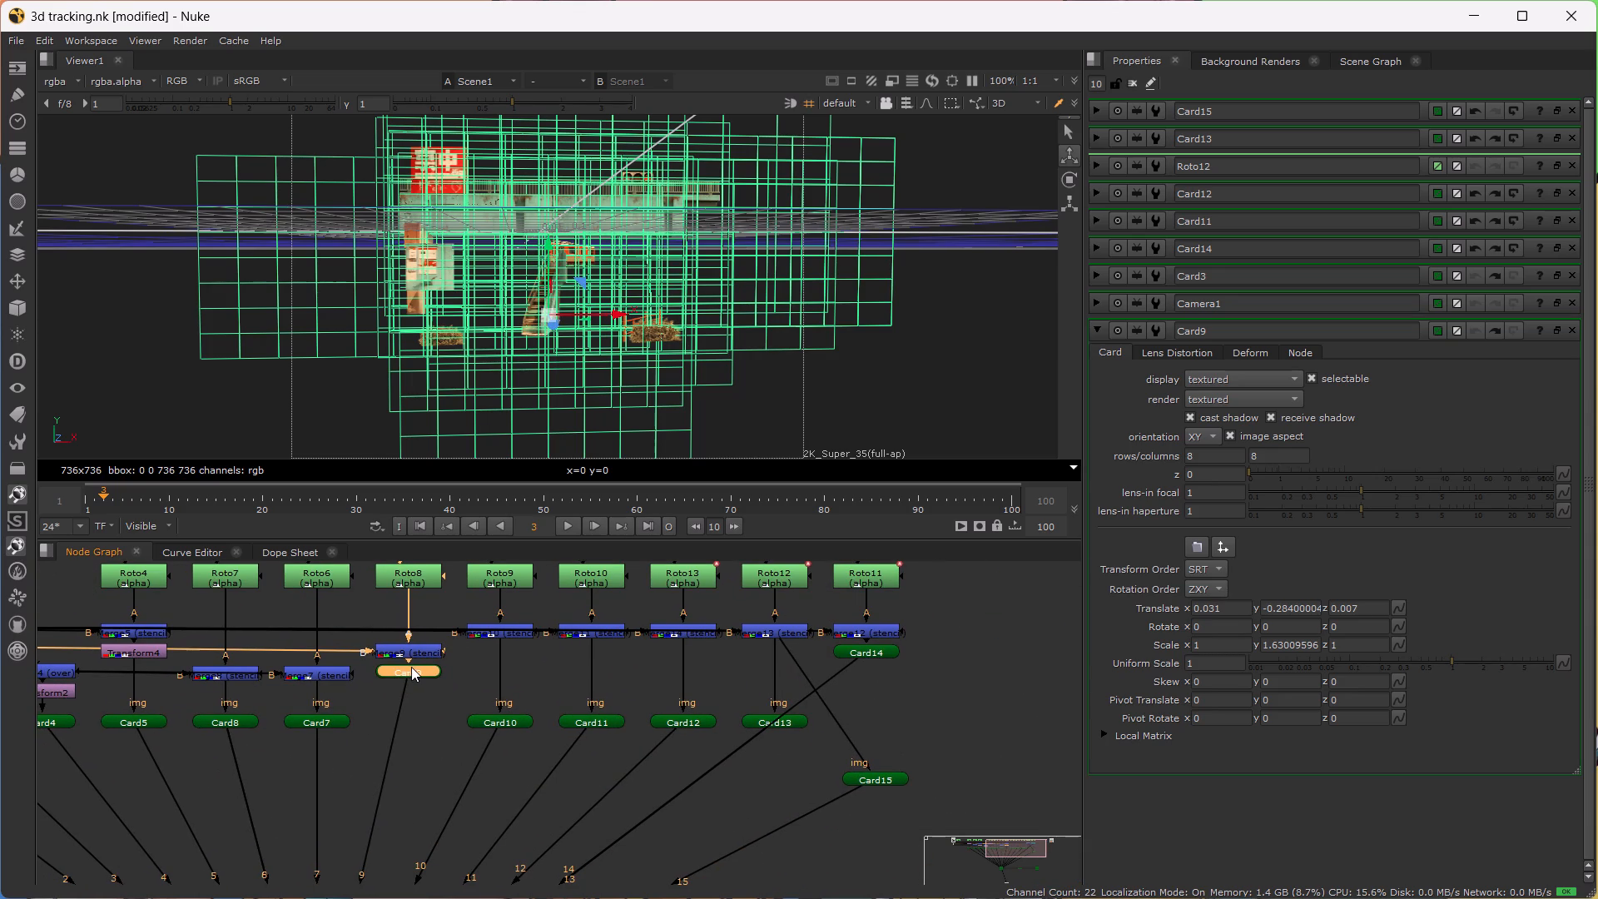
left_click_drag(411, 667, 409, 717)
Line up Card15 beside Card13 and place Card14 just beyond it, roughly level with the other Card nodes.
scroll(429, 734, "down", 2)
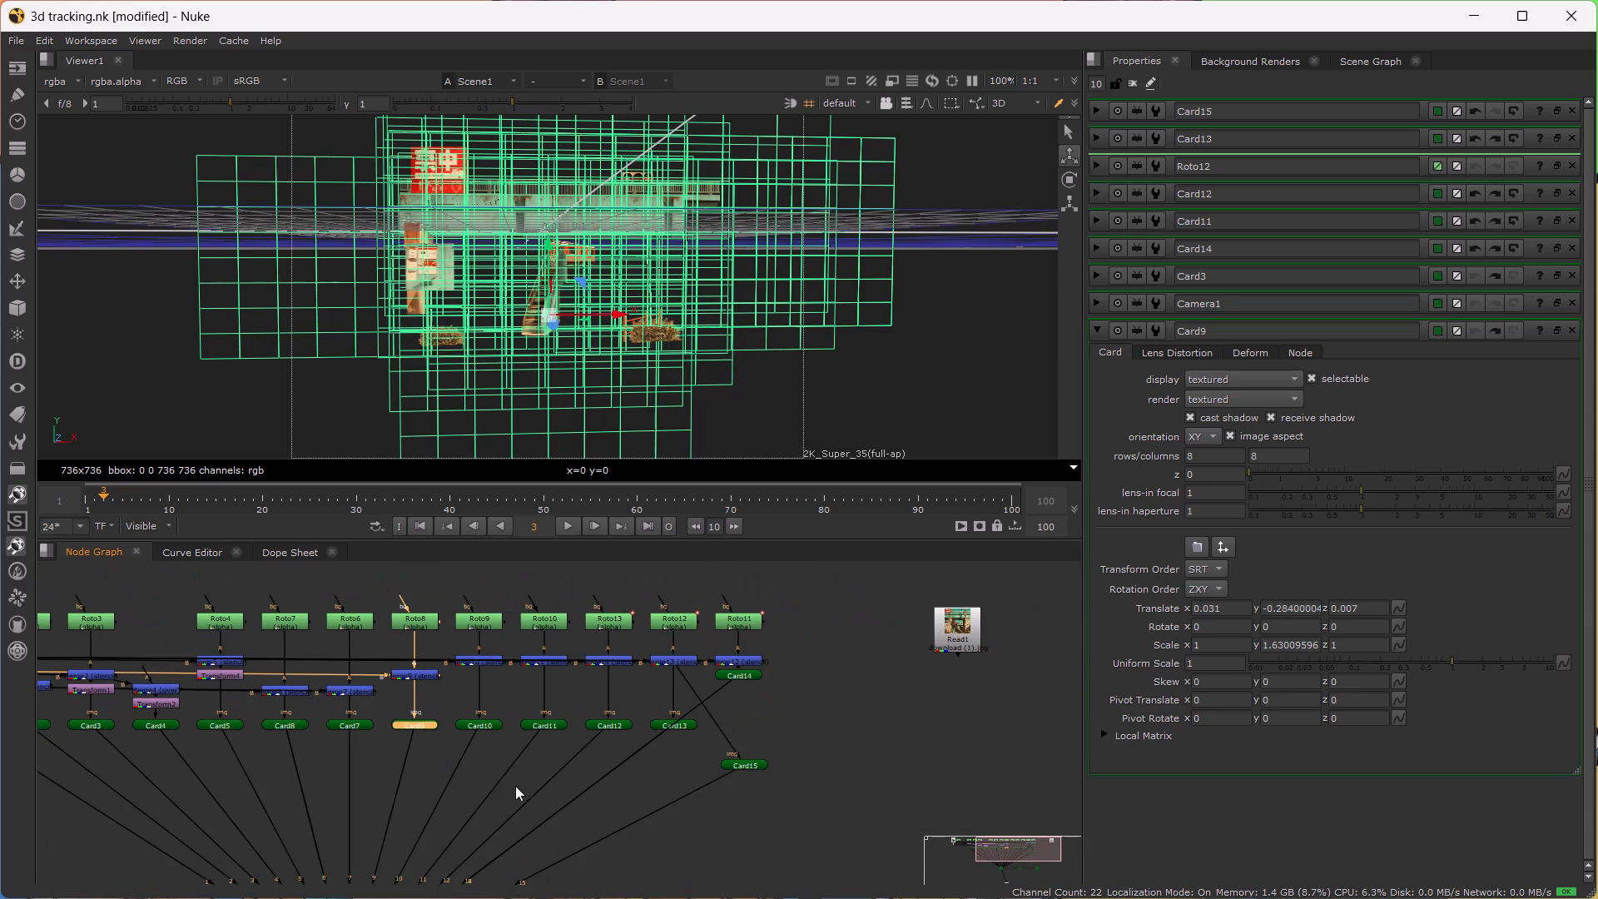
left_click_drag(597, 802, 593, 780, "alt")
left_click_drag(737, 740, 755, 738)
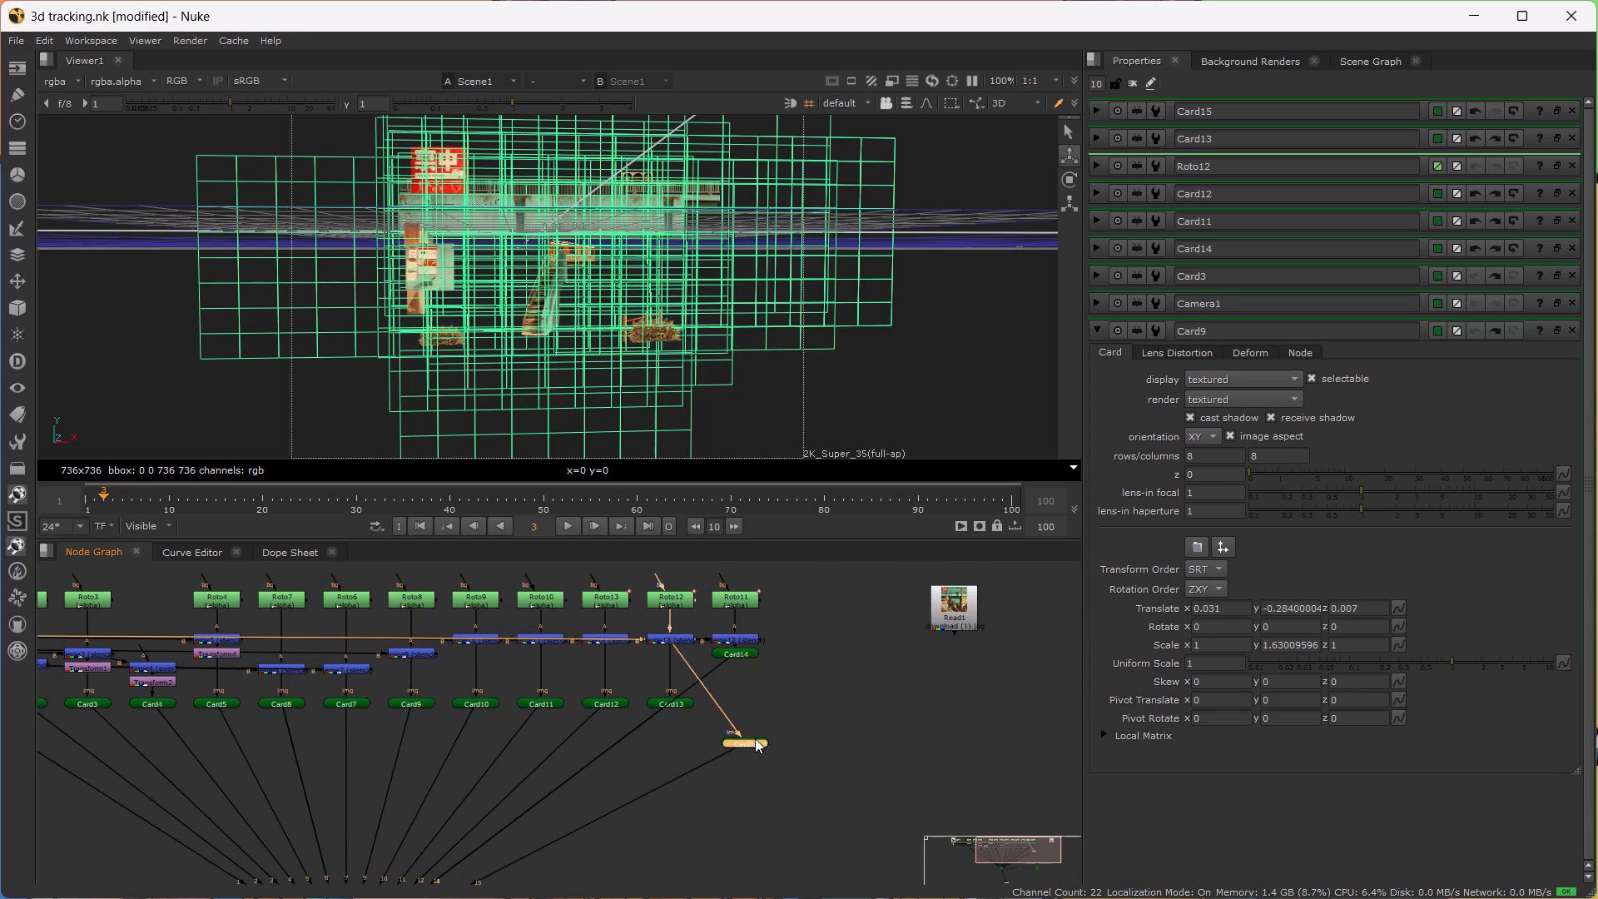
left_click_drag(755, 738, 751, 707)
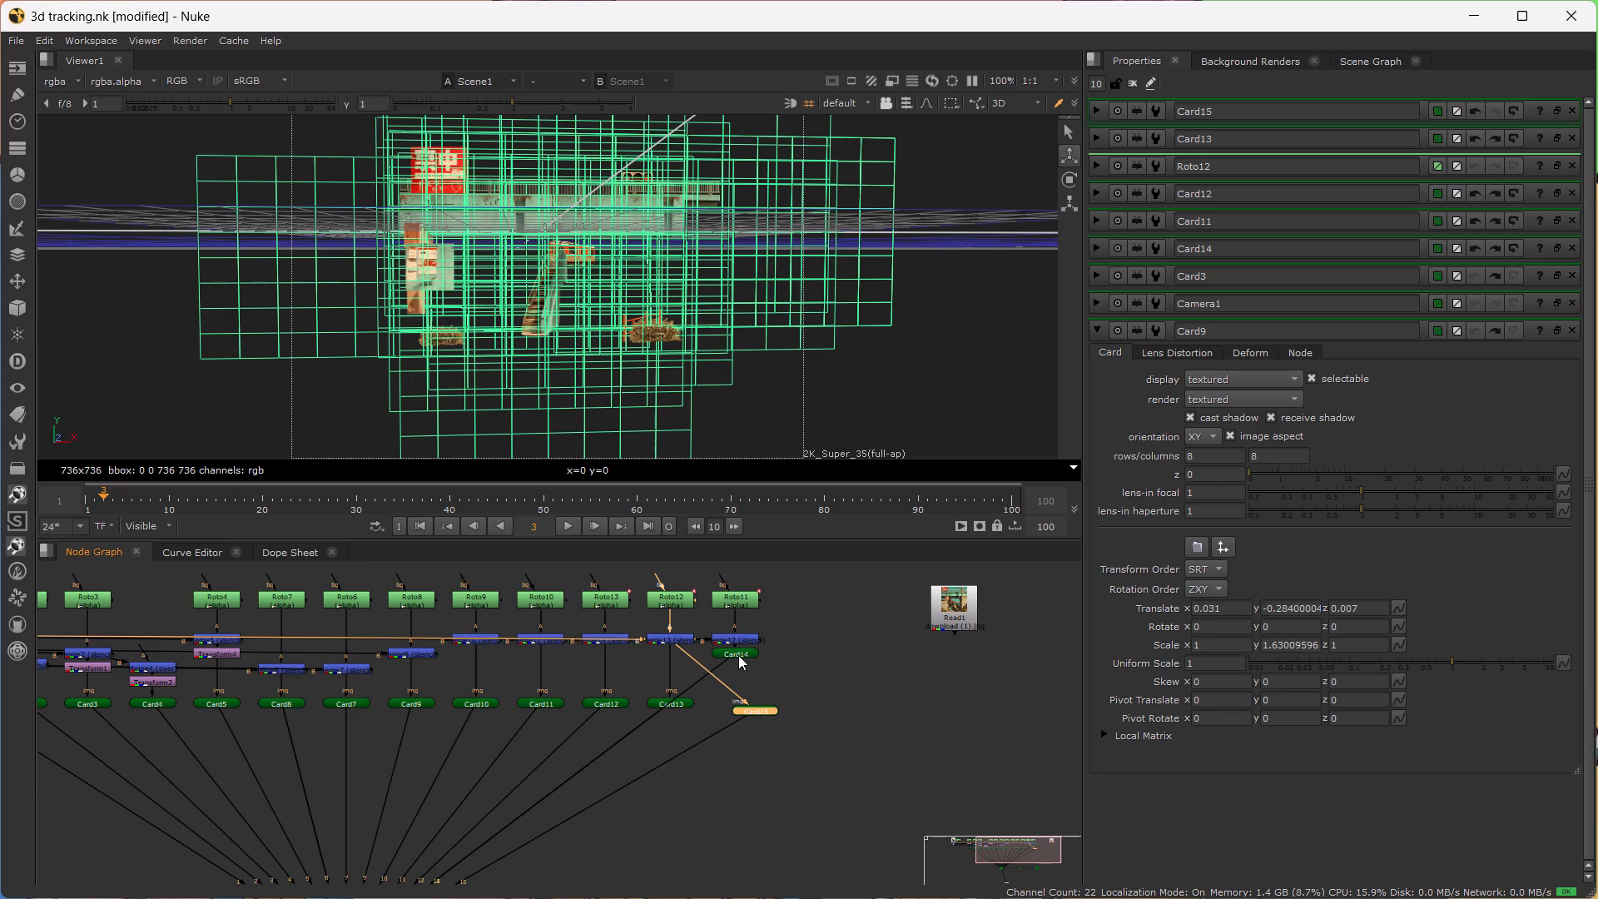
left_click_drag(738, 655, 864, 722)
scroll(829, 754, "down", 3)
left_click_drag(816, 772, 822, 741, "alt")
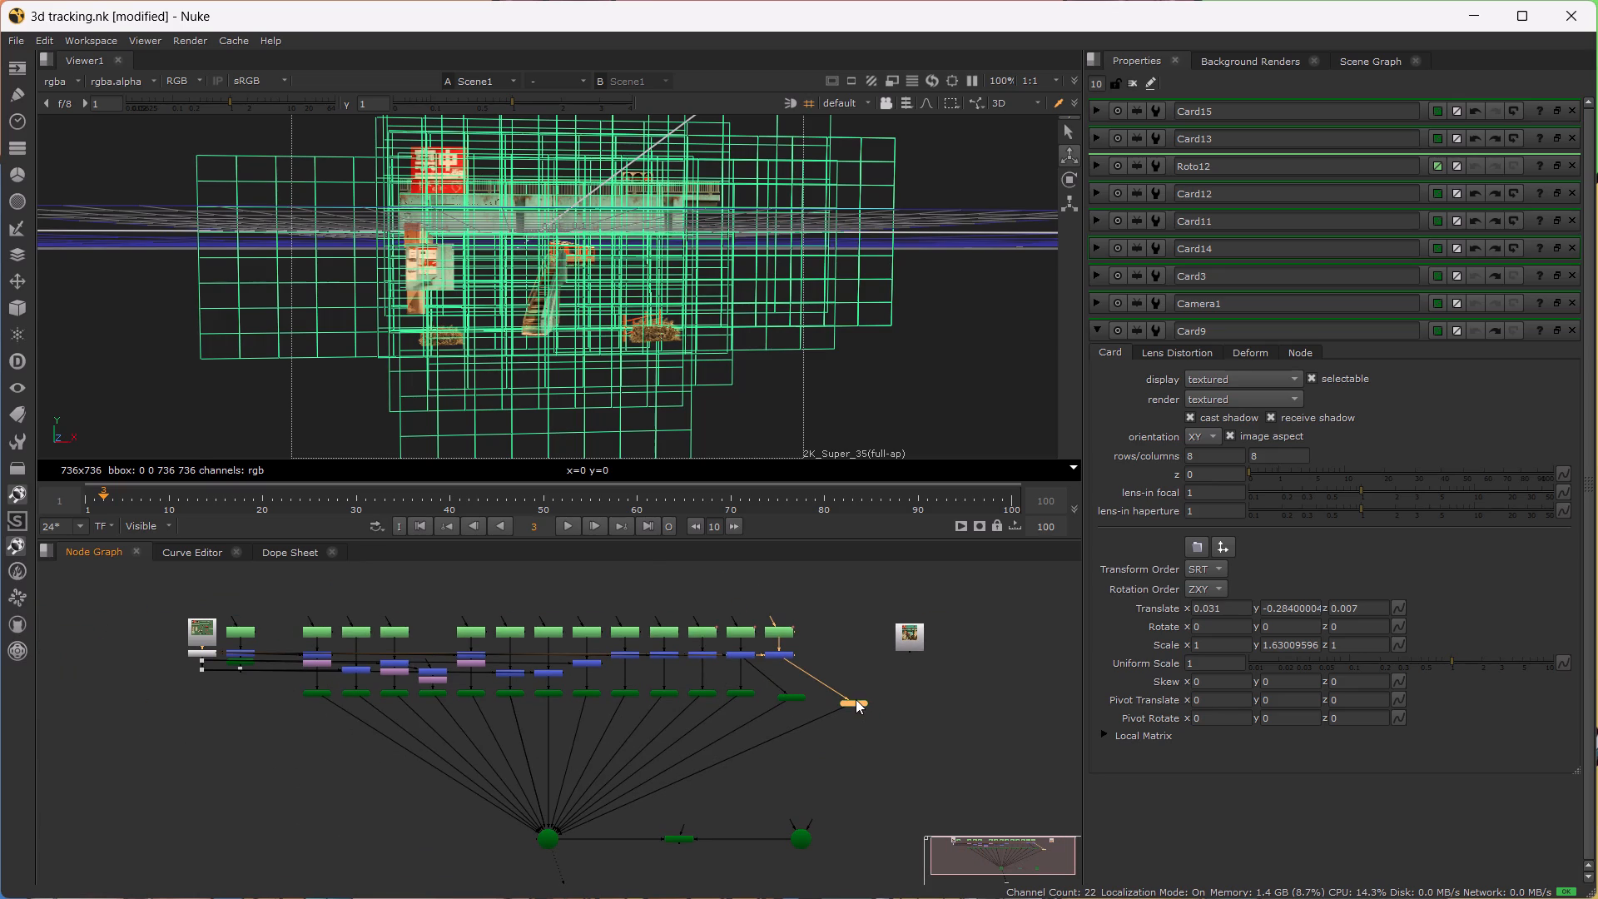
left_click(856, 698)
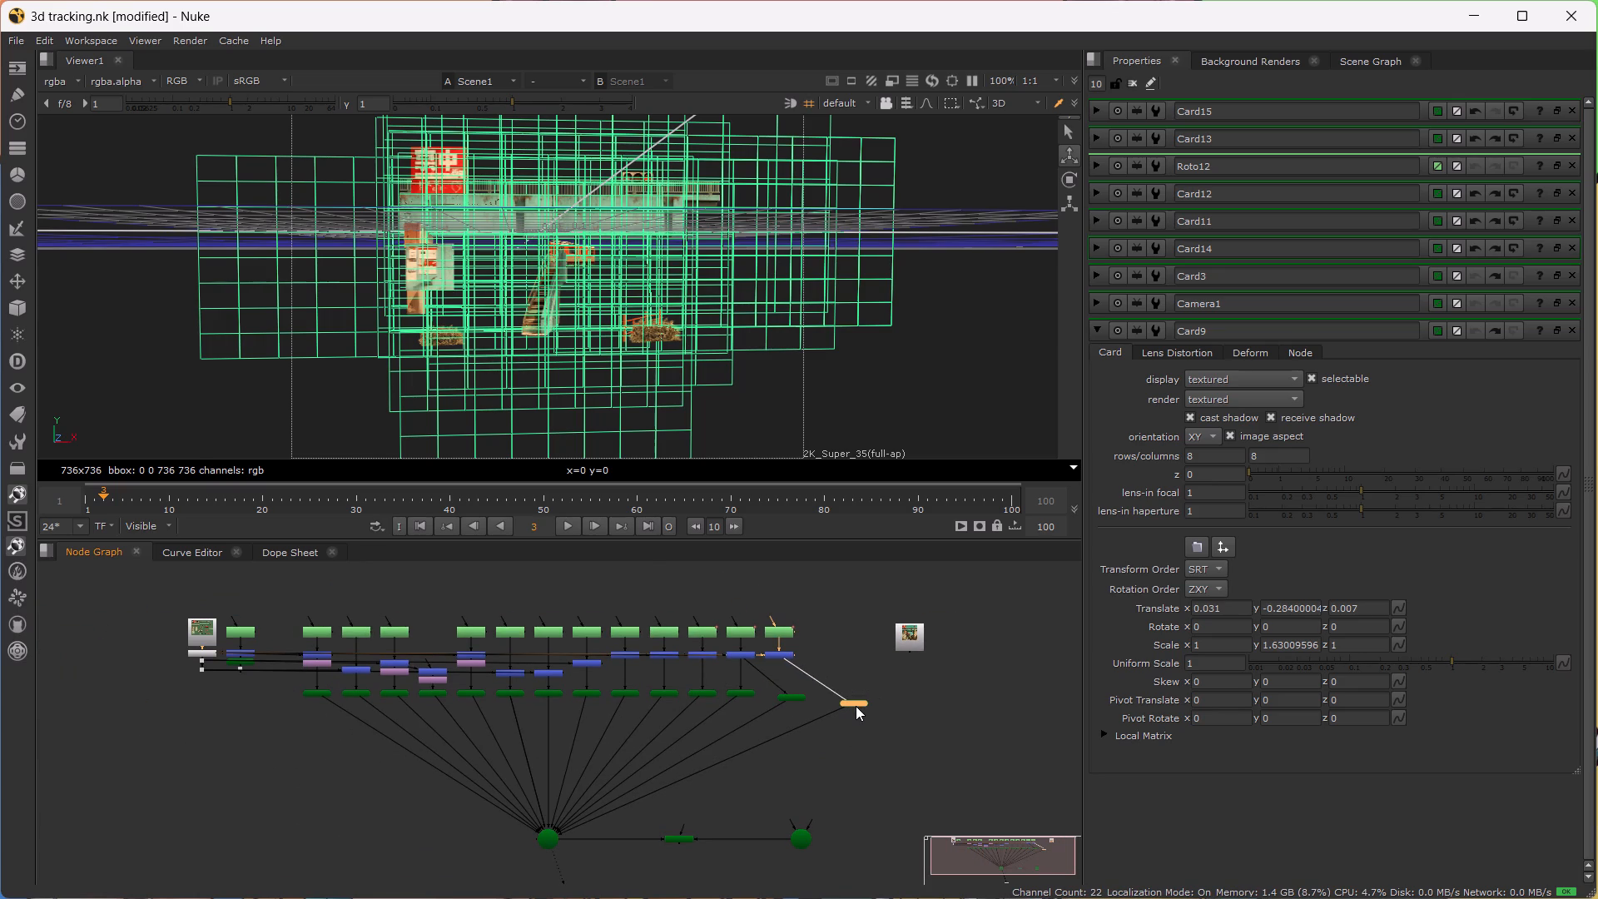
left_click_drag(856, 703, 846, 697)
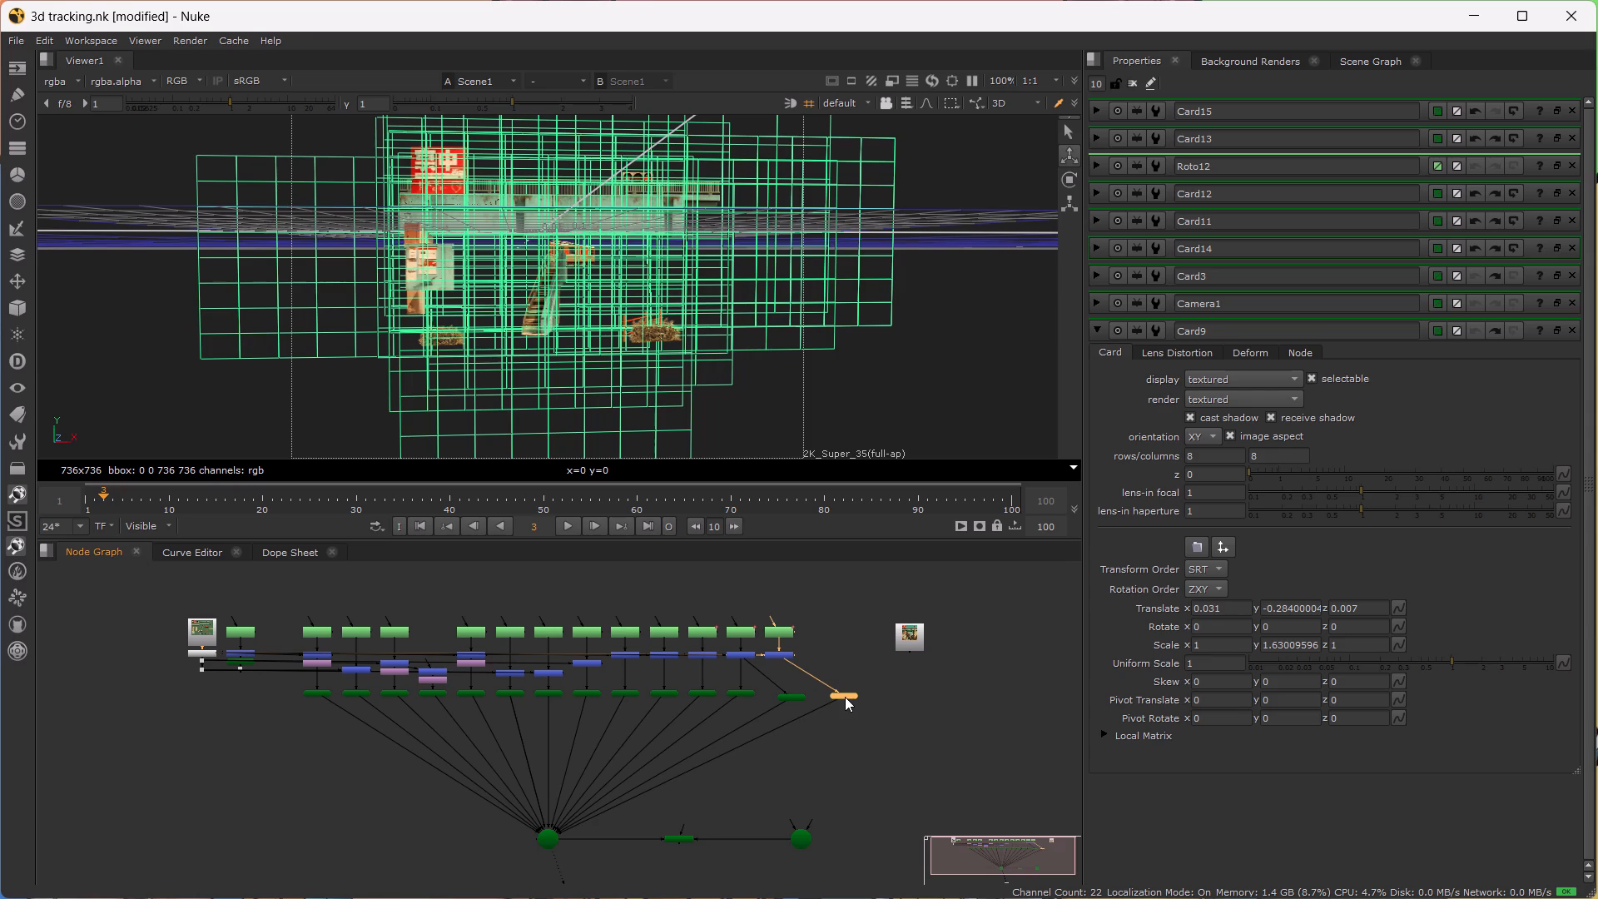
Examine the tidied Card row and its connections to Scene1, from Card6 across to Card14 and Read1.
left_click_drag(673, 837, 677, 781, "alt")
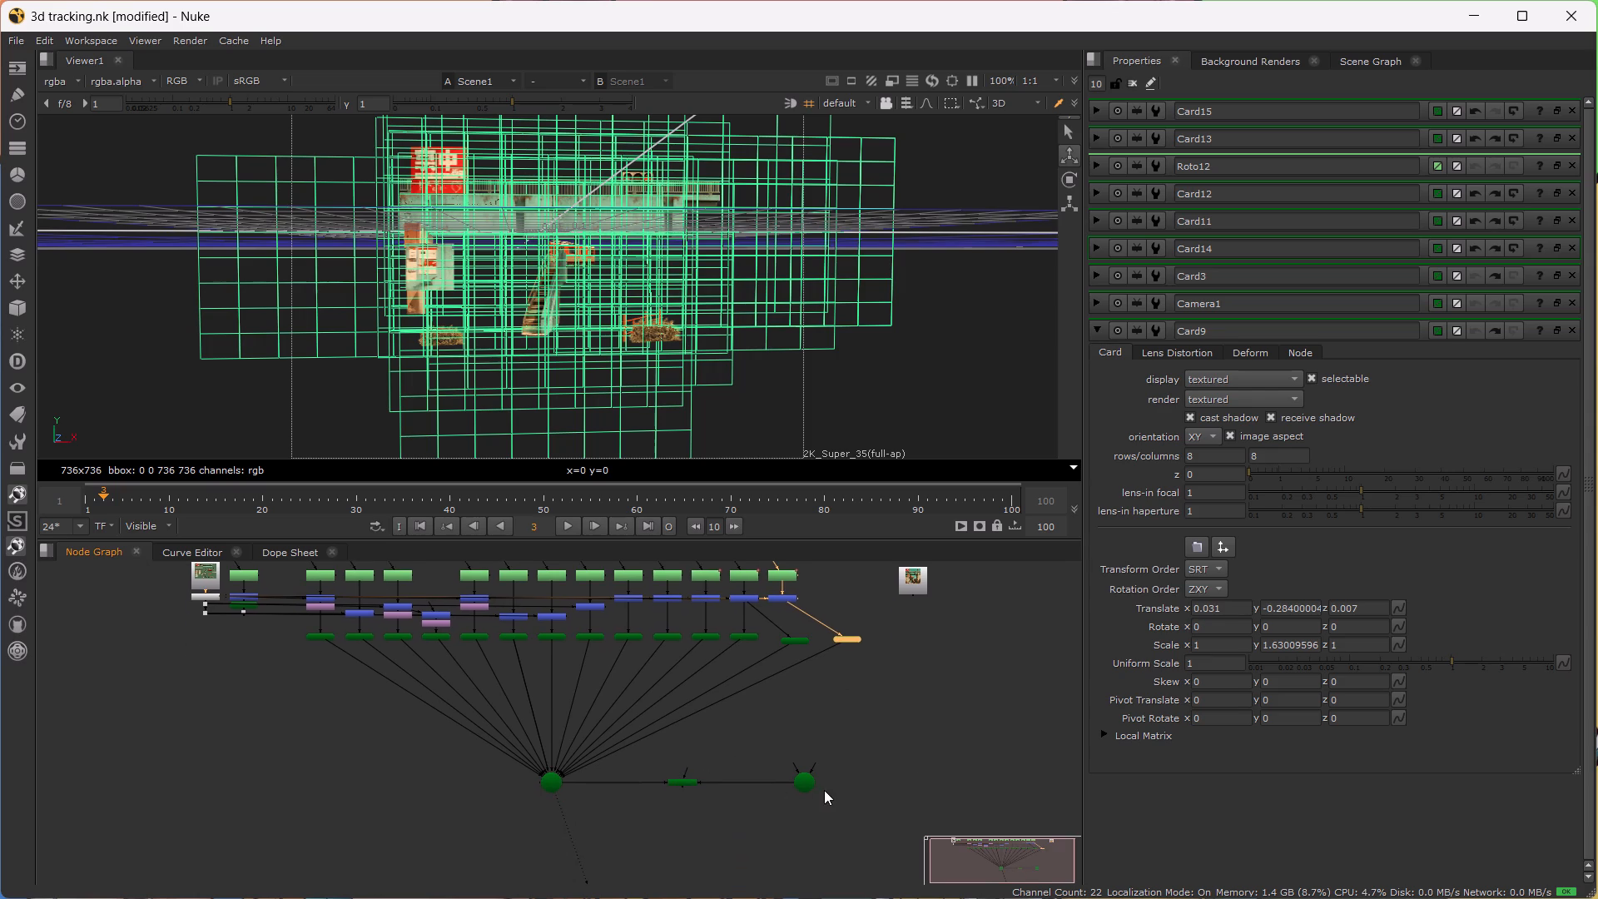
scroll(827, 678, "up", 6)
left_click_drag(803, 680, 891, 762, "alt")
scroll(860, 773, "down", 1)
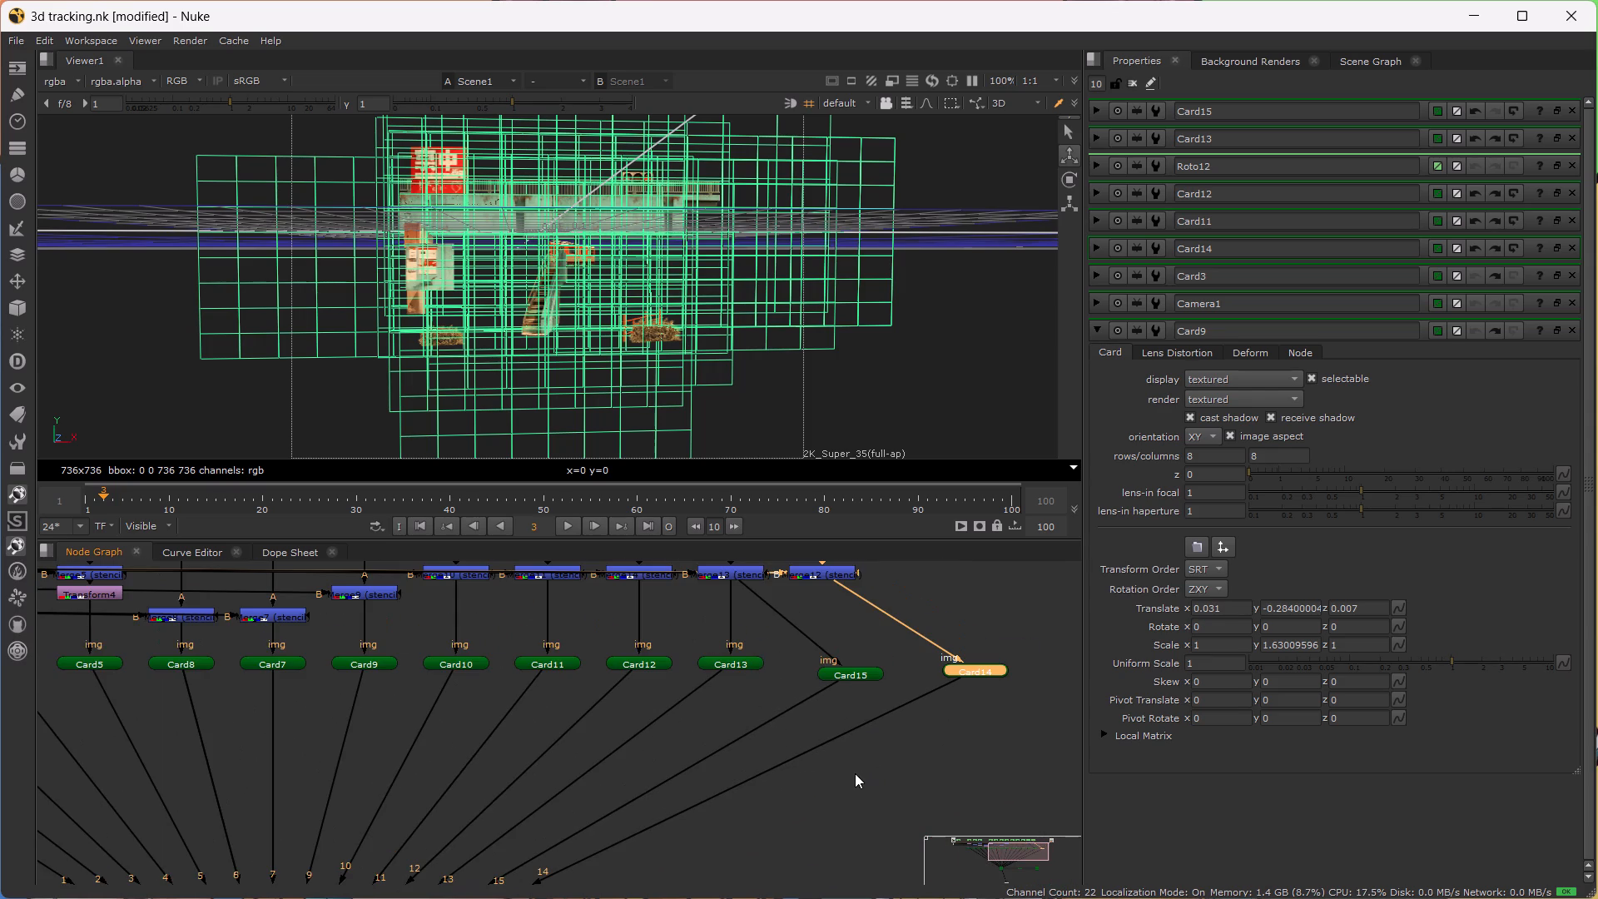
left_click_drag(685, 790, 726, 777, "alt")
scroll(726, 774, "down", 2)
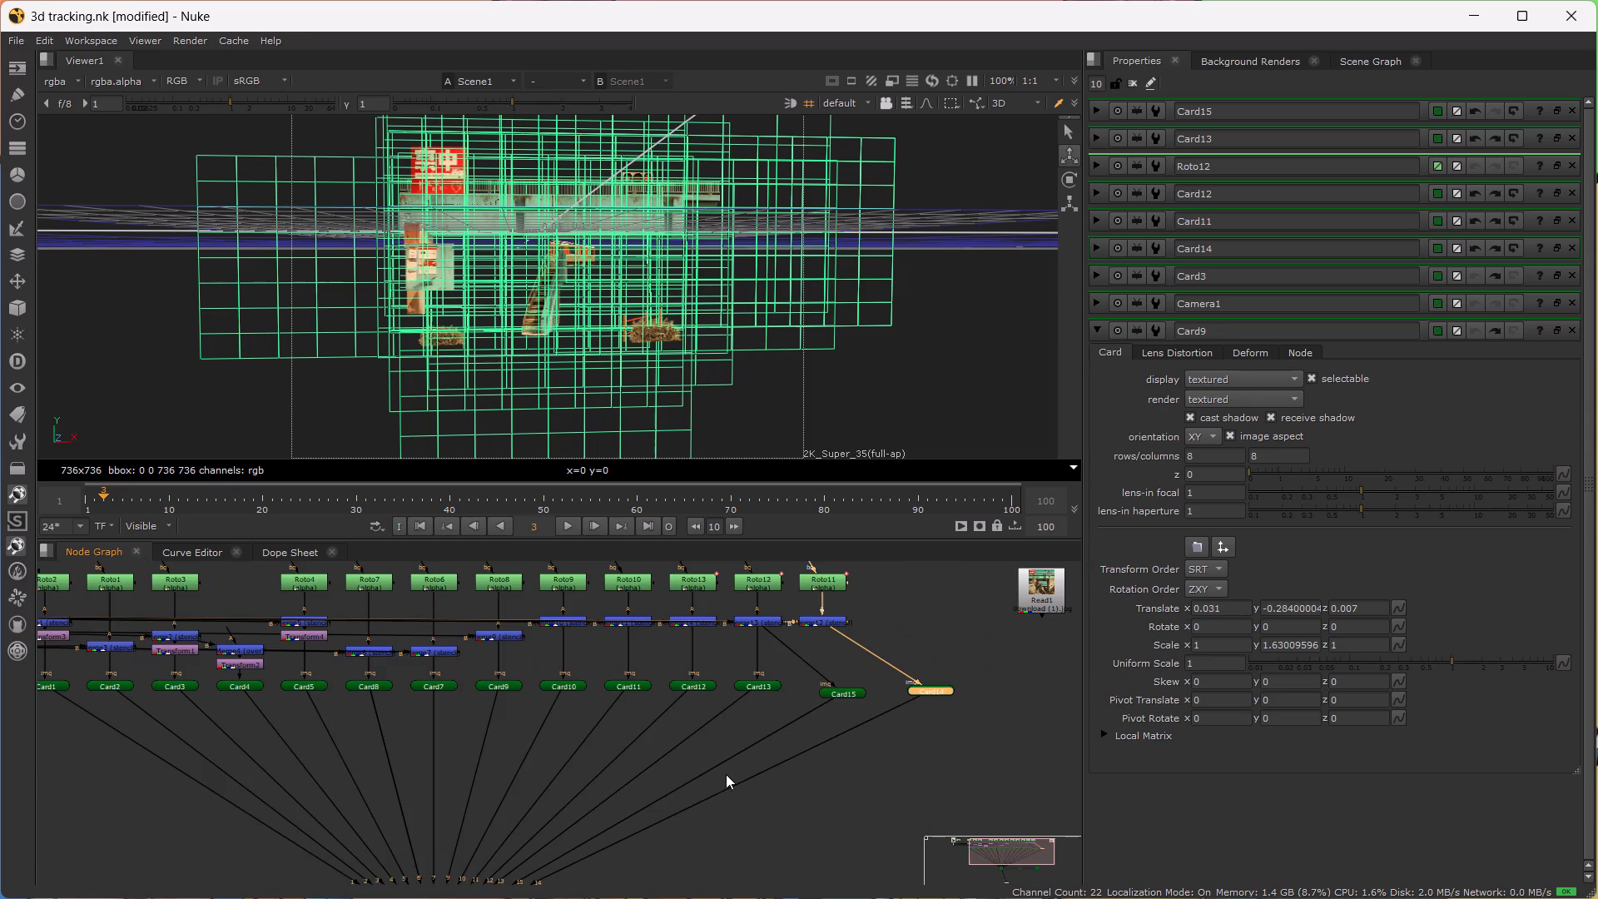
left_click_drag(692, 779, 644, 797, "alt")
scroll(644, 797, "down", 2)
left_click_drag(614, 783, 881, 734, "alt")
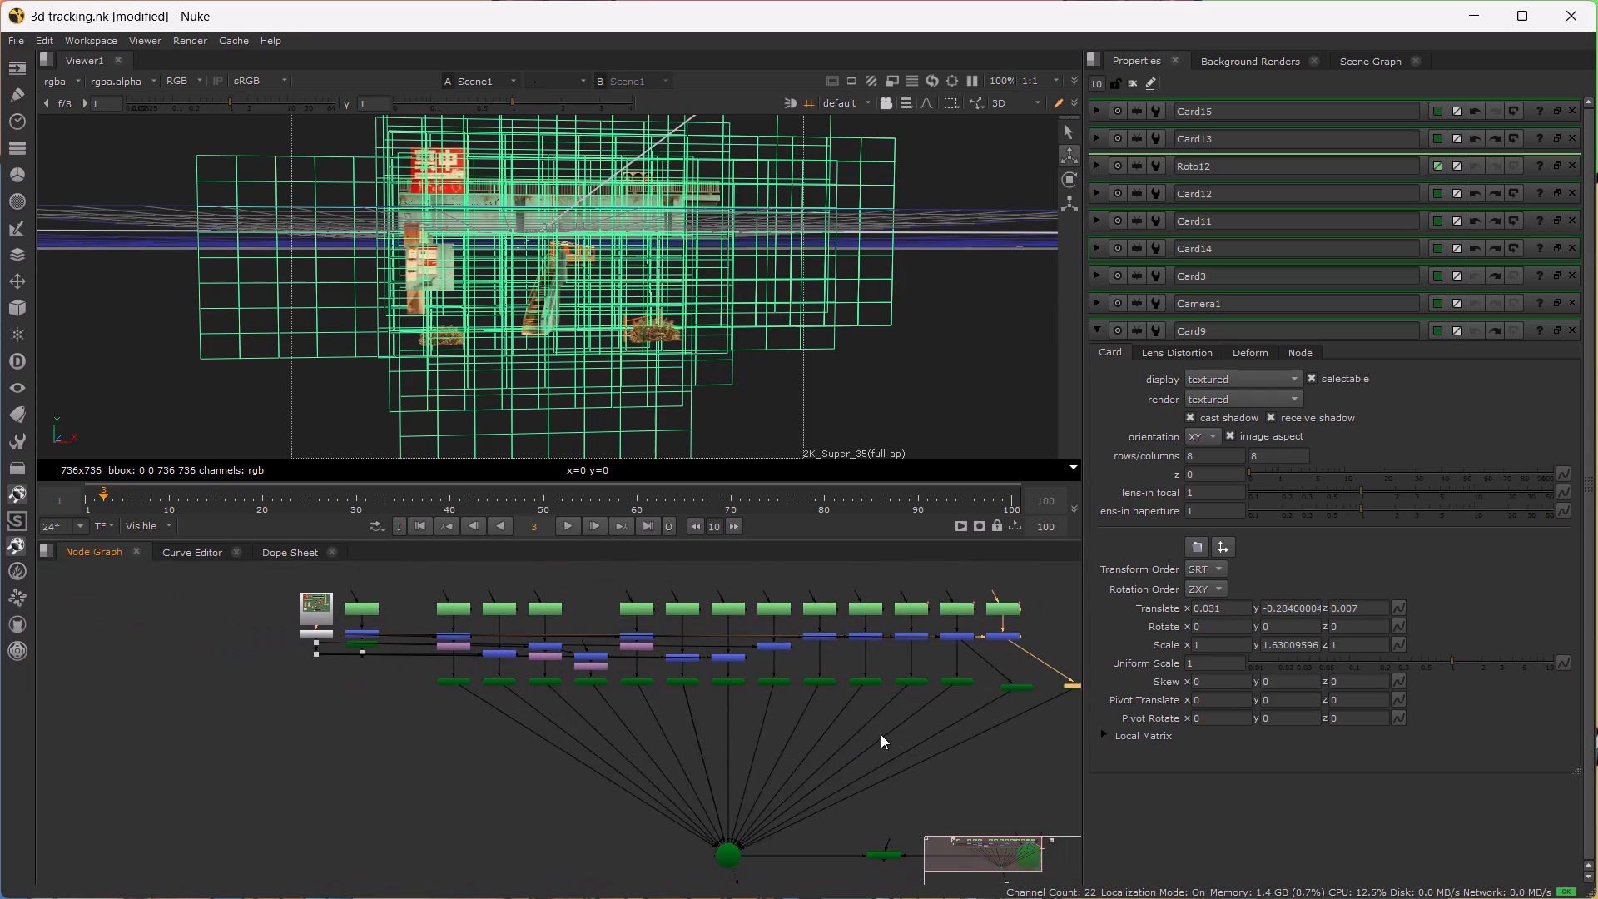
left_click_drag(881, 734, 617, 731, "alt")
scroll(614, 726, "up", 3)
left_click_drag(594, 728, 760, 716, "alt")
left_click_drag(323, 721, 609, 727, "alt")
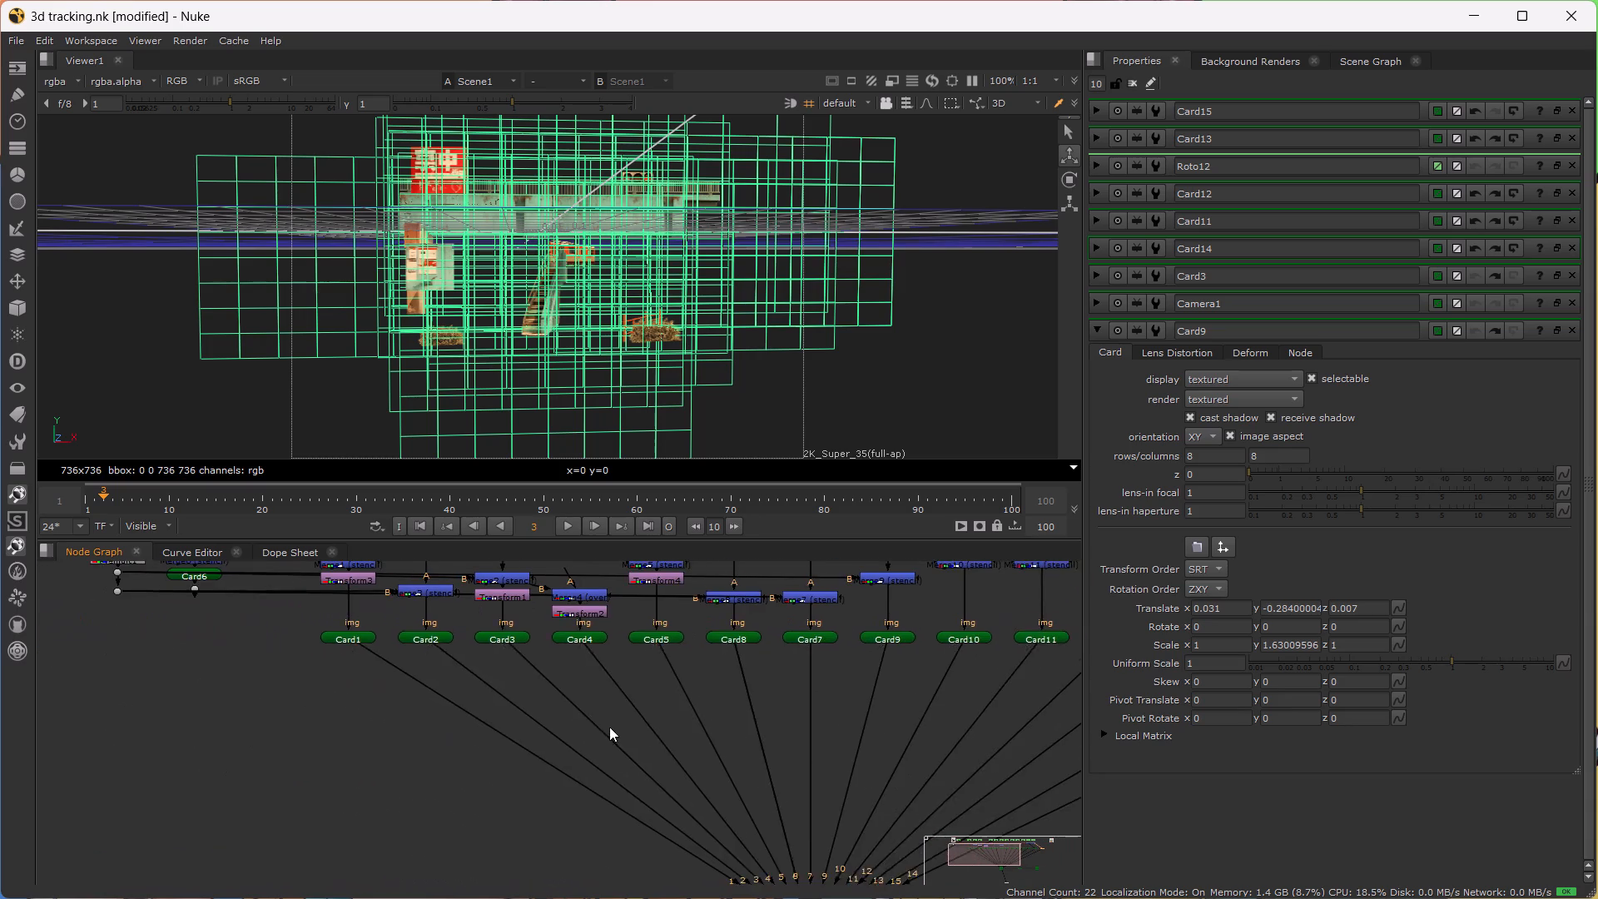
left_click_drag(609, 727, 474, 763, "alt")
left_click_drag(644, 733, 486, 748, "alt")
left_click_drag(596, 751, 506, 751, "alt")
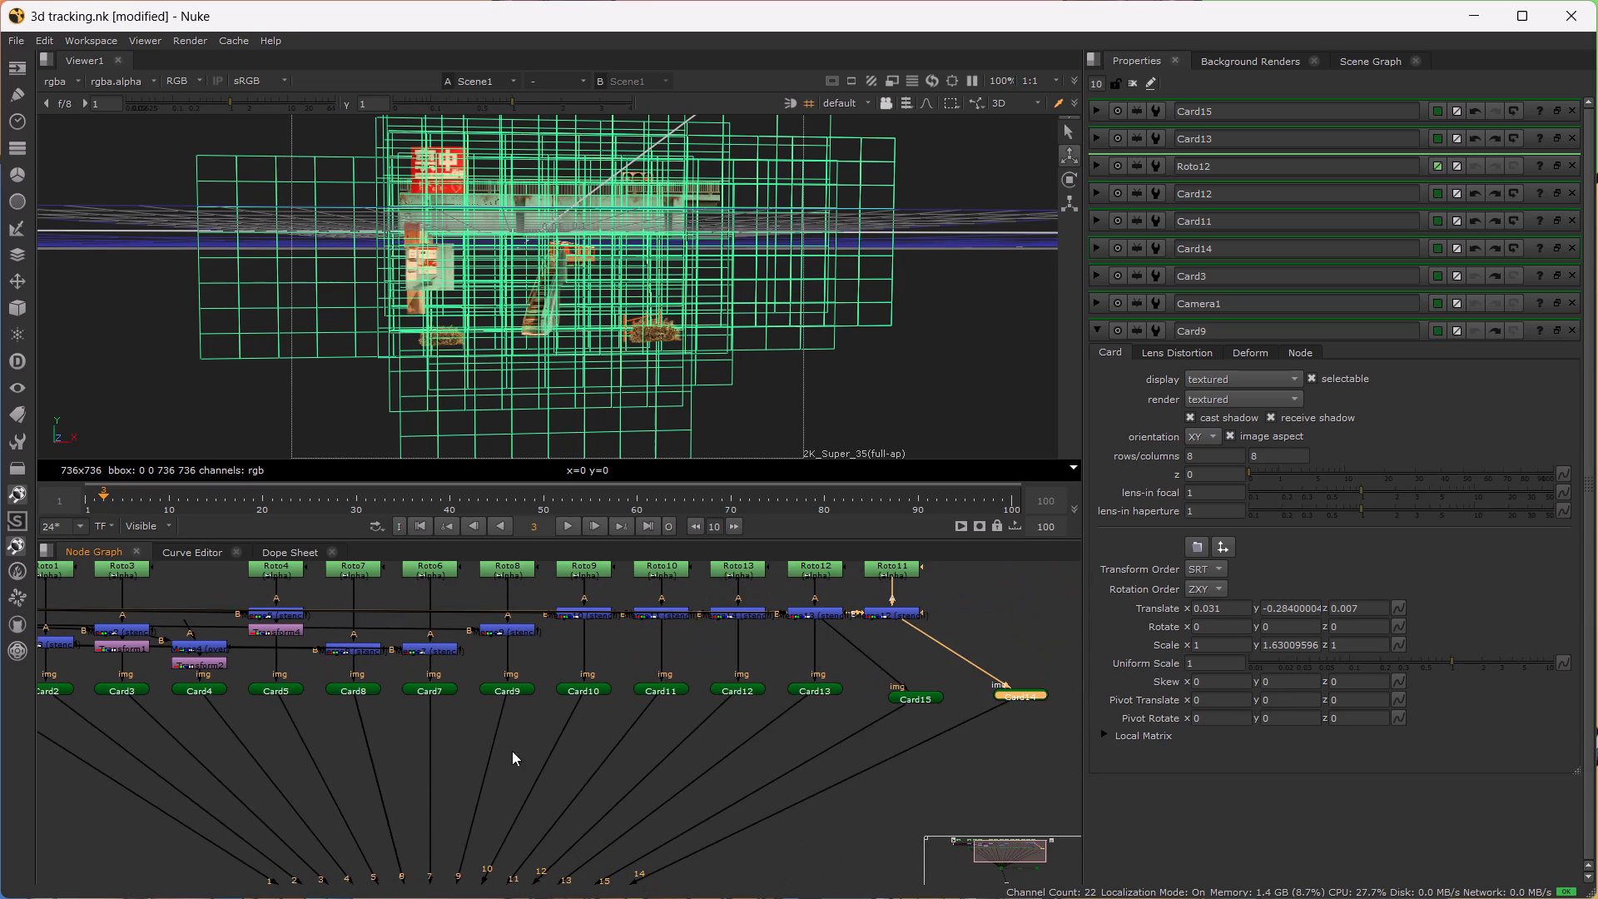
left_click_drag(612, 758, 580, 757, "alt")
left_click_drag(684, 757, 476, 762, "alt")
left_click_drag(617, 773, 542, 771, "alt")
left_click_drag(846, 657, 777, 686, "alt")
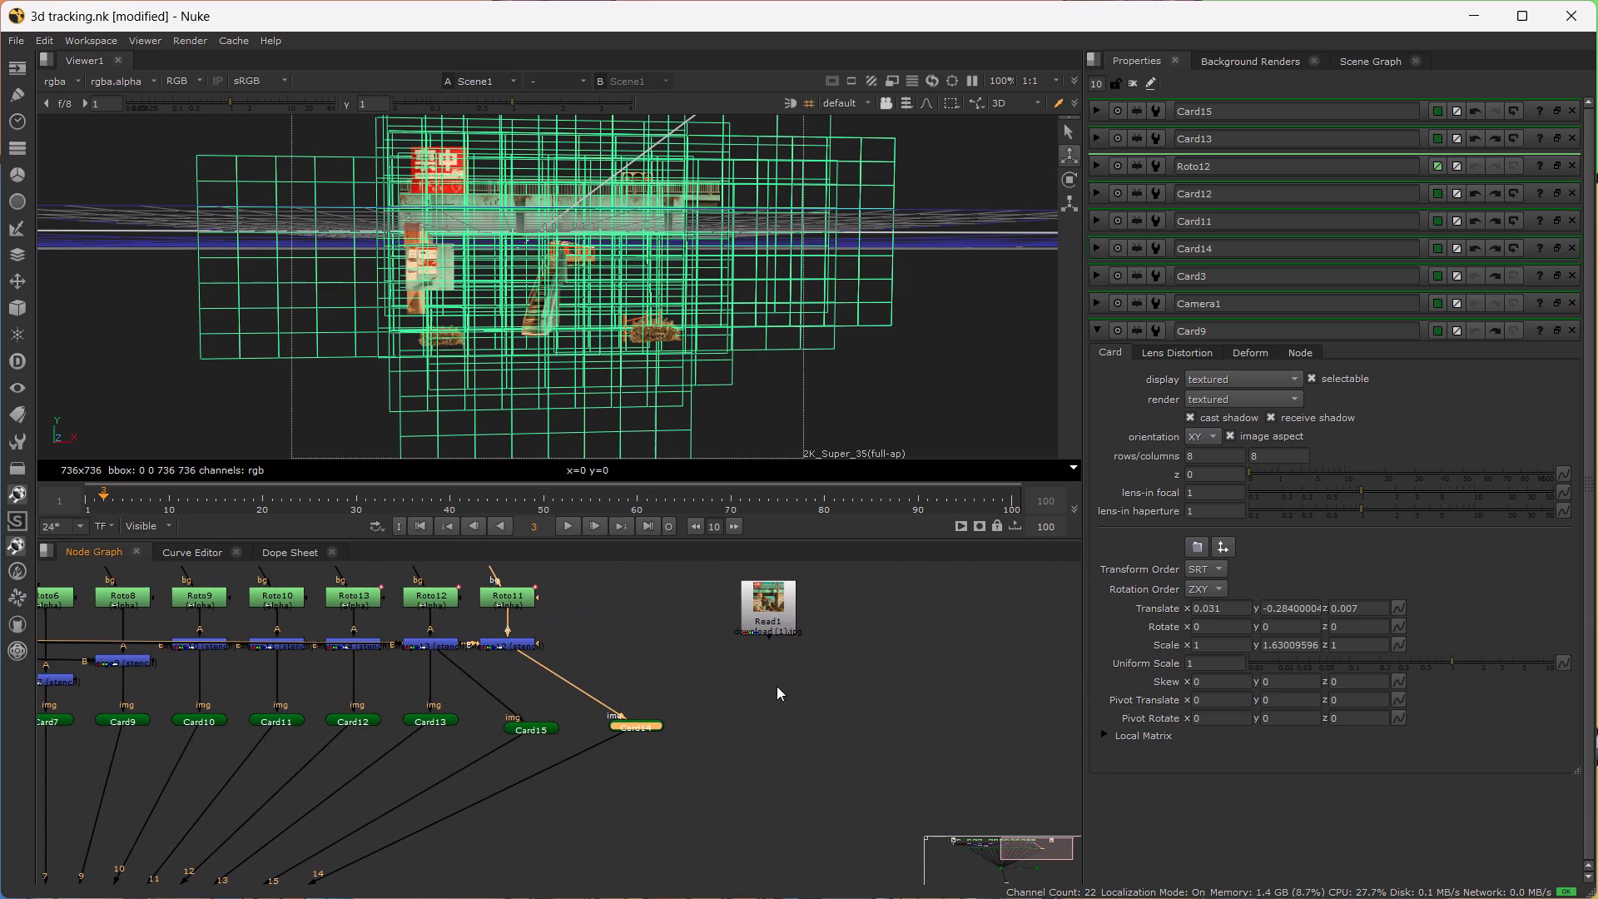
Examine the connections between Scene1, ScanlineRender1, Camera1 and the viewer node.
scroll(814, 694, "down", 2, "alt")
left_click_drag(667, 811, 998, 643, "alt")
left_click_drag(829, 708, 704, 709, "alt")
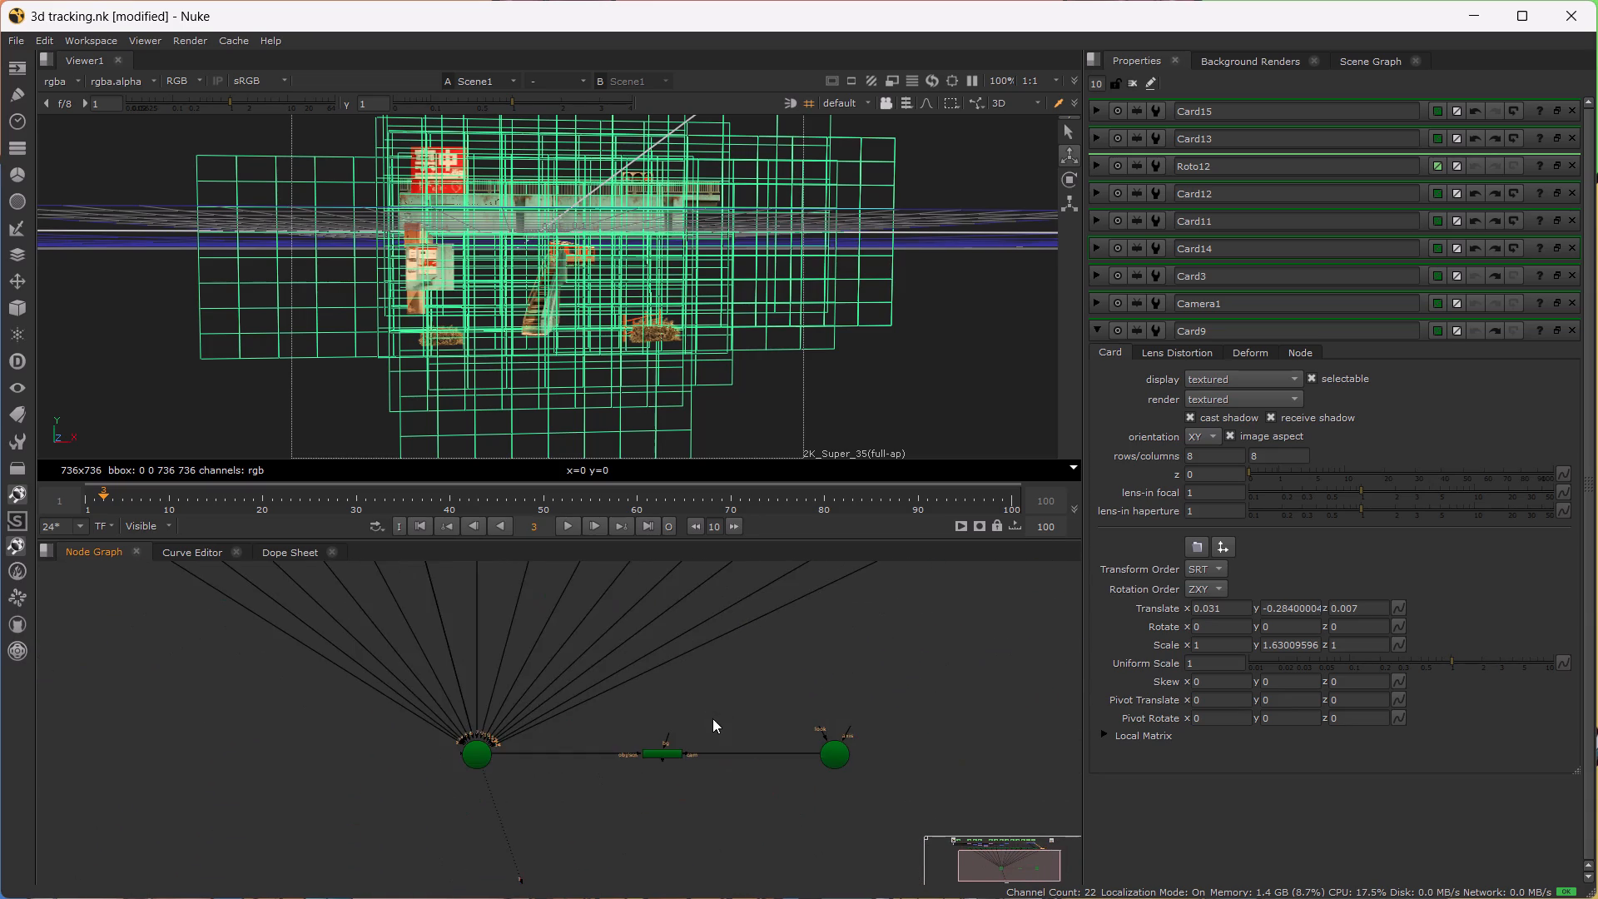
scroll(712, 718, "down", 1)
left_click(784, 679)
scroll(546, 791, "up", 7)
left_click_drag(695, 798, 528, 793, "alt")
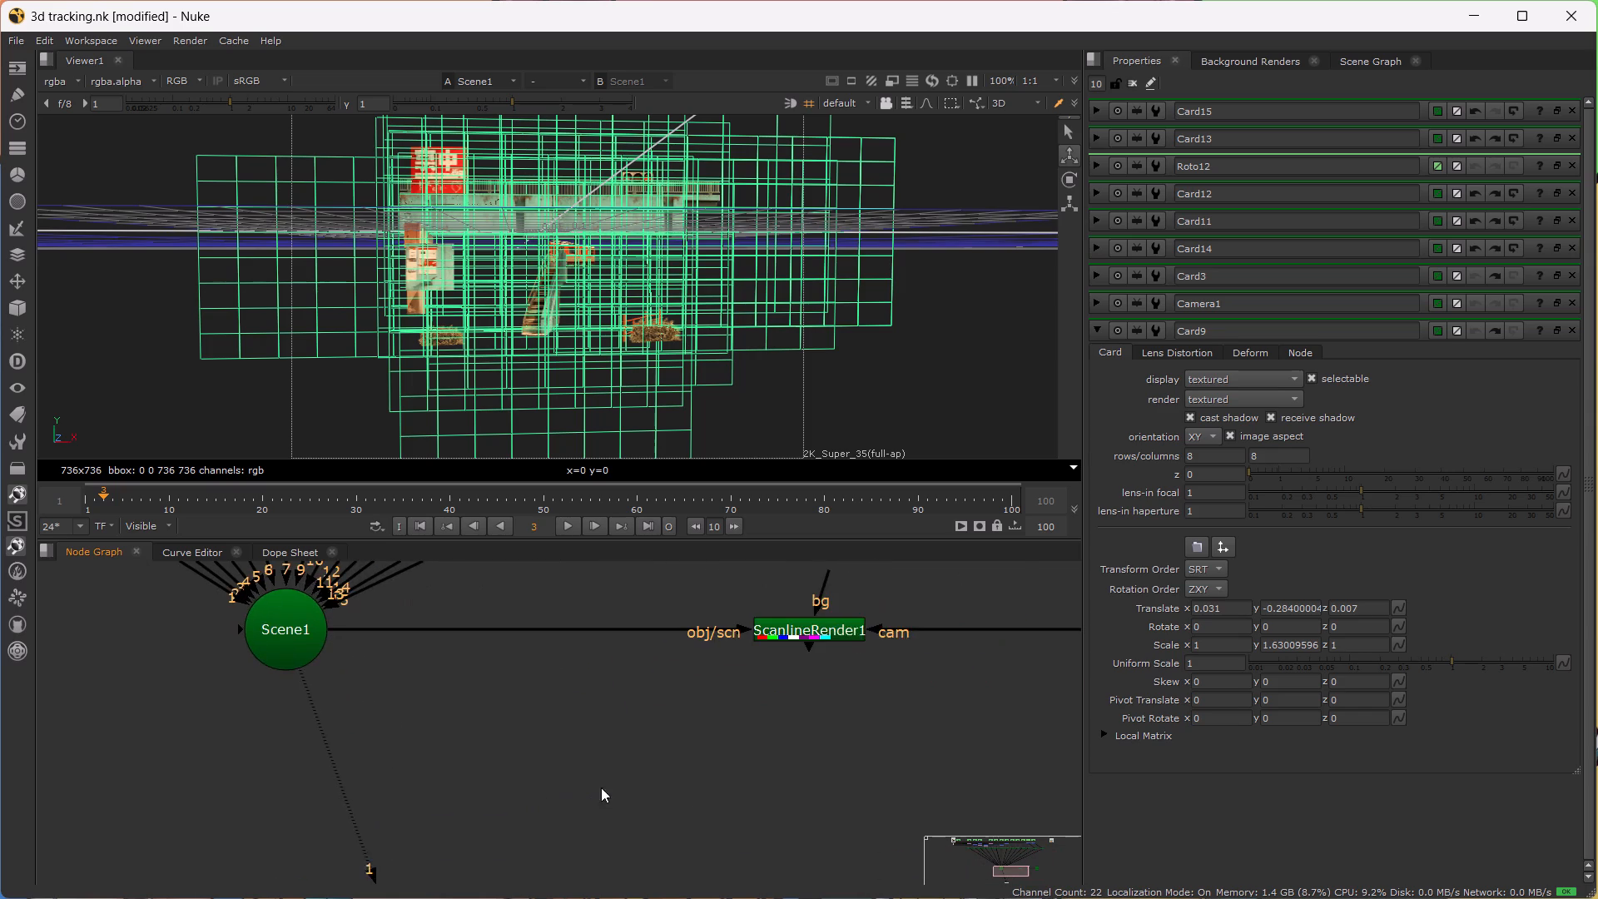
left_click_drag(687, 794, 443, 780, "alt")
left_click_drag(694, 781, 573, 781, "alt")
left_click_drag(742, 783, 678, 784, "alt")
scroll(677, 784, "down", 2)
left_click_drag(615, 812, 719, 783, "alt")
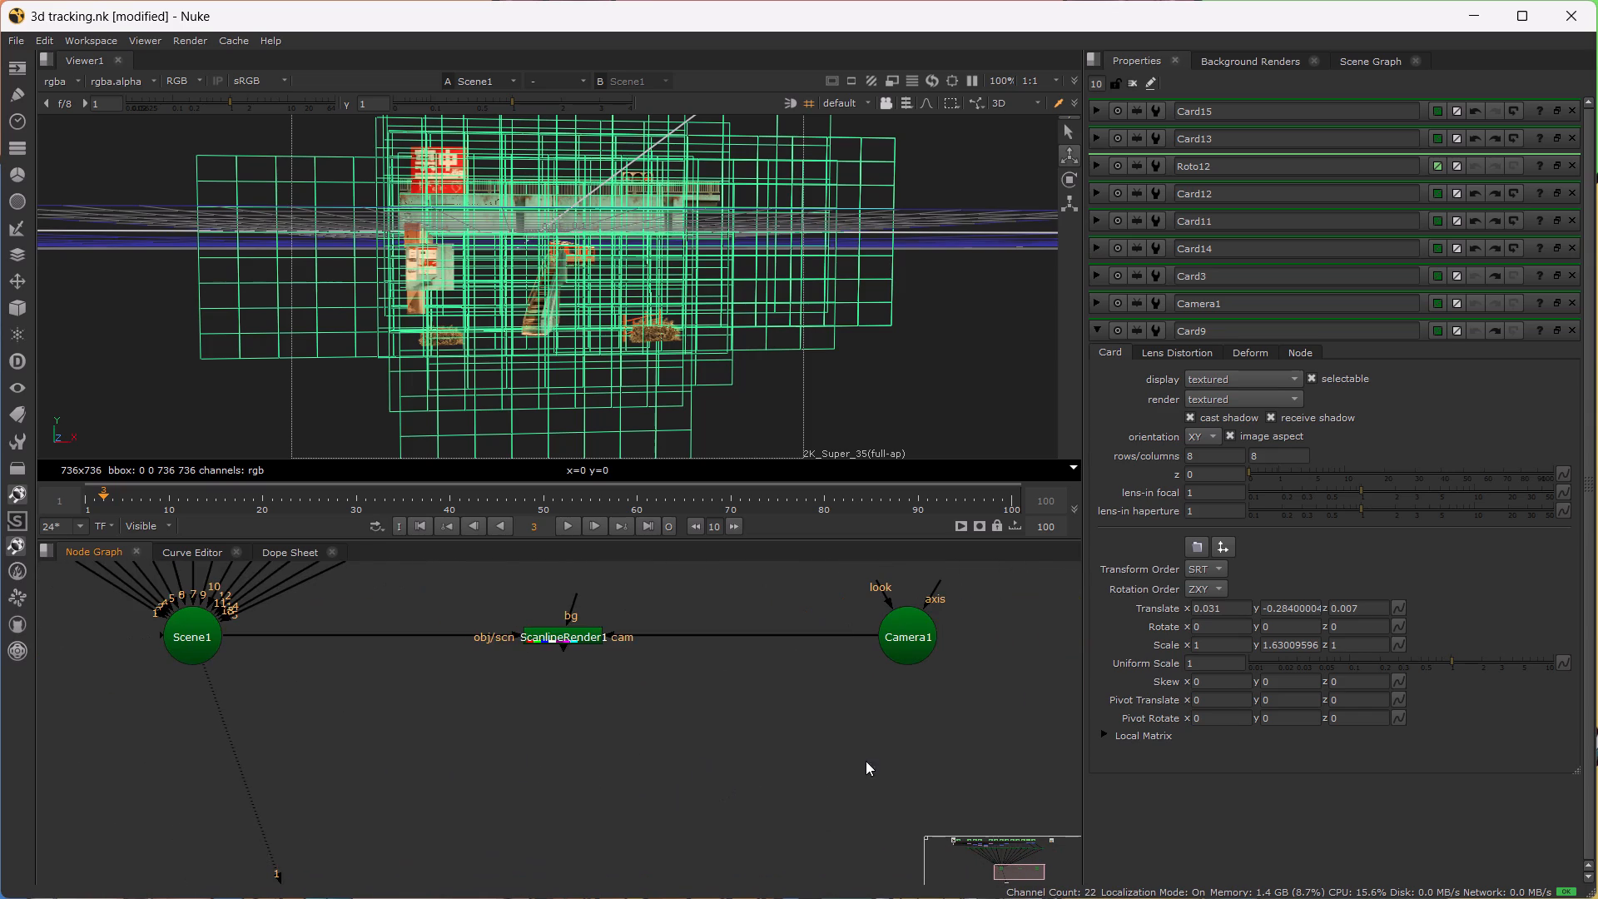
scroll(634, 796, "down", 3)
left_click_drag(593, 801, 668, 787, "alt")
Clear the card wireframe selection in the viewer and compare the scene's 2D and 3D views, ending in 3D.
left_click(991, 381)
scroll(466, 327, "up", 2)
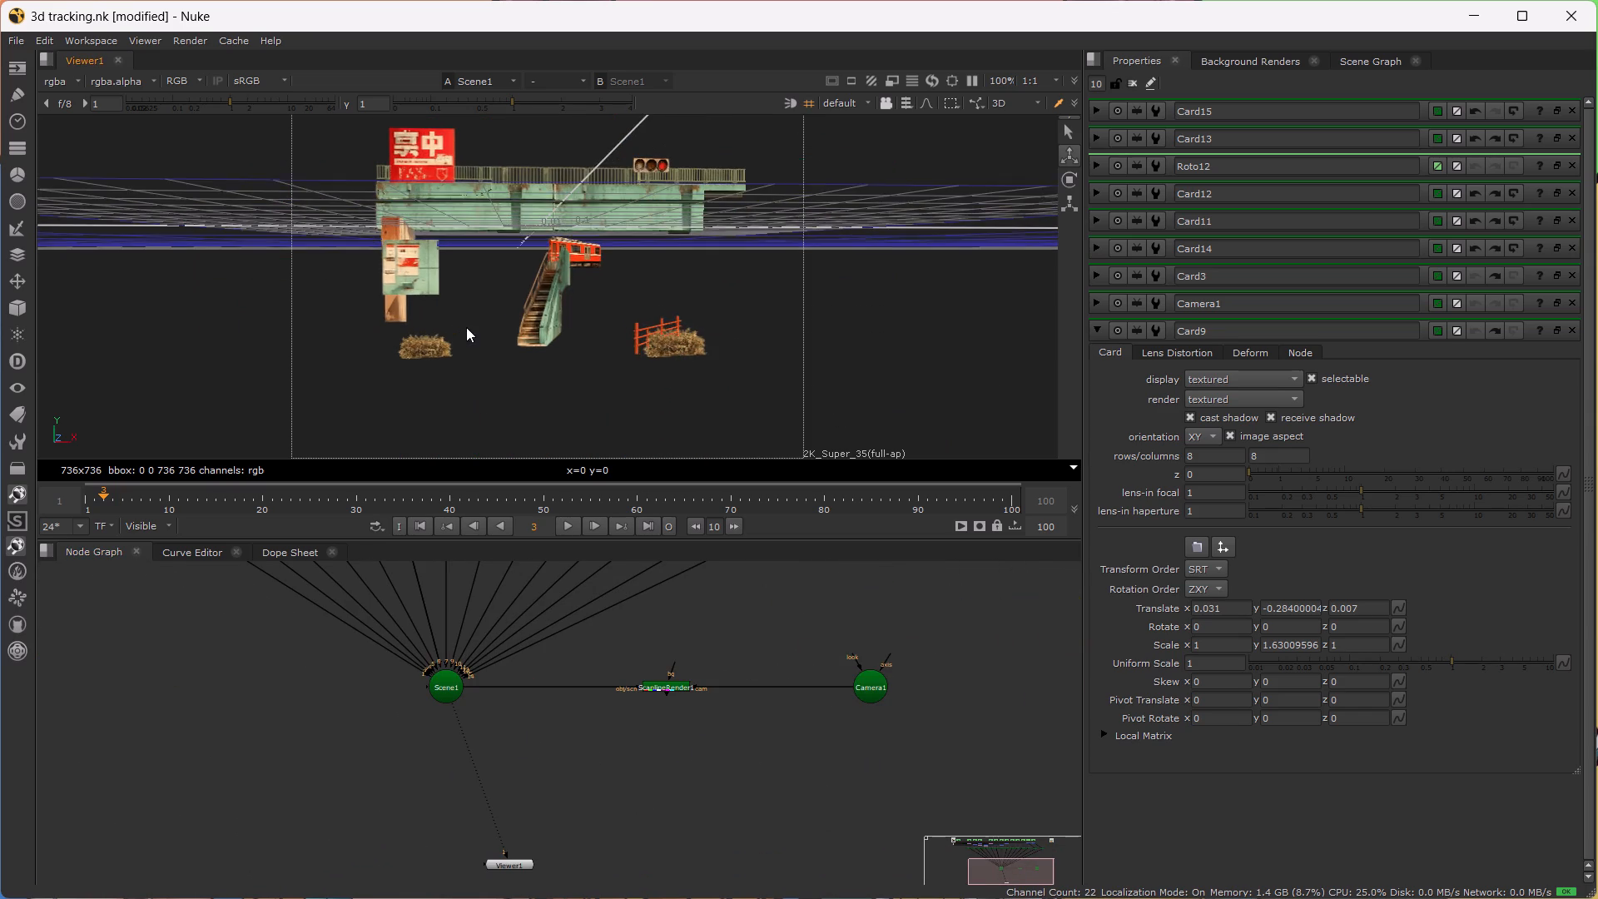
scroll(473, 327, "down", 2)
key("Tab")
key("Tab")
key("Tab")
scroll(612, 334, "down", 4)
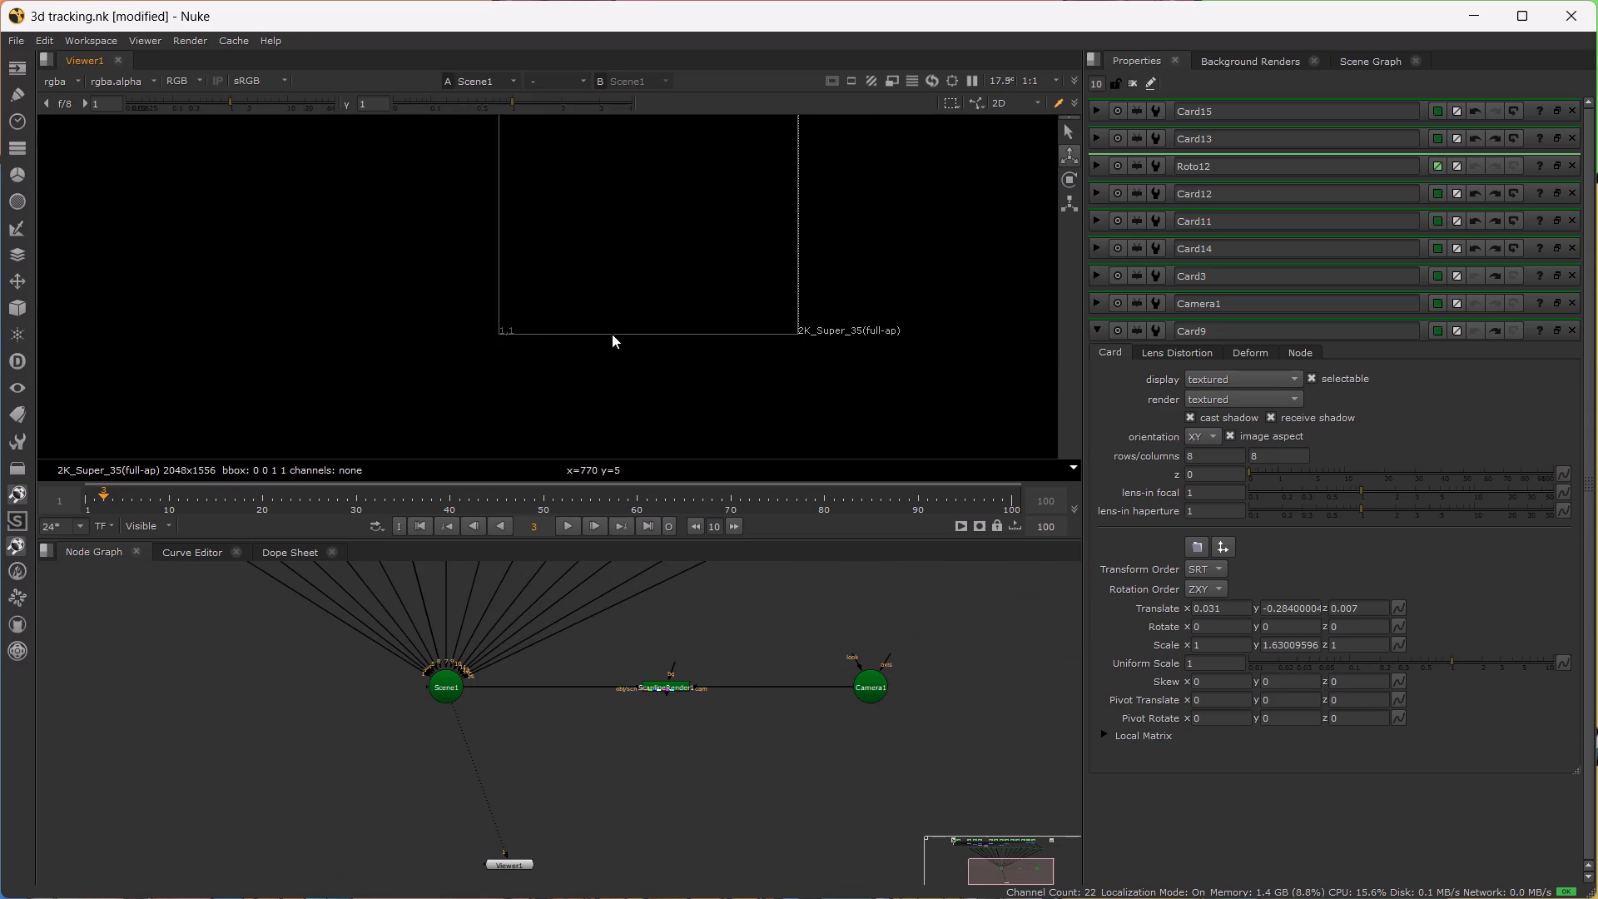
scroll(615, 339, "down", 2)
left_click_drag(616, 348, 591, 365, "alt")
scroll(590, 367, "up", 3)
key("Tab")
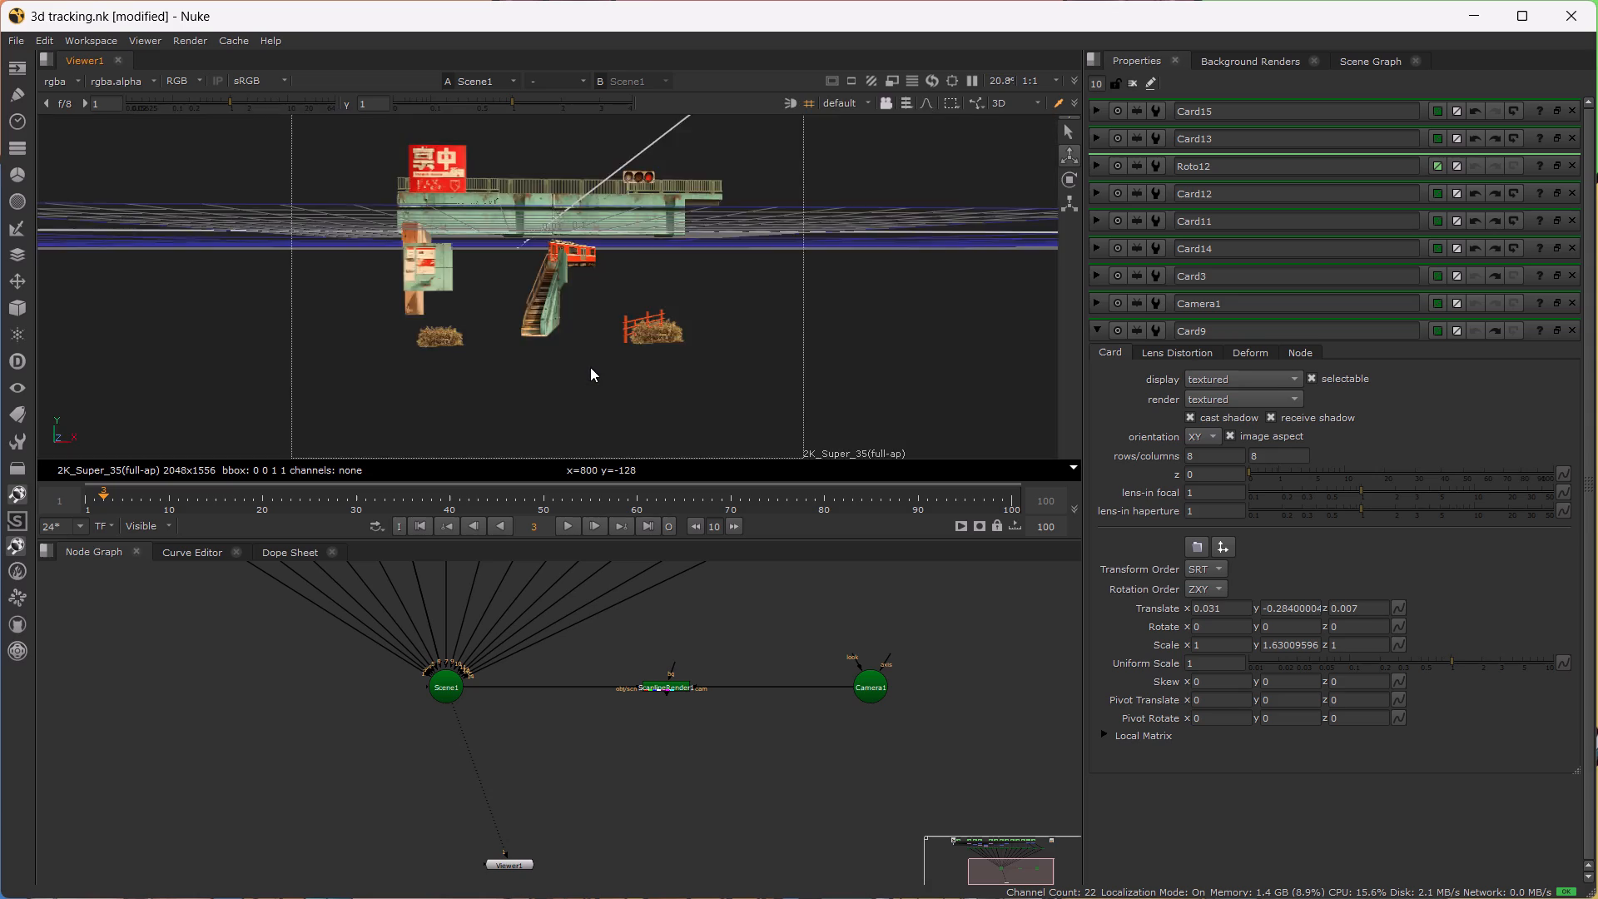
key("Tab")
key("Tab")
key("Tab")
key("Tab")
key("Tab")
key("Tab")
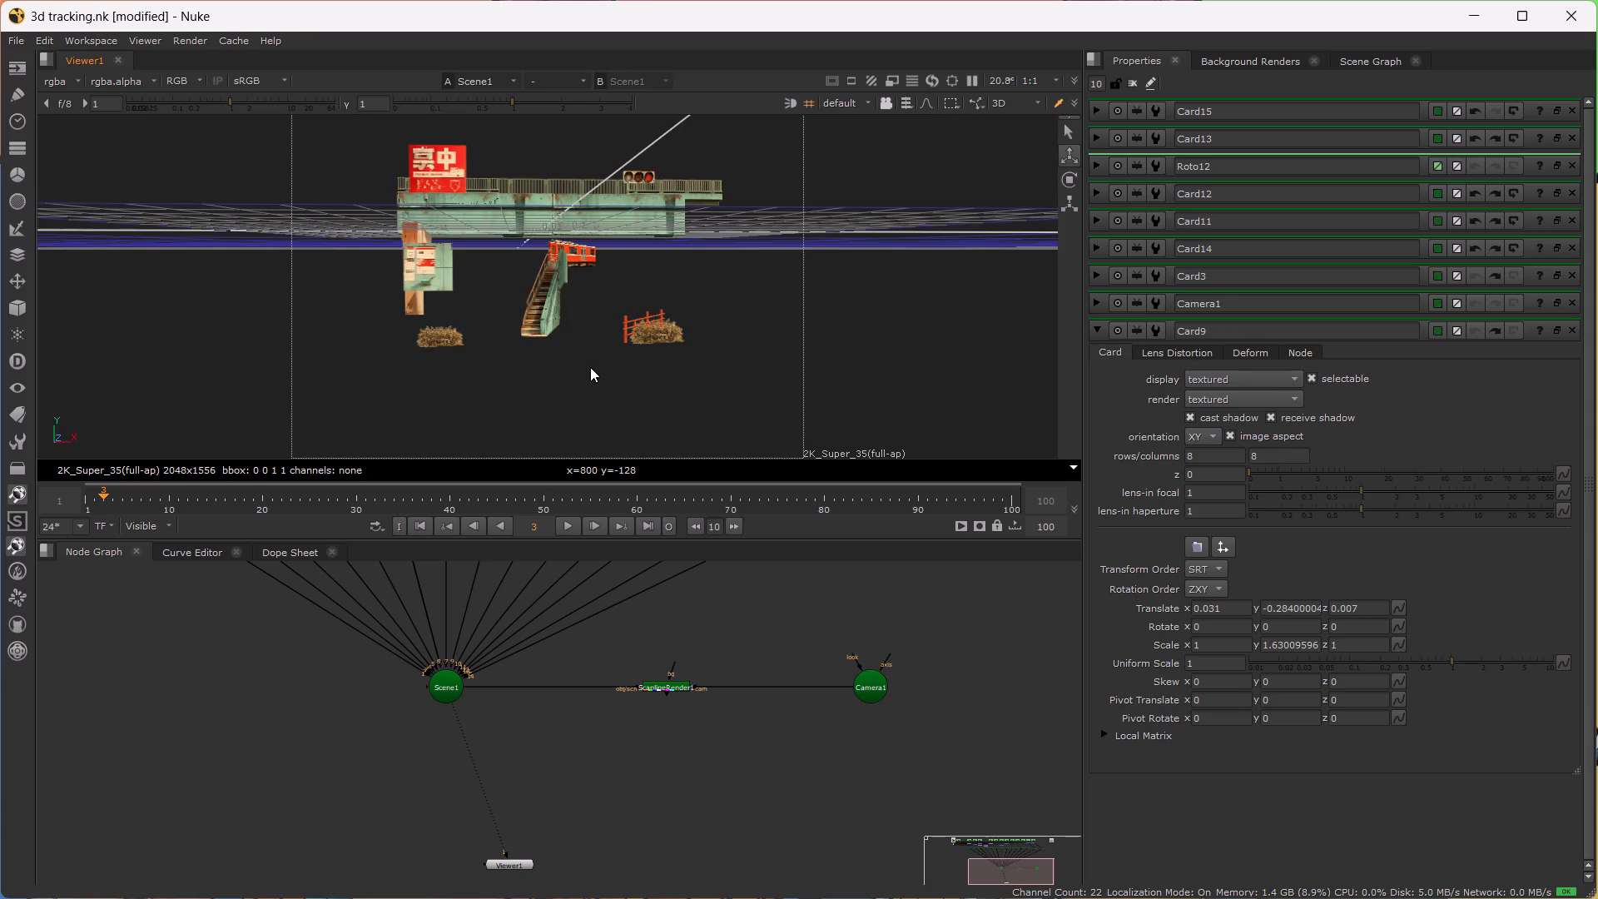
Examine the spacing of the Scene1 cards in 3D from several angles and distances, ending with the whole street set framed.
left_click_drag(618, 373, 563, 409, "alt")
left_click_drag(563, 409, 598, 380, "alt")
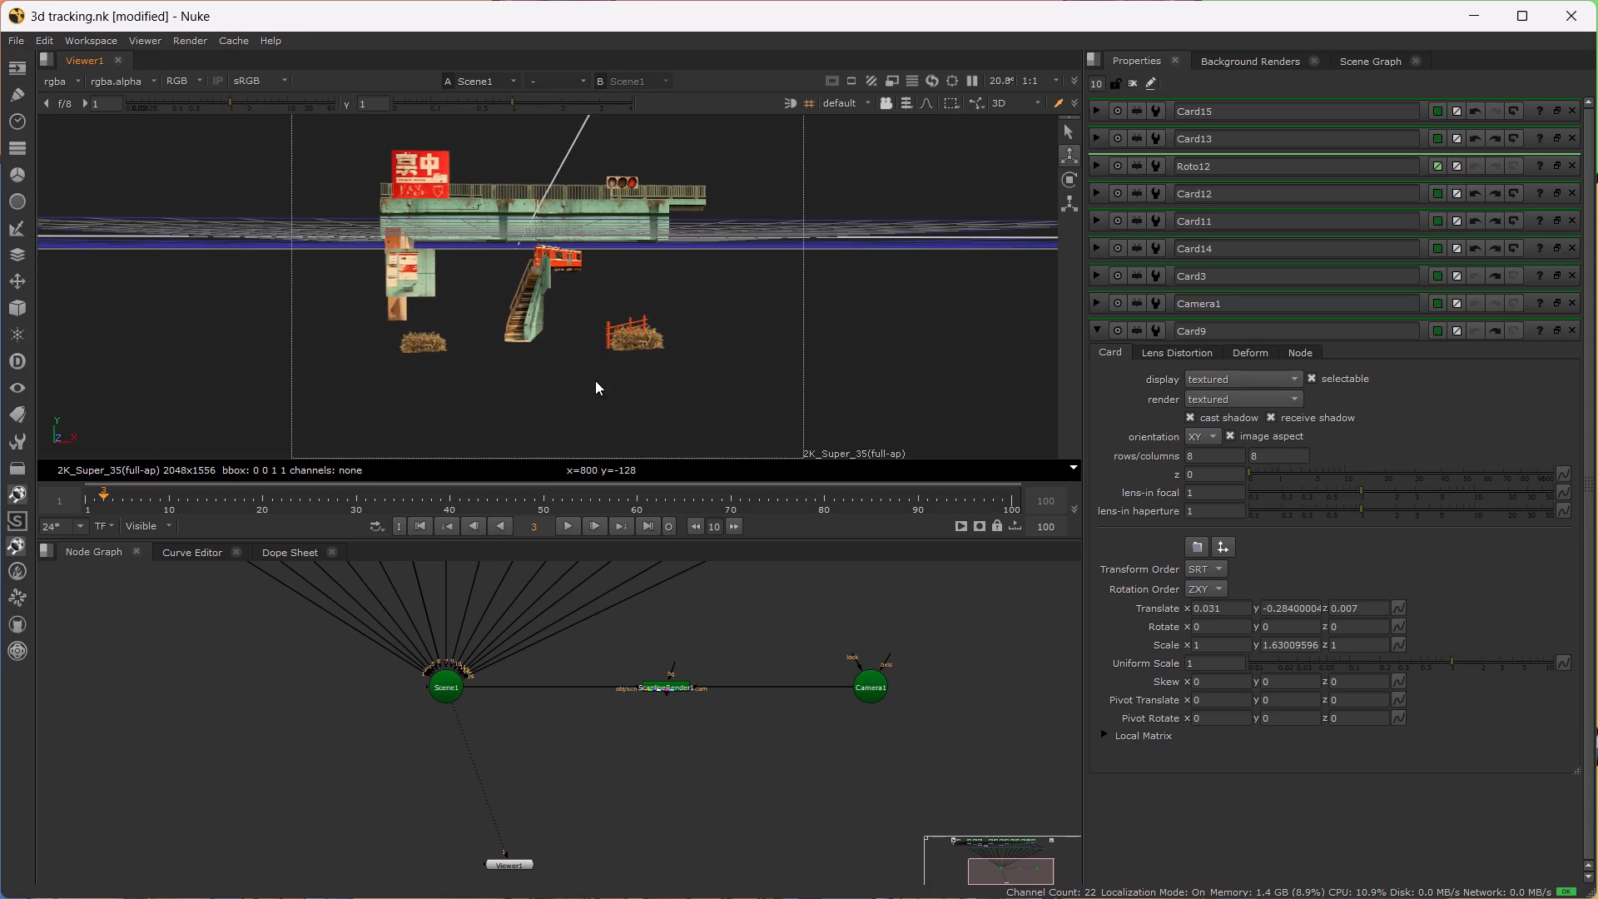
left_click_drag(595, 380, 792, 267, "ctrl")
scroll(782, 276, "down", 6)
left_click_drag(609, 385, 618, 385, "ctrl")
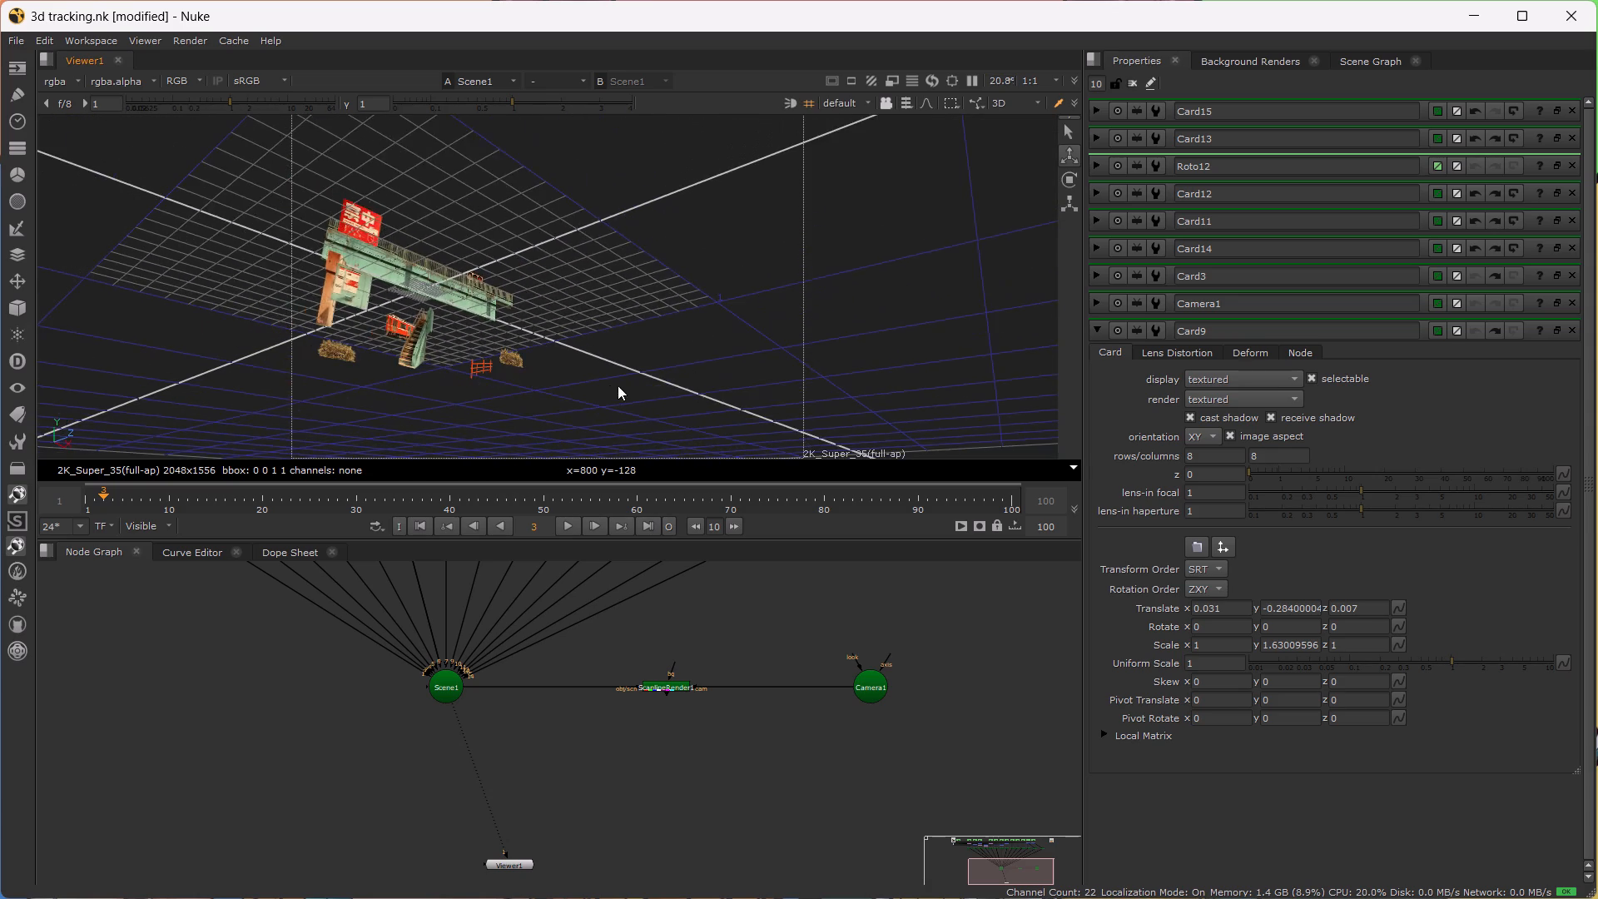
left_click_drag(618, 385, 792, 377, "ctrl")
scroll(777, 373, "down", 13)
left_click_drag(784, 375, 598, 469, "alt")
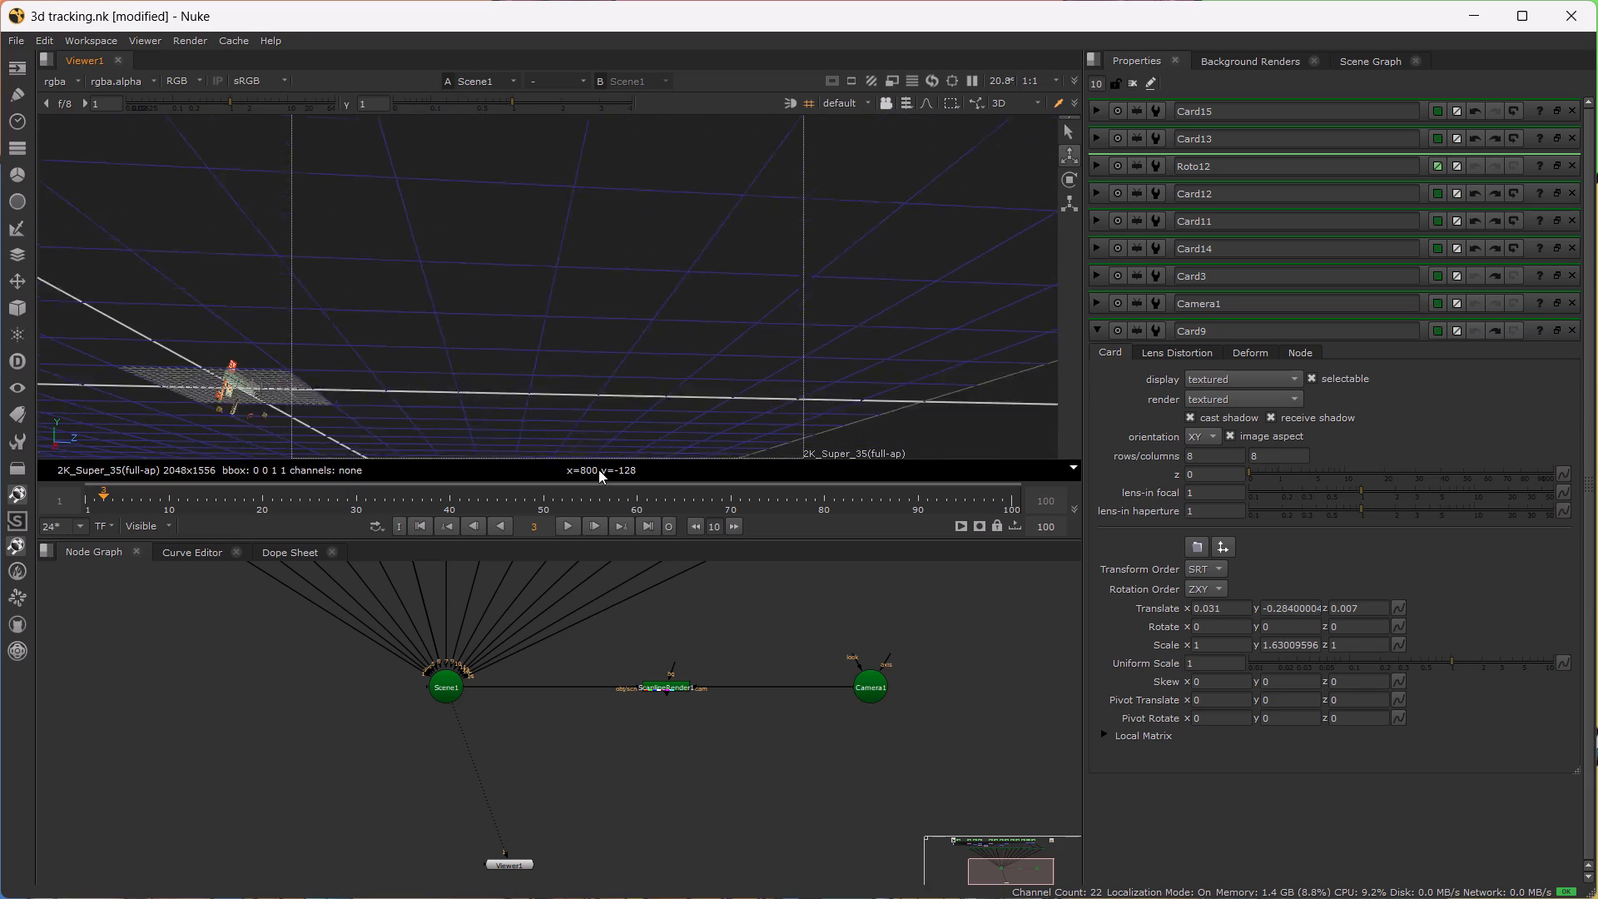
left_click_drag(598, 469, 591, 474, "alt")
left_click_drag(795, 357, 418, 485, "ctrl")
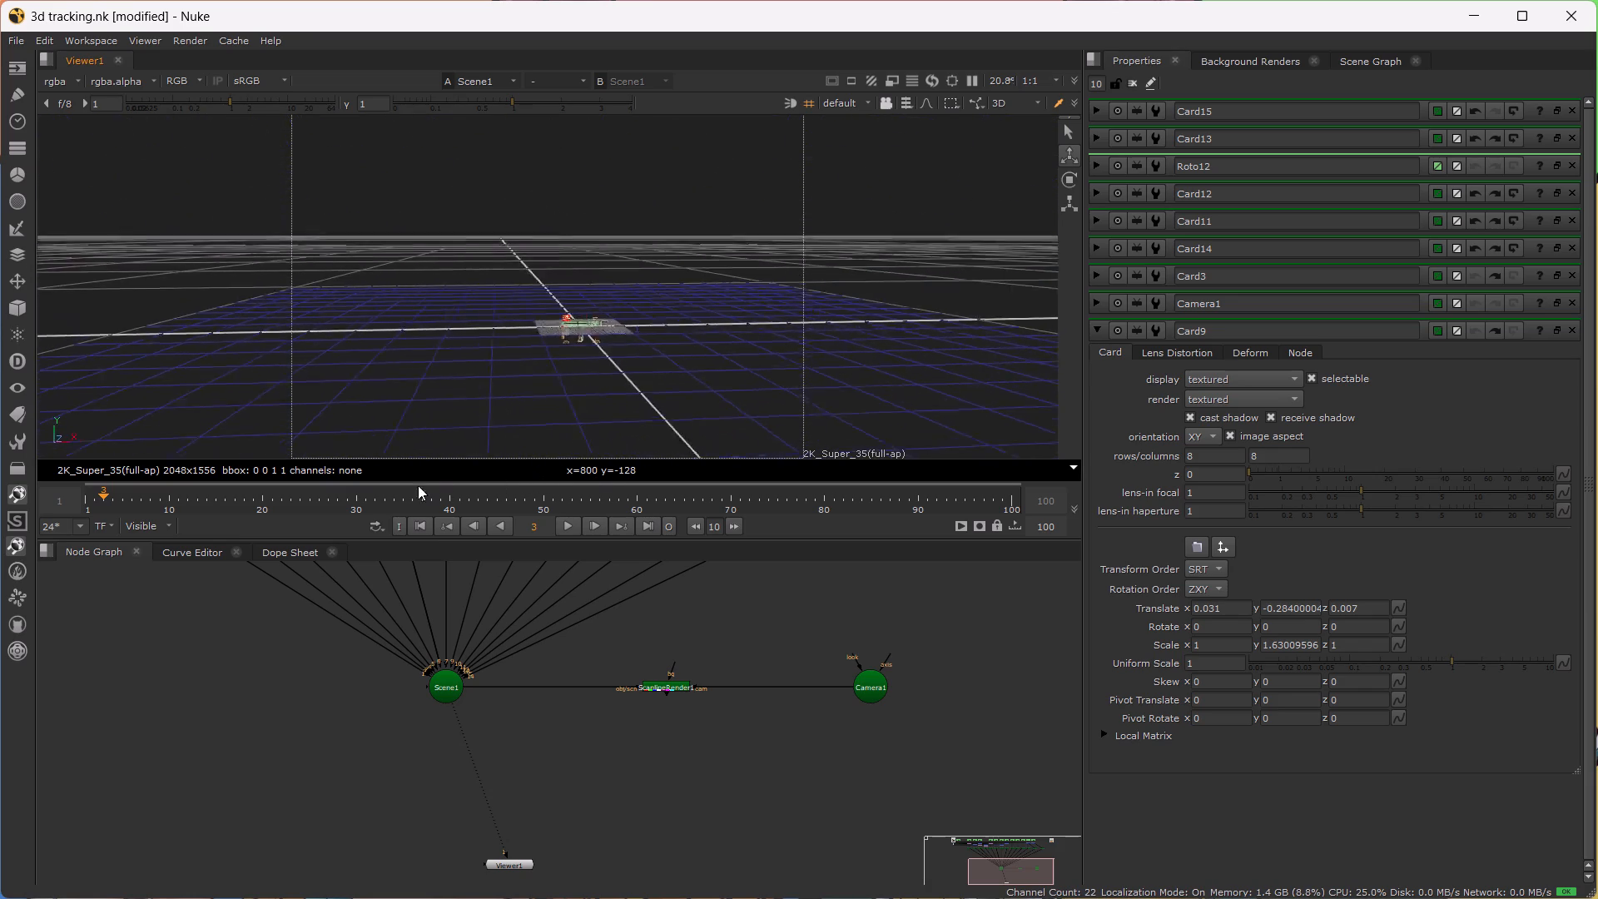
left_click_drag(418, 485, 392, 489, "ctrl")
scroll(524, 366, "down", 9)
scroll(603, 359, "down", 7)
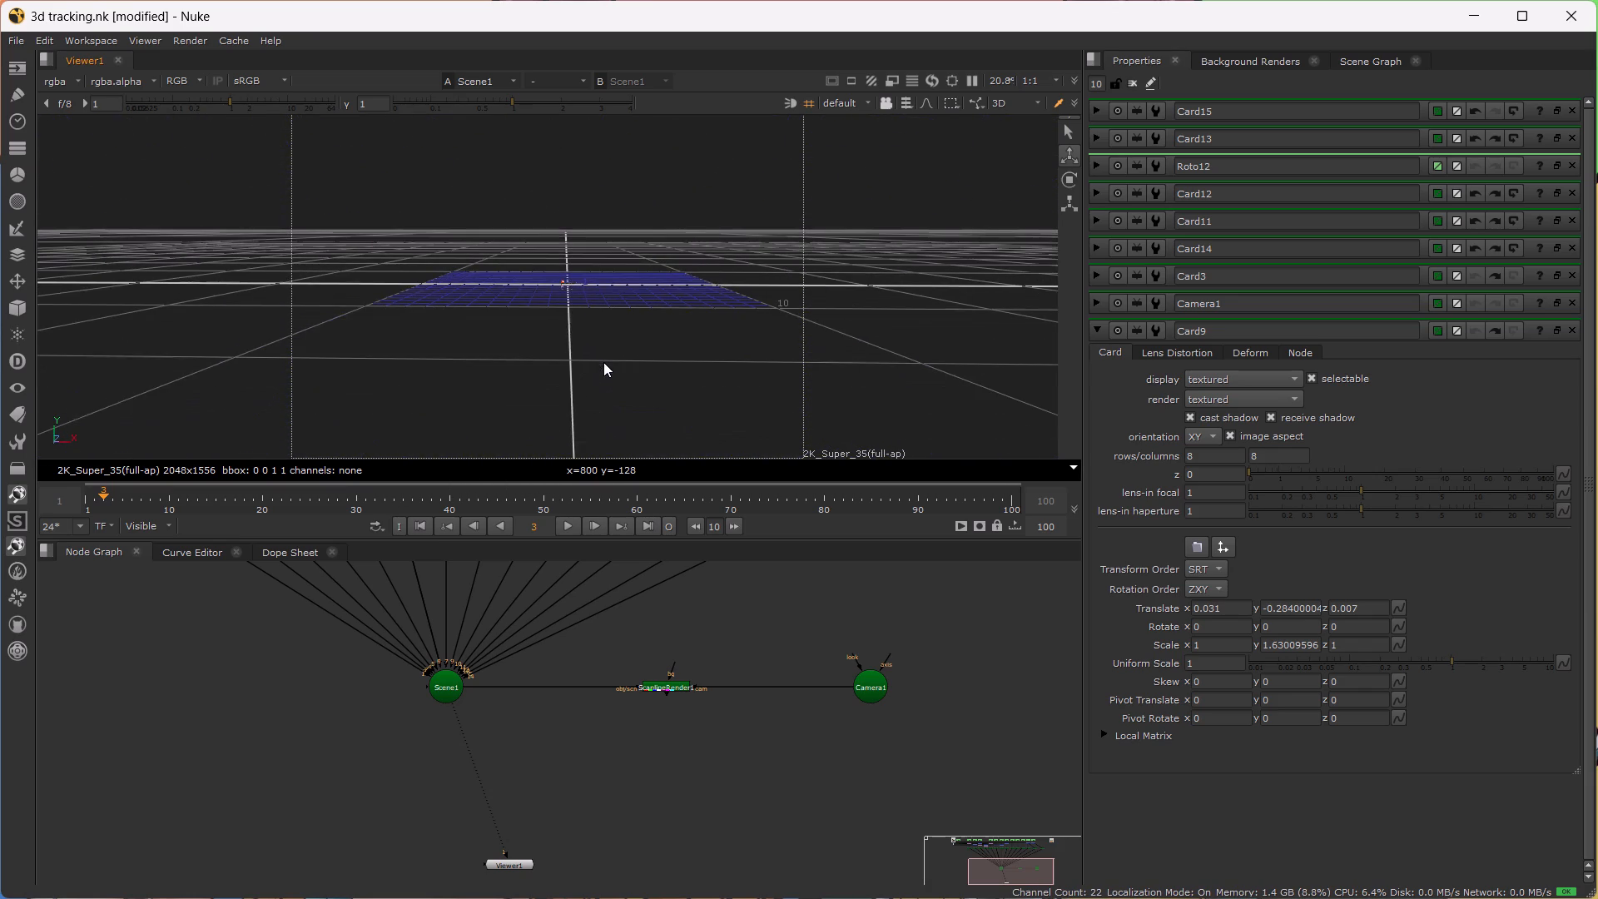
key("f")
scroll(559, 335, "up", 3)
scroll(559, 335, "down", 3)
scroll(559, 335, "up", 3)
scroll(576, 345, "down", 2)
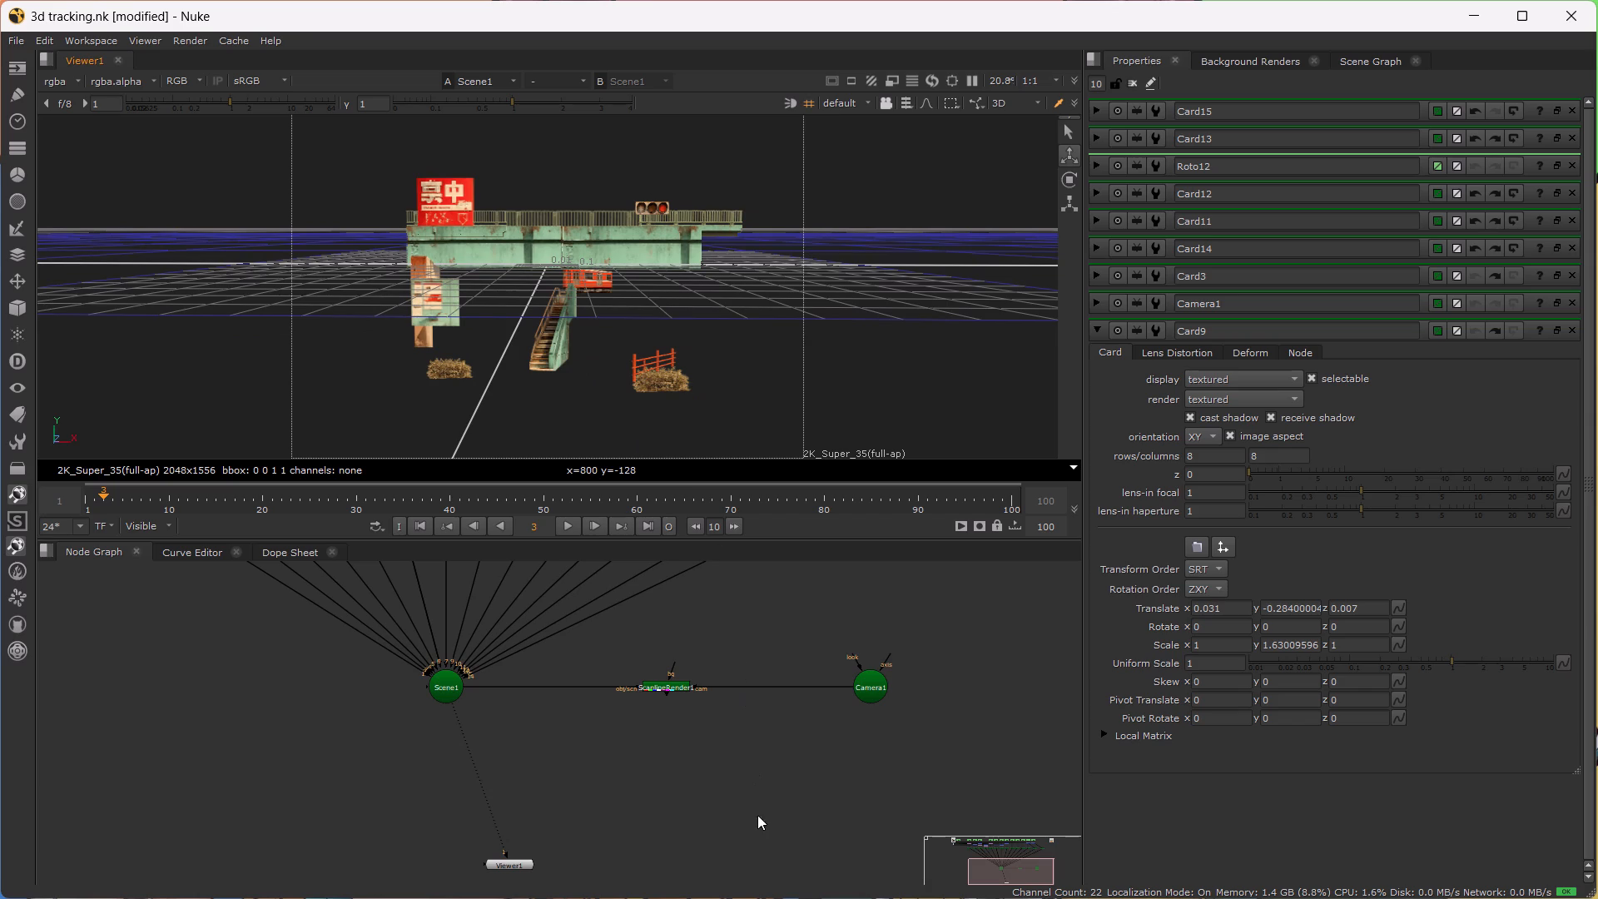
Save the 3d tracking.nk script.
scroll(810, 812, "up", 5)
scroll(861, 812, "down", 6)
left_click(848, 793)
scroll(648, 779, "down", 3)
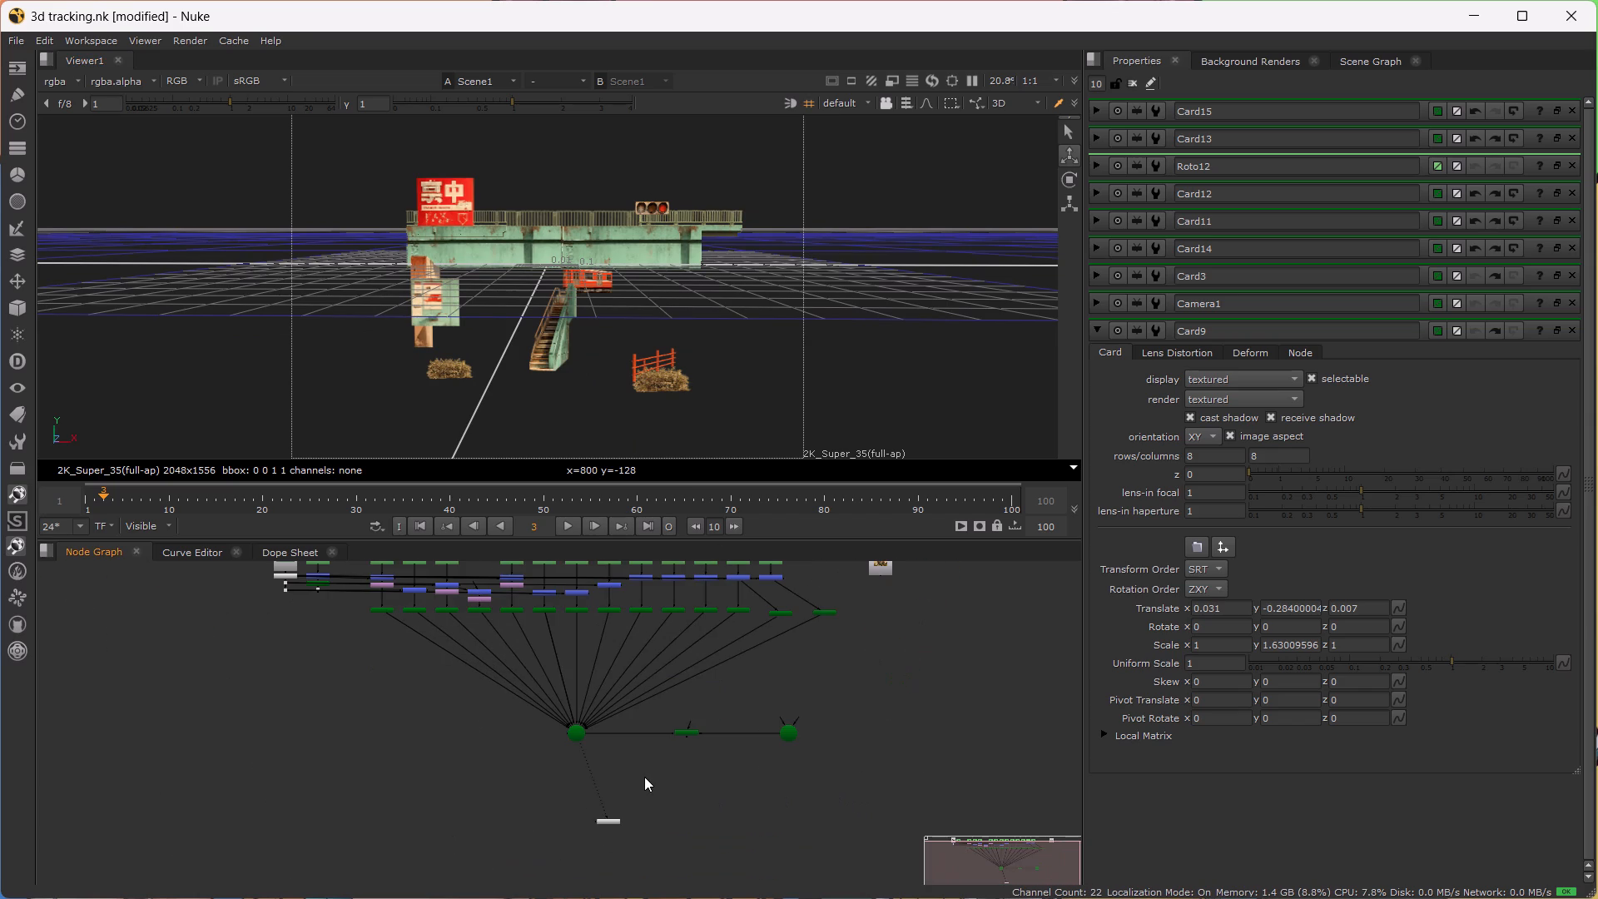
double_click(800, 787)
key("ctrl+s")
key("ctrl+s")
key("ctrl+s")
key("ctrl+s")
key("ctrl+s")
key("ctrl+s")
scroll(635, 751, "up", 3)
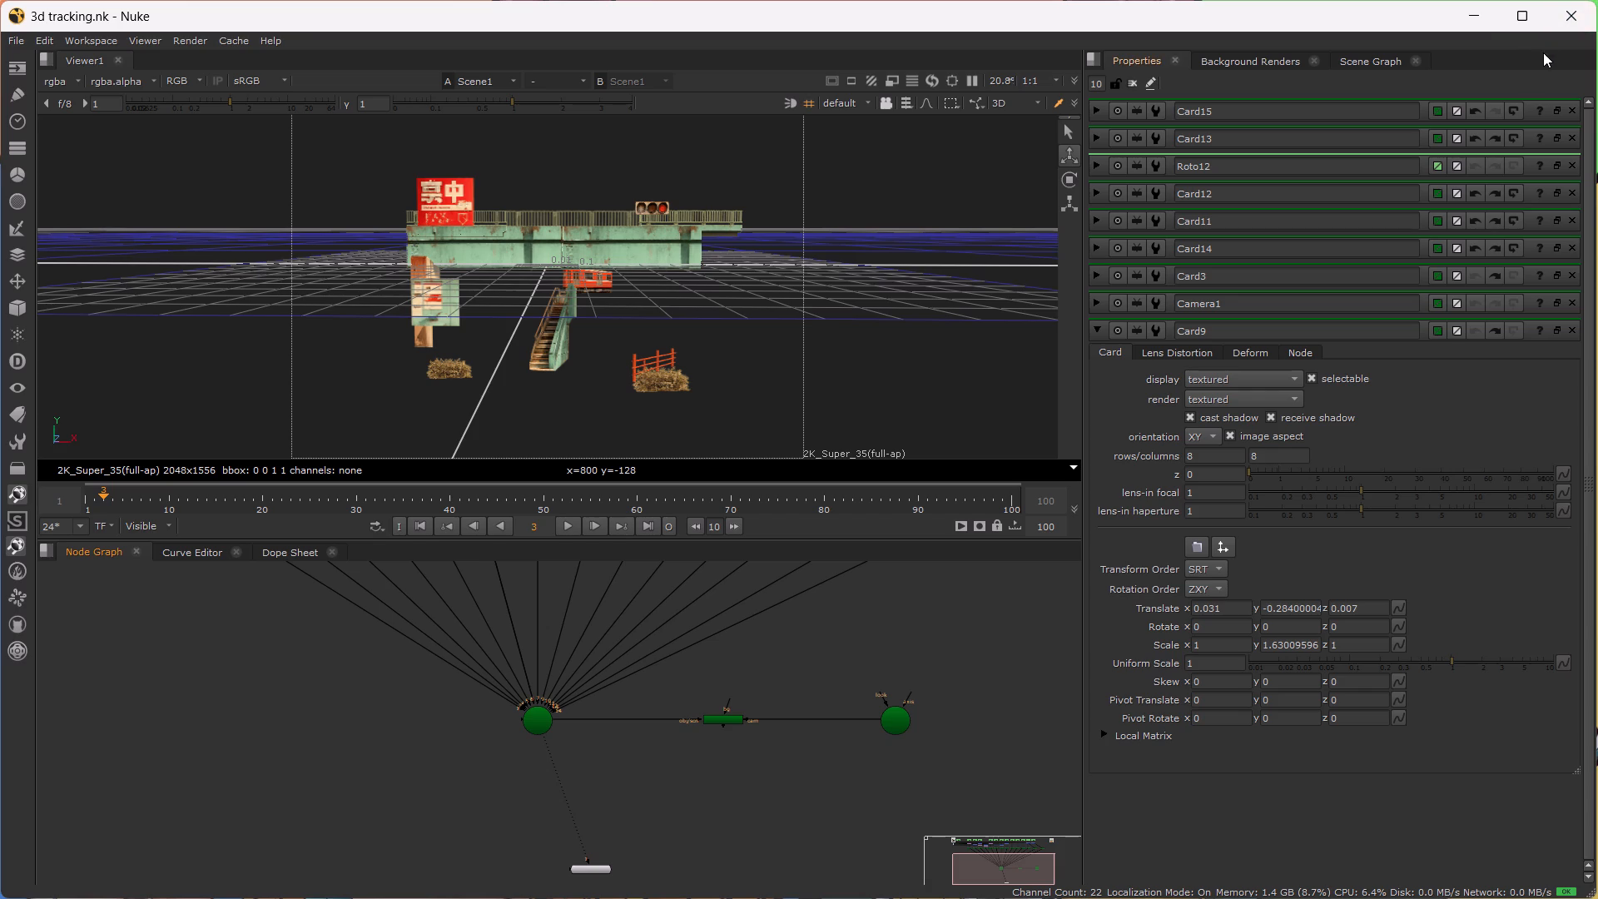
Maximize the application window and save the script again.
left_click(1518, 17)
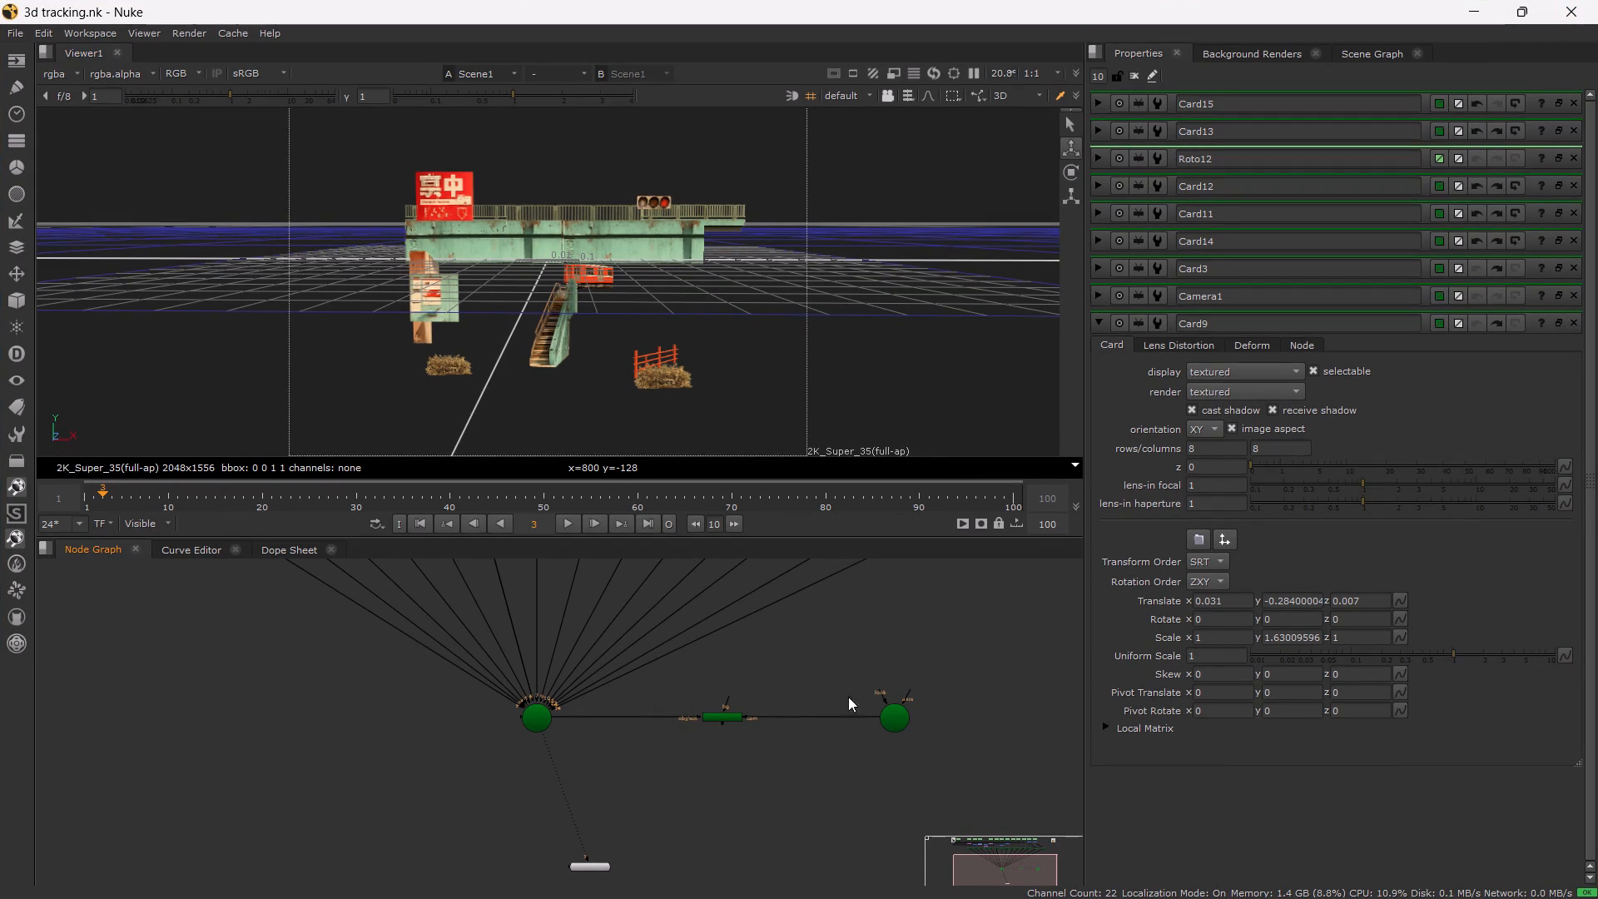
left_click(903, 626)
key("ctrl+s")
left_click_drag(911, 625, 969, 668)
left_click_drag(981, 674, 960, 653)
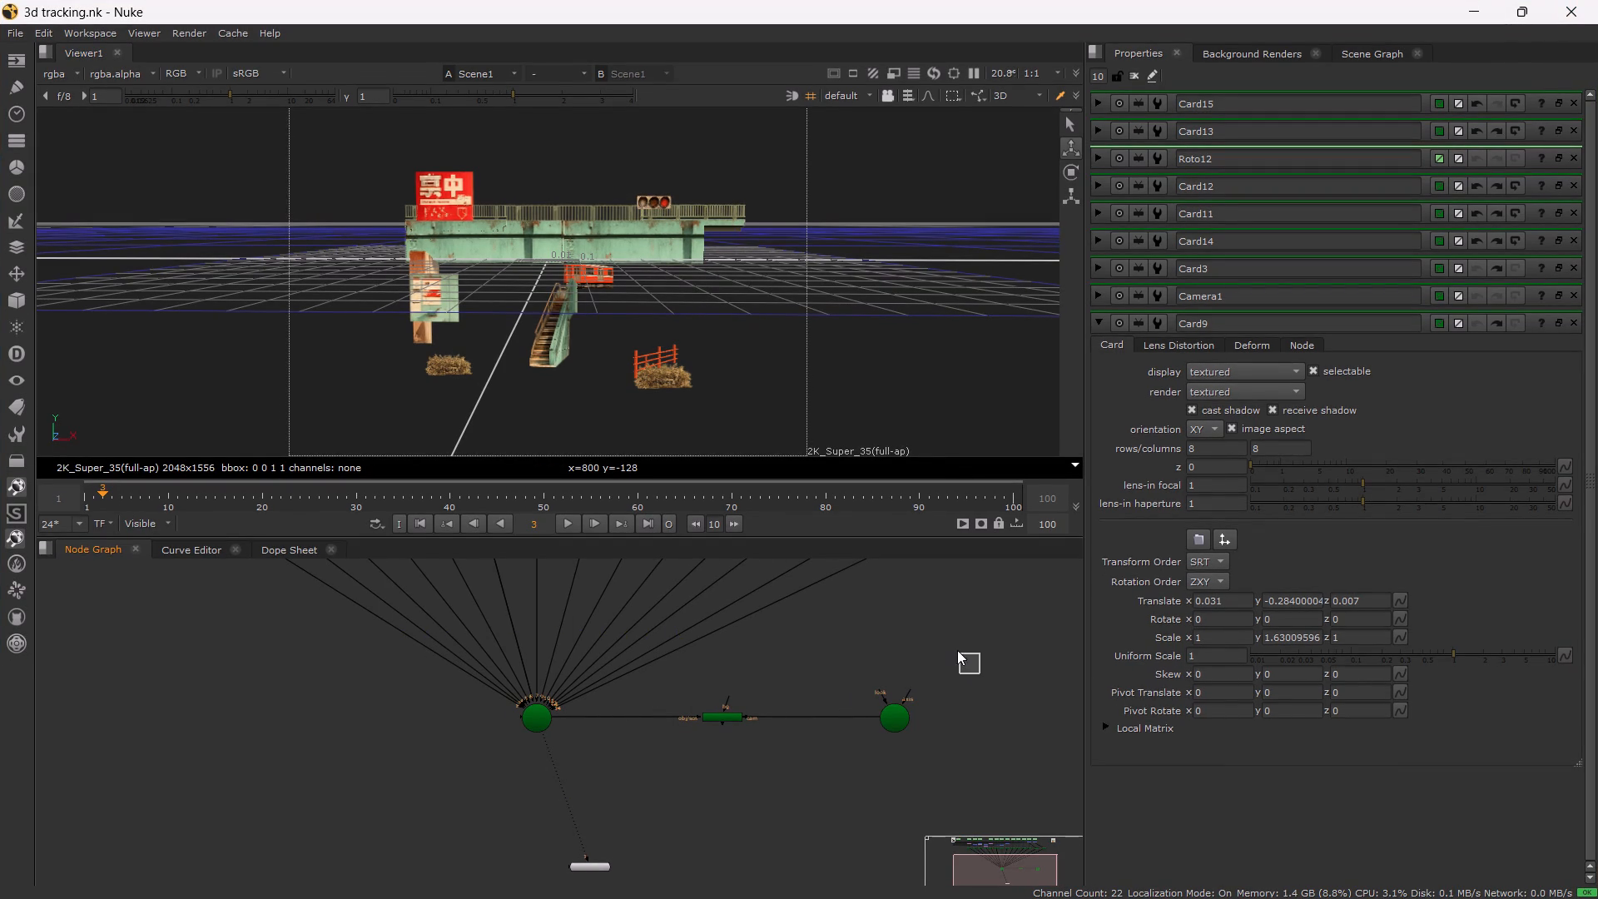
Search the available nodes for a tracking node using the terms trans, 3dtrac, trackin and trac.
left_click(214, 688)
key("Tab")
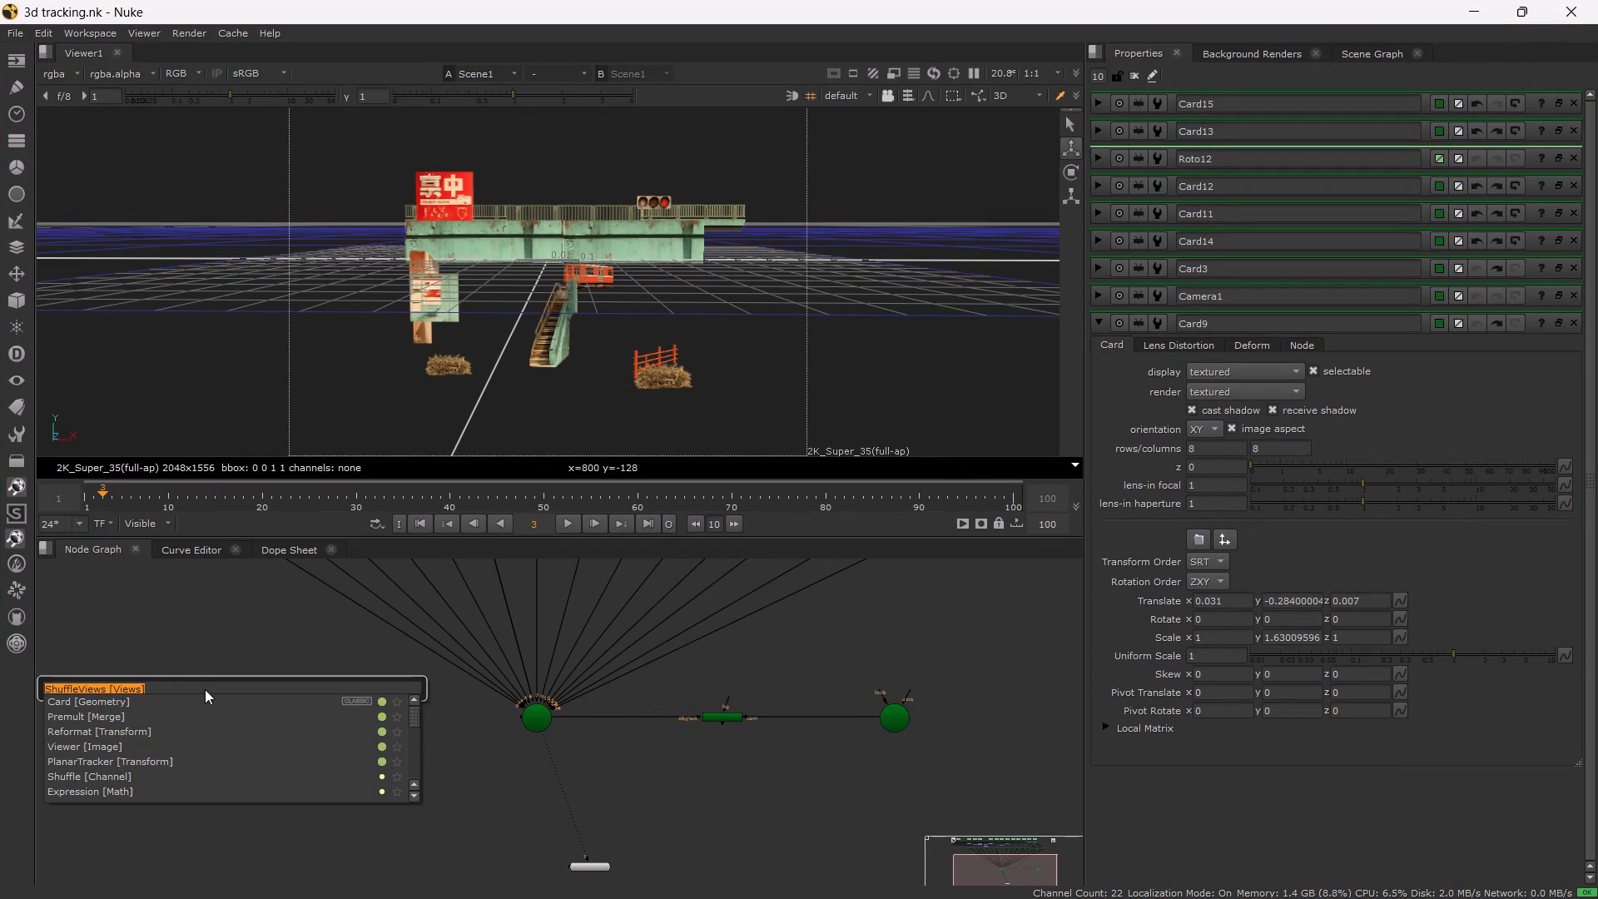
type("tra")
type("ns")
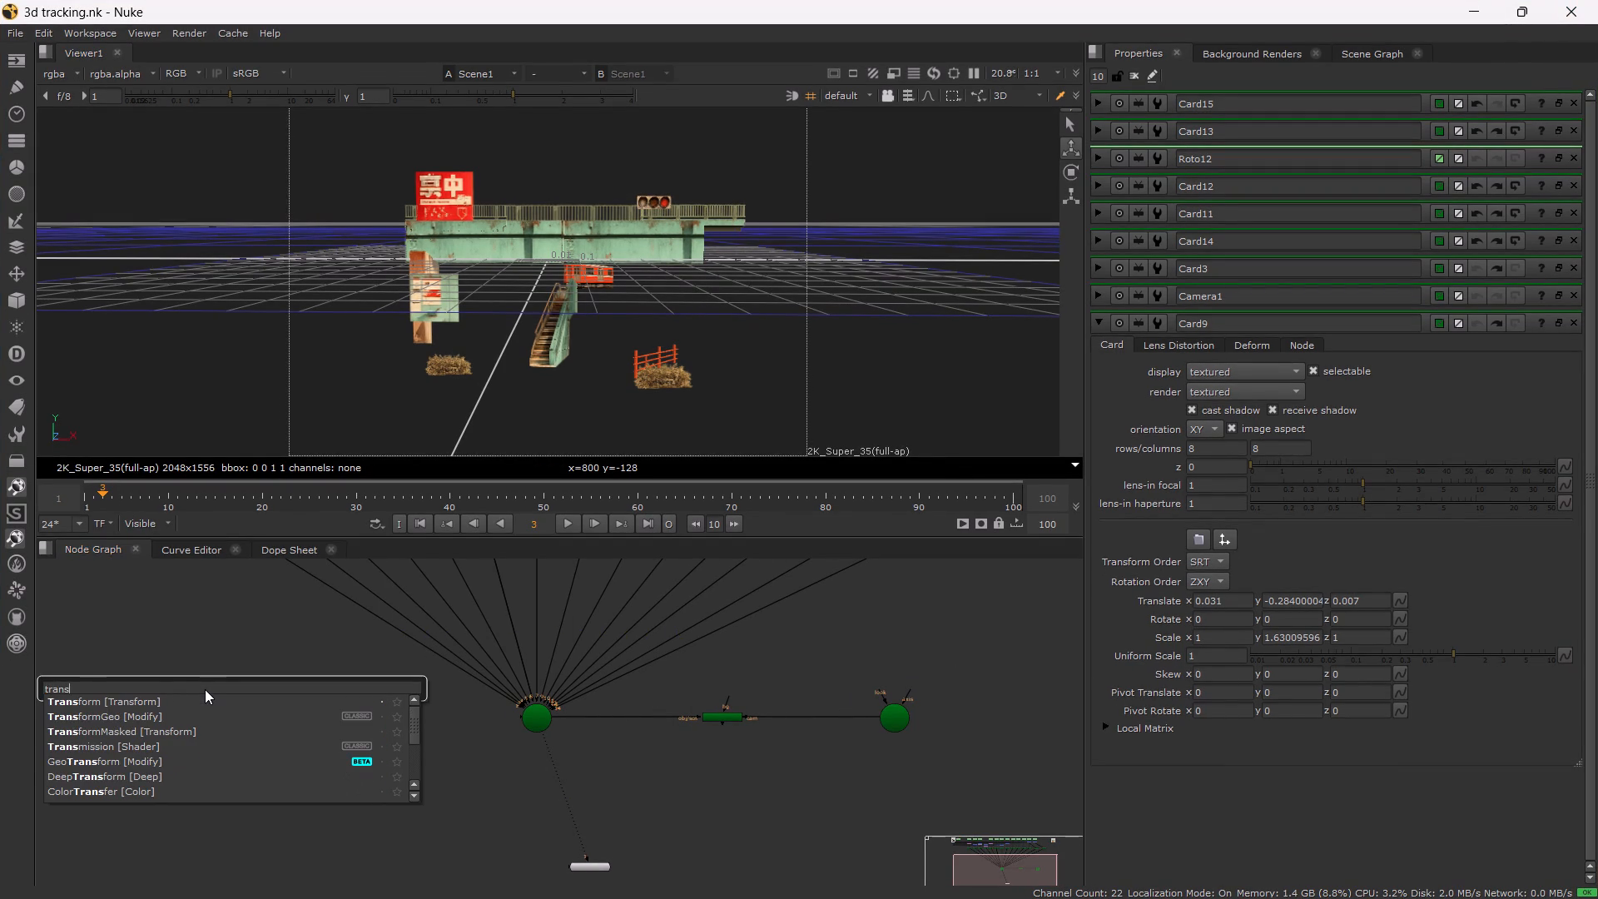
key("BackSpace")
key("BackSpace")
key("BackSpace")
key("BackSpace")
key("BackSpace")
key("BackSpace")
key("BackSpace")
key("BackSpace")
key("BackSpace")
key("BackSpace")
key("BackSpace")
key("BackSpace")
key("BackSpace")
key("BackSpace")
key("BackSpace")
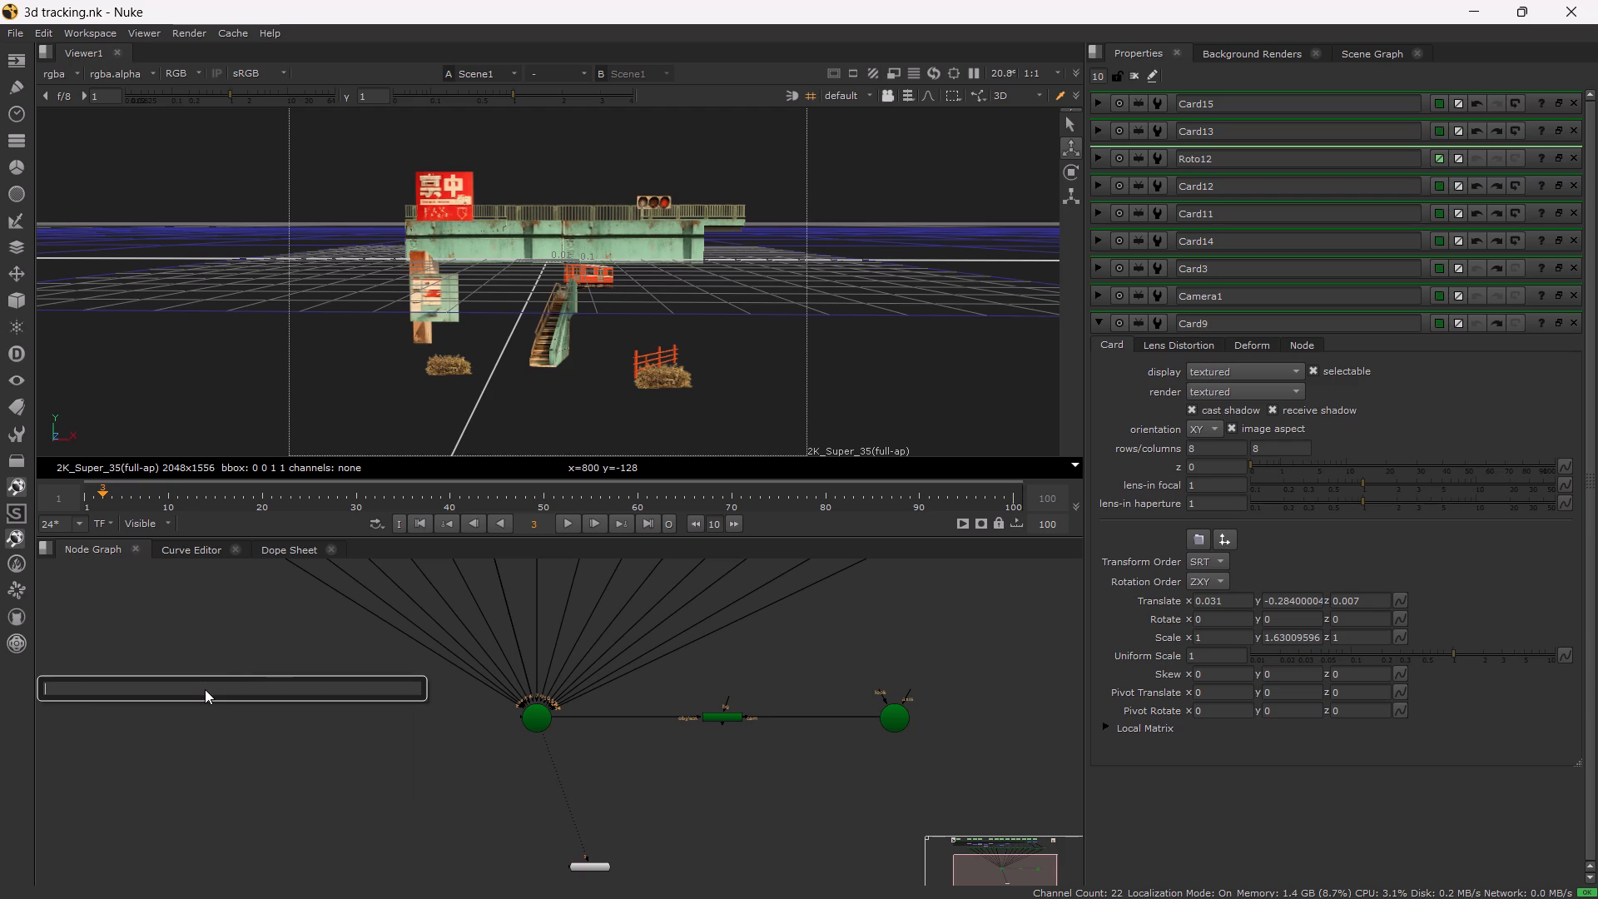
type("3dtrac")
key("BackSpace")
key("BackSpace")
key("BackSpace")
key("BackSpace")
key("BackSpace")
key("BackSpace")
key("BackSpace")
type("trackin")
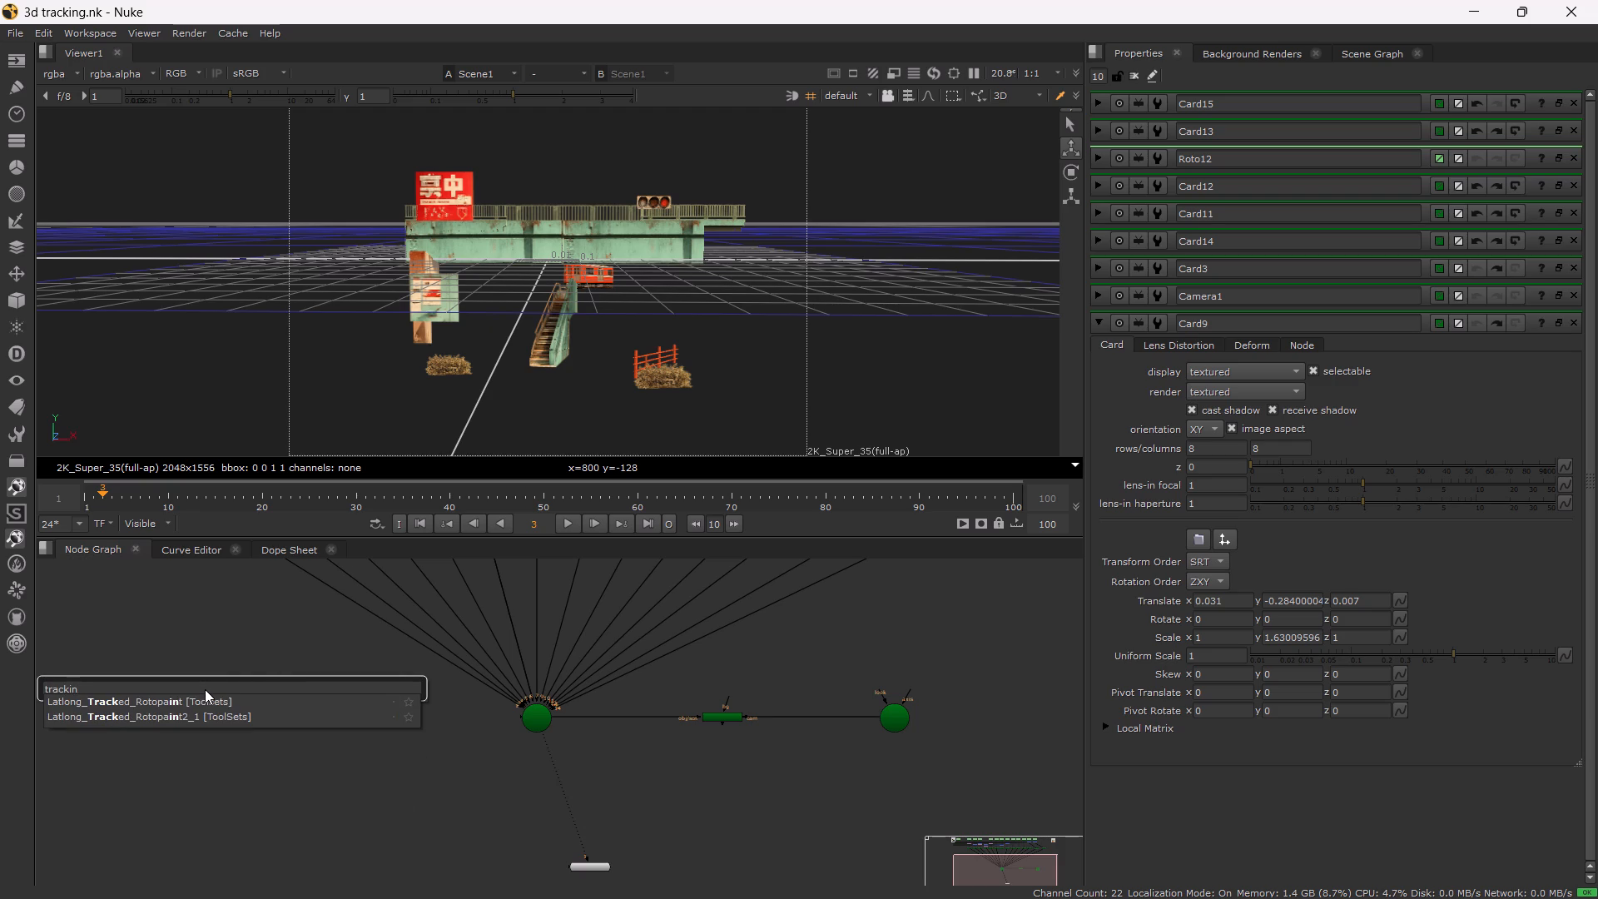
key("BackSpace")
key("BackSpace")
key("BackSpace")
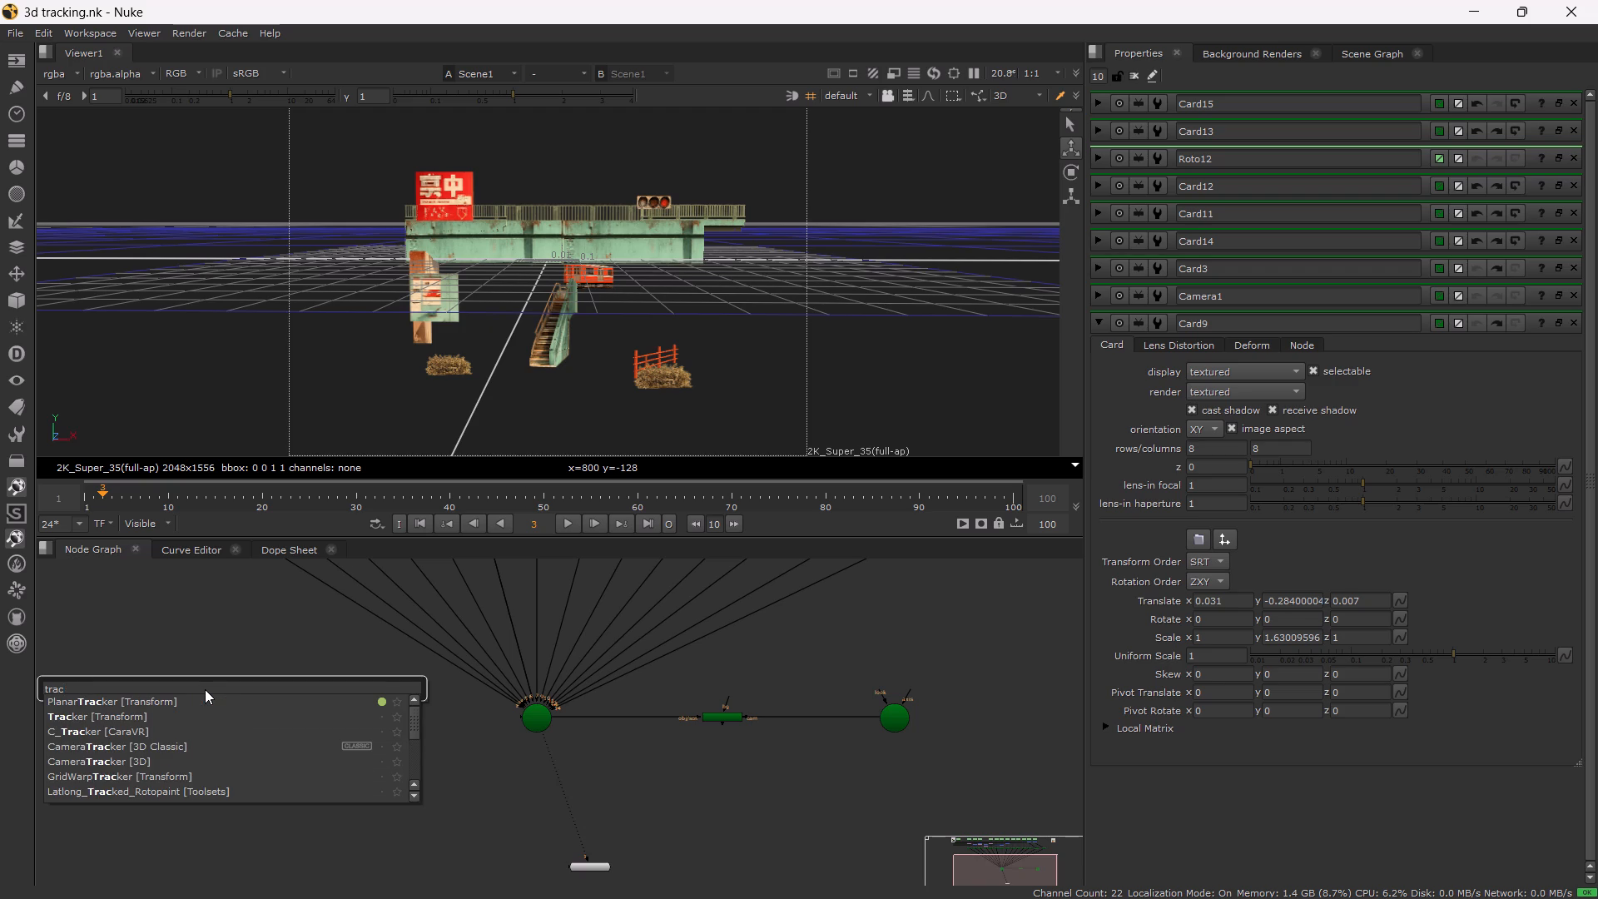
key("BackSpace")
key("c")
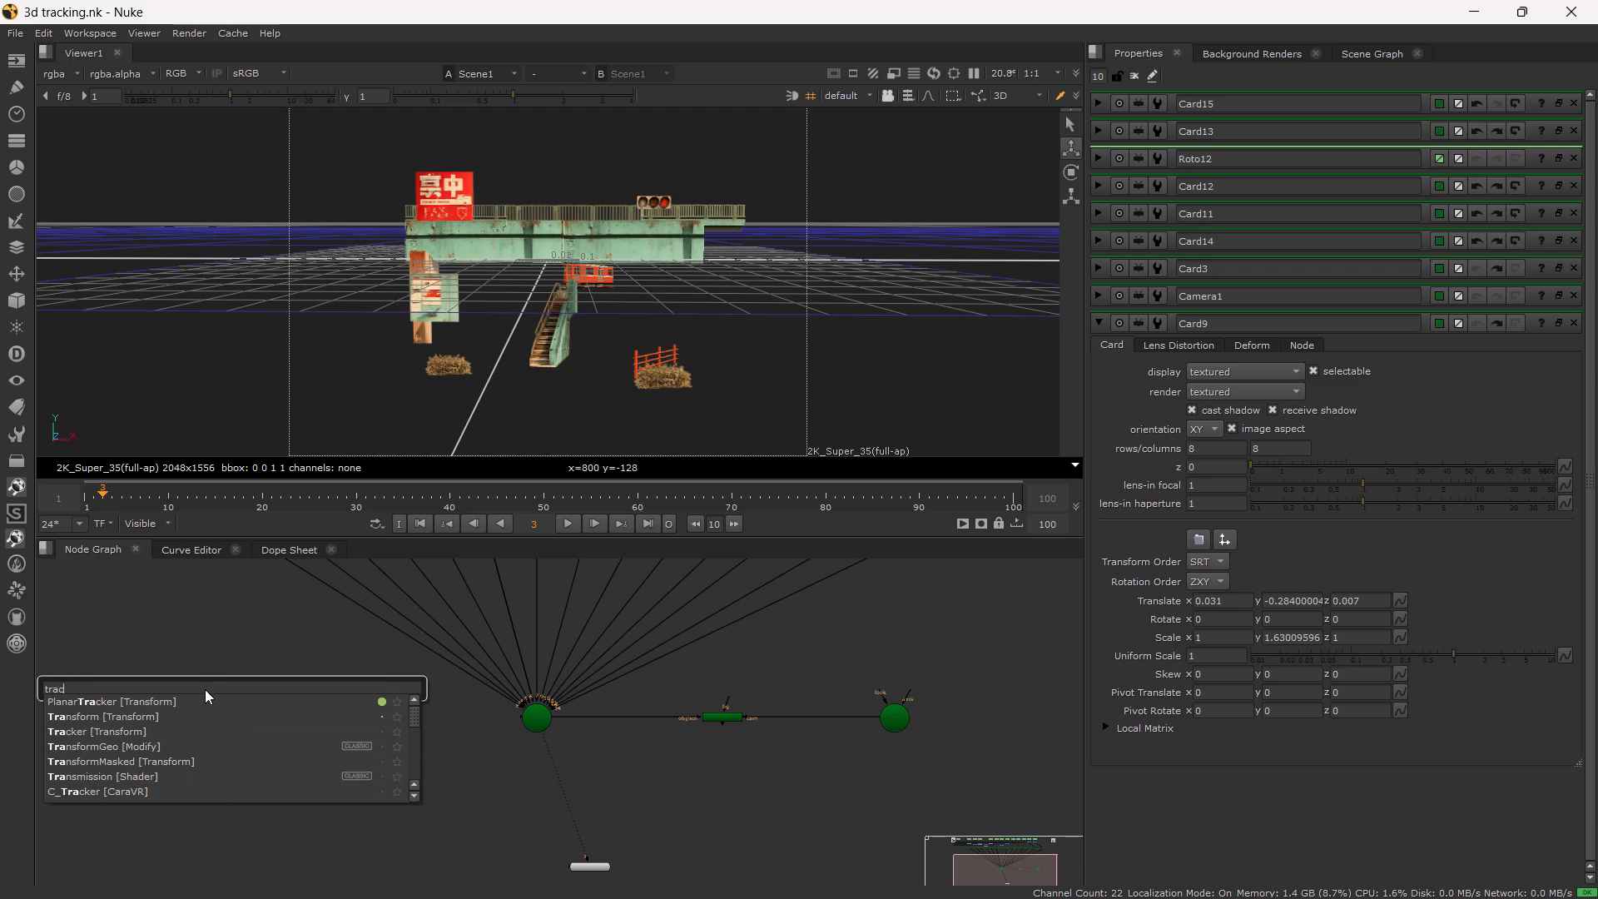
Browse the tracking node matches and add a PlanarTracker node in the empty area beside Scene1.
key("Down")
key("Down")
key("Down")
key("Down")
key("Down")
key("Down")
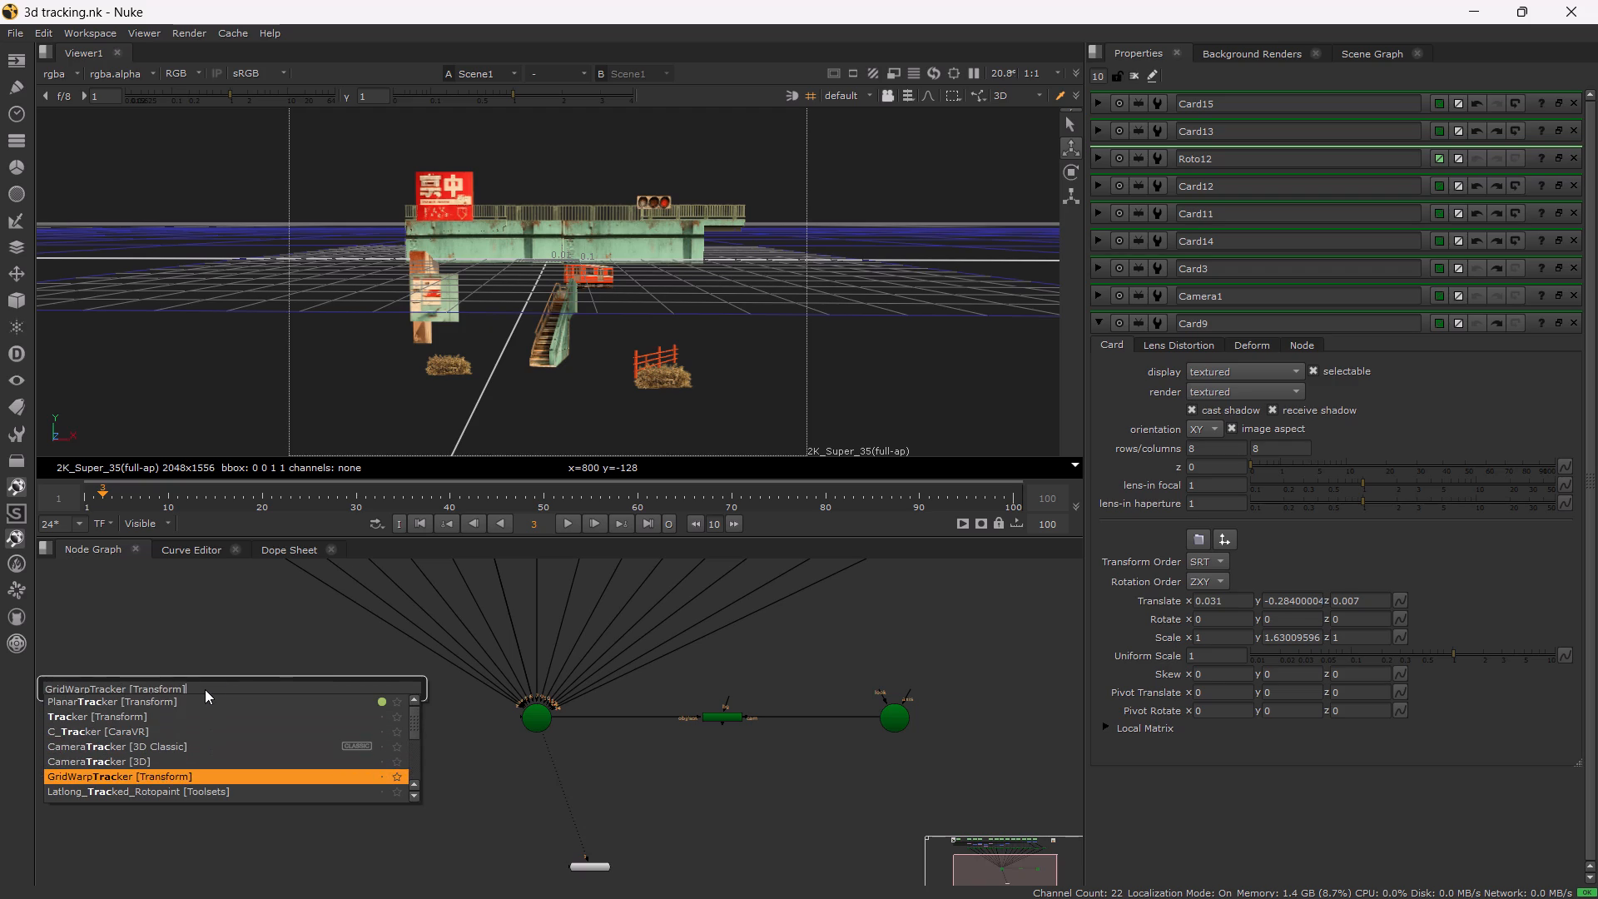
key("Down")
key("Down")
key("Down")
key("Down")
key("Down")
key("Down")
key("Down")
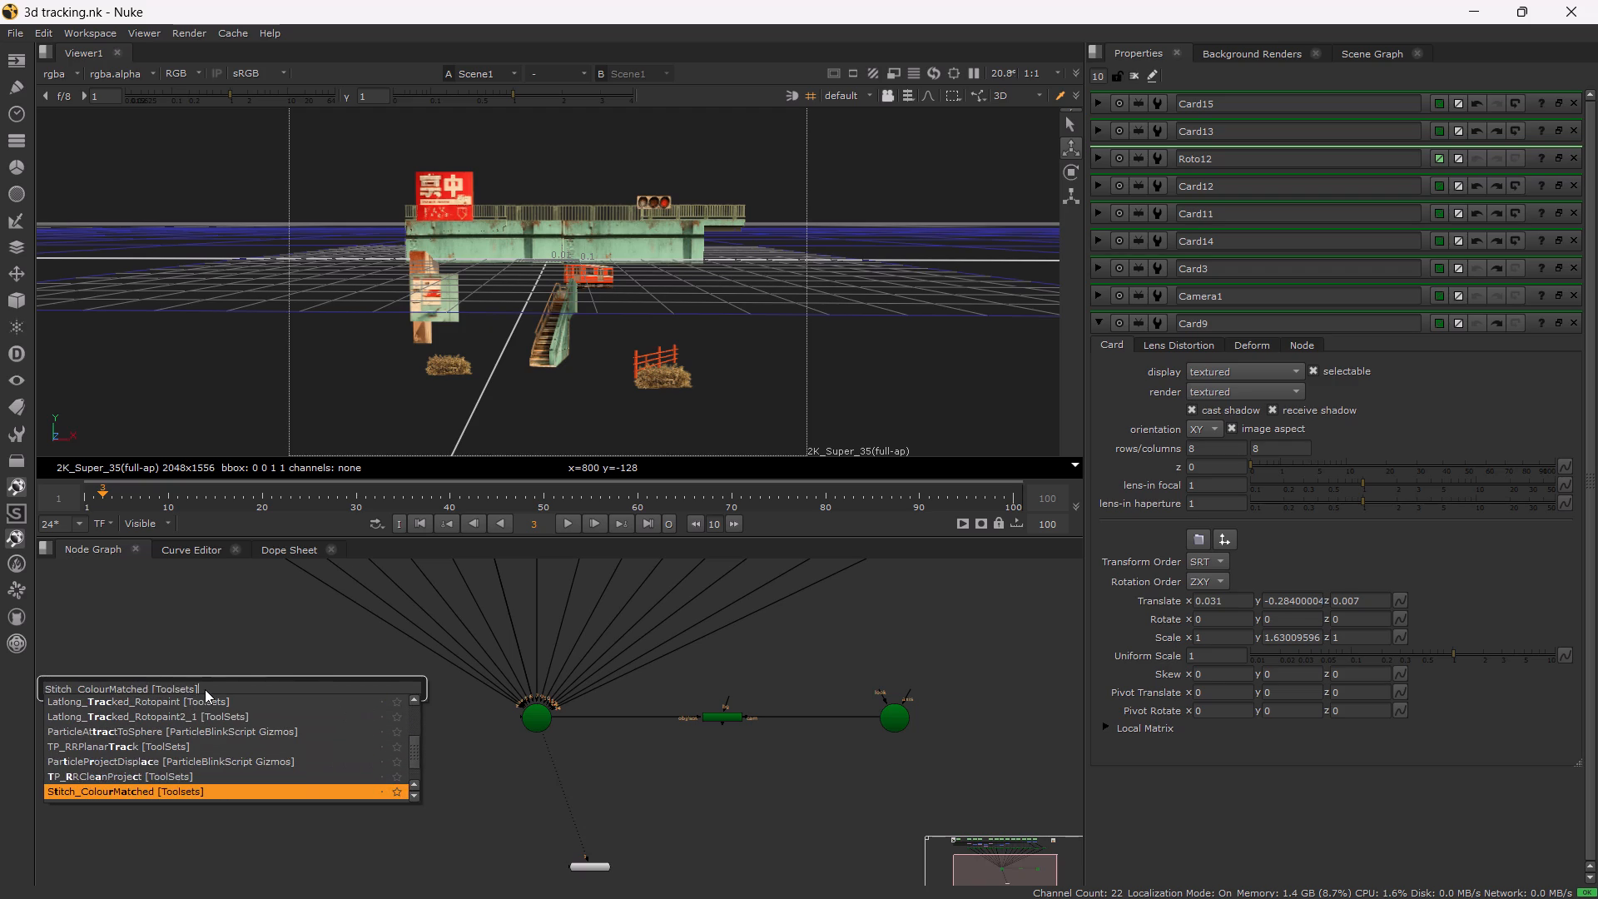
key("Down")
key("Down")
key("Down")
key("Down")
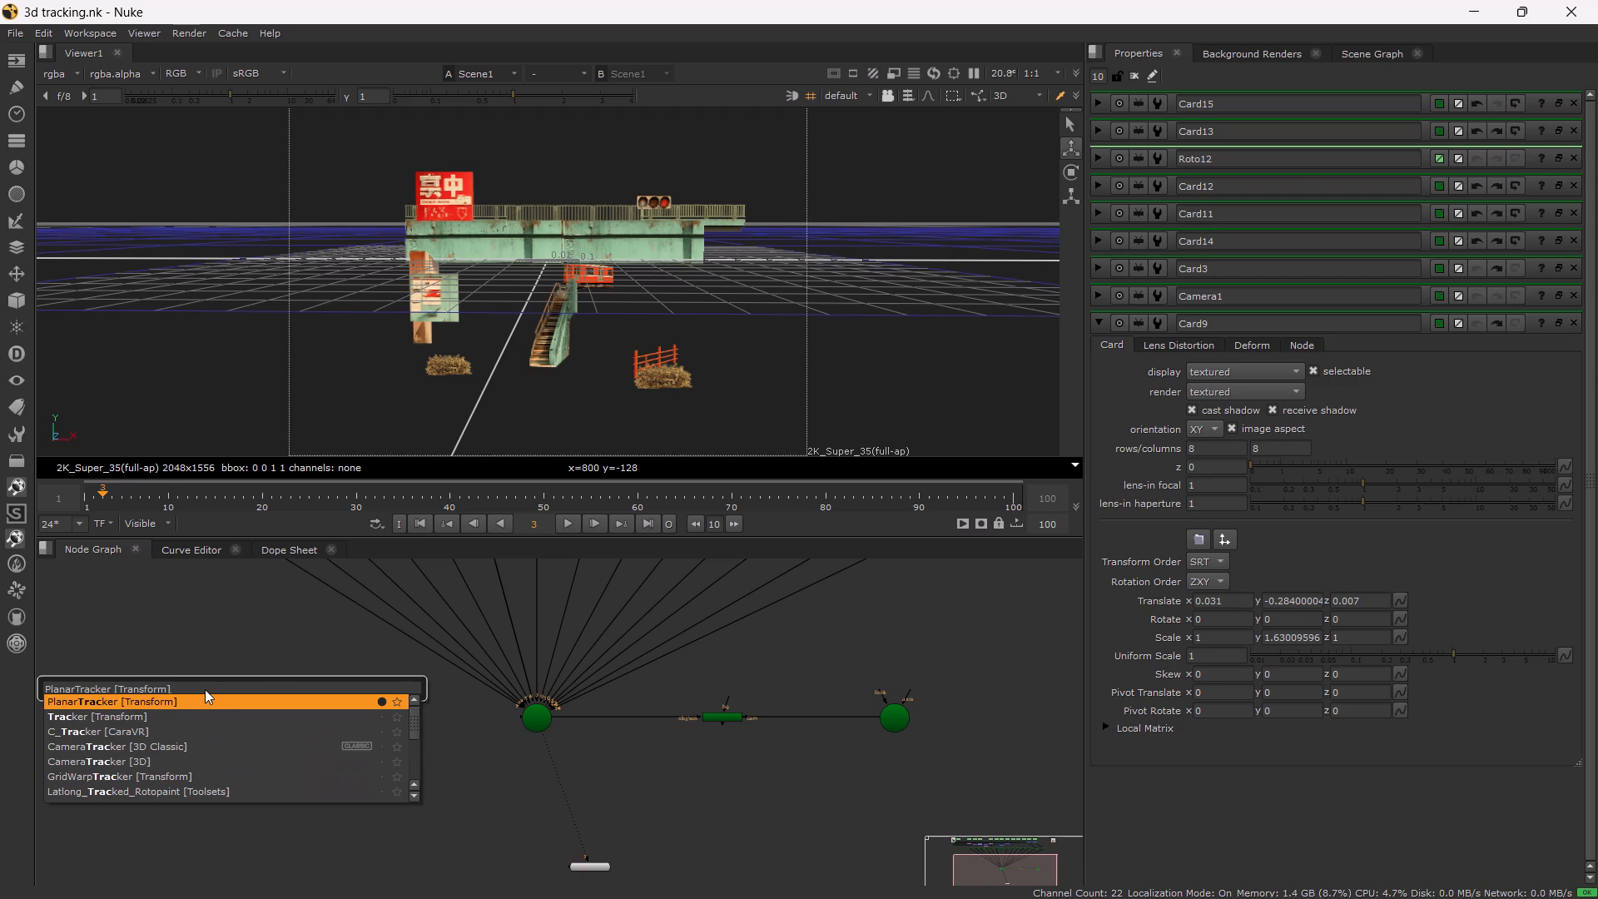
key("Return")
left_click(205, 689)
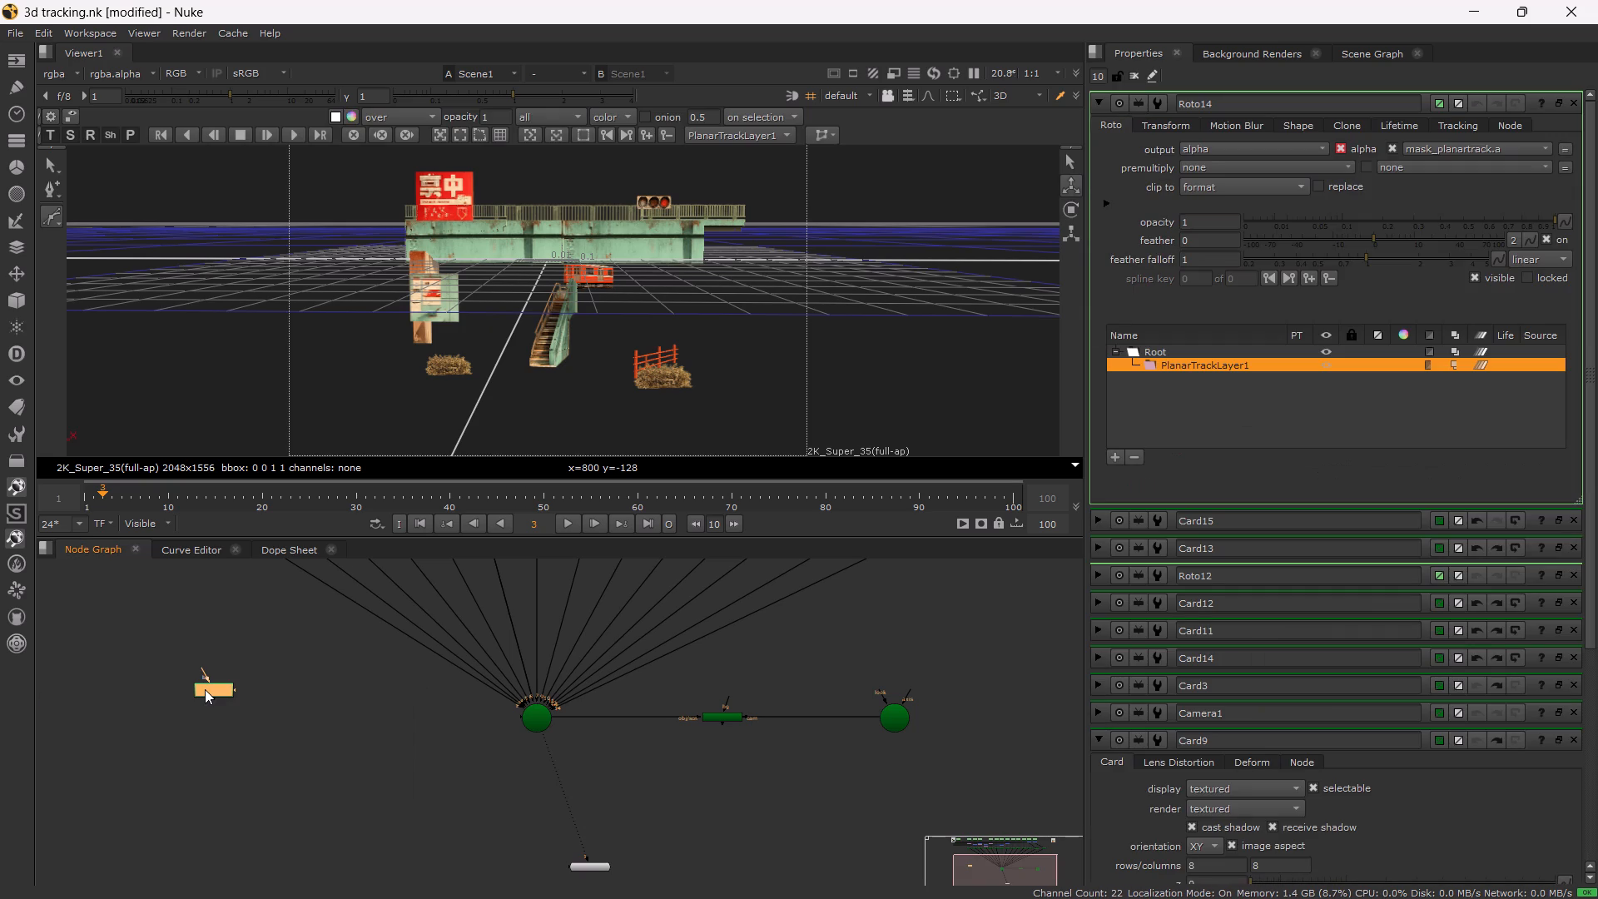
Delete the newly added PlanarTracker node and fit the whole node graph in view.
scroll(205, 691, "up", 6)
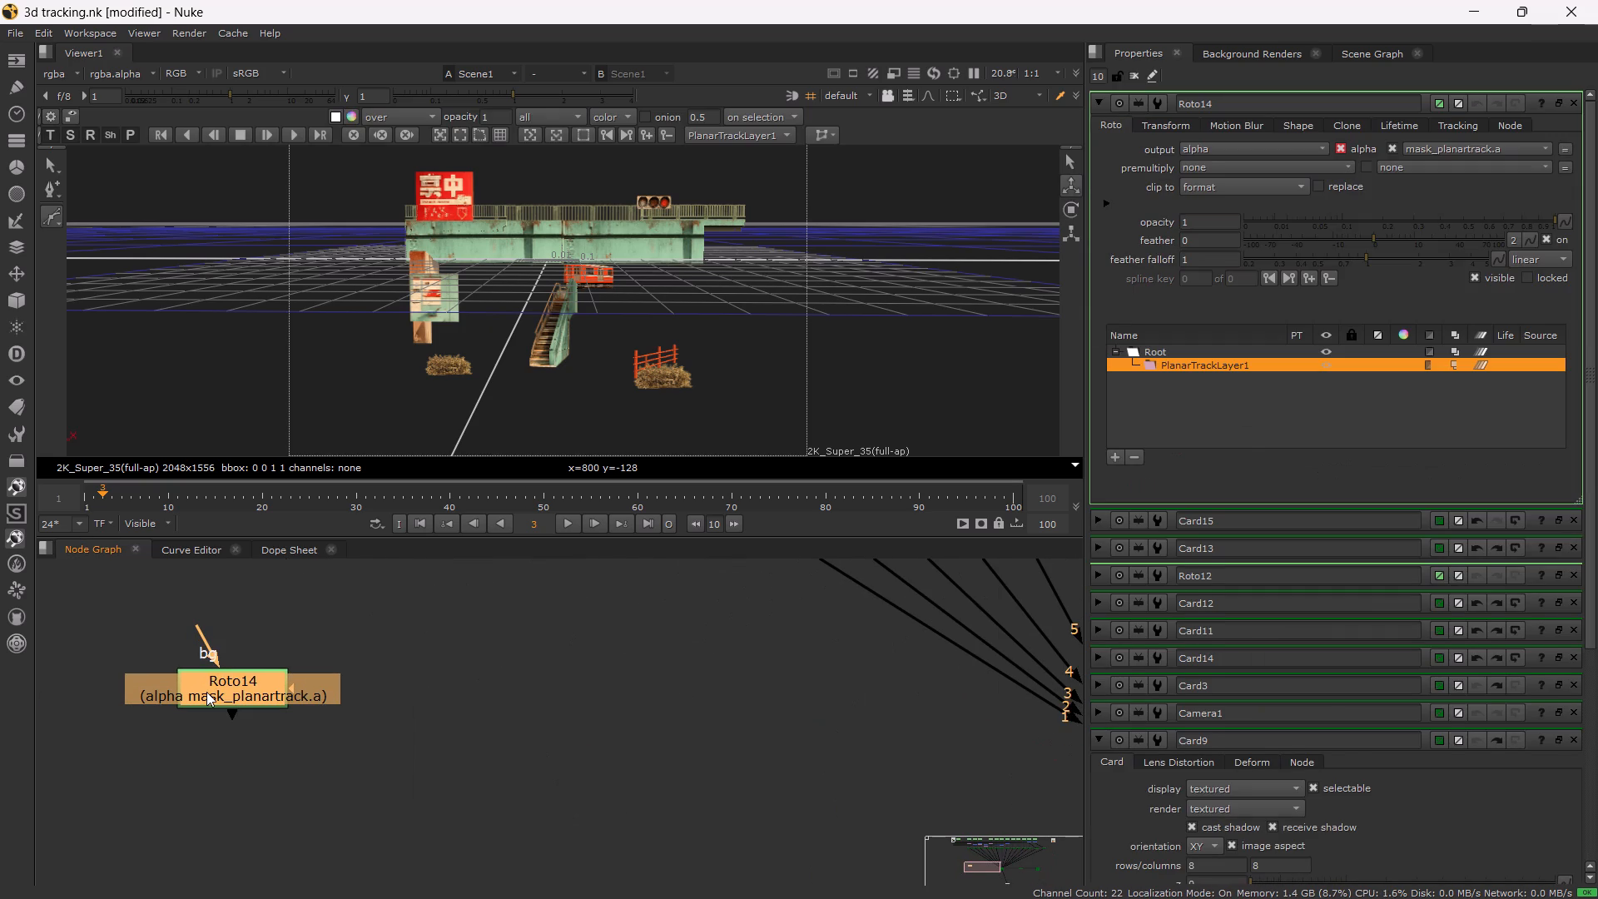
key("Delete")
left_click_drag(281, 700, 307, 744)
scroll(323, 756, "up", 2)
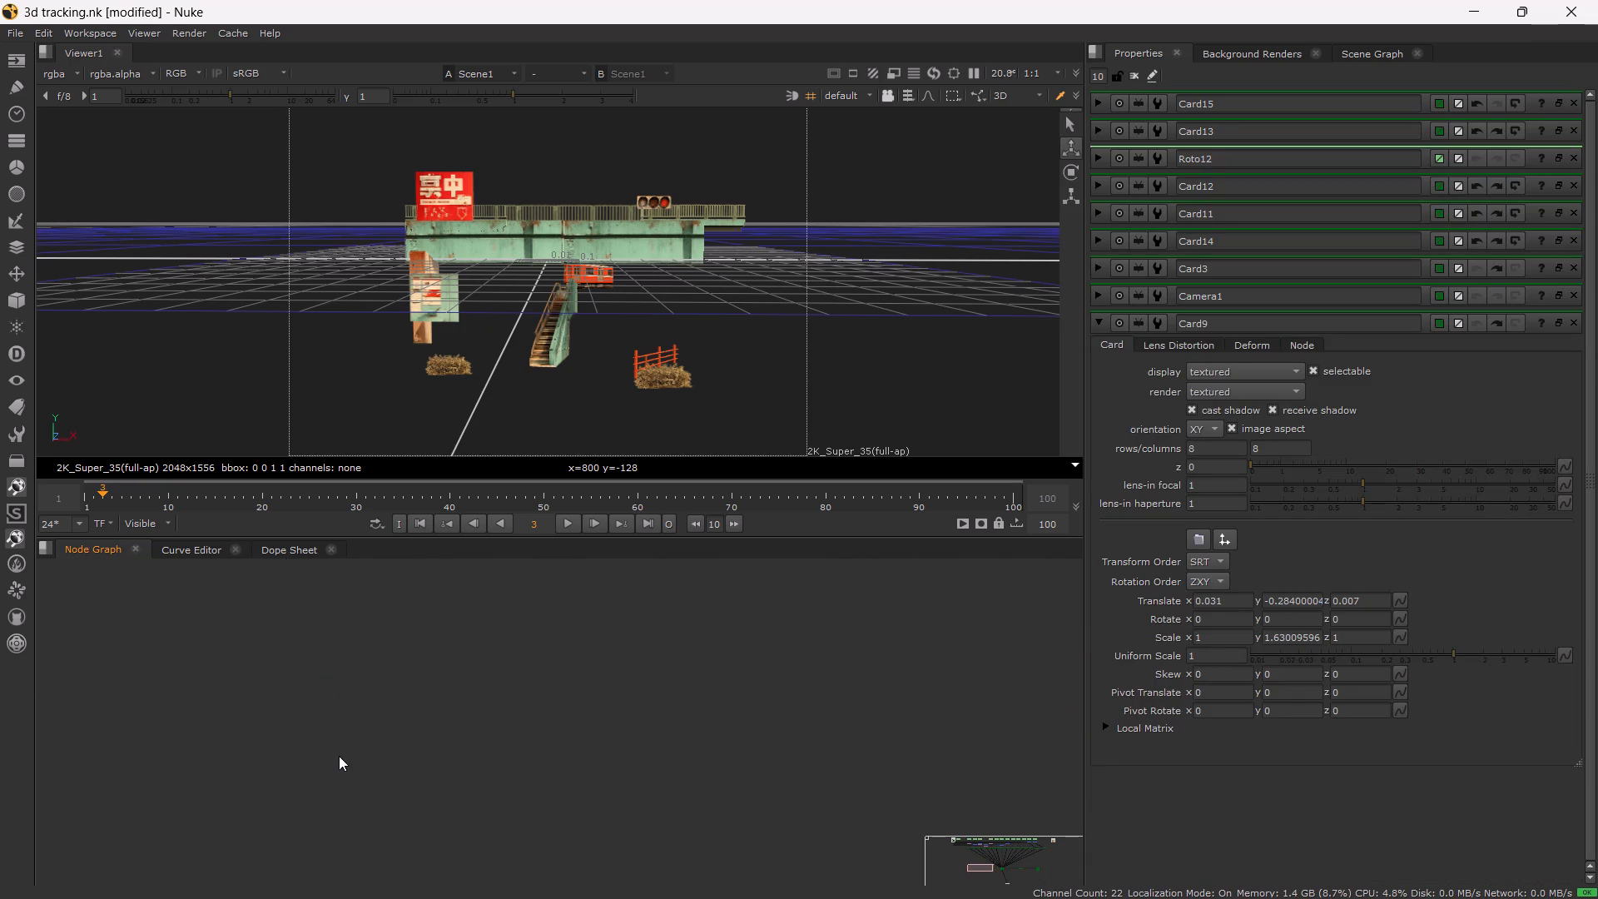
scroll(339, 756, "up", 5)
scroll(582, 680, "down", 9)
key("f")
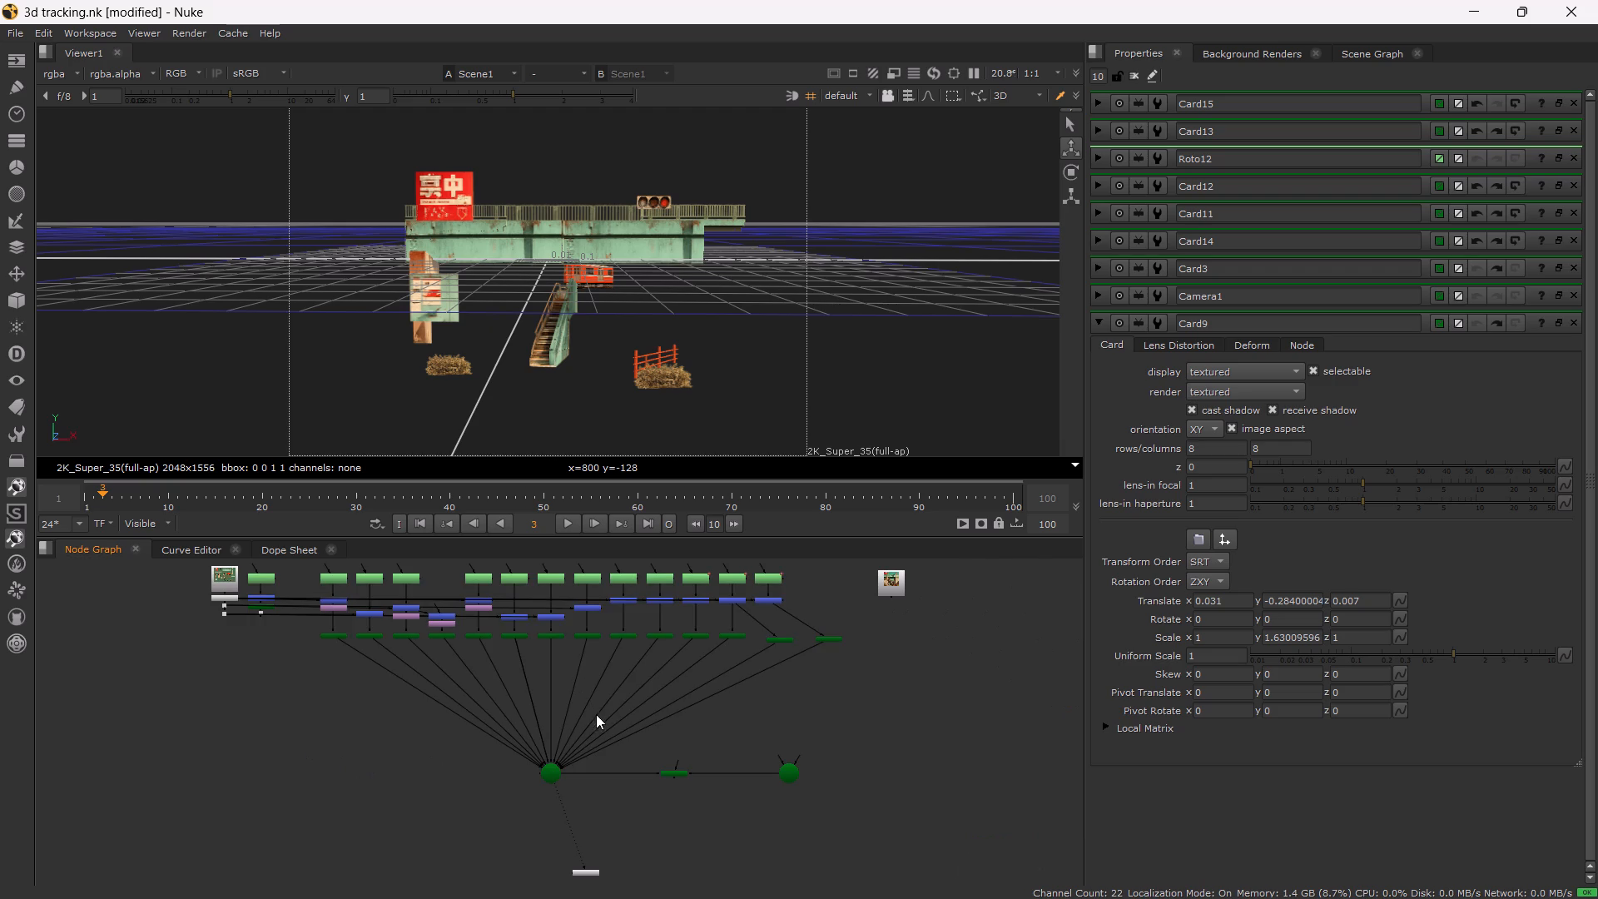
Save the 3d tracking.nk script and close the application.
left_click(183, 752)
key("ctrl+s")
key("ctrl+s")
left_click(1597, 0)
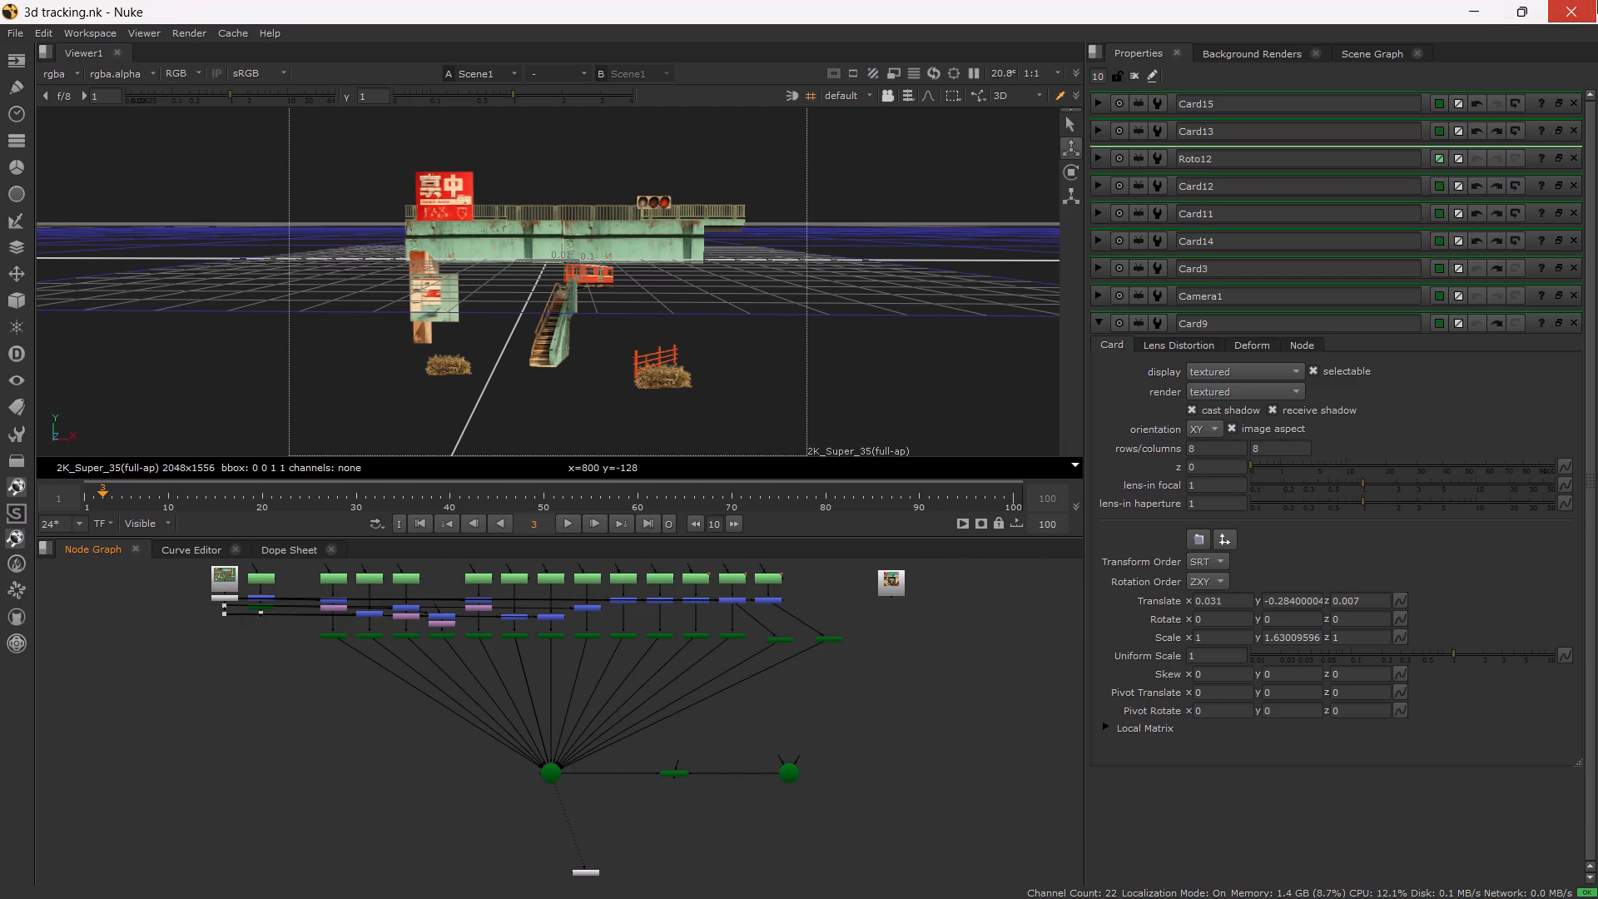